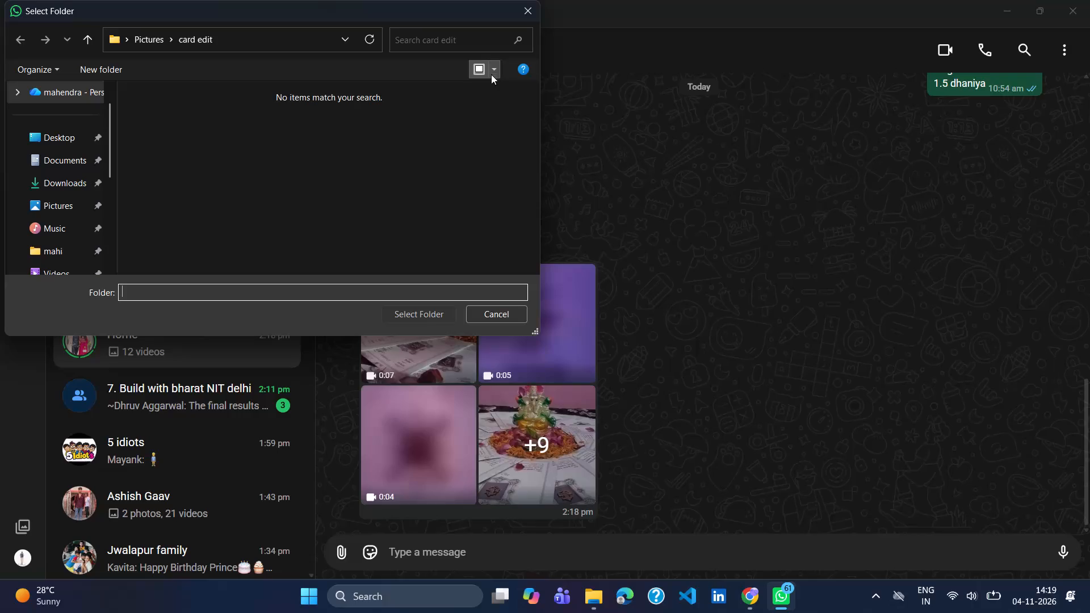
Search the card edit folder in the folder selection dialog for "card edit".
{"action": "left_click", "coordinate": [434, 32]}
{"action": "left_click", "coordinate": [434, 37]}
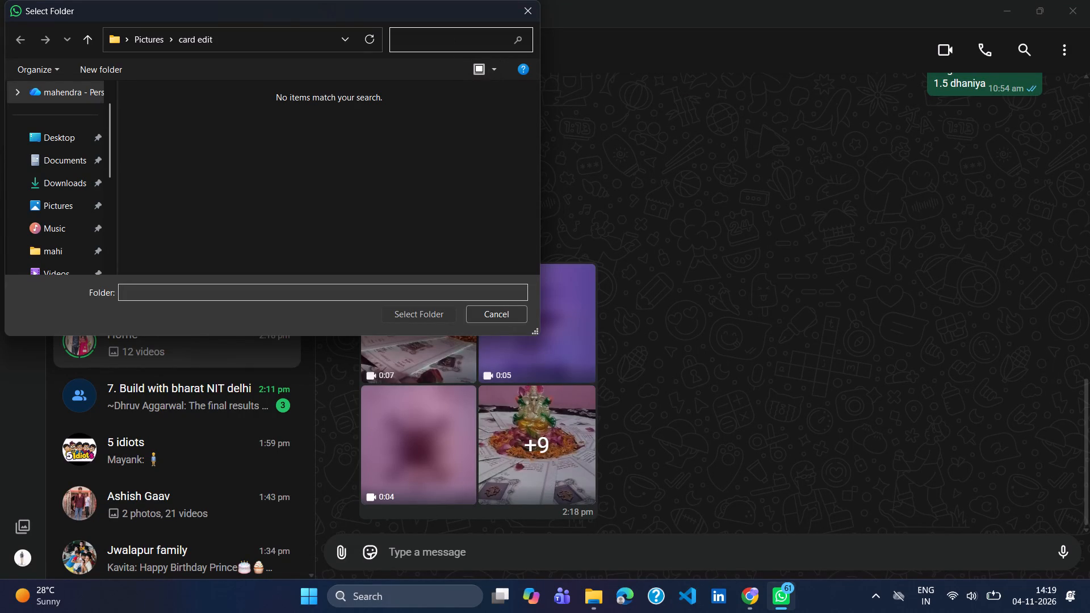
{"action": "type", "text": "card"}
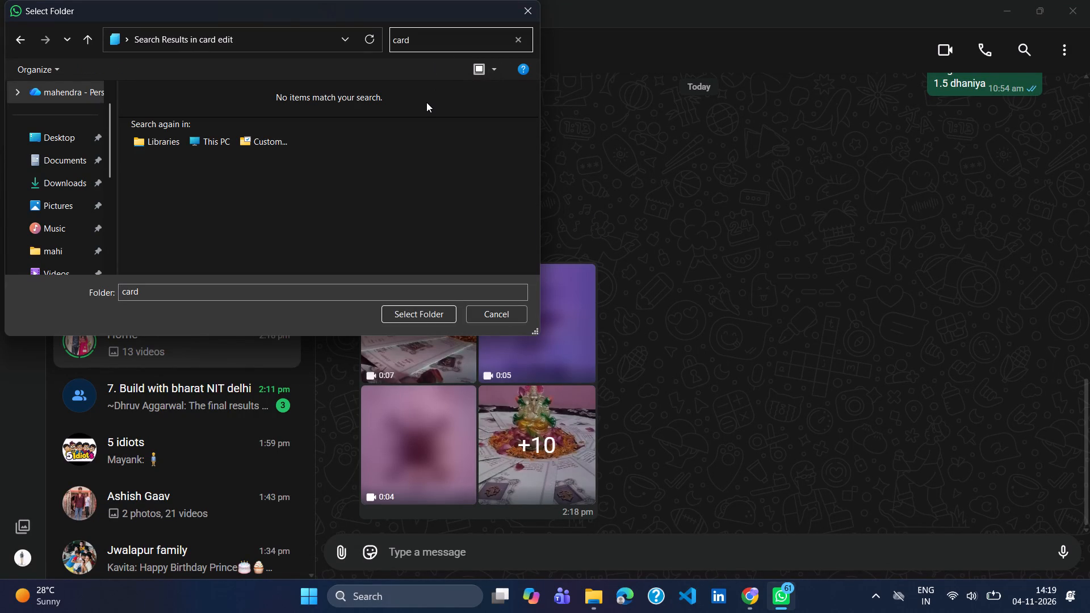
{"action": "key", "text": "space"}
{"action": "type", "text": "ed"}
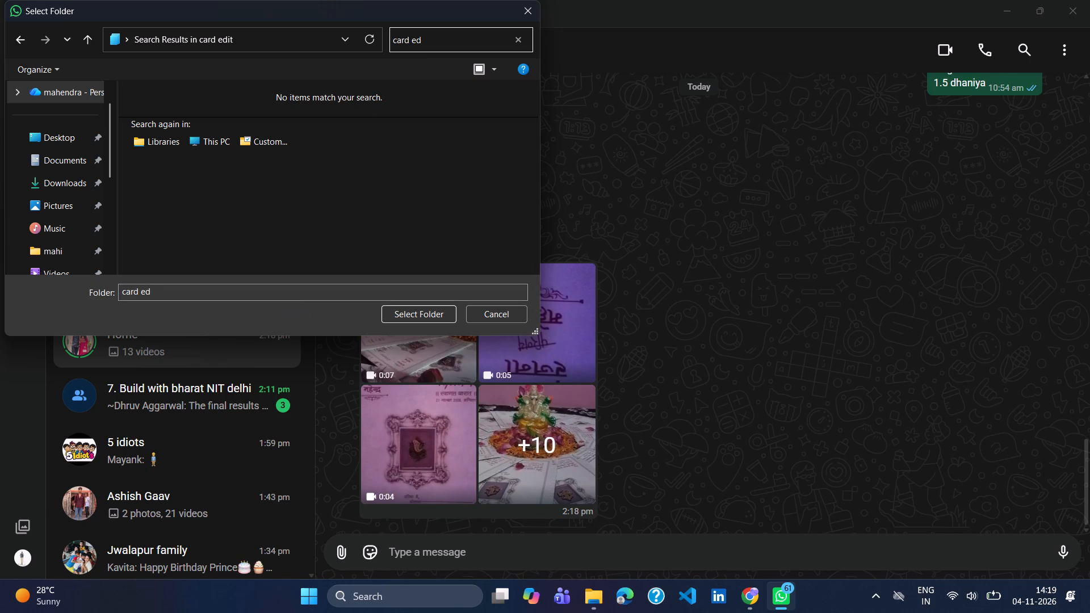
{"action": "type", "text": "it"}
Search the Home location for "card" in the folder selection dialog and open the card edit folder.
{"action": "scroll", "coordinate": [22, 146], "scroll_direction": "up", "scroll_amount": 4}
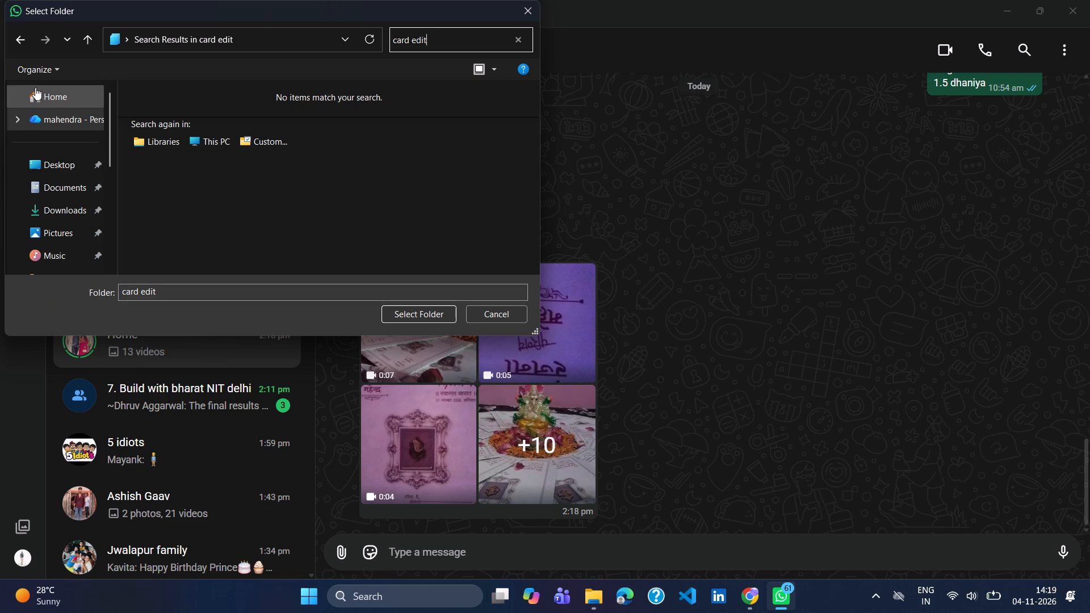
{"action": "left_click", "coordinate": [35, 87]}
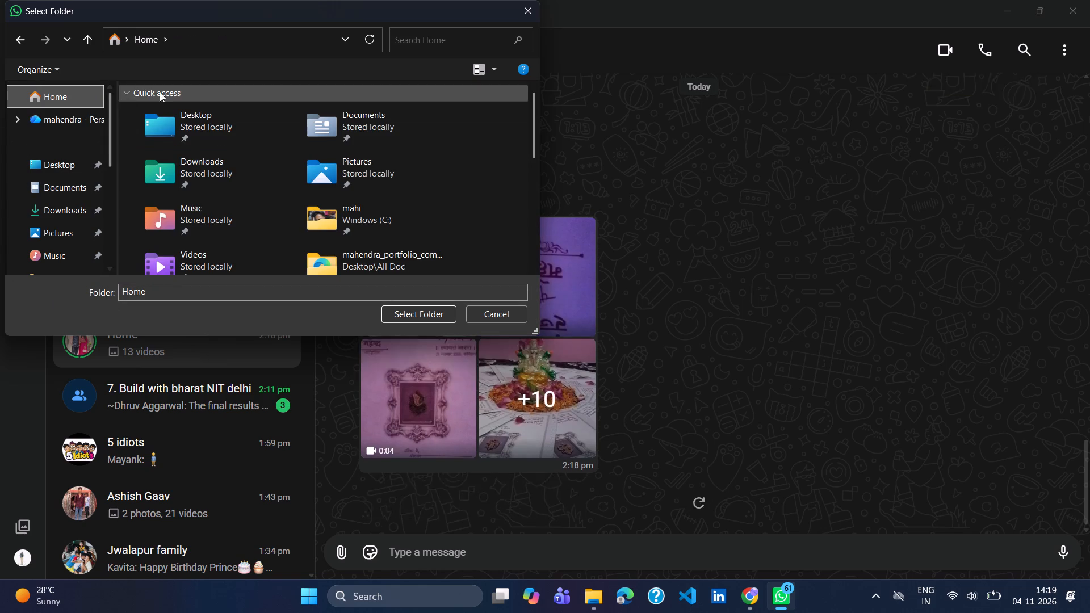
{"action": "left_click", "coordinate": [434, 41]}
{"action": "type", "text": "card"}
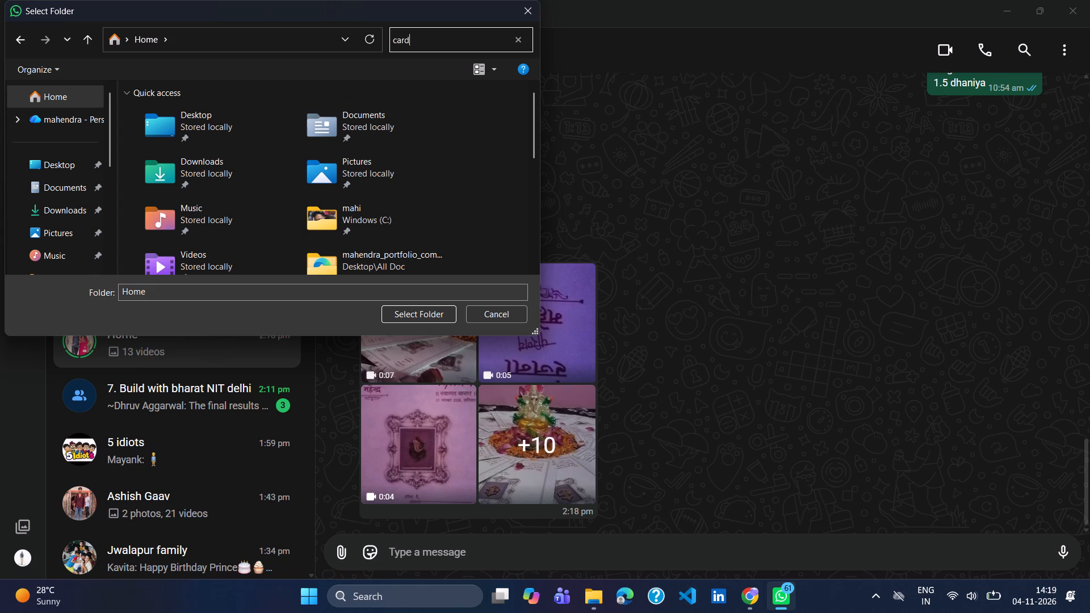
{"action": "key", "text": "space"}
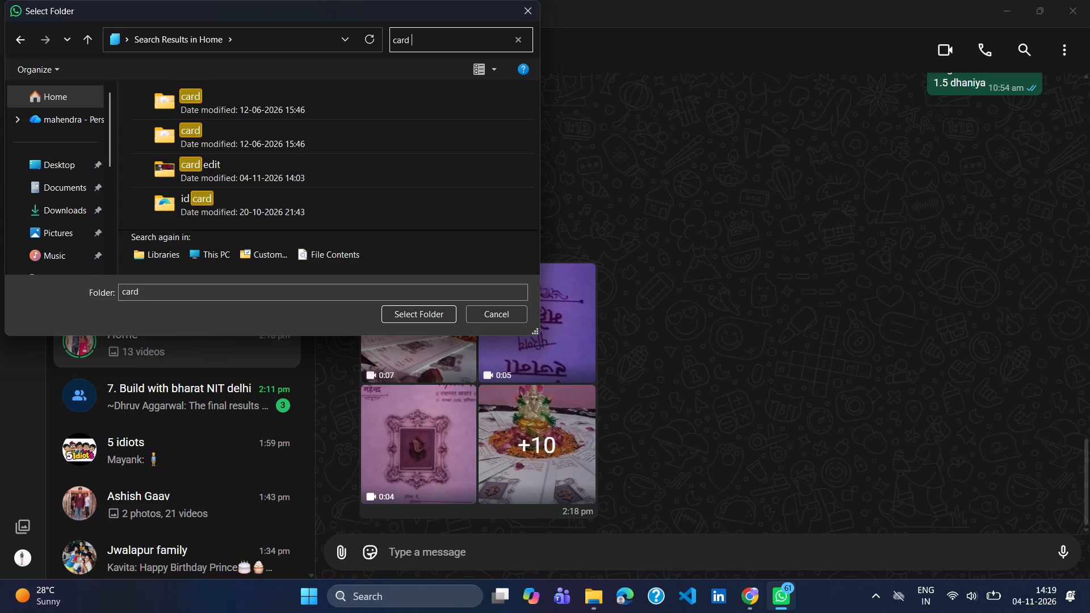
{"action": "double_click", "coordinate": [384, 161]}
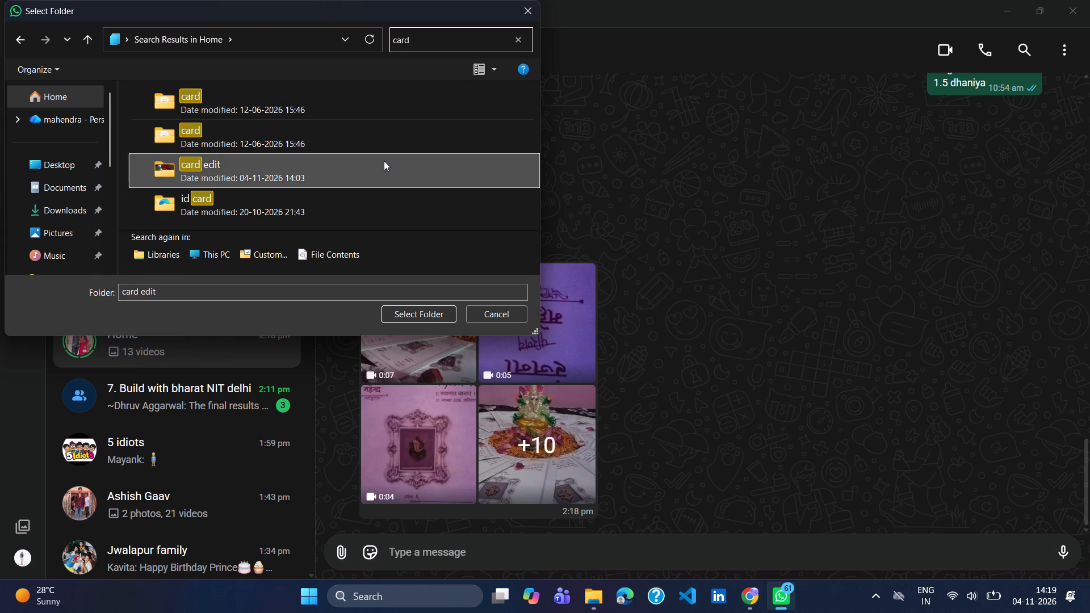
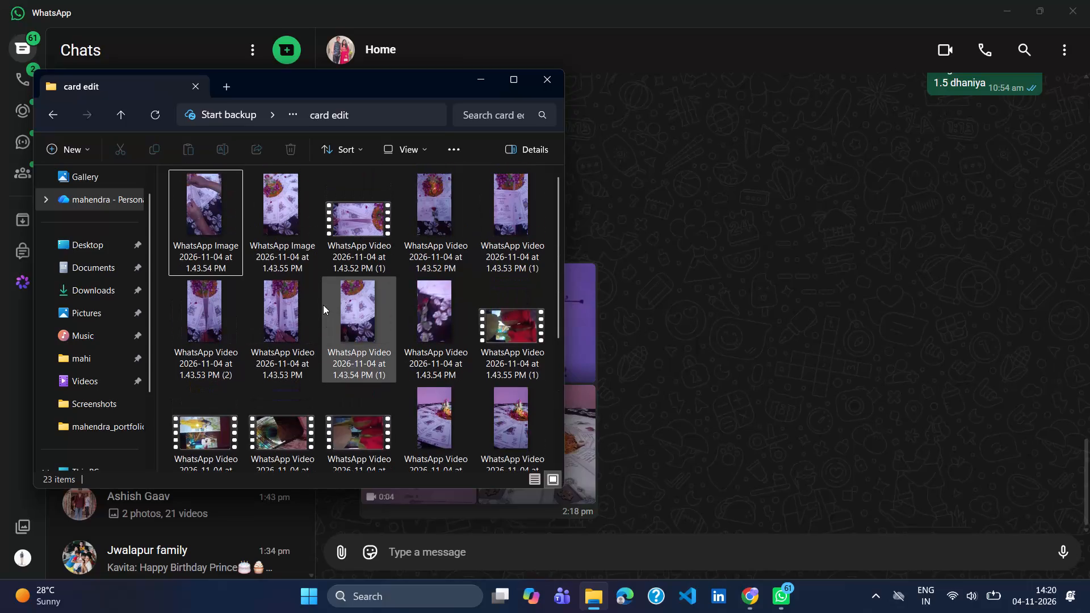
Open the first WhatsApp image in the card edit folder and delete both WhatsApp images, turning off further delete warnings.
{"action": "scroll", "coordinate": [323, 305], "scroll_direction": "up", "scroll_amount": 4}
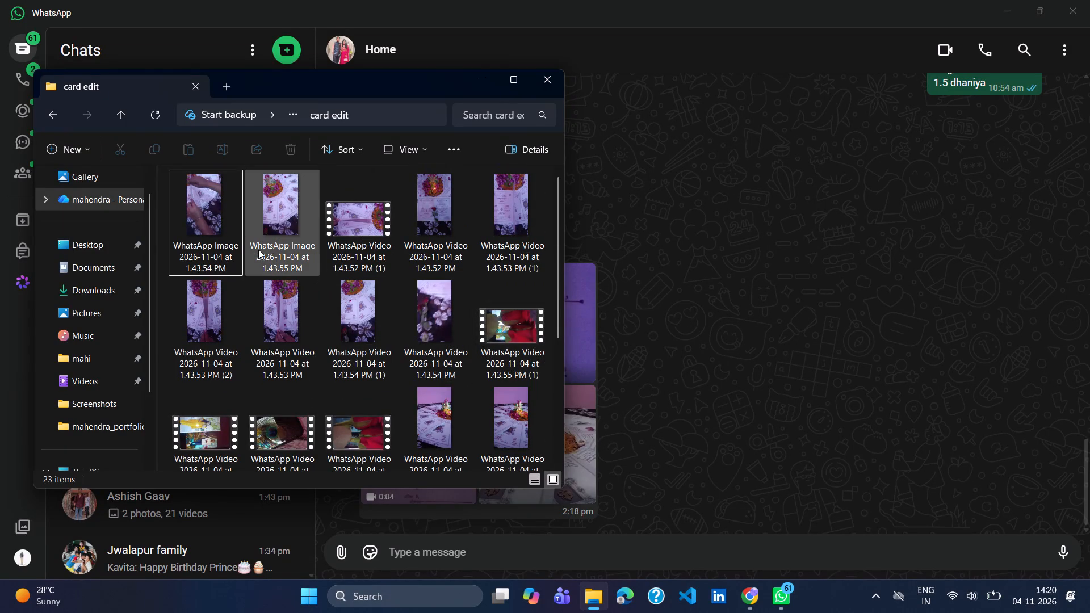
{"action": "double_click", "coordinate": [211, 215]}
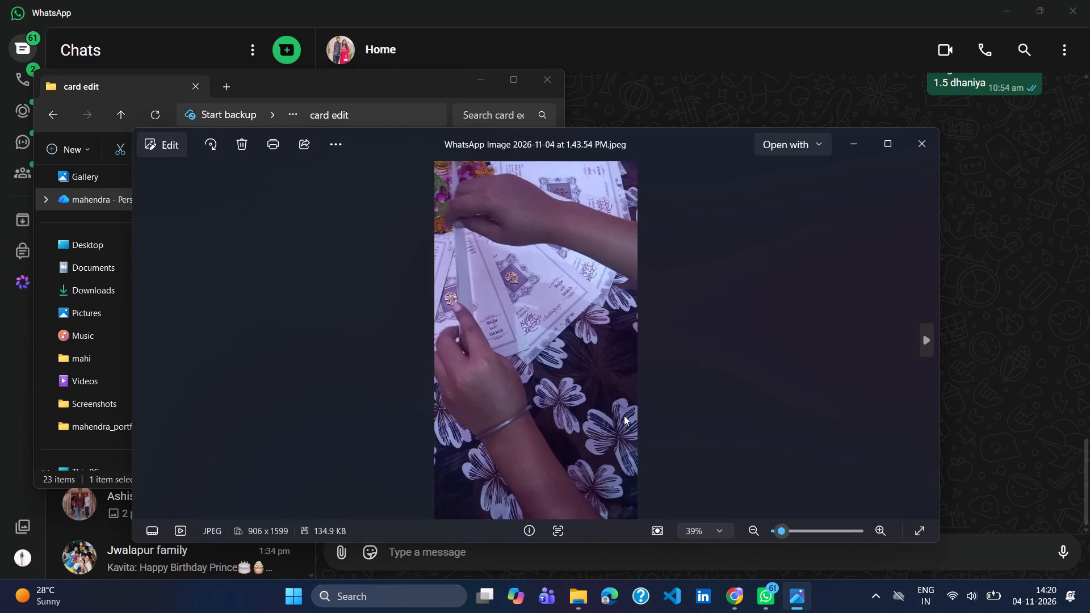
{"action": "left_click", "coordinate": [513, 369]}
{"action": "left_click", "coordinate": [678, 388]}
{"action": "left_click", "coordinate": [245, 146]}
{"action": "key", "text": "Return"}
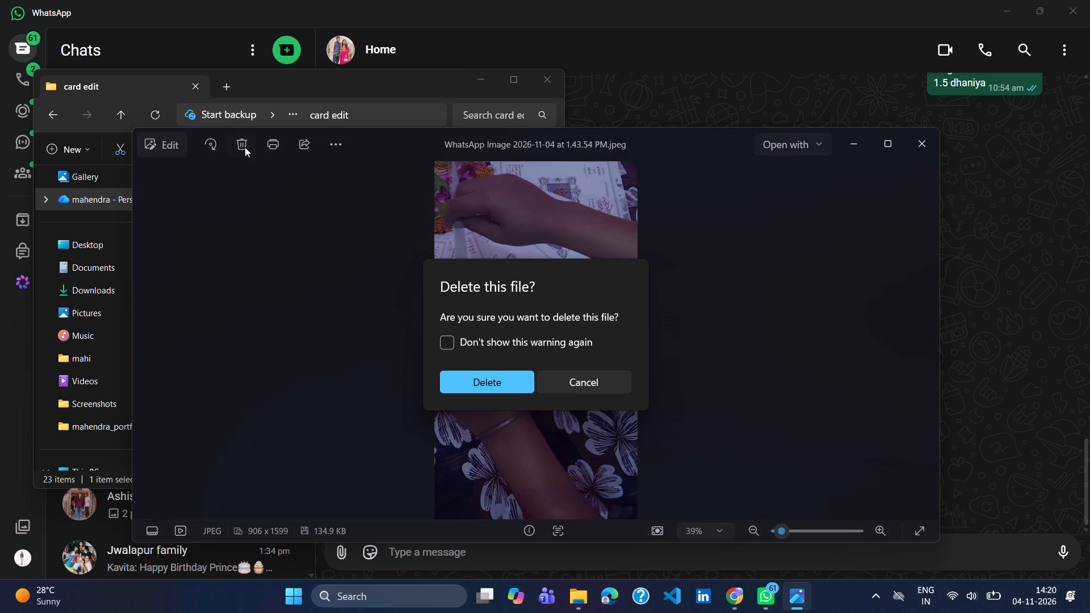
{"action": "left_click", "coordinate": [442, 339]}
{"action": "left_click", "coordinate": [464, 389]}
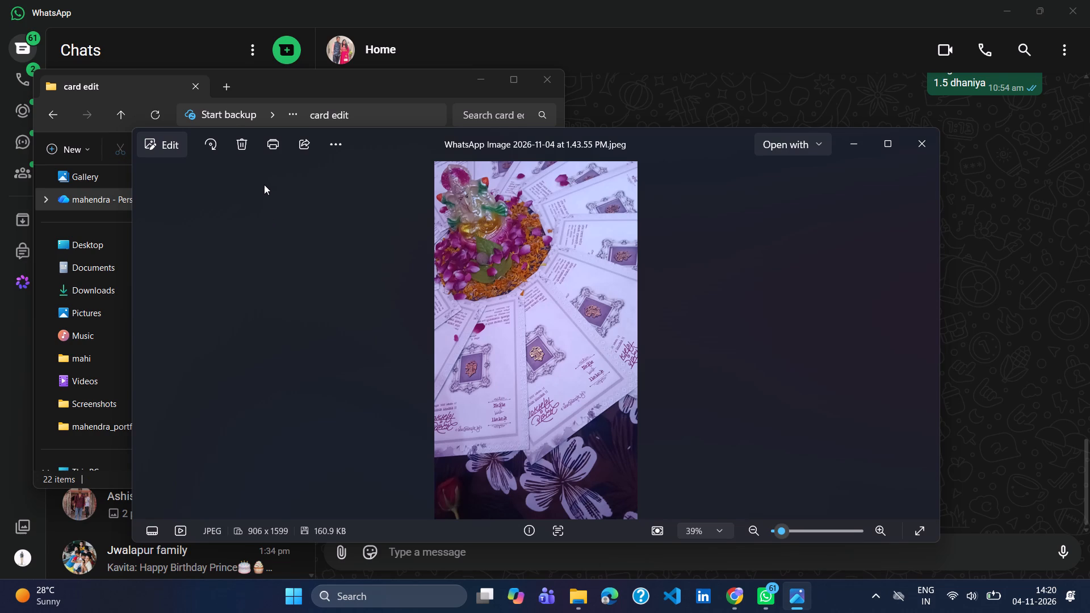
{"action": "left_click", "coordinate": [237, 142]}
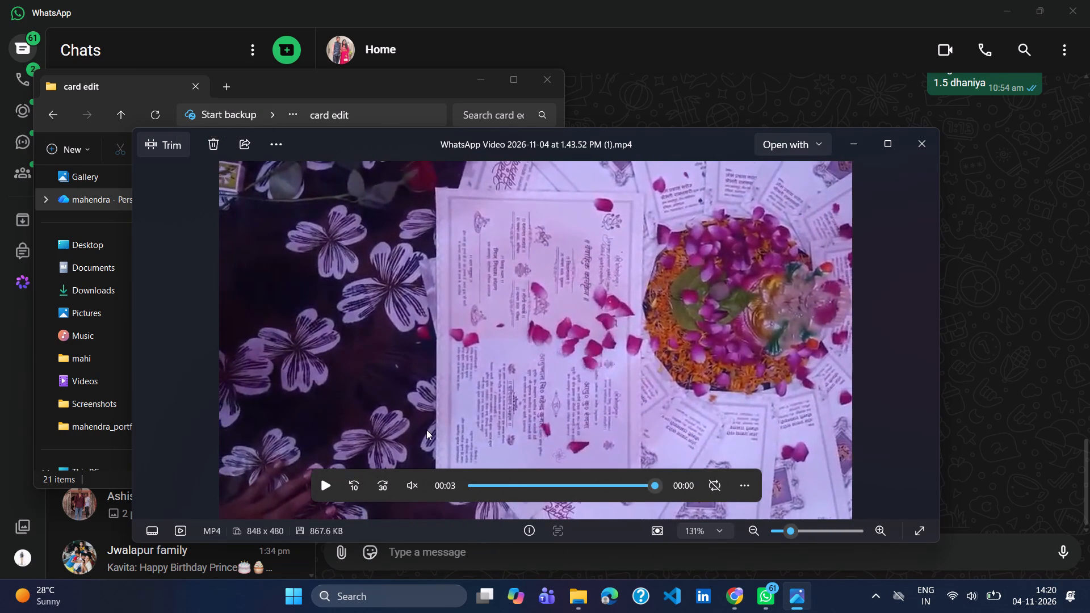
Review the WhatsApp videos in sequence, skipping the two from 1.43.52 PM and deleting the three from 1.43.53 PM and two from 1.43.54 PM.
{"action": "key", "text": "Right"}
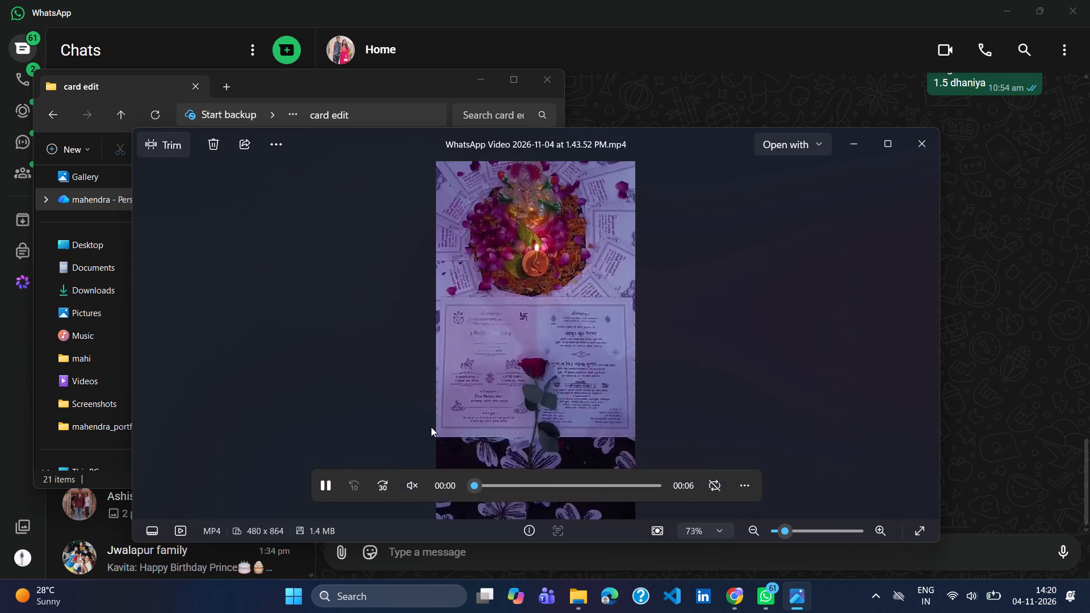
{"action": "key", "text": "Left"}
{"action": "key", "text": "Right"}
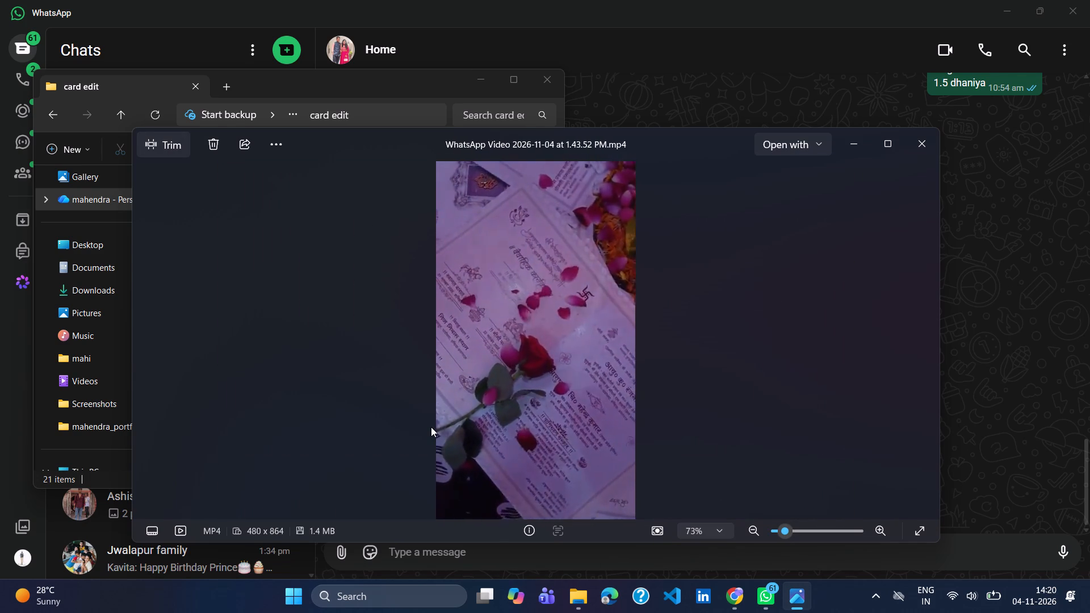
{"action": "key", "text": "Right"}
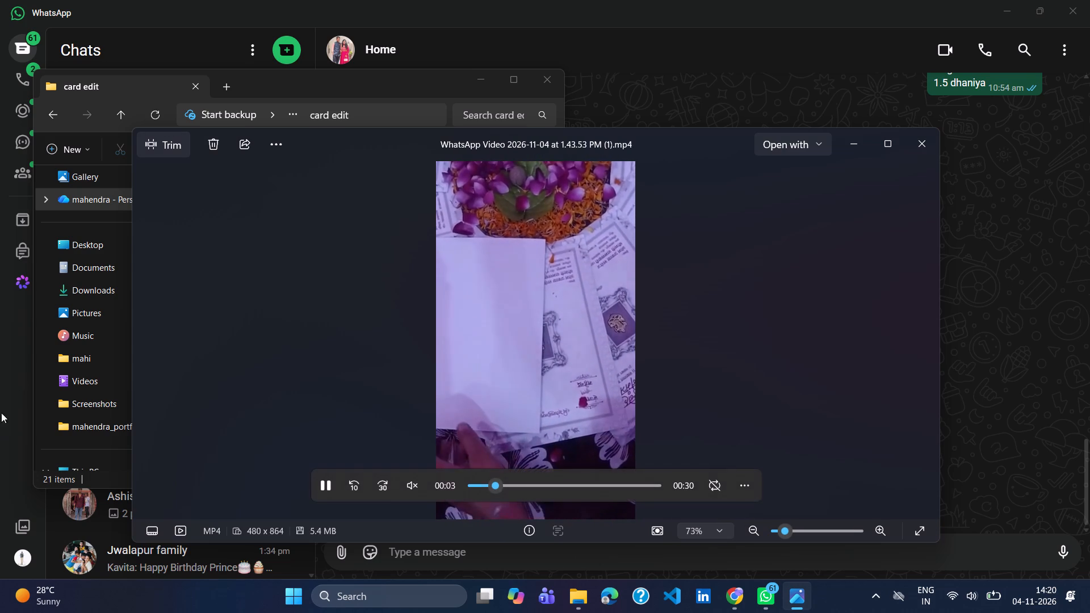
{"action": "left_click", "coordinate": [209, 148]}
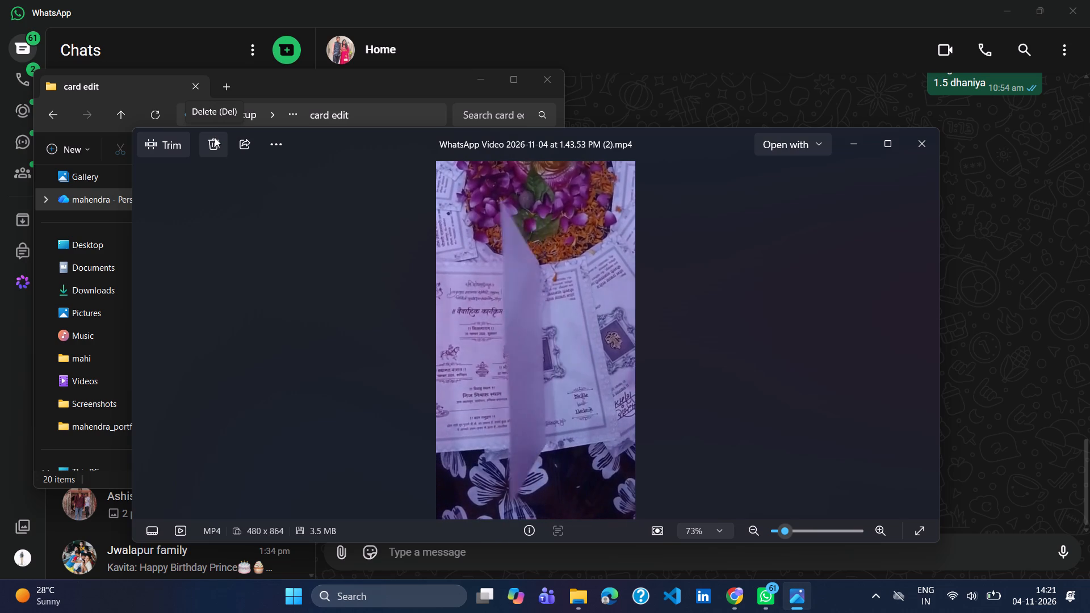
{"action": "left_click", "coordinate": [215, 137]}
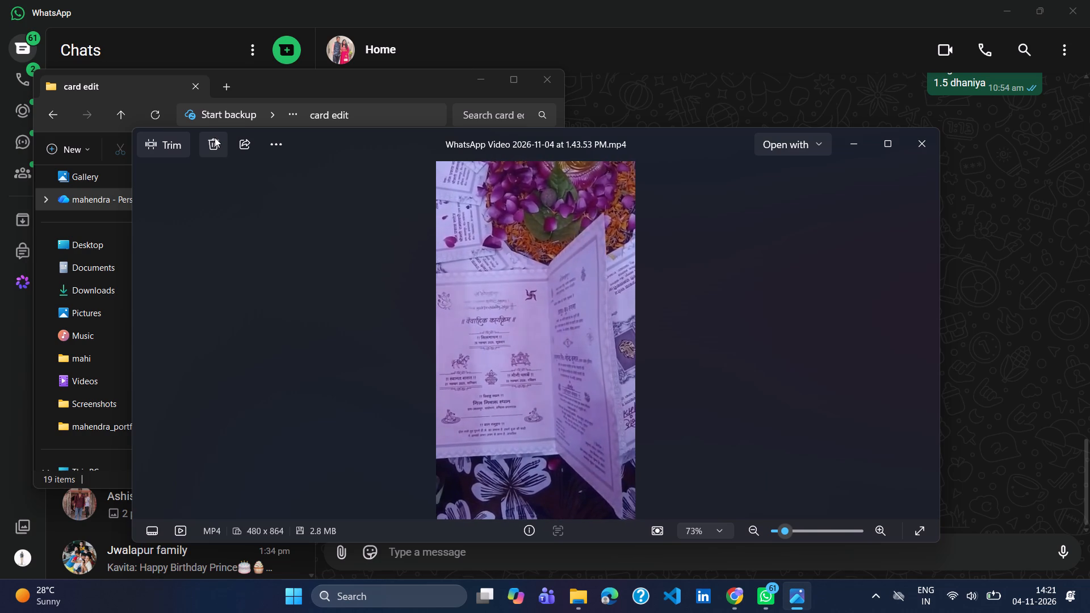
{"action": "left_click", "coordinate": [215, 137]}
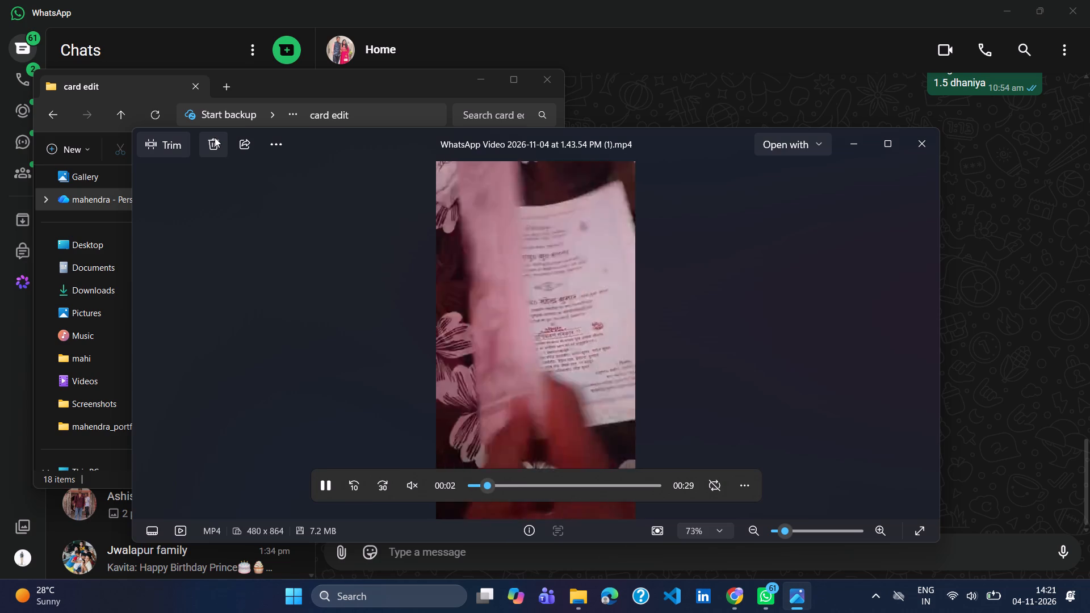
{"action": "left_click", "coordinate": [215, 137]}
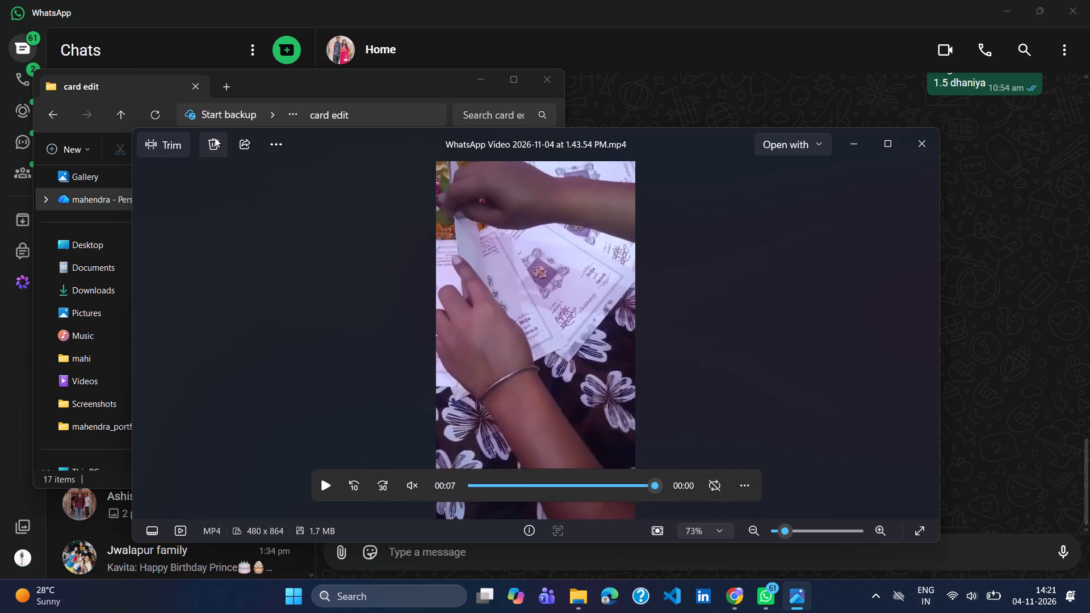
{"action": "left_click", "coordinate": [215, 137]}
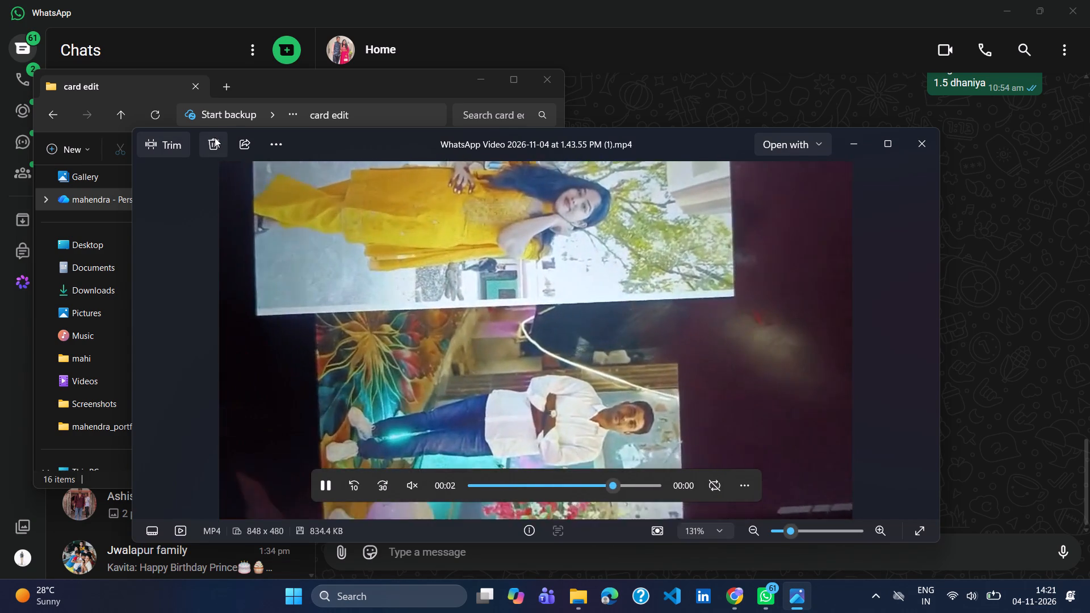
Delete the videos 1.43.55 PM, 1.43.56 PM (1) and 1.43.56 PM from the card edit folder, keeping 1.43.55 PM (1).
{"action": "key", "text": "Right"}
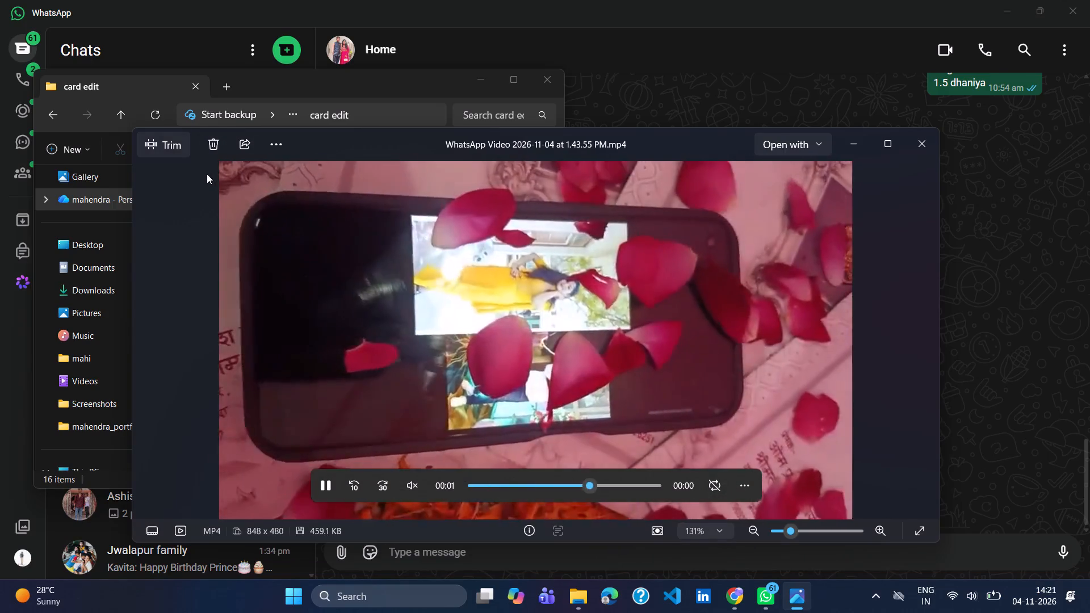
{"action": "left_click", "coordinate": [208, 141]}
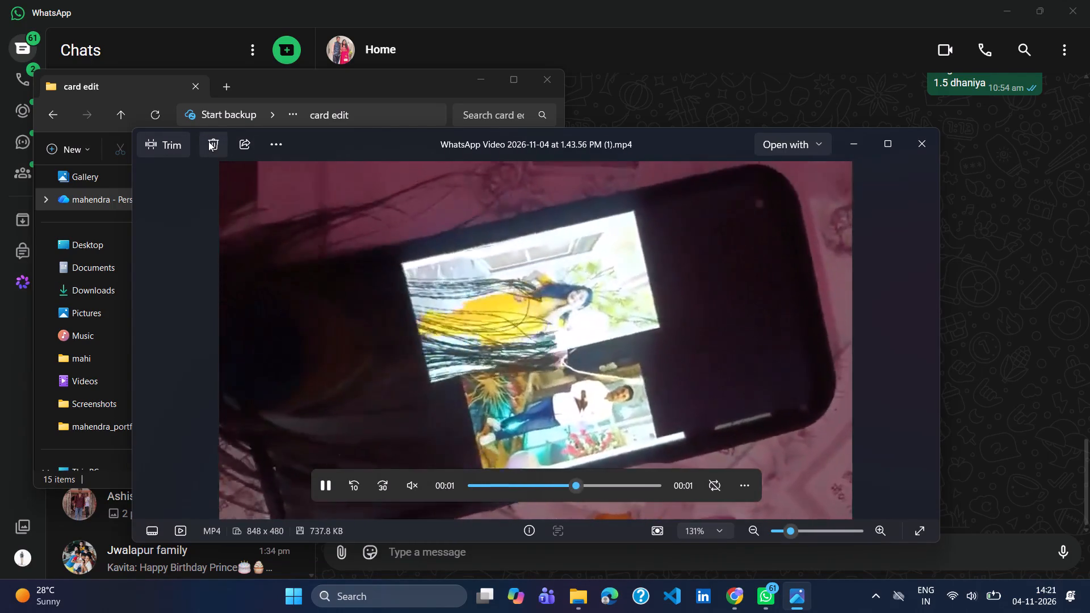
{"action": "left_click", "coordinate": [208, 141]}
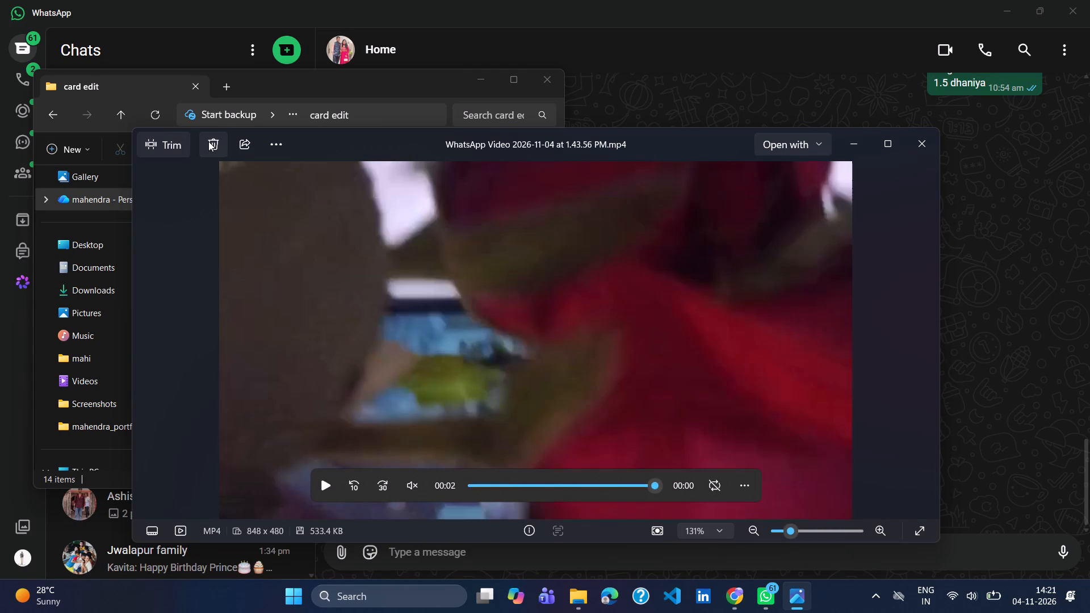
{"action": "left_click", "coordinate": [208, 141]}
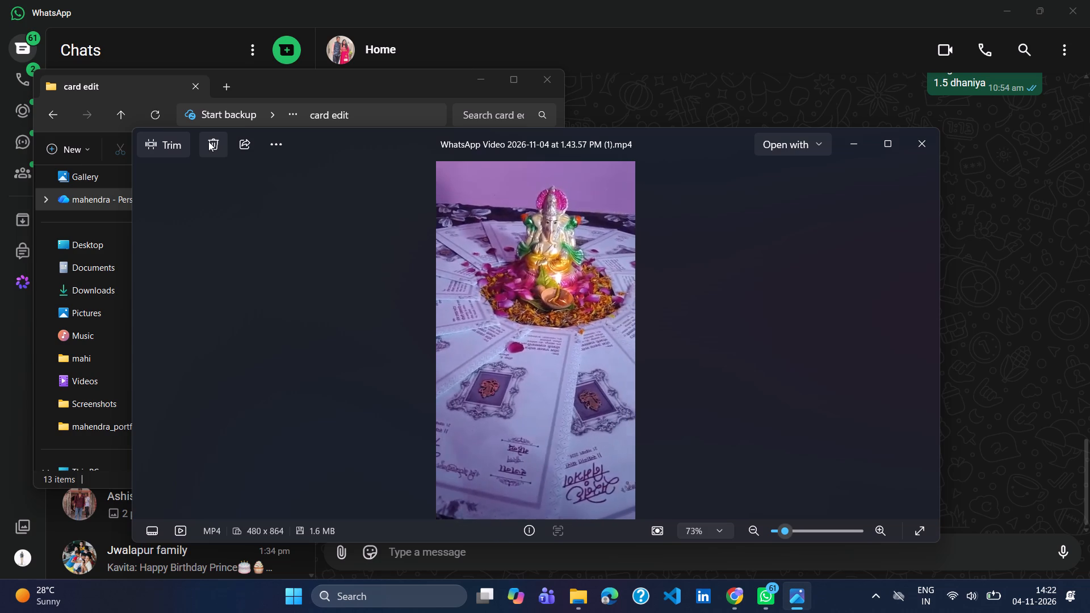
Compare the two similar 1.43.57 PM idol videos and delete the one without the (1) suffix.
{"action": "key", "text": "Right"}
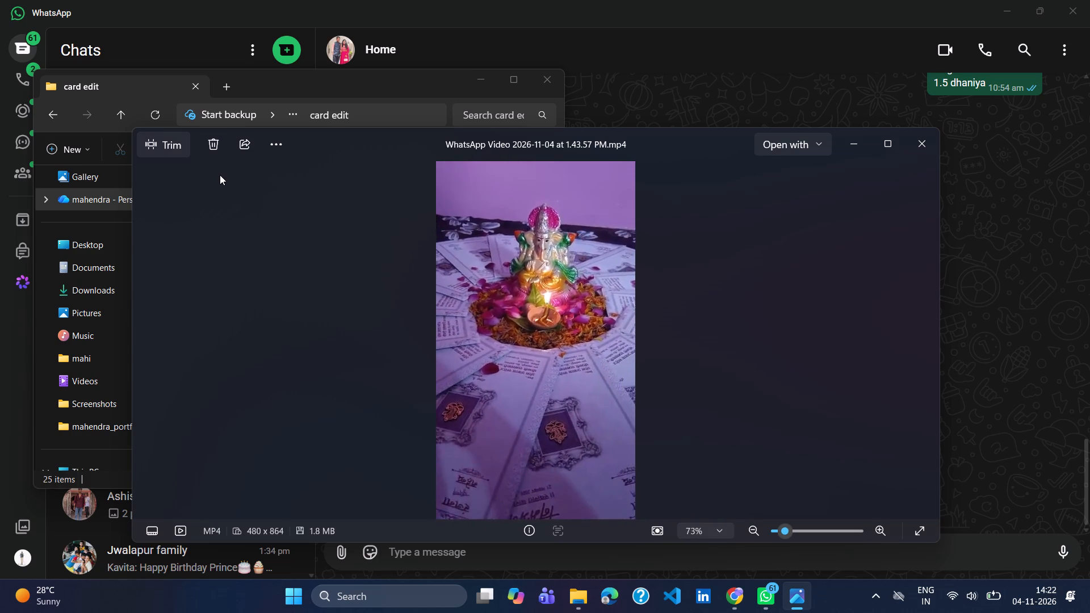
{"action": "key", "text": "Left"}
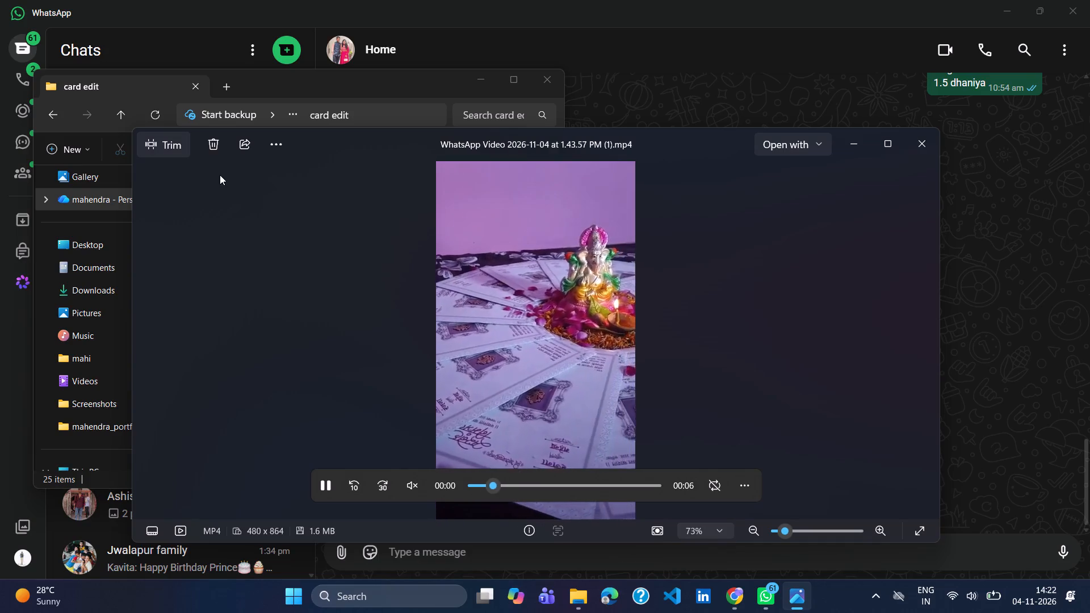
{"action": "key", "text": "Right"}
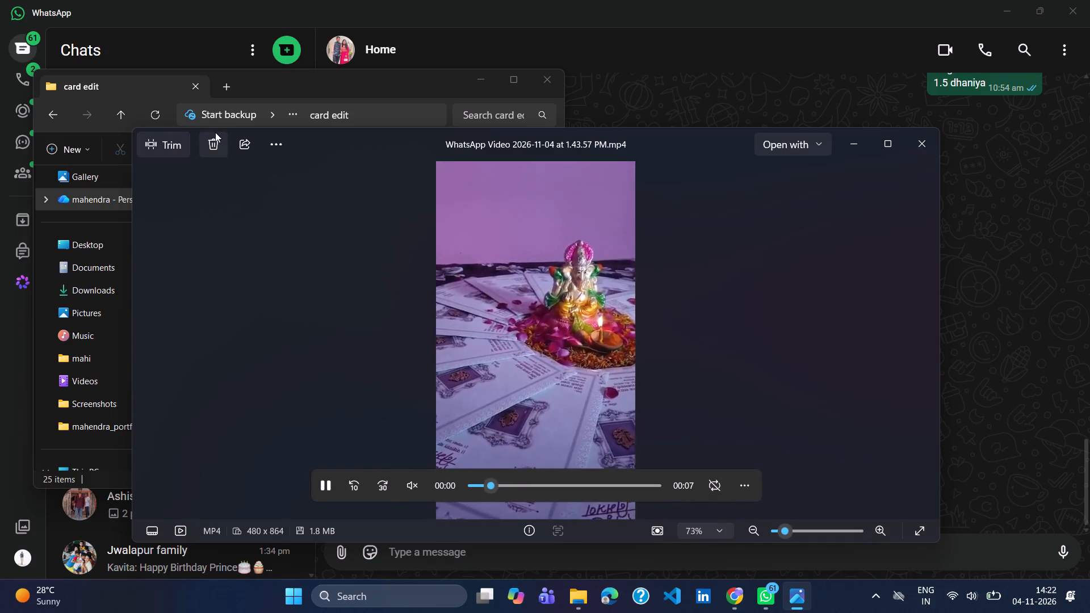
{"action": "left_click", "coordinate": [215, 132]}
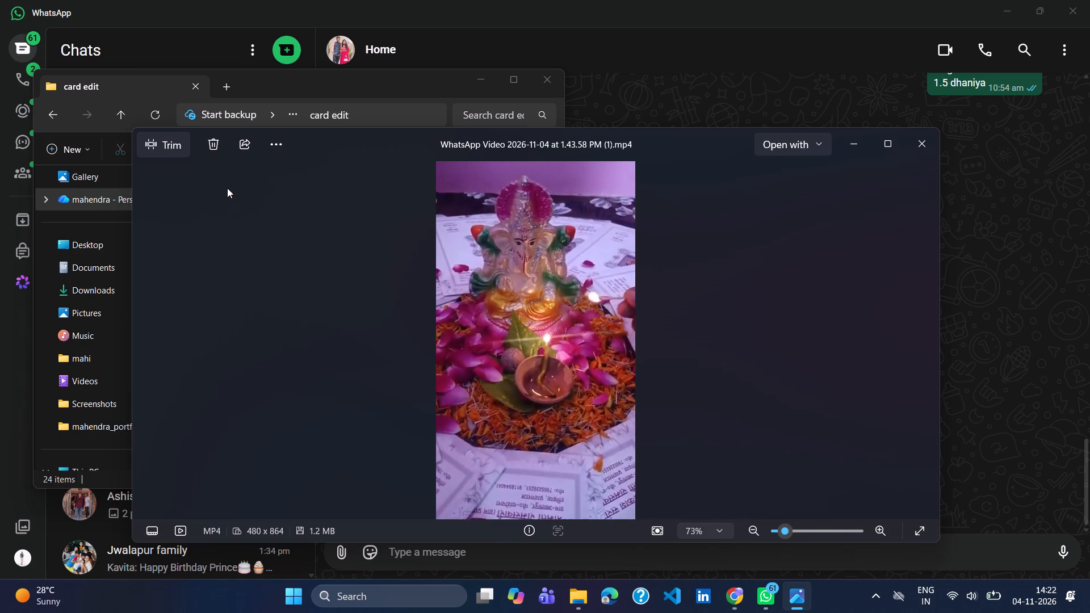
Delete the three 1.43.58 PM videos: (1), (2) and the one without a suffix.
{"action": "left_click", "coordinate": [207, 145]}
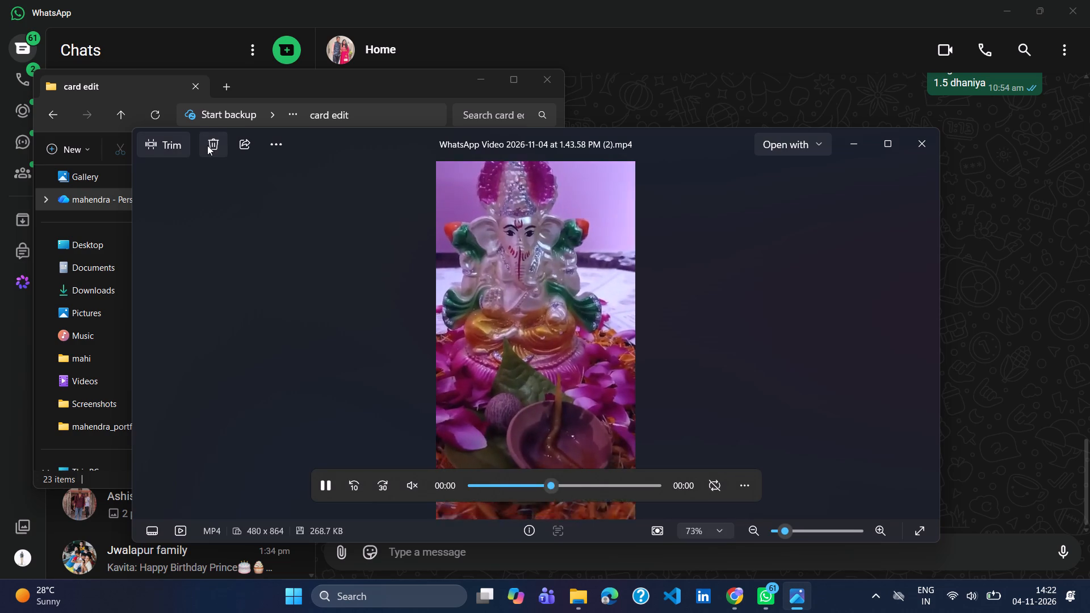
{"action": "left_click", "coordinate": [207, 145]}
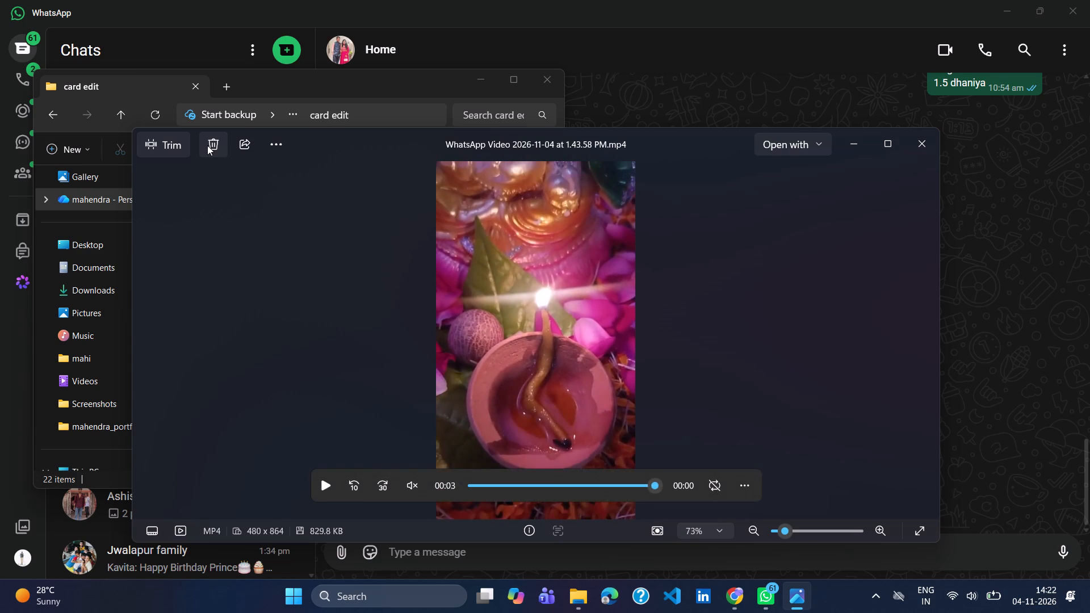
{"action": "left_click", "coordinate": [207, 145]}
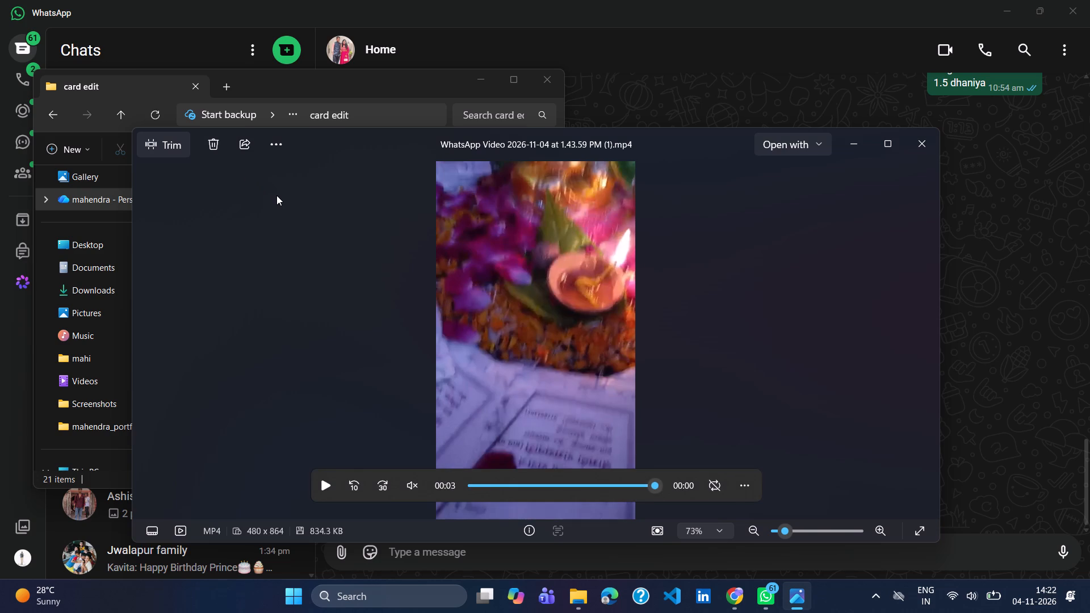
Keep the 1.43.59 PM (1) video and delete 1.43.59 PM (2) and 1.43.59 PM.
{"action": "key", "text": "Right"}
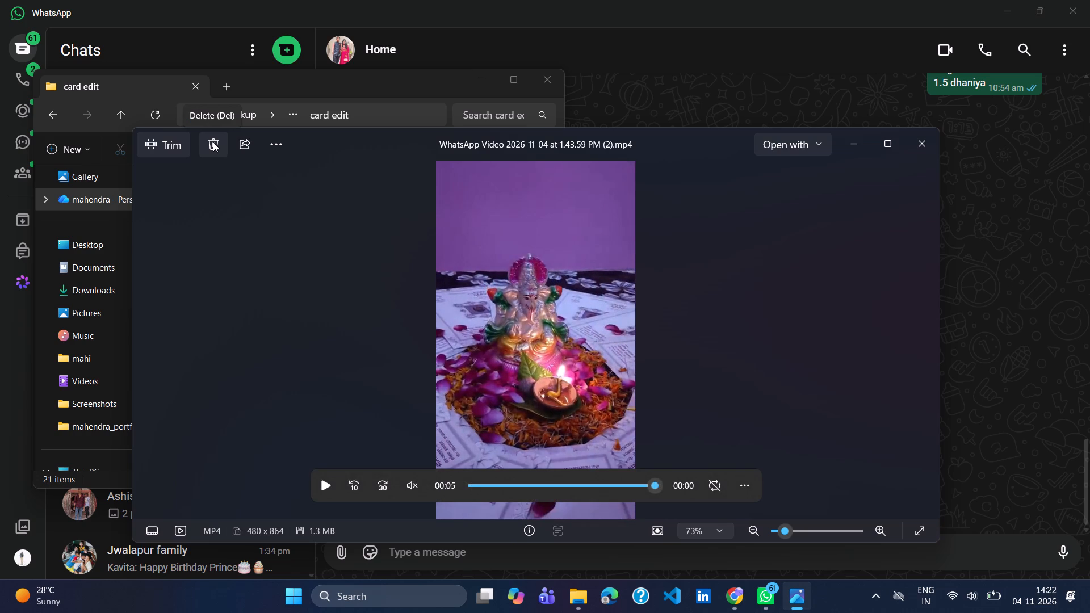
{"action": "left_click", "coordinate": [213, 142]}
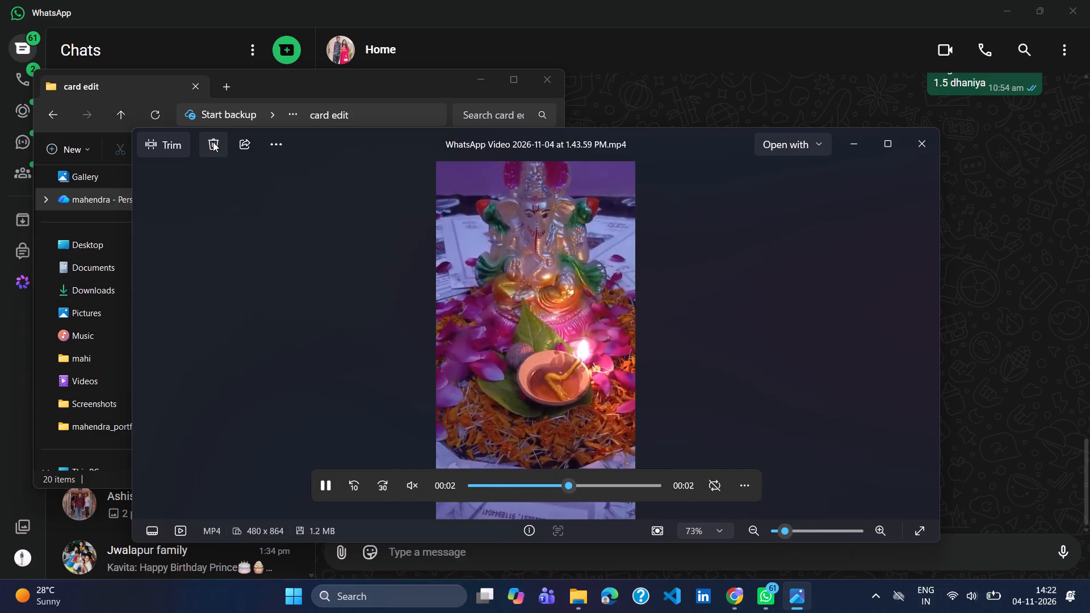
{"action": "left_click", "coordinate": [213, 142]}
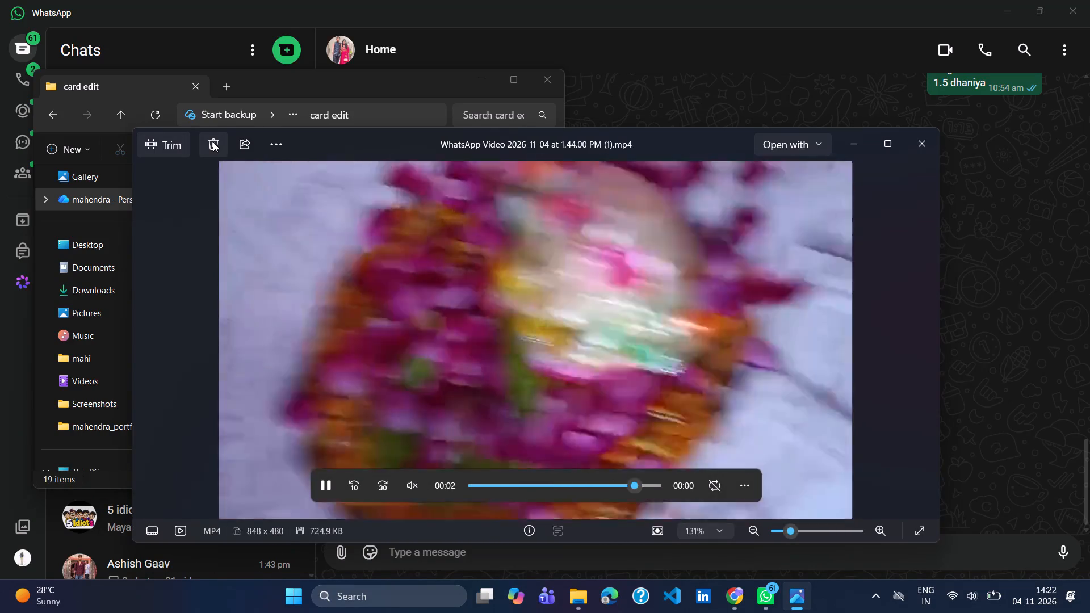
Delete the 1.44.00 PM and 2.18.19 PM videos, keeping 1.44.00 PM (1) and 2.18.17 PM, and close the viewer.
{"action": "key", "text": "Right"}
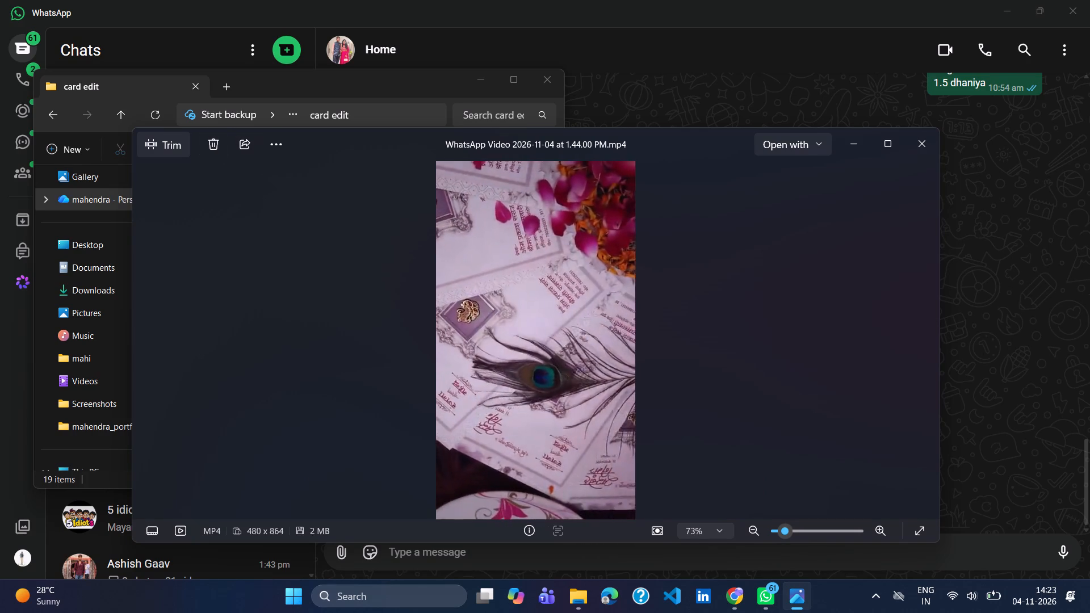
{"action": "left_click", "coordinate": [207, 138]}
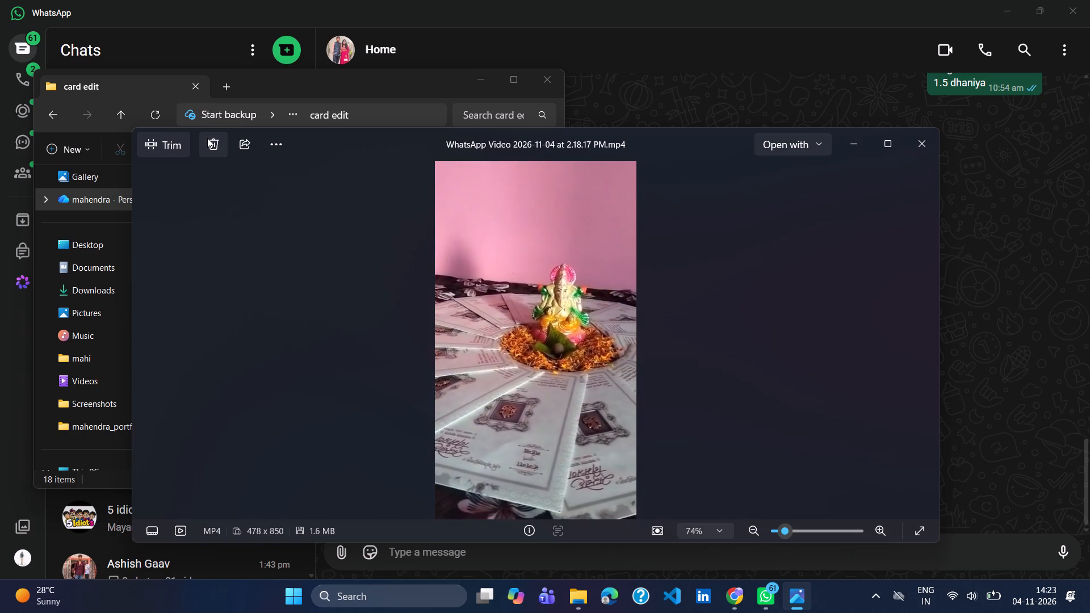
{"action": "key", "text": "Right"}
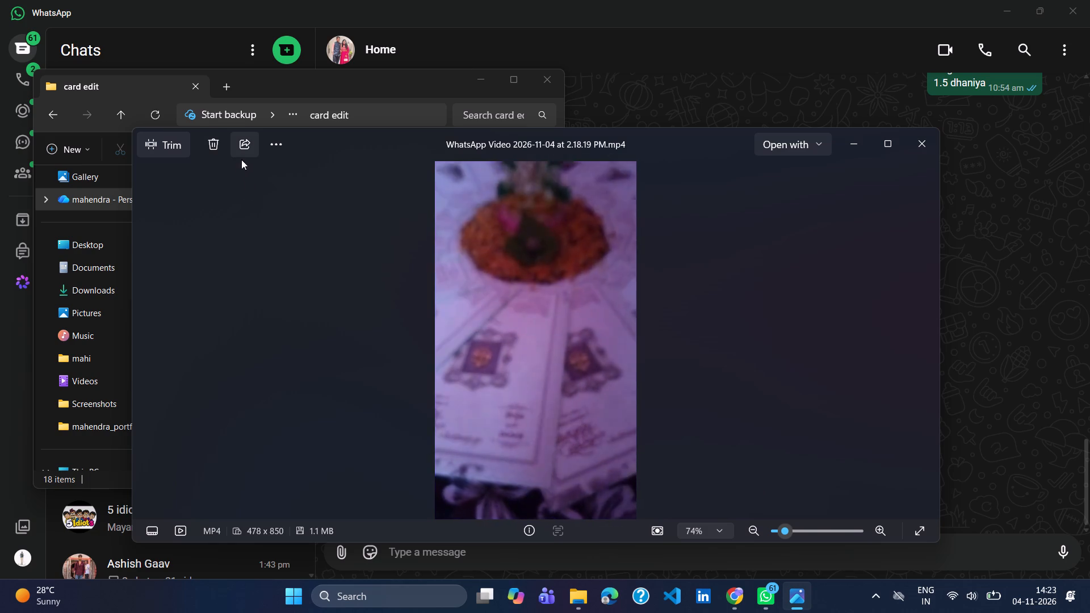
{"action": "left_click", "coordinate": [213, 141]}
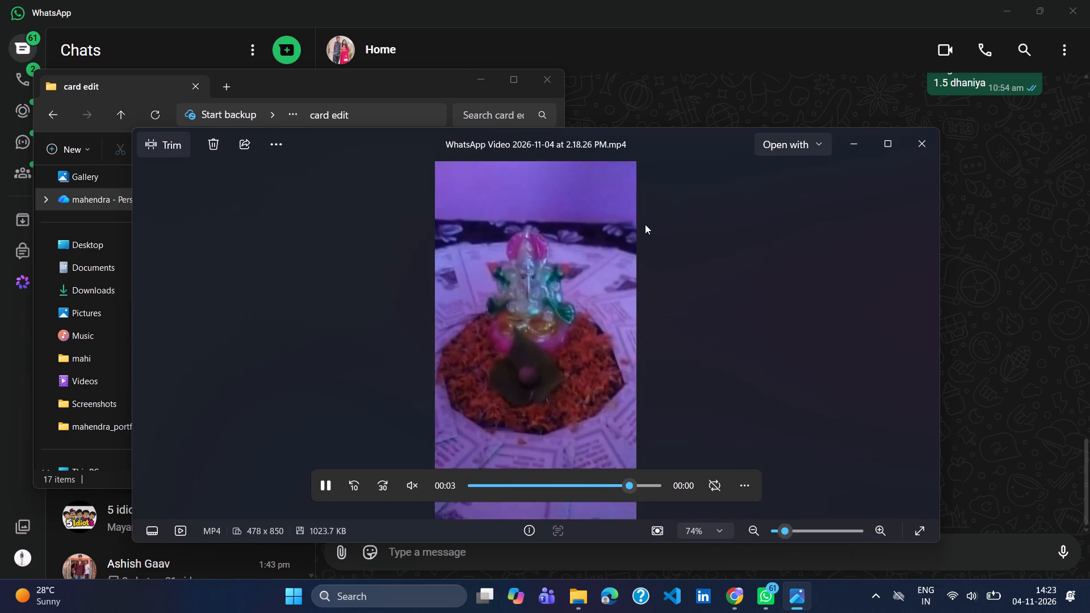
{"action": "left_click", "coordinate": [930, 131]}
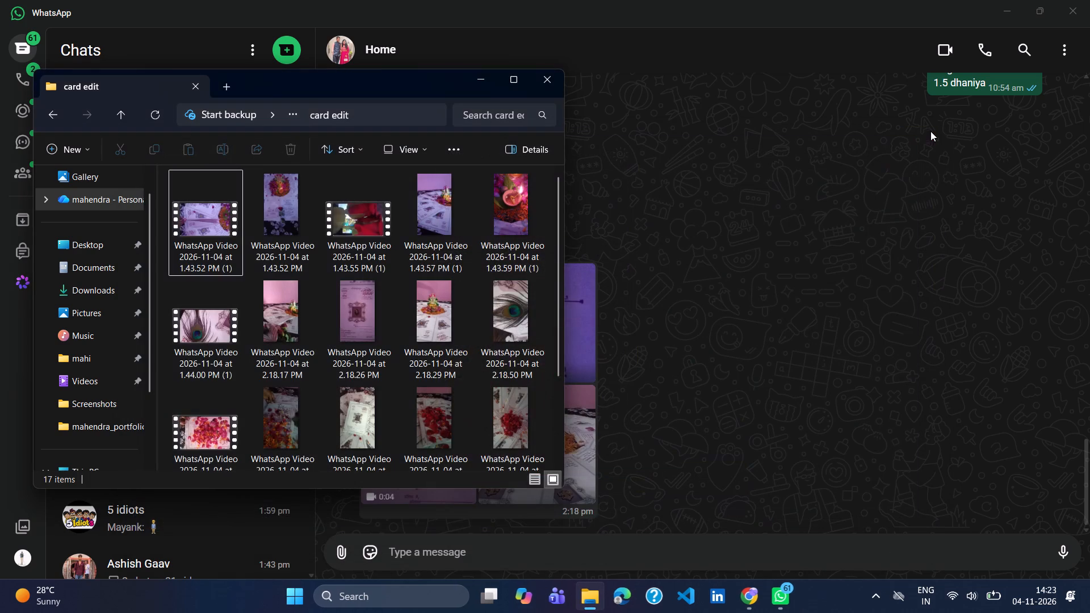
Look over the thumbnails of the videos remaining in the card edit folder.
{"action": "scroll", "coordinate": [420, 322], "scroll_direction": "down", "scroll_amount": 12}
{"action": "scroll", "coordinate": [420, 322], "scroll_direction": "up", "scroll_amount": 11}
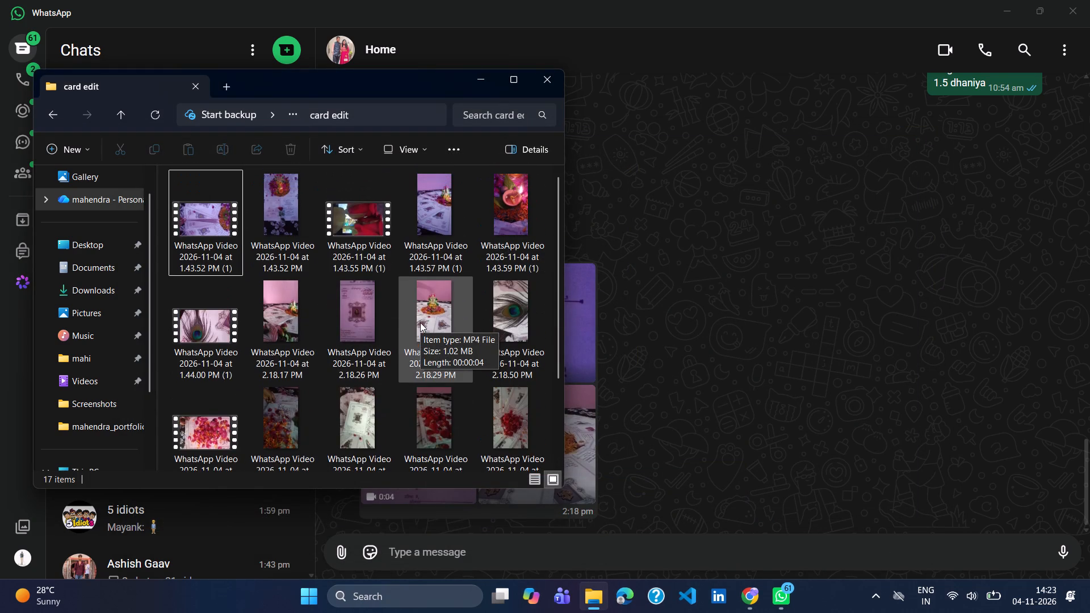
{"action": "scroll", "coordinate": [420, 322], "scroll_direction": "down", "scroll_amount": 6}
{"action": "scroll", "coordinate": [420, 322], "scroll_direction": "up", "scroll_amount": 8}
{"action": "scroll", "coordinate": [420, 322], "scroll_direction": "down", "scroll_amount": 7}
{"action": "scroll", "coordinate": [420, 322], "scroll_direction": "up", "scroll_amount": 8}
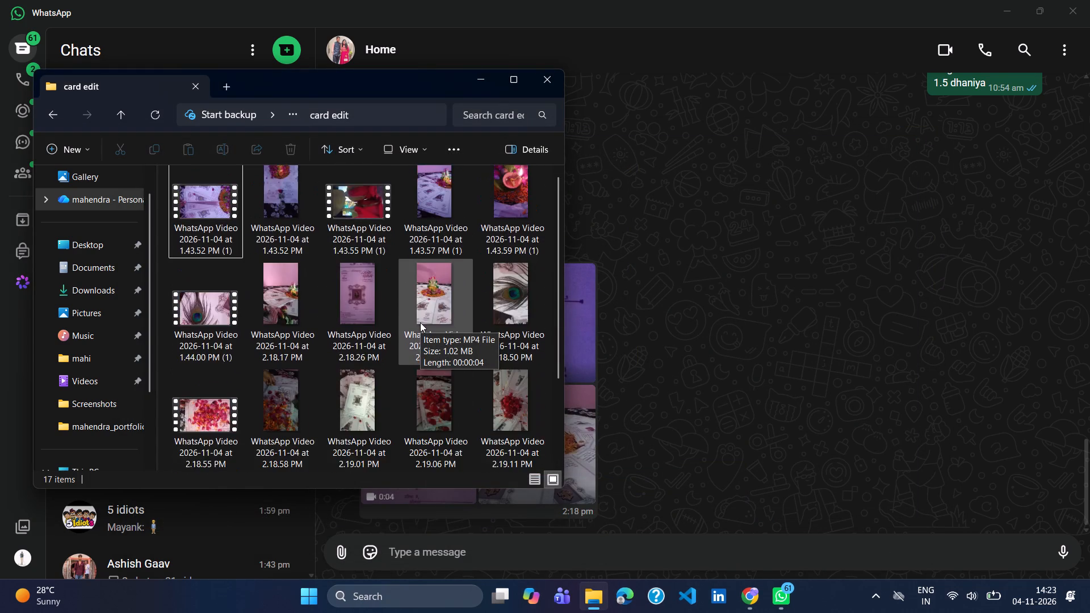
{"action": "scroll", "coordinate": [420, 322], "scroll_direction": "down", "scroll_amount": 6}
{"action": "scroll", "coordinate": [420, 322], "scroll_direction": "up", "scroll_amount": 7}
{"action": "scroll", "coordinate": [420, 322], "scroll_direction": "down", "scroll_amount": 5}
{"action": "scroll", "coordinate": [420, 322], "scroll_direction": "up", "scroll_amount": 8}
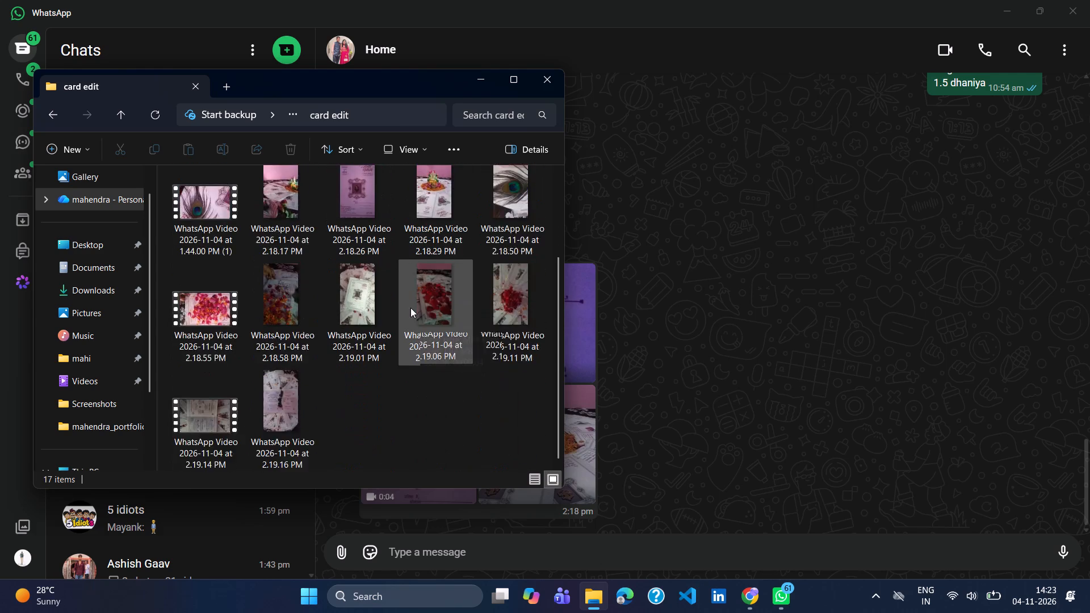
{"action": "scroll", "coordinate": [410, 308], "scroll_direction": "up", "scroll_amount": 6}
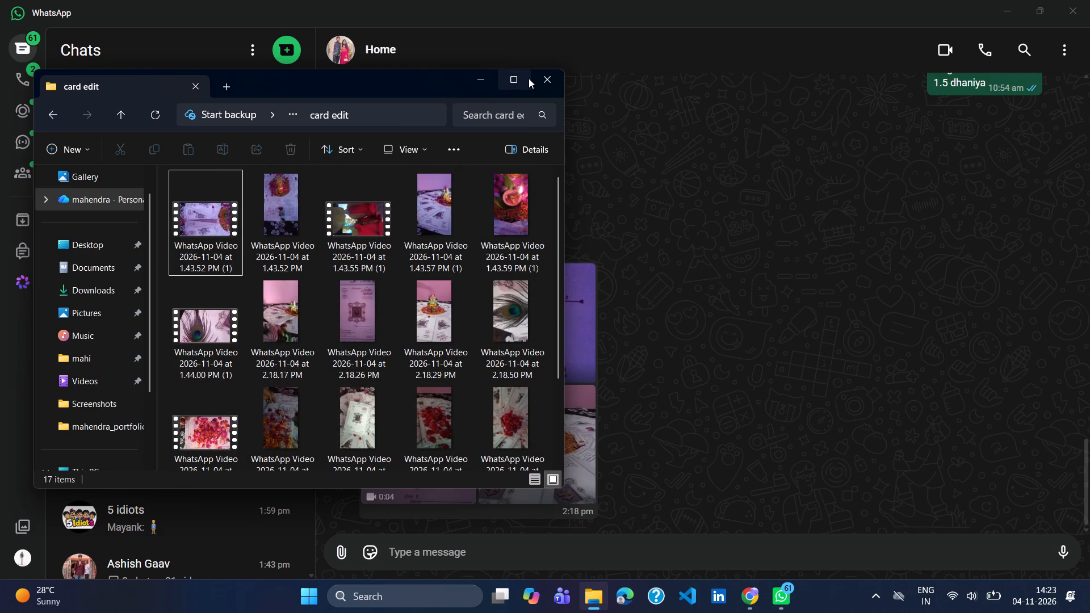
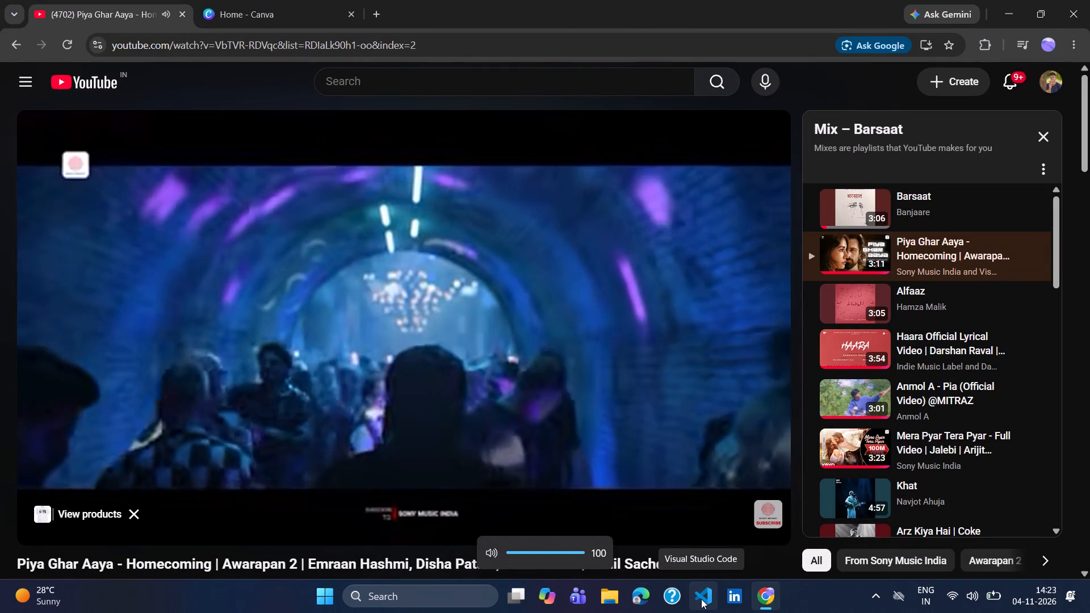
Switch from the YouTube video to the Canva home page already open in the browser.
{"action": "left_click", "coordinate": [227, 0]}
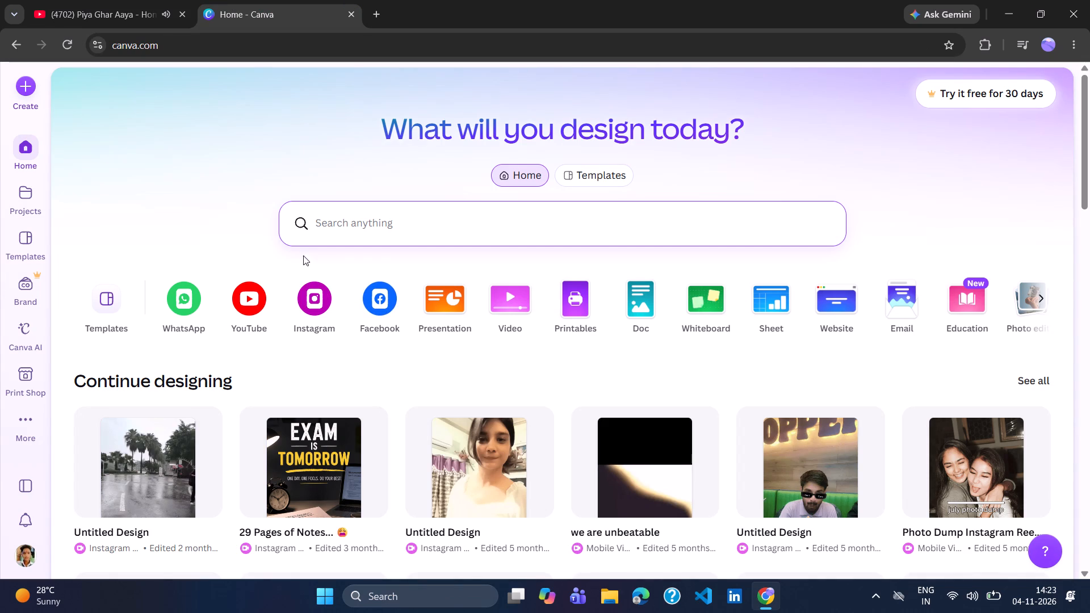
Switch to Canva in Chrome and open the Projects page.
{"action": "left_click", "coordinate": [24, 189]}
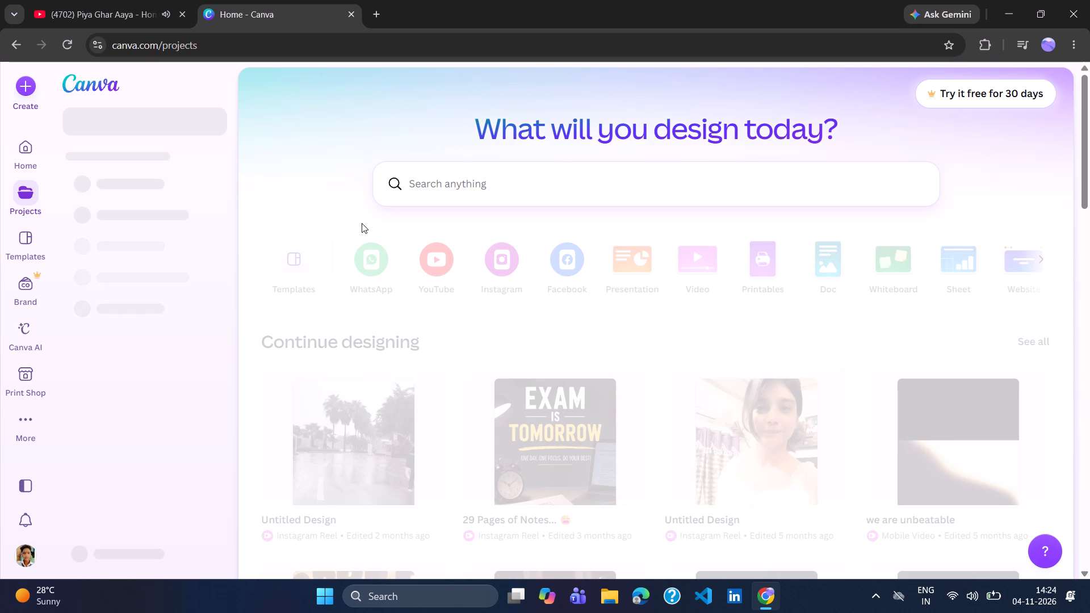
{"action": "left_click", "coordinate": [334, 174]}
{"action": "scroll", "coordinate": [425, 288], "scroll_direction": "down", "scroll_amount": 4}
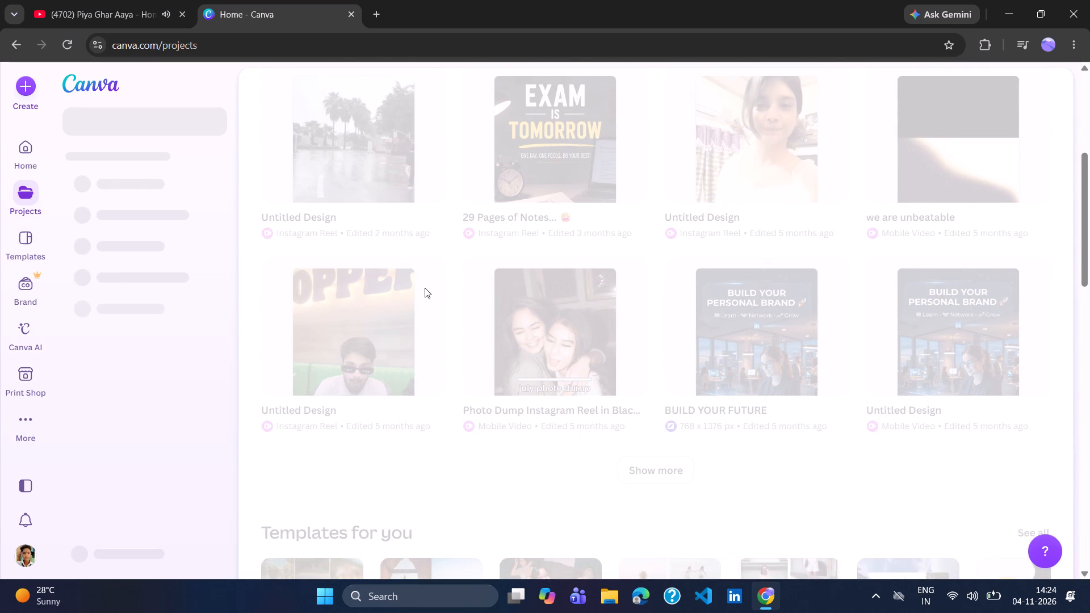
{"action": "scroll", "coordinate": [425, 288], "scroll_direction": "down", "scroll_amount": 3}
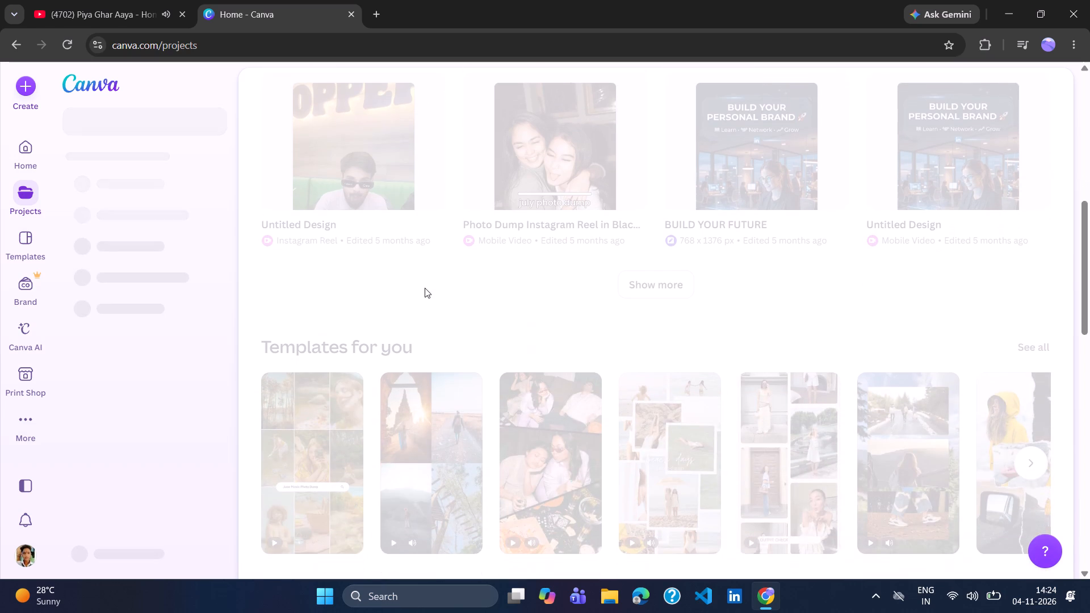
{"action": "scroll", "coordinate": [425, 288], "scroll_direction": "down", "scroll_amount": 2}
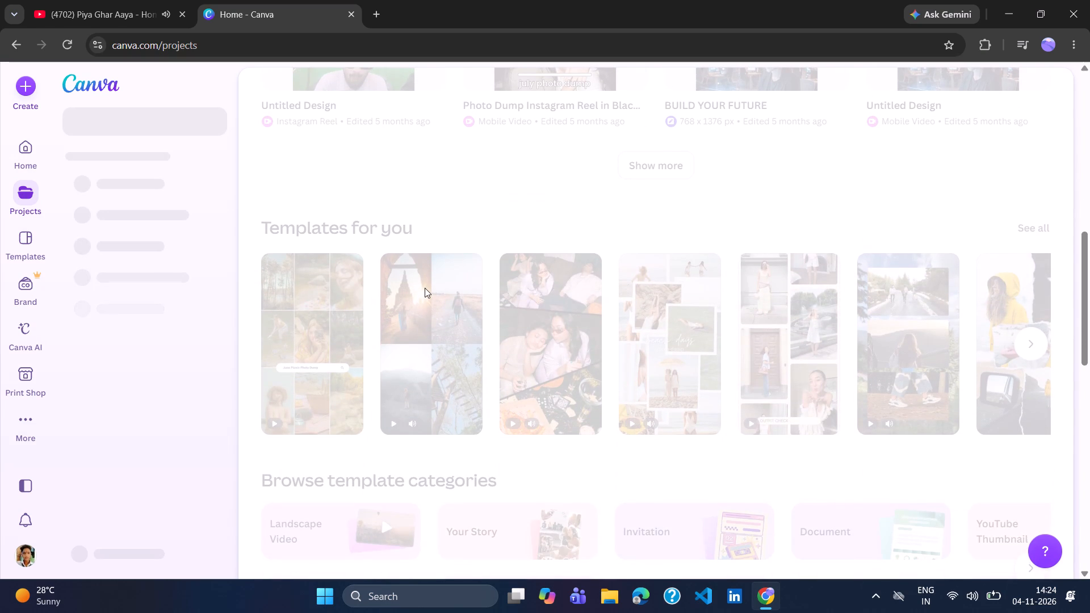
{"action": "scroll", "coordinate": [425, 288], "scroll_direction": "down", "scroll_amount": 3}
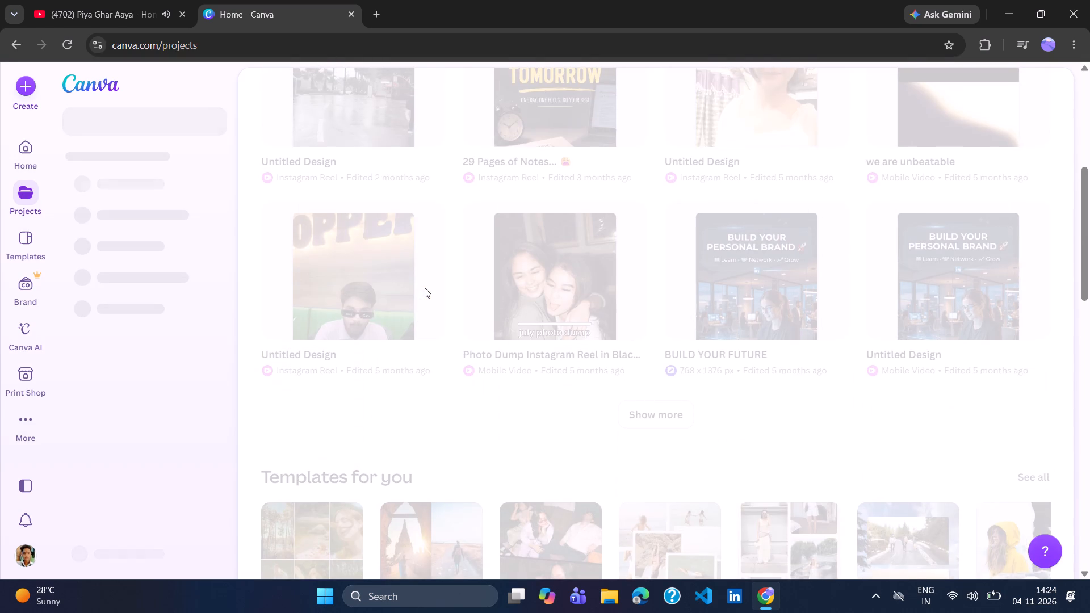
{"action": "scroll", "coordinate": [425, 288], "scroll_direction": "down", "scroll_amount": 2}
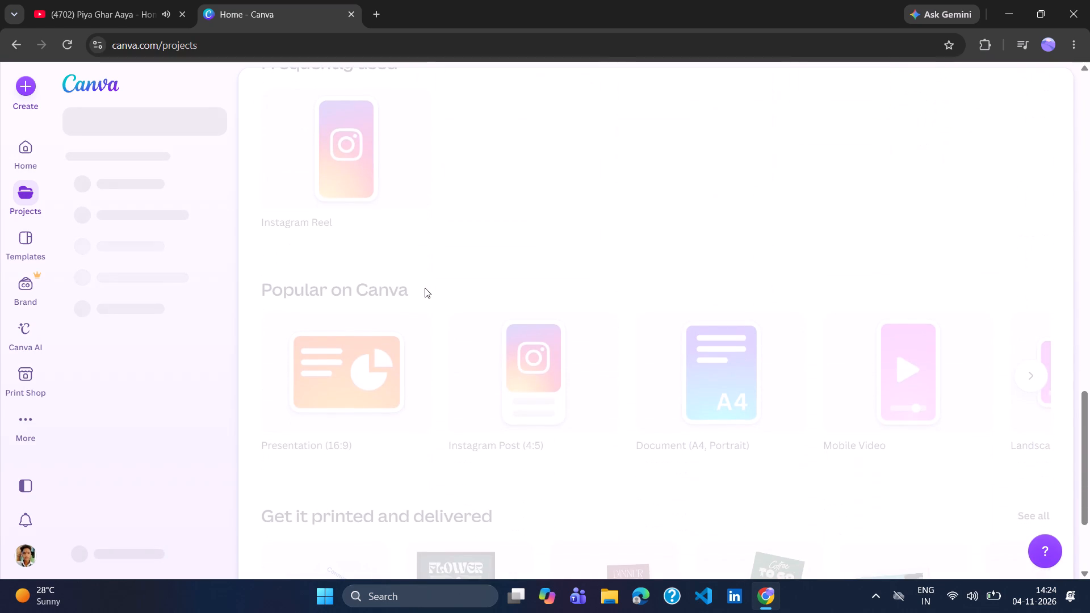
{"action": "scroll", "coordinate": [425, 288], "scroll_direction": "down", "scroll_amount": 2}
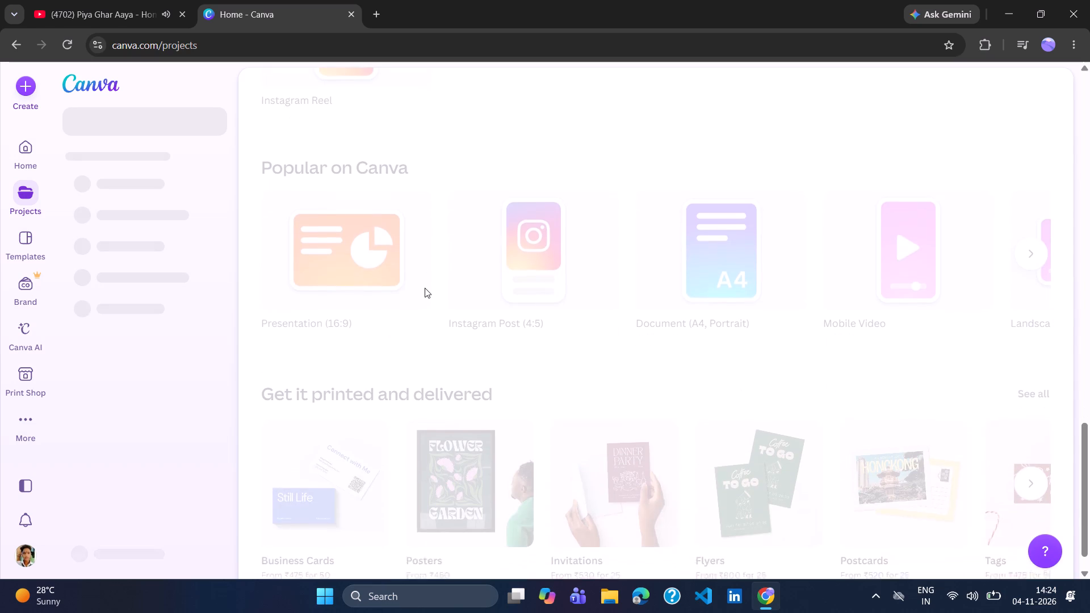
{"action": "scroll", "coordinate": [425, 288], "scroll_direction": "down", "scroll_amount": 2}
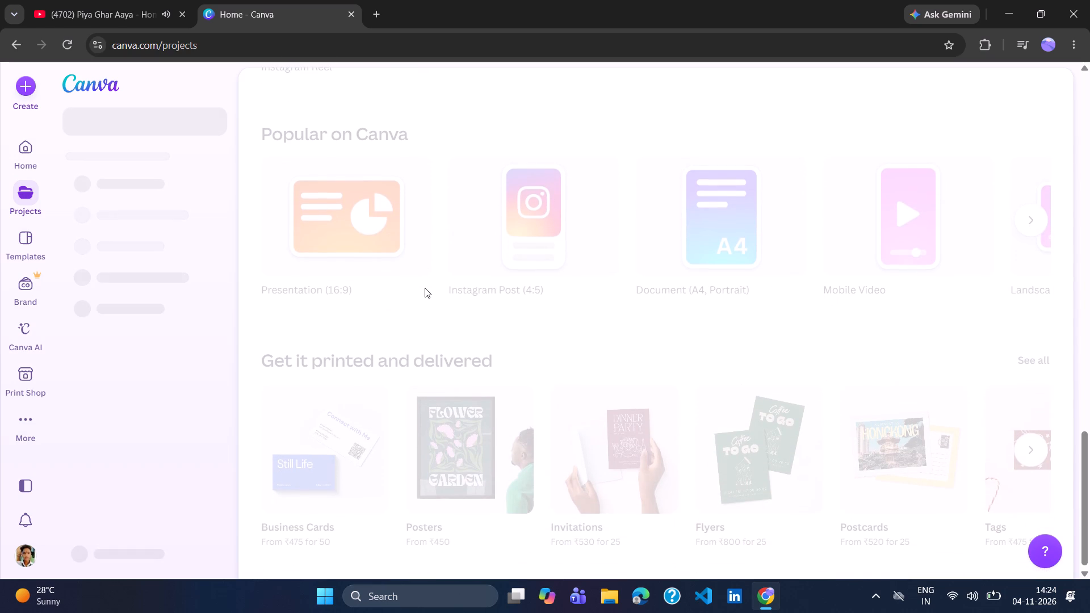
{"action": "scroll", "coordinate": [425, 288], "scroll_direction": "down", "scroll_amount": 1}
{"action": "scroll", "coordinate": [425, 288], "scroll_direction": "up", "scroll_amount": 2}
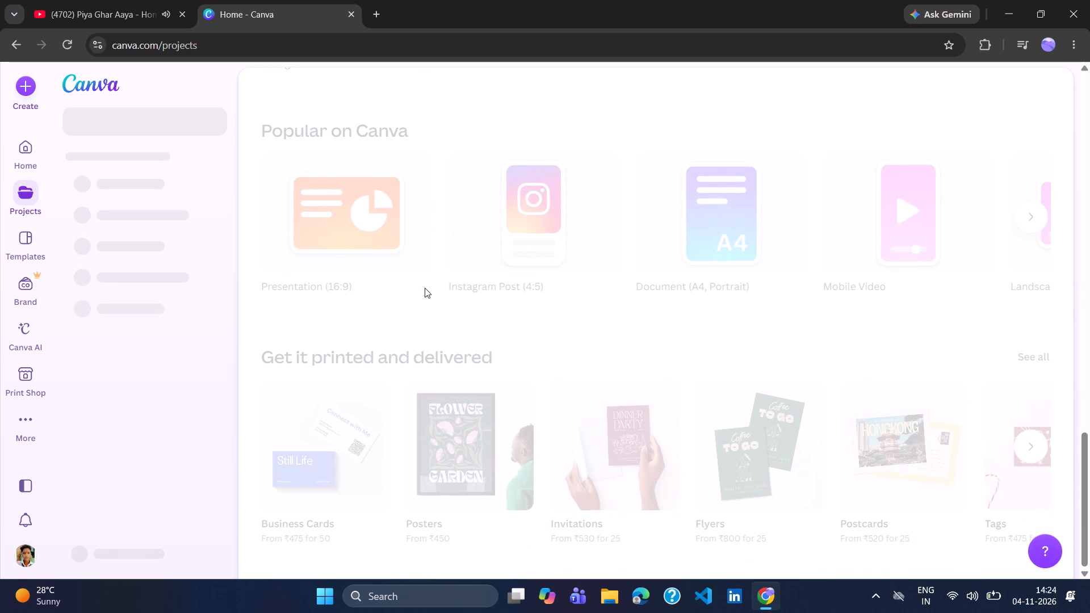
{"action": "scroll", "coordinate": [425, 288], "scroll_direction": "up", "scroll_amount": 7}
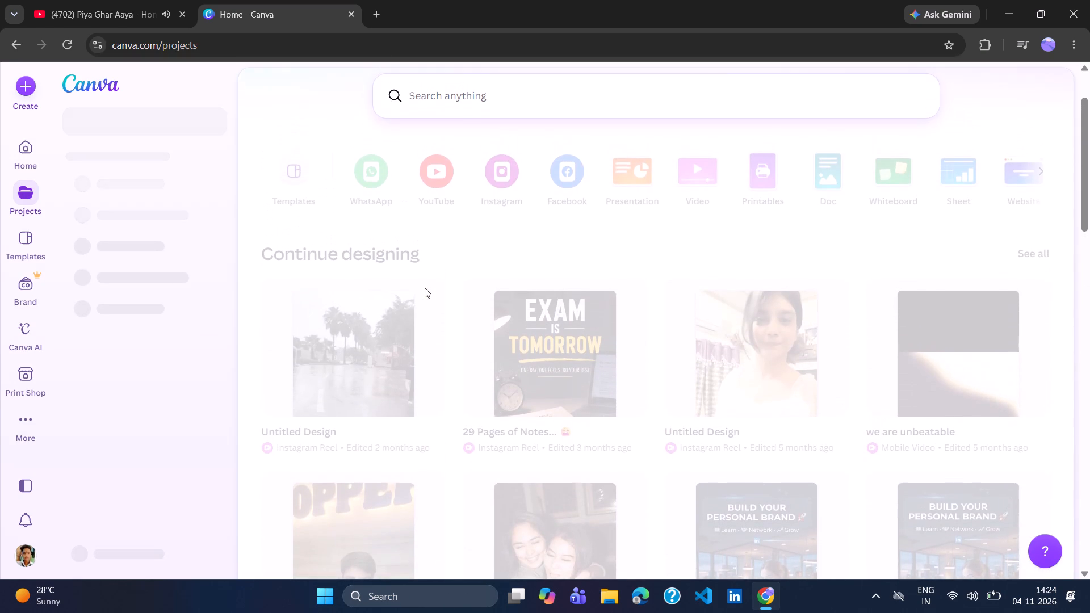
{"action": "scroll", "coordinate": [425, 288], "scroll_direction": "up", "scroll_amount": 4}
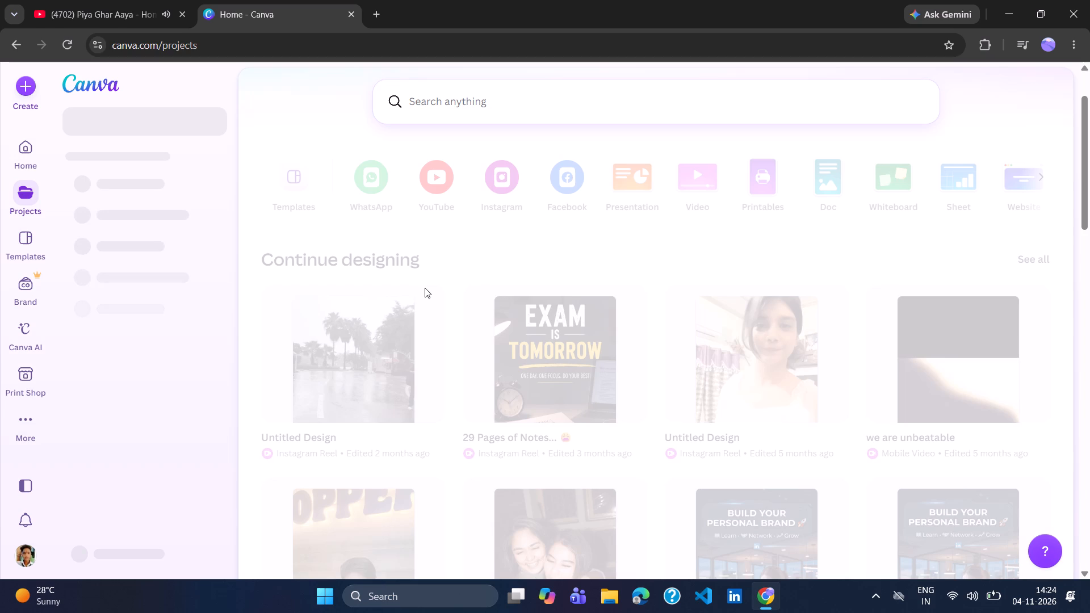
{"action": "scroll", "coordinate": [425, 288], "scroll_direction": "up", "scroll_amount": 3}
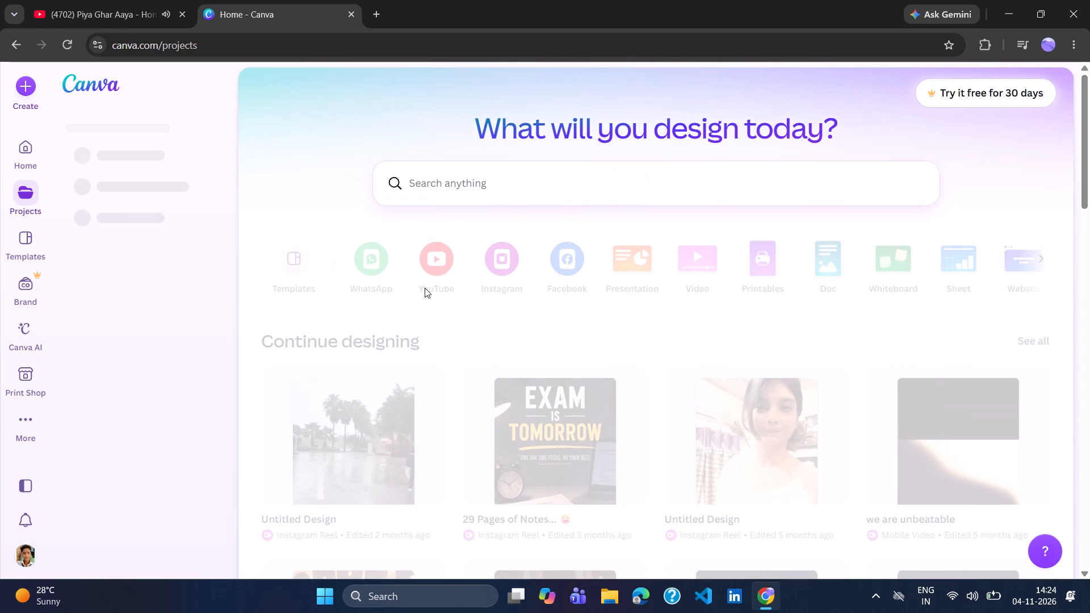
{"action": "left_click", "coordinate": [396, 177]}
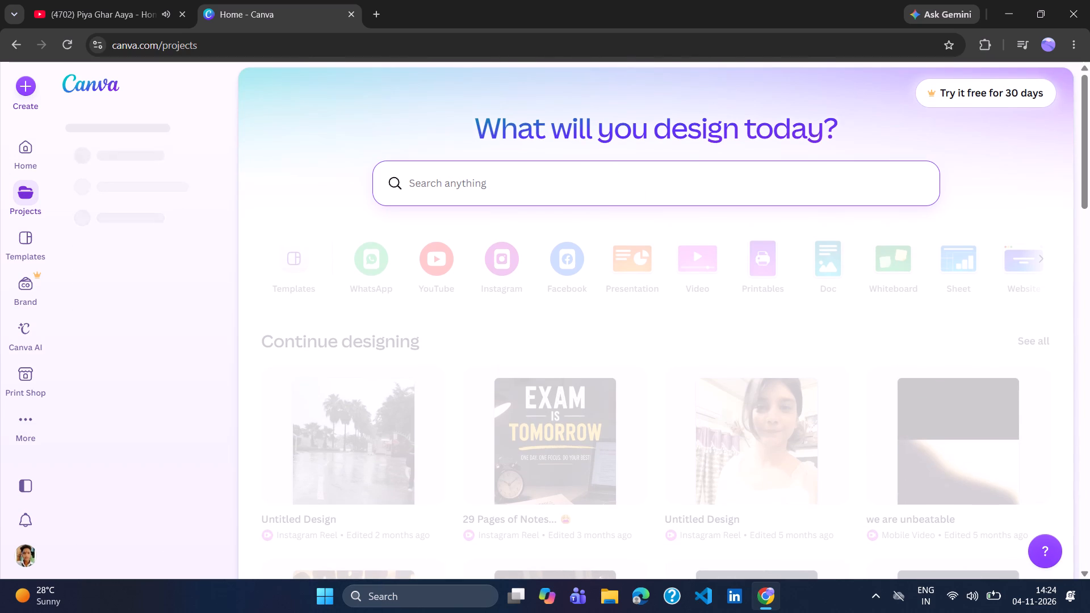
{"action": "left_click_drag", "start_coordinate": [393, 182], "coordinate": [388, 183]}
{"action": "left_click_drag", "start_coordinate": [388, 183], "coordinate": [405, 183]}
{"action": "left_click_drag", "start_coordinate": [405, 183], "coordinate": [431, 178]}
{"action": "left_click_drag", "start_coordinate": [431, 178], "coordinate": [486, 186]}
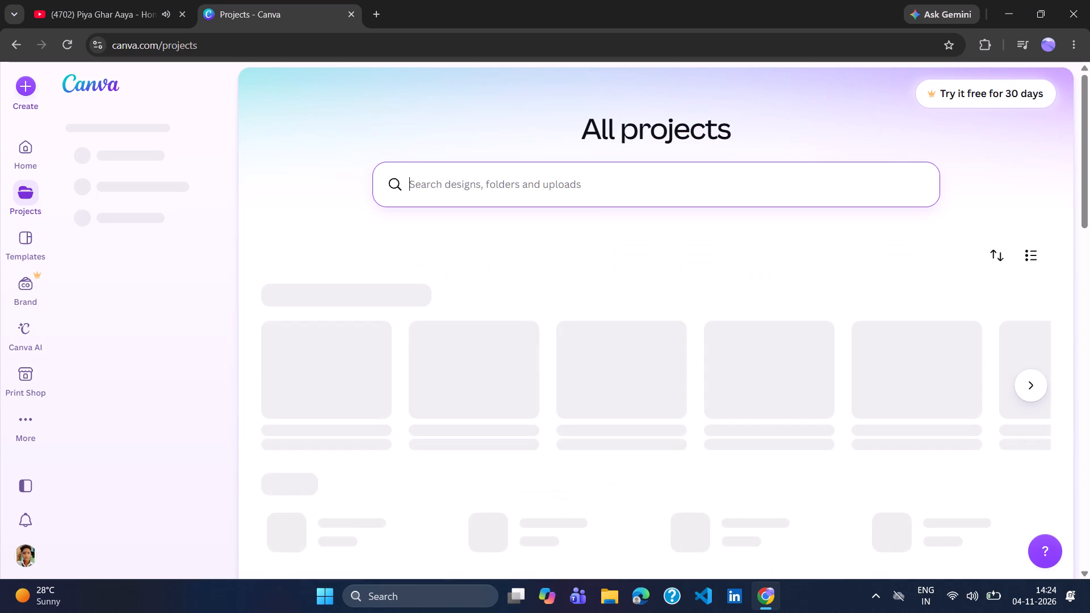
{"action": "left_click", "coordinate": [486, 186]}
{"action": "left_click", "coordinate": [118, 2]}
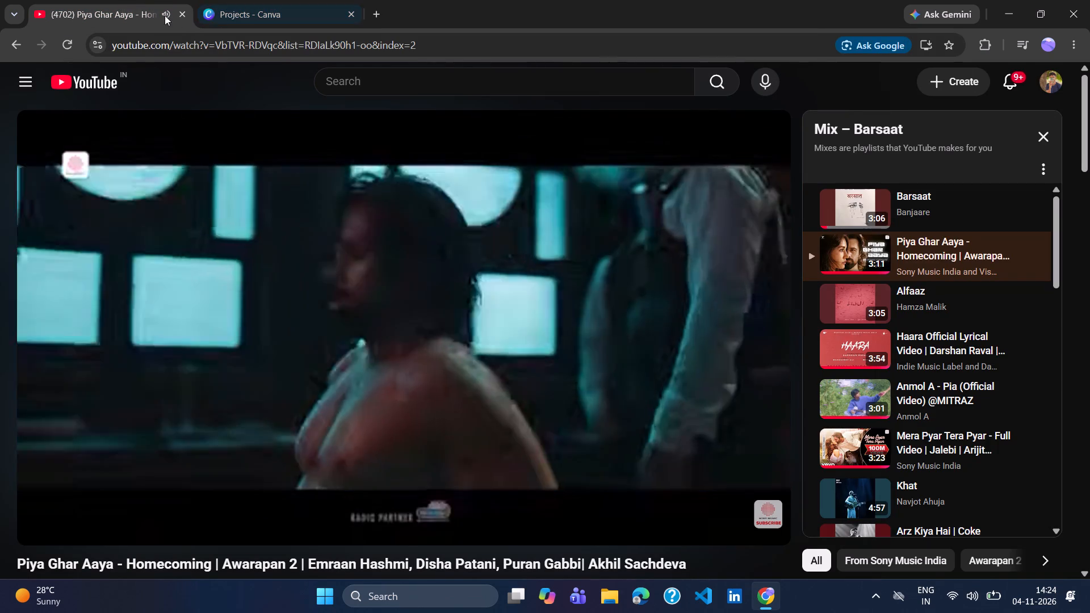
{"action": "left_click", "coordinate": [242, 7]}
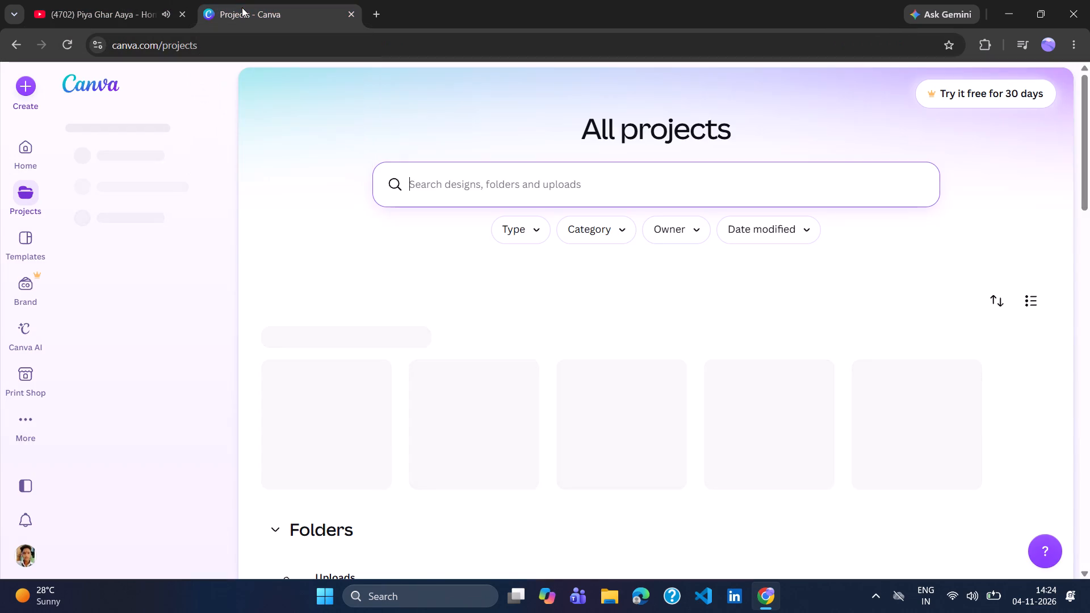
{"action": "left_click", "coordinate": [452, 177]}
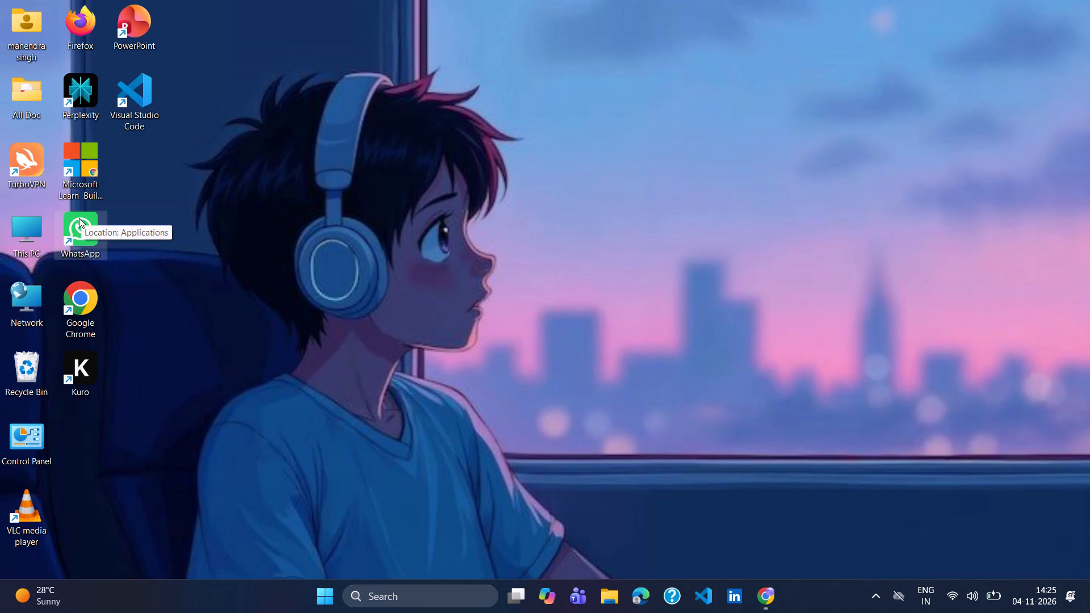
Switch to WhatsApp by launching it from the desktop.
{"action": "double_click", "coordinate": [79, 218]}
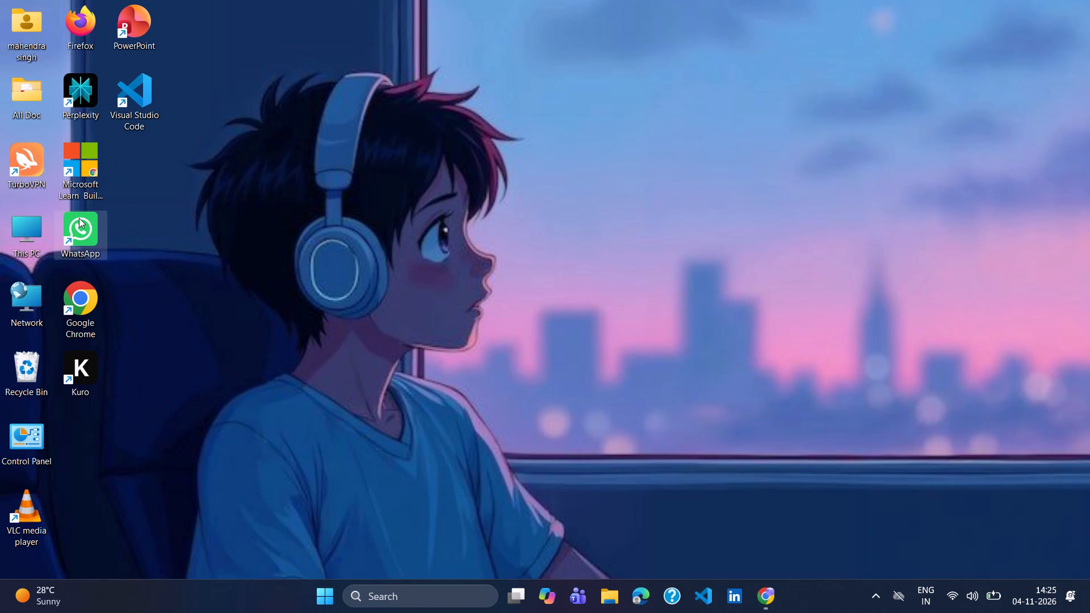
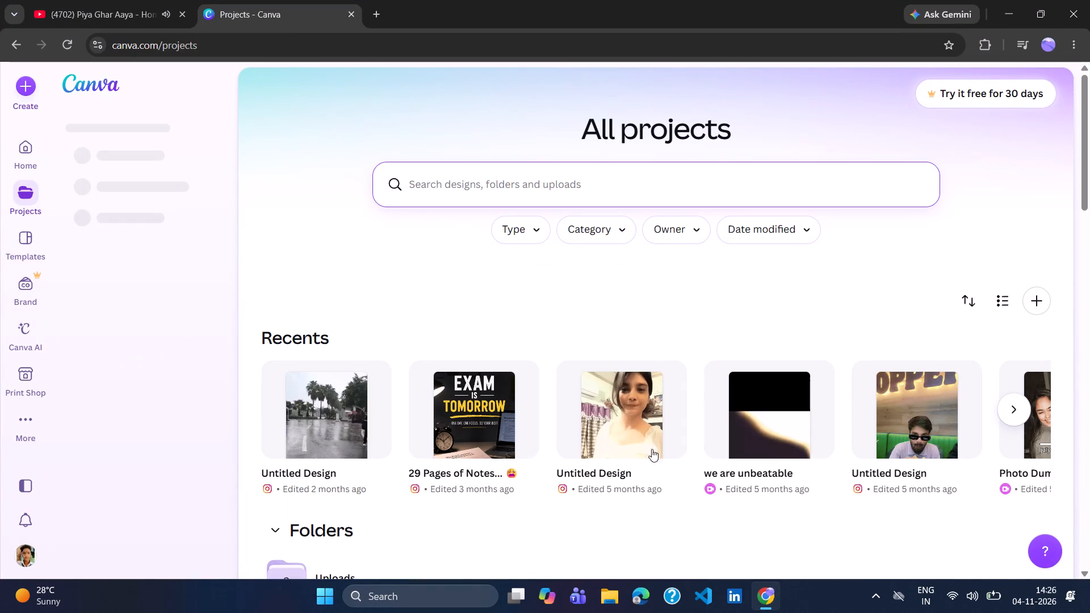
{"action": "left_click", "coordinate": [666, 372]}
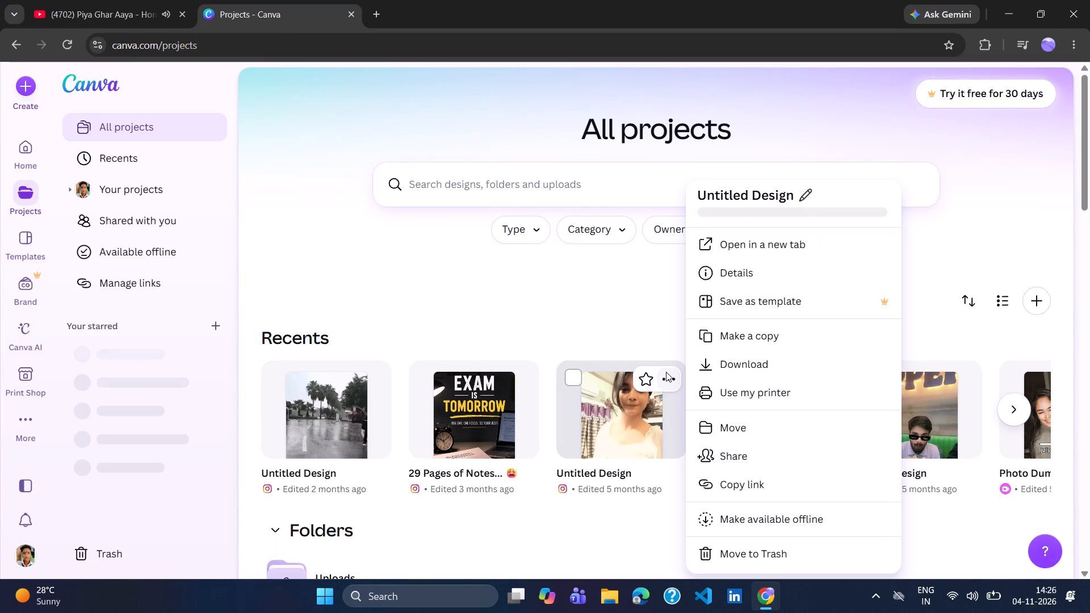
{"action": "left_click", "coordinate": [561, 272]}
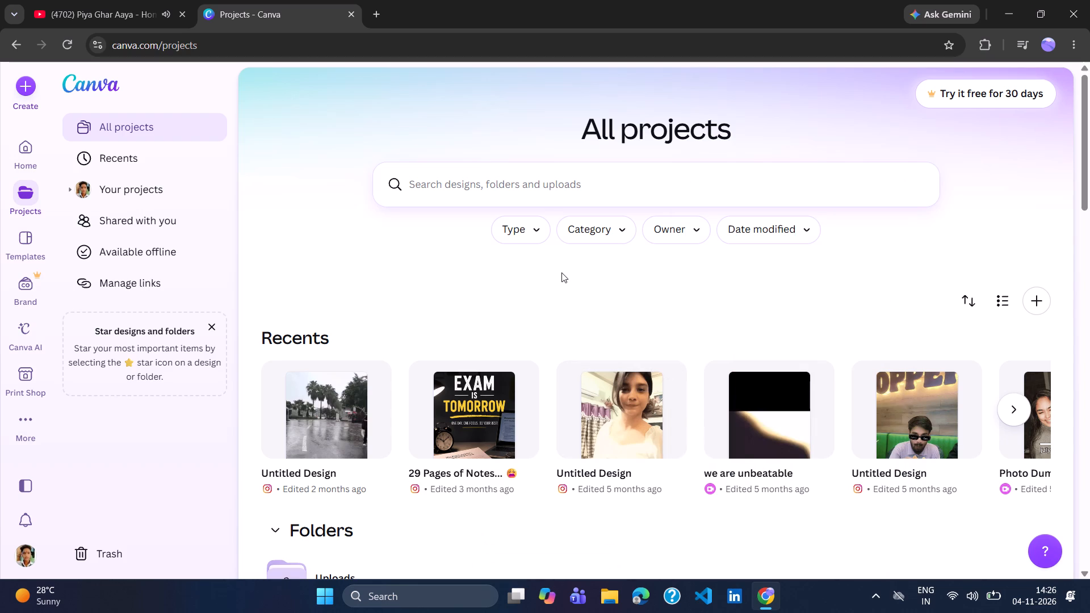
Switch to the YouTube tab with the Piya Ghar Aaya video.
{"action": "left_click", "coordinate": [100, 0]}
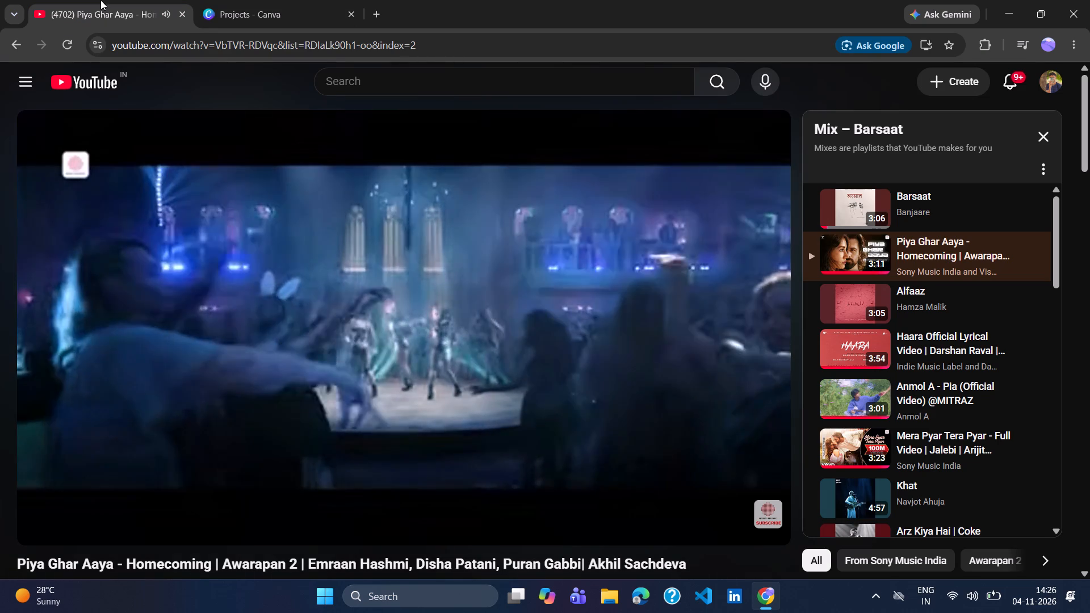
Return from the YouTube video to the Canva Projects page.
{"action": "left_click", "coordinate": [258, 0]}
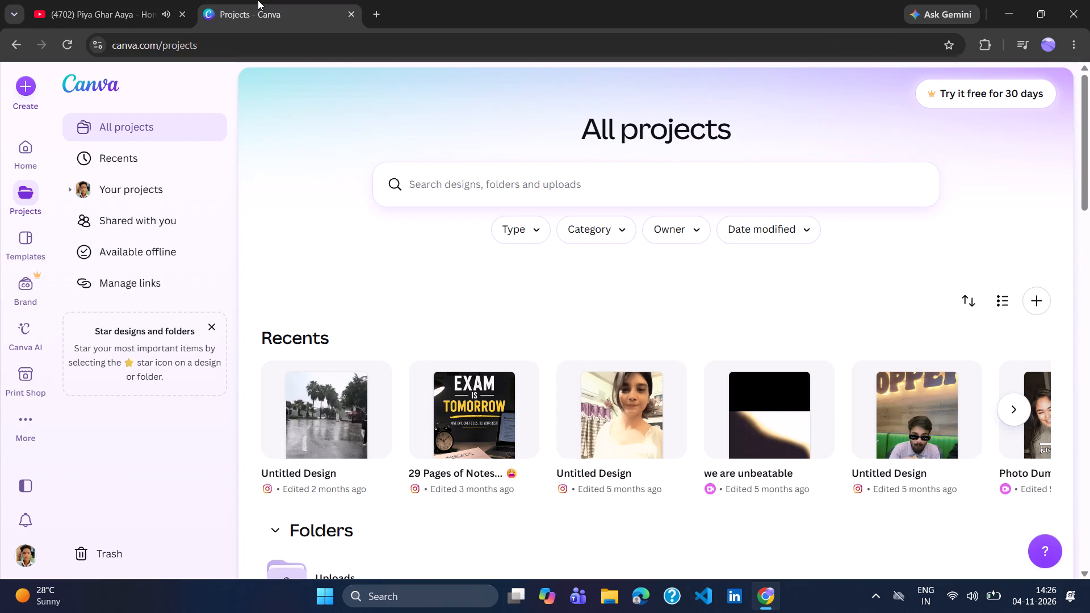
{"action": "left_click", "coordinate": [73, 11]}
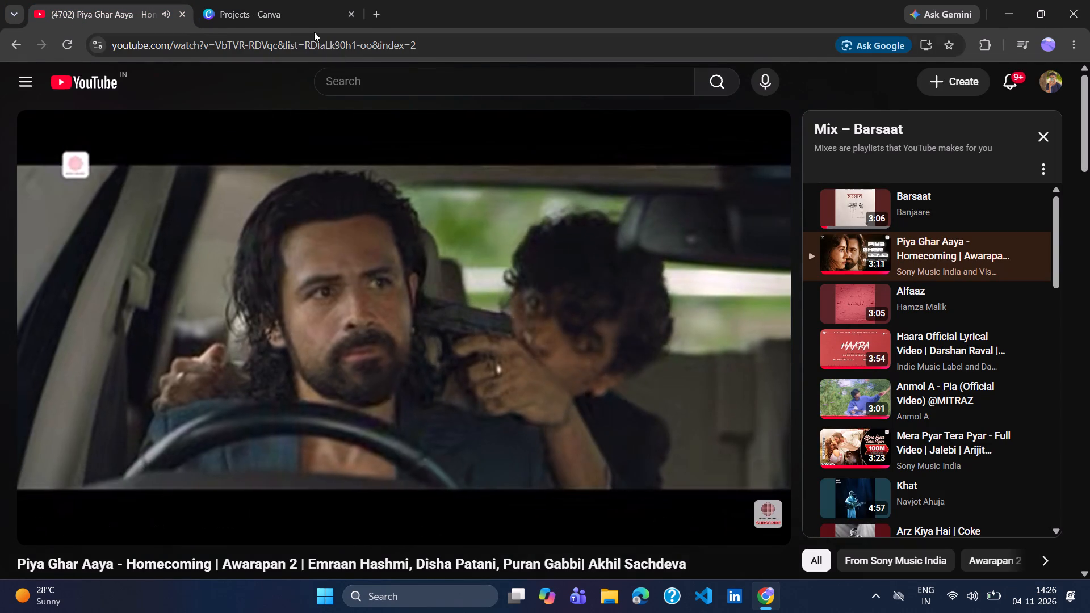
{"action": "left_click", "coordinate": [291, 15]}
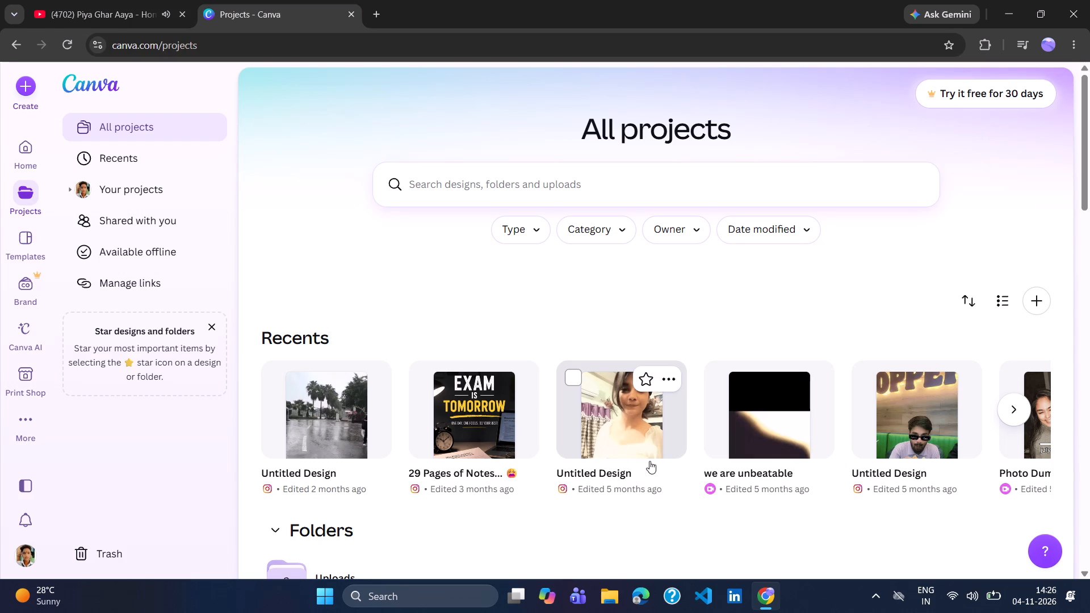
{"action": "left_click", "coordinate": [505, 199]}
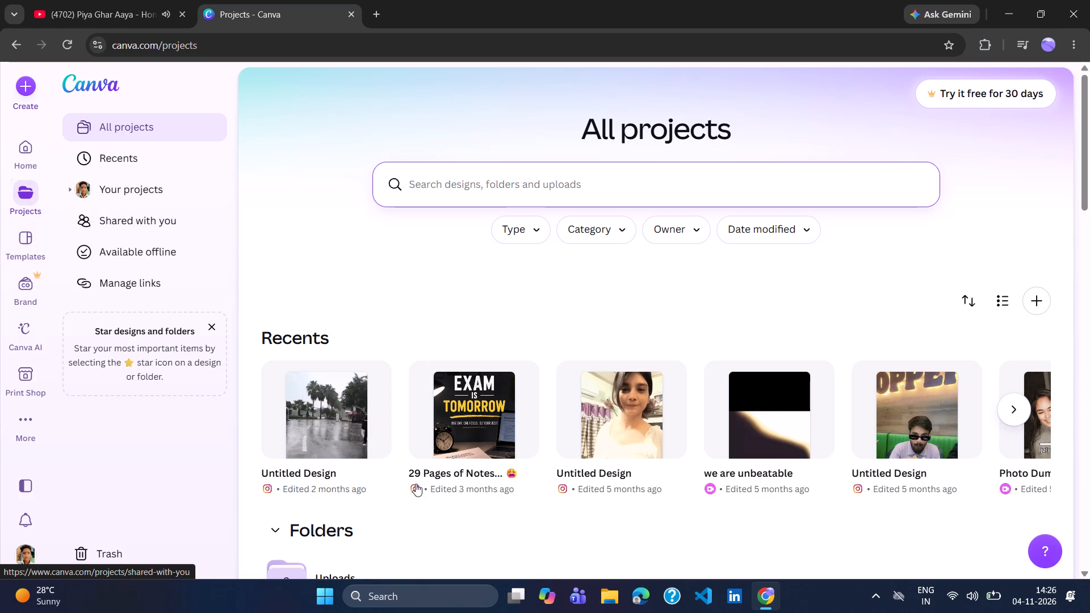
Switch to File Explorer, search for "card" and open the card edit folder.
{"action": "left_click", "coordinate": [617, 608]}
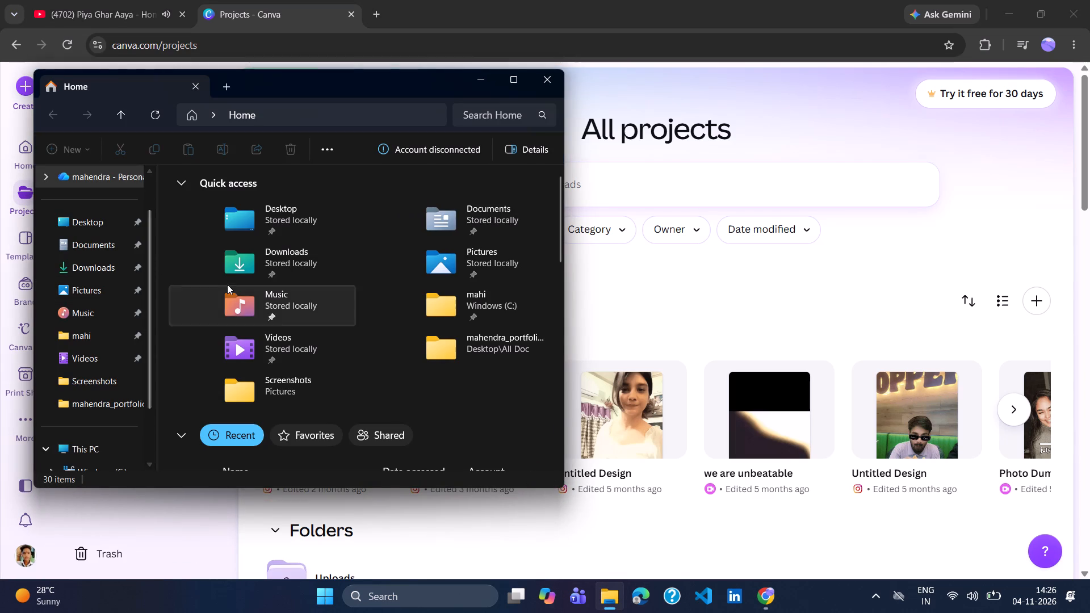
{"action": "scroll", "coordinate": [337, 363], "scroll_direction": "down", "scroll_amount": 1}
{"action": "scroll", "coordinate": [337, 363], "scroll_direction": "up", "scroll_amount": 1}
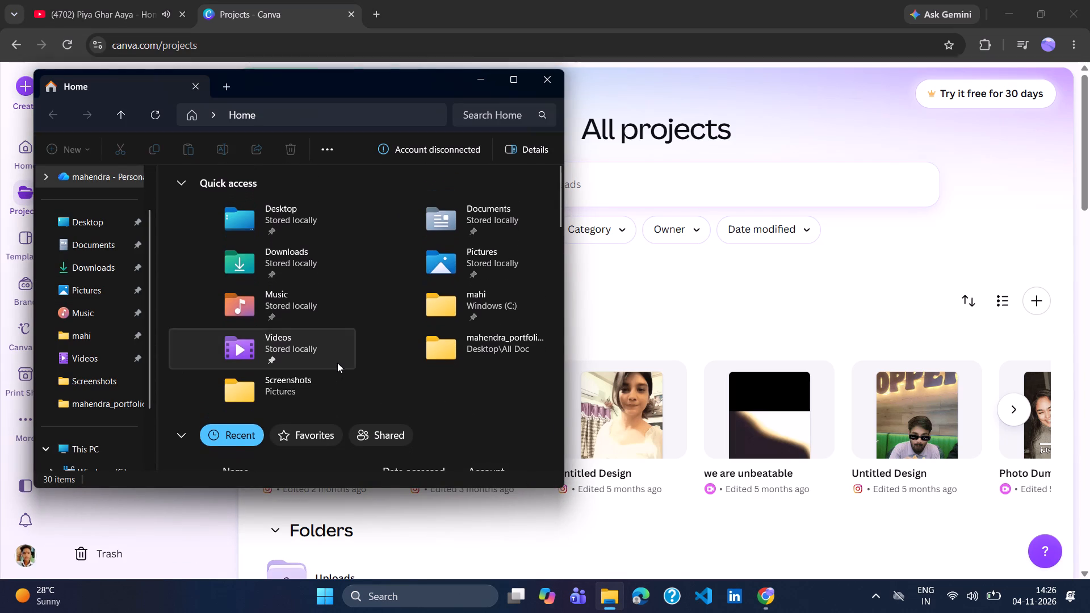
{"action": "left_click", "coordinate": [489, 106]}
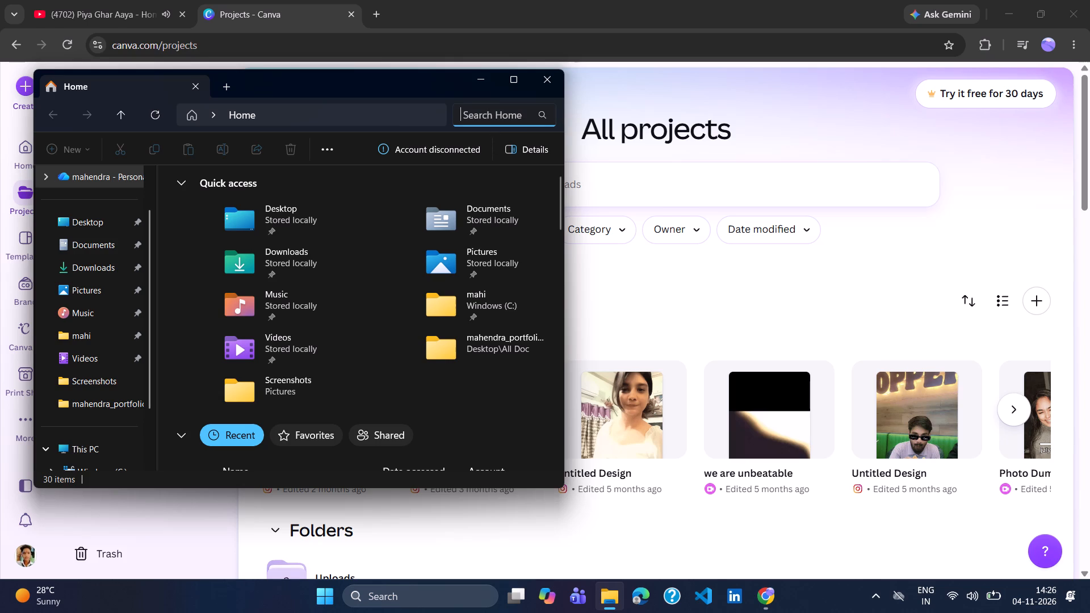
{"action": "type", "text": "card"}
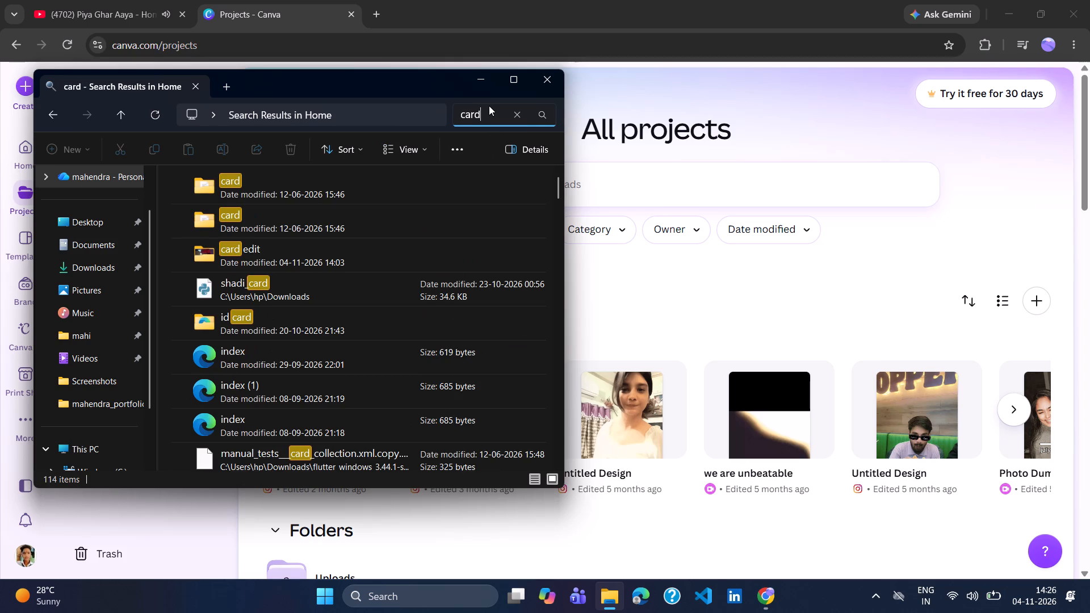
{"action": "left_click", "coordinate": [486, 267]}
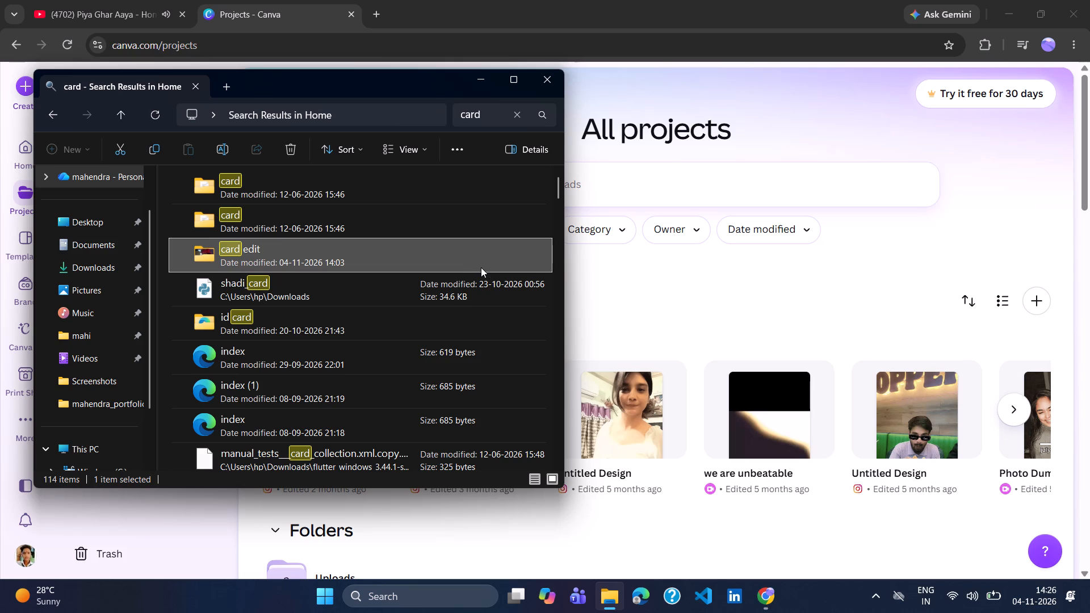
{"action": "double_click", "coordinate": [465, 259]}
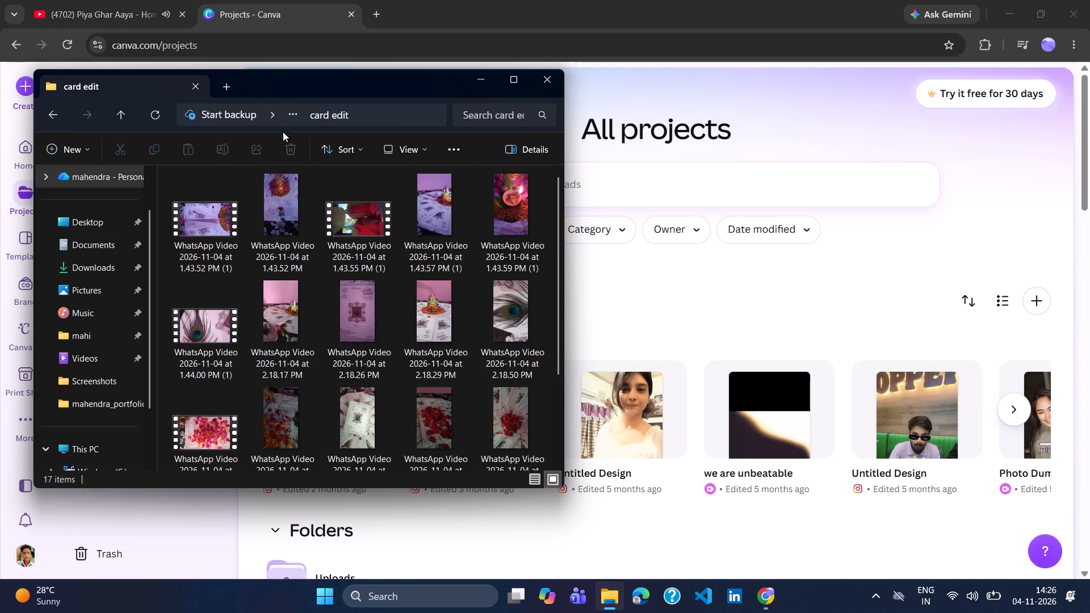
Look through the WhatsApp videos kept in the card edit folder, moving its window further over the Canva page.
{"action": "left_click", "coordinate": [287, 118]}
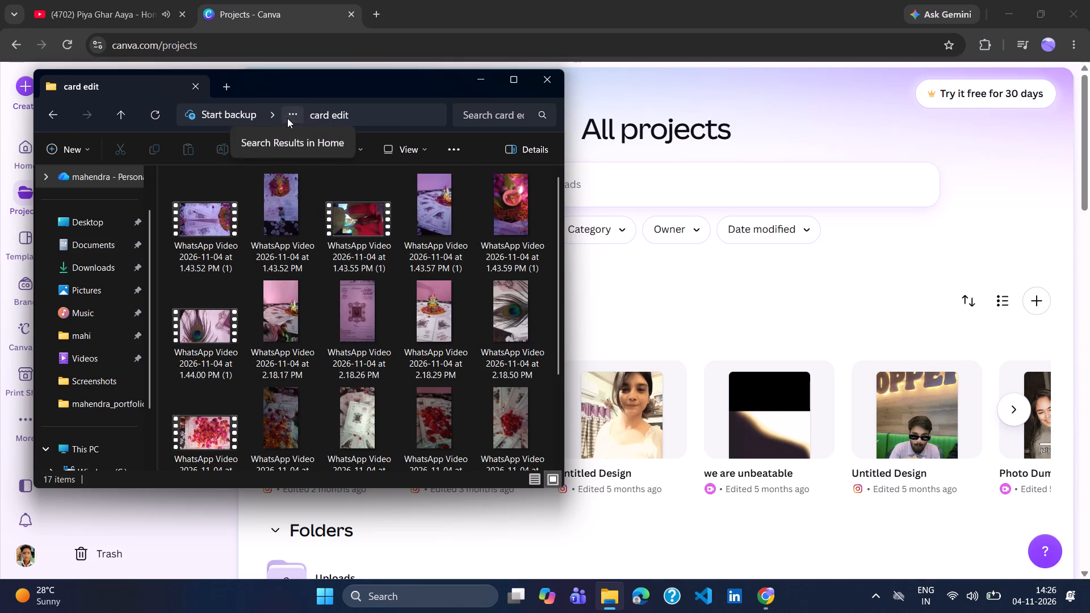
{"action": "left_click", "coordinate": [287, 118]}
{"action": "scroll", "coordinate": [341, 287], "scroll_direction": "down", "scroll_amount": 7}
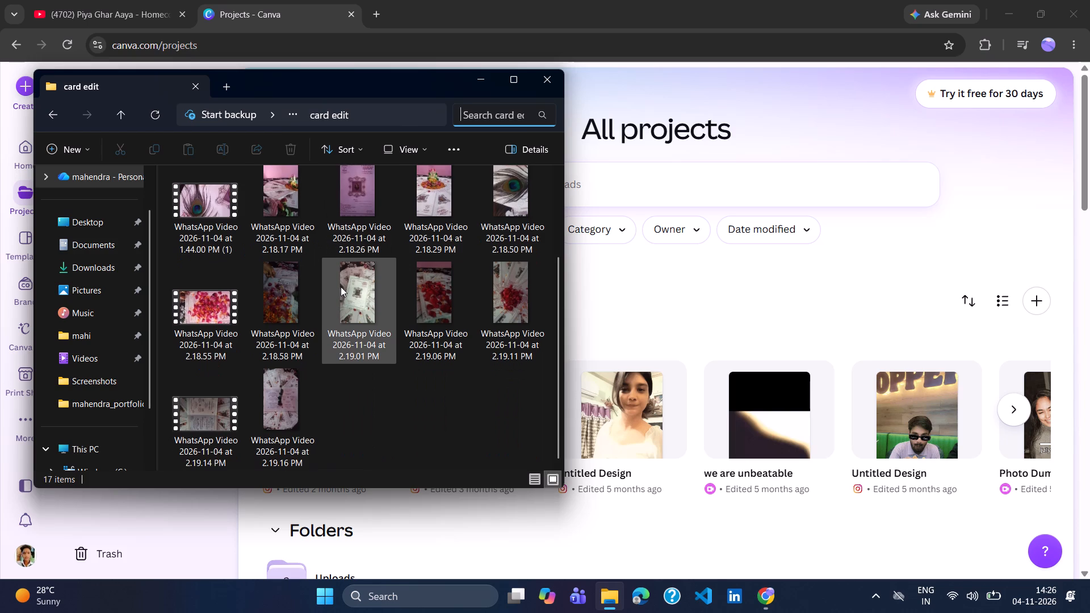
{"action": "scroll", "coordinate": [341, 287], "scroll_direction": "down", "scroll_amount": 1}
{"action": "scroll", "coordinate": [341, 287], "scroll_direction": "up", "scroll_amount": 4}
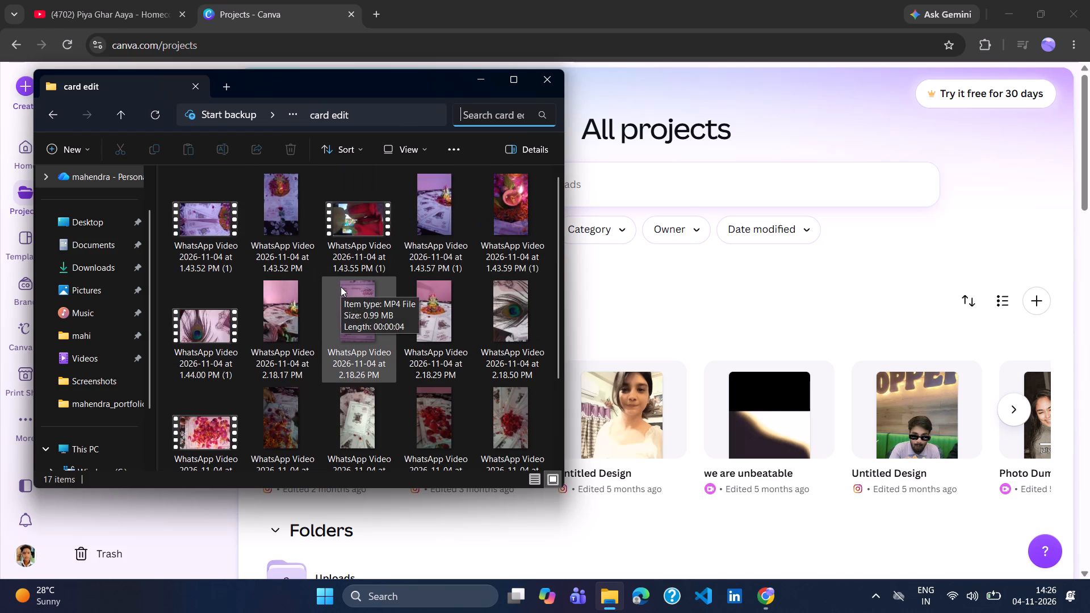
{"action": "scroll", "coordinate": [341, 287], "scroll_direction": "up", "scroll_amount": 2}
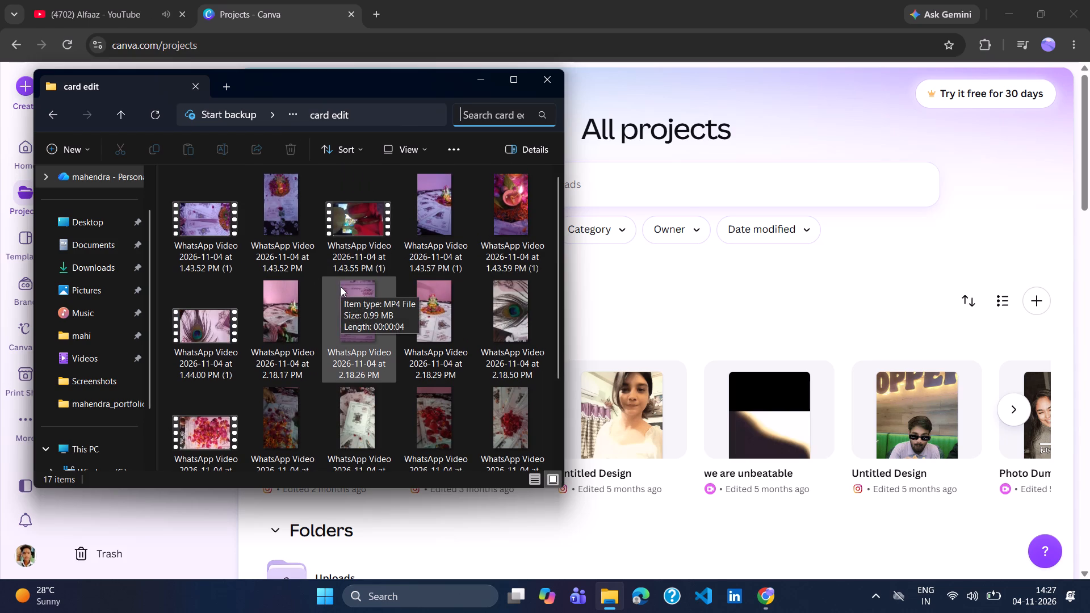
{"action": "scroll", "coordinate": [341, 287], "scroll_direction": "up", "scroll_amount": 1}
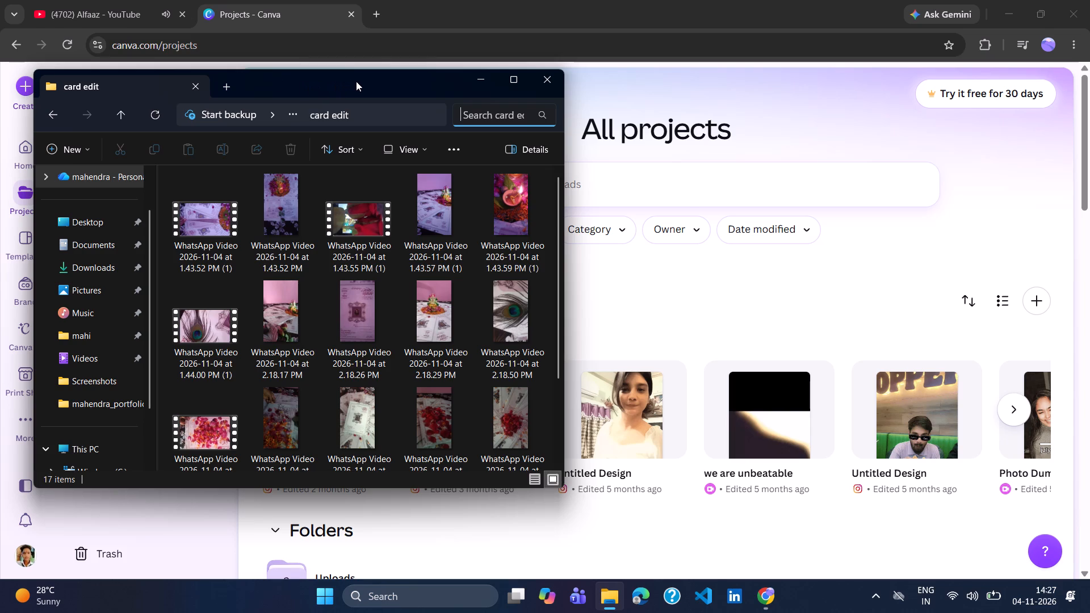
{"action": "left_click_drag", "start_coordinate": [333, 82], "coordinate": [422, 93]}
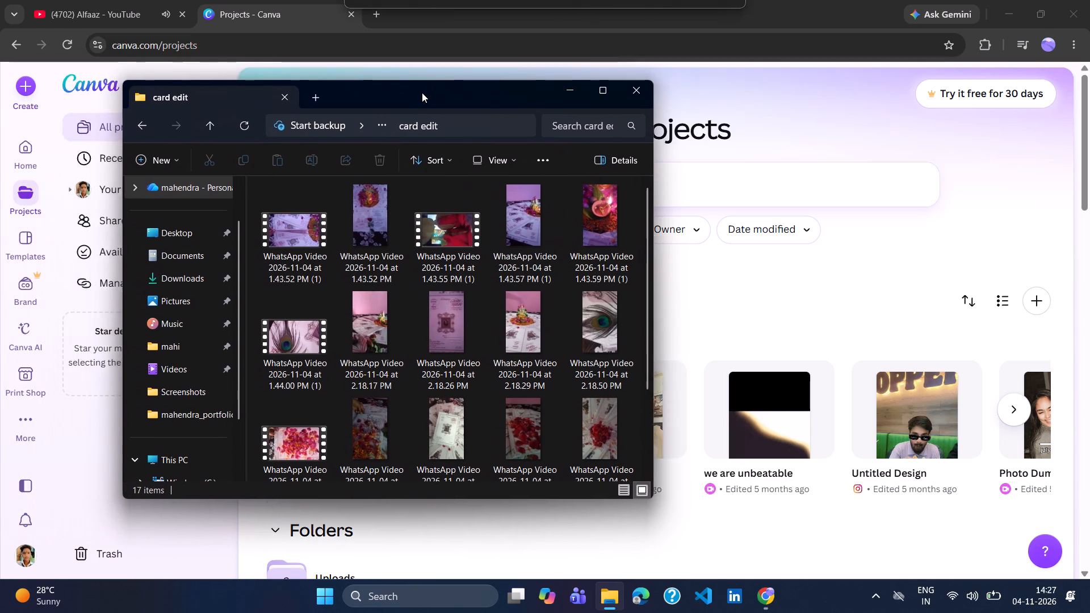
{"action": "left_click_drag", "start_coordinate": [422, 93], "coordinate": [456, 97]}
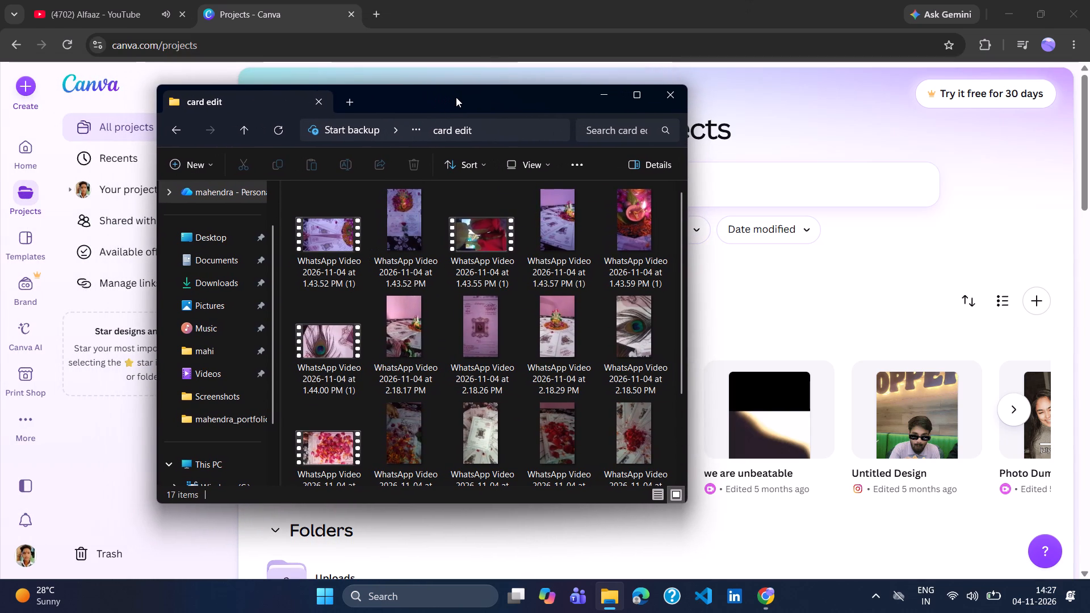
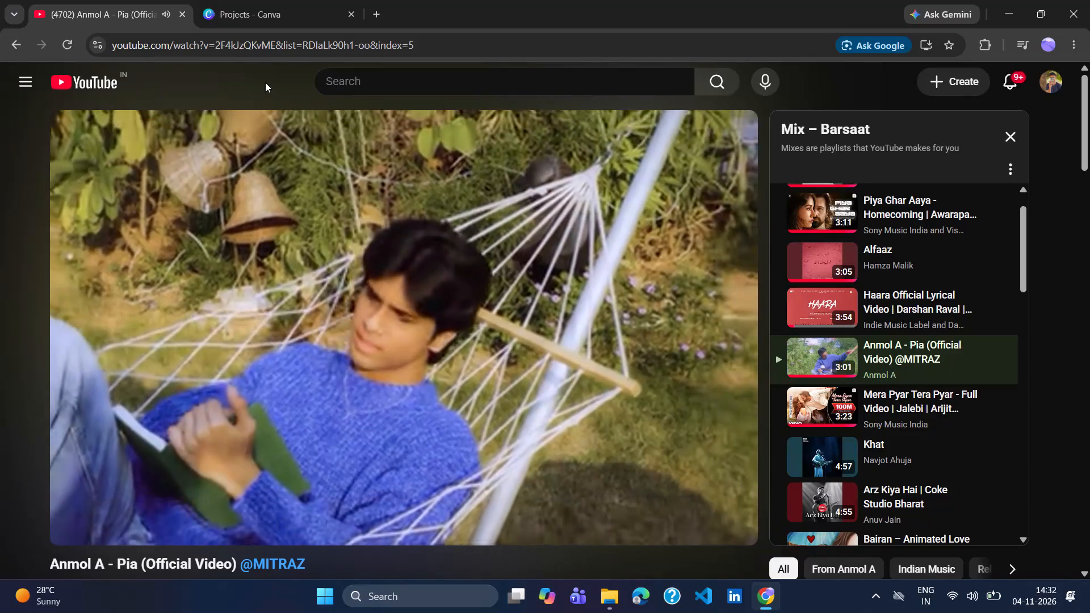
Switch from the YouTube video to Canva and open its Home page.
{"action": "left_click", "coordinate": [221, 11]}
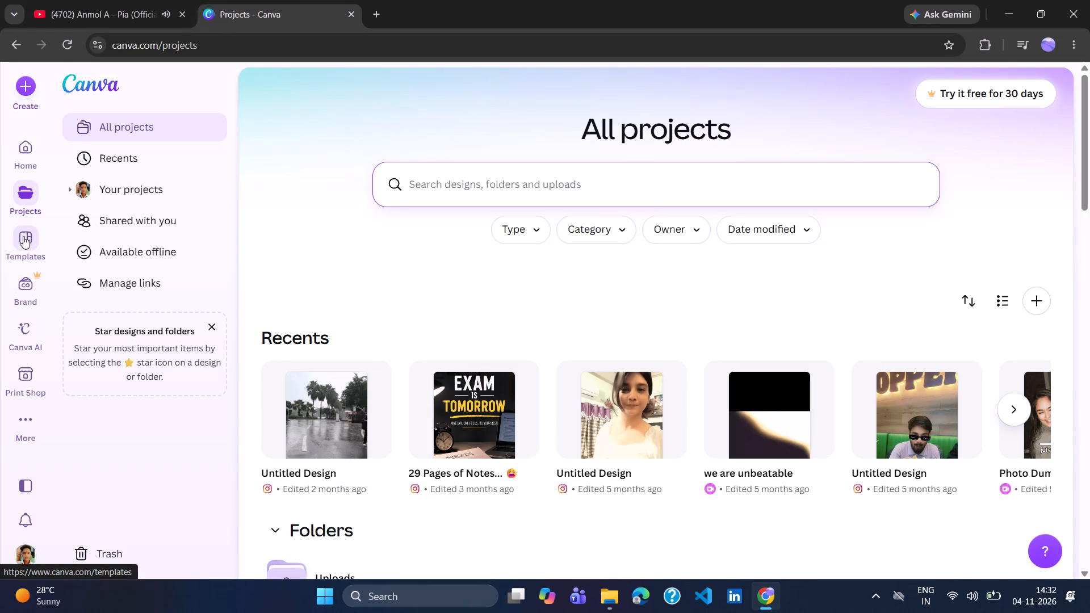
{"action": "left_click", "coordinate": [22, 202]}
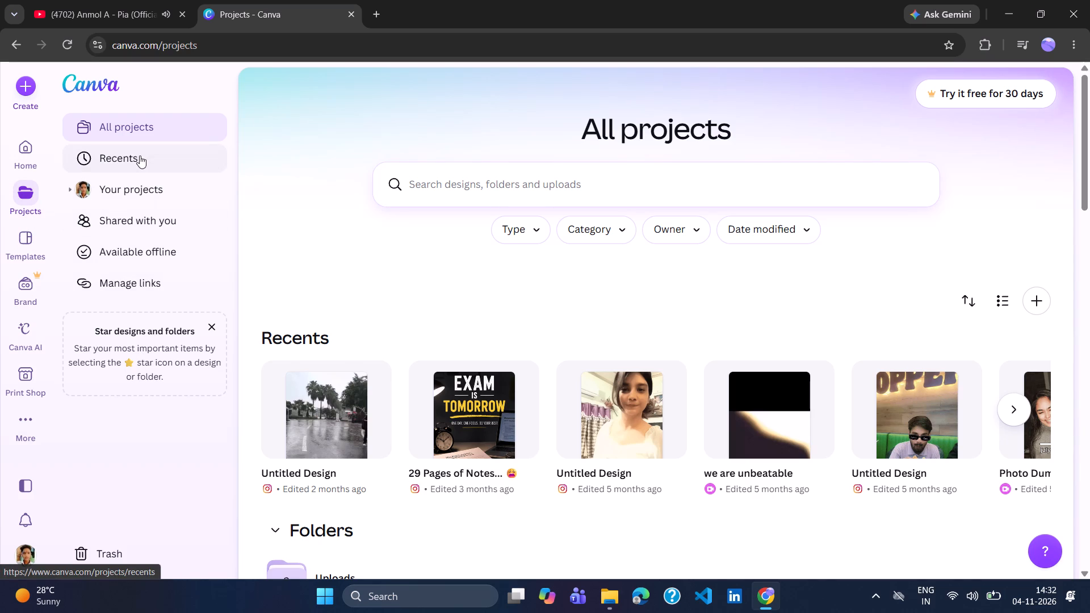
{"action": "left_click", "coordinate": [24, 146]}
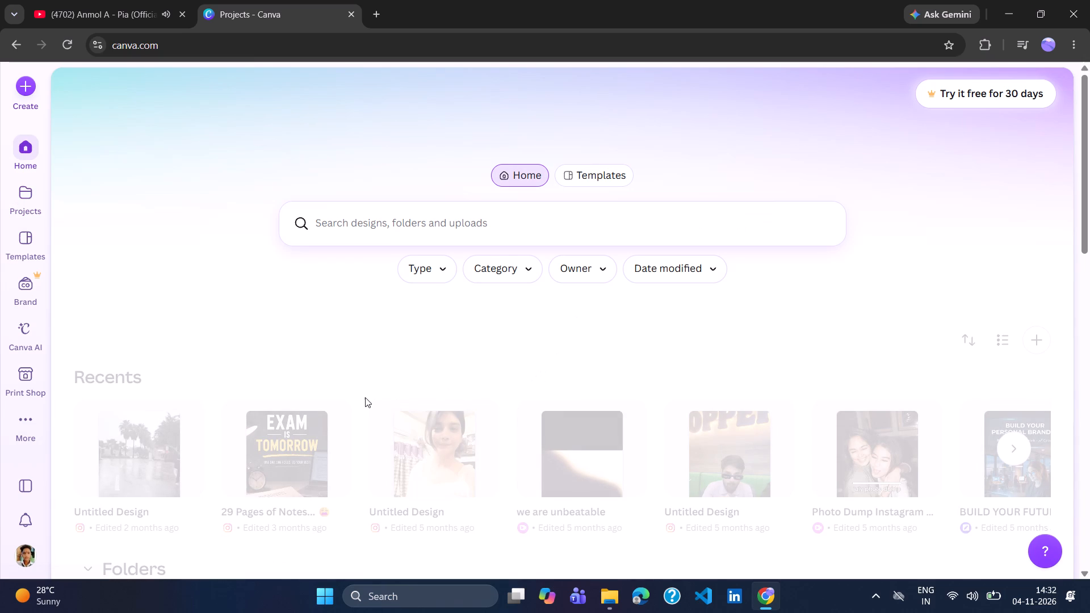
Return to the YouTube video "Anmol A - Pia (Official Video)" and pause its playback.
{"action": "left_click", "coordinate": [57, 0]}
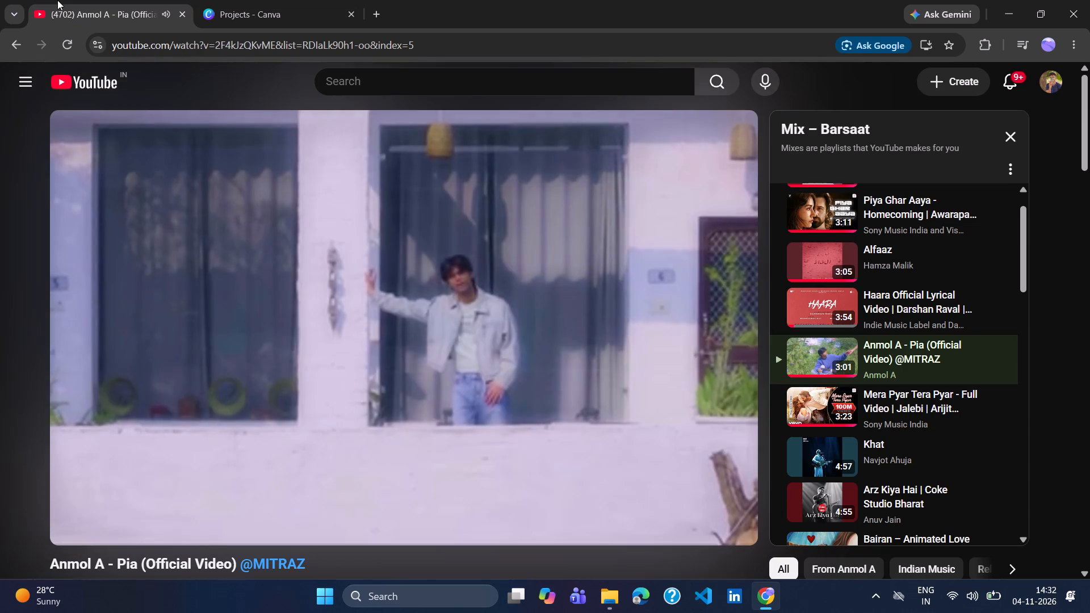
{"action": "left_click", "coordinate": [310, 280]}
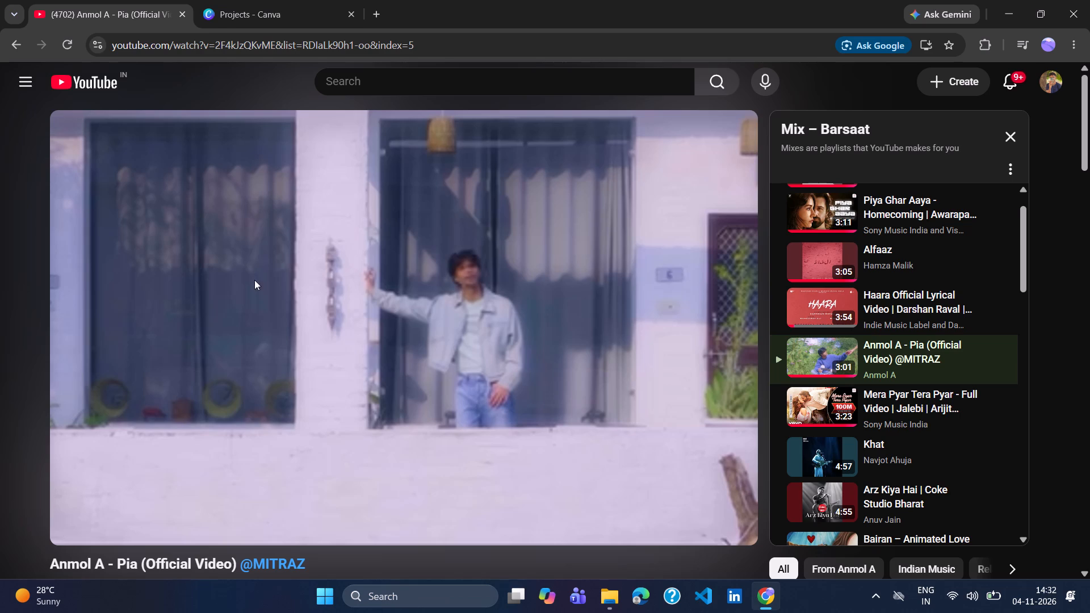
Resume playback of the YouTube video "Anmol A - Pia (Official Video)".
{"action": "left_click", "coordinate": [208, 309]}
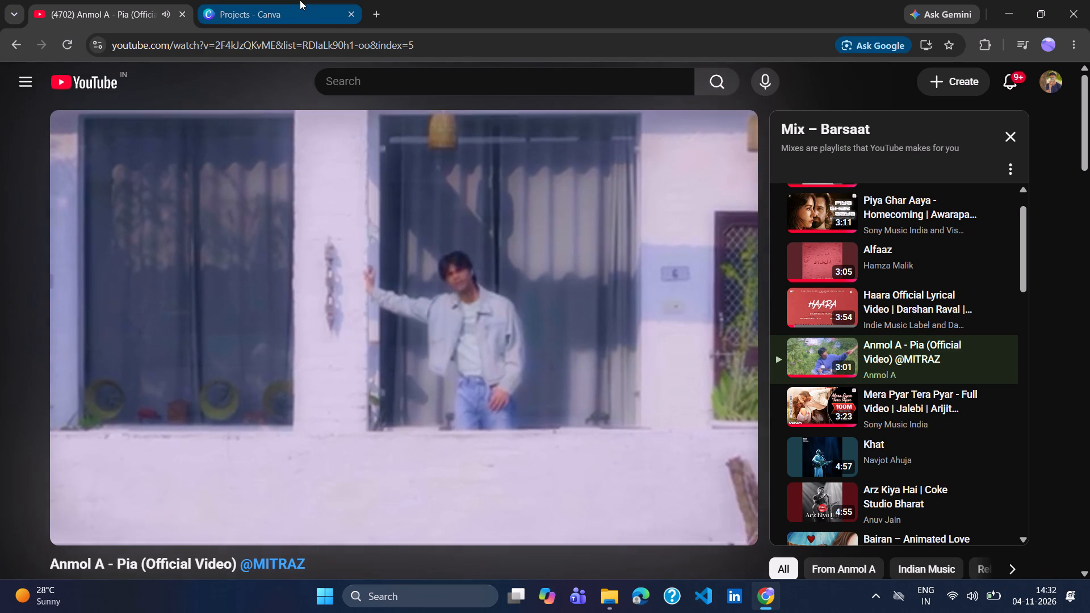
Switch to Canva and create a blank Instagram Reel design from the Instagram design types.
{"action": "left_click", "coordinate": [300, 0]}
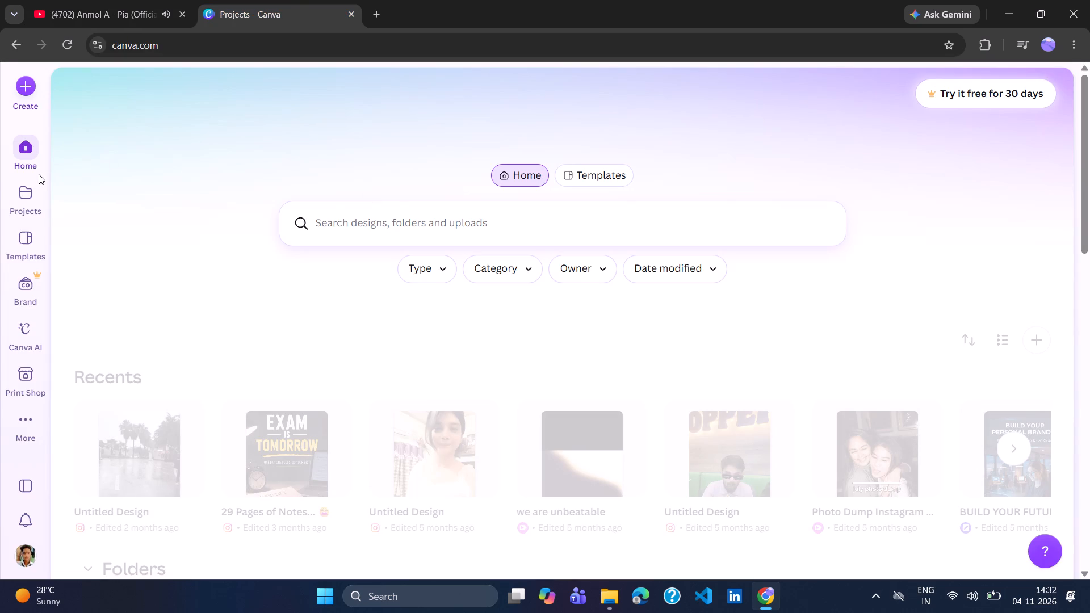
{"action": "left_click", "coordinate": [31, 95]}
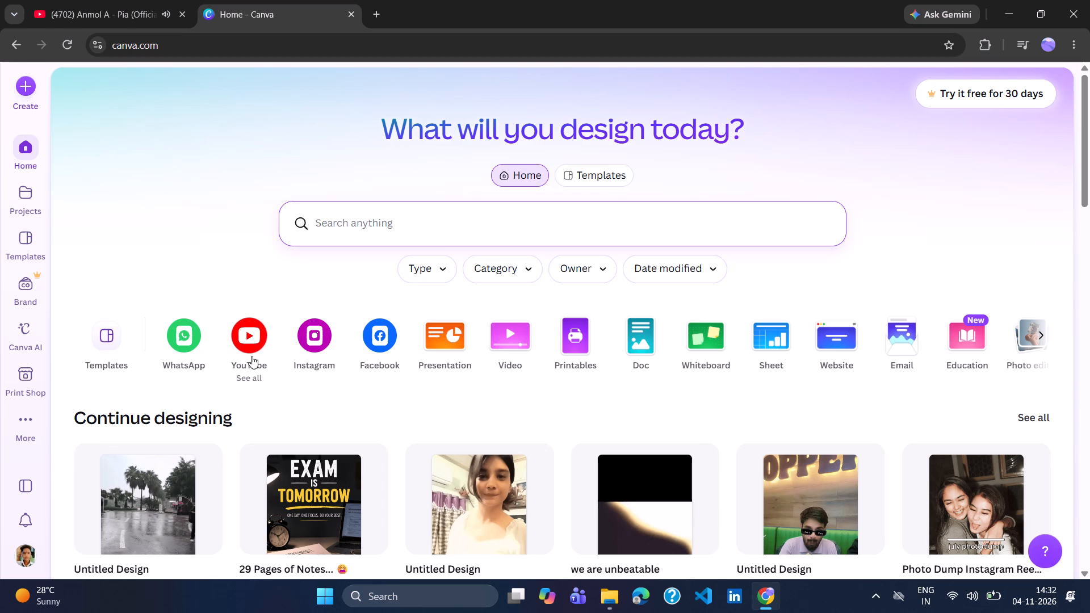
{"action": "left_click", "coordinate": [318, 342]}
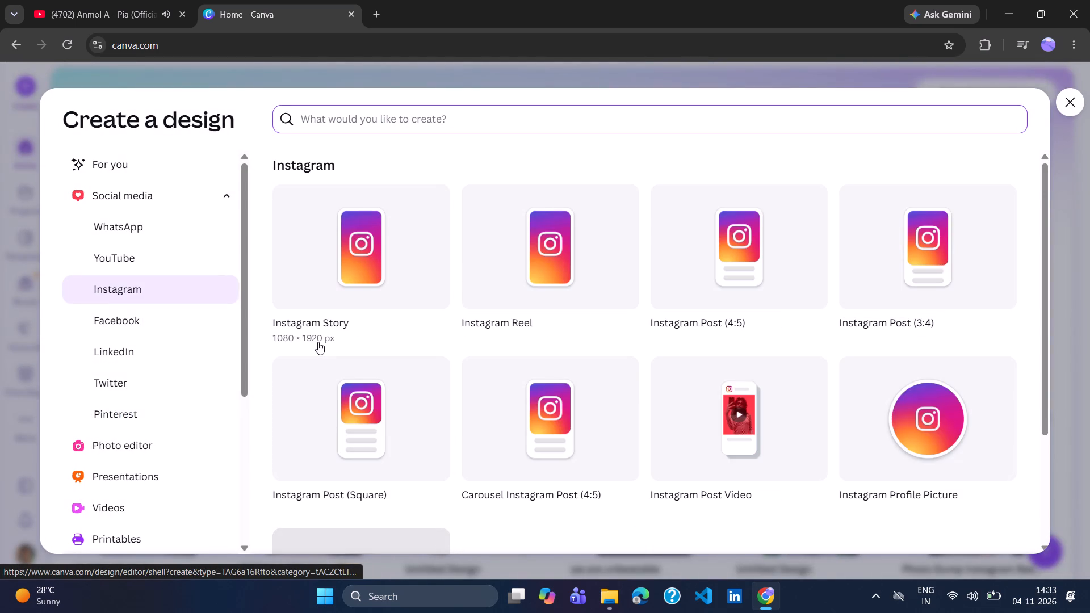
{"action": "left_click", "coordinate": [597, 275]}
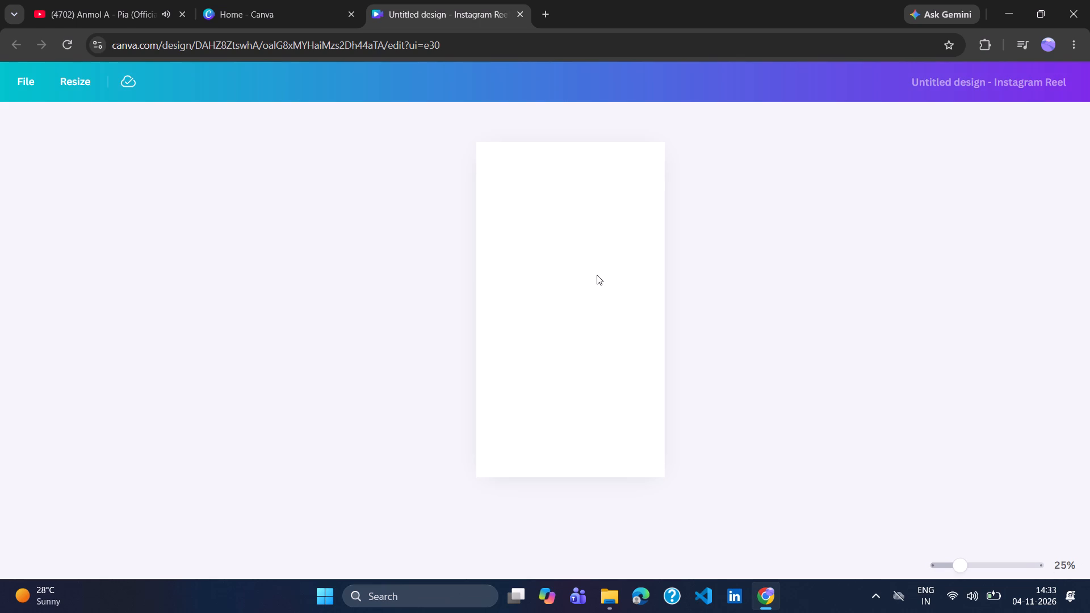
Return to the YouTube video and look through the songs in the Mix – Barsaat playlist, briefly pausing and resuming playback.
{"action": "left_click", "coordinate": [948, 602]}
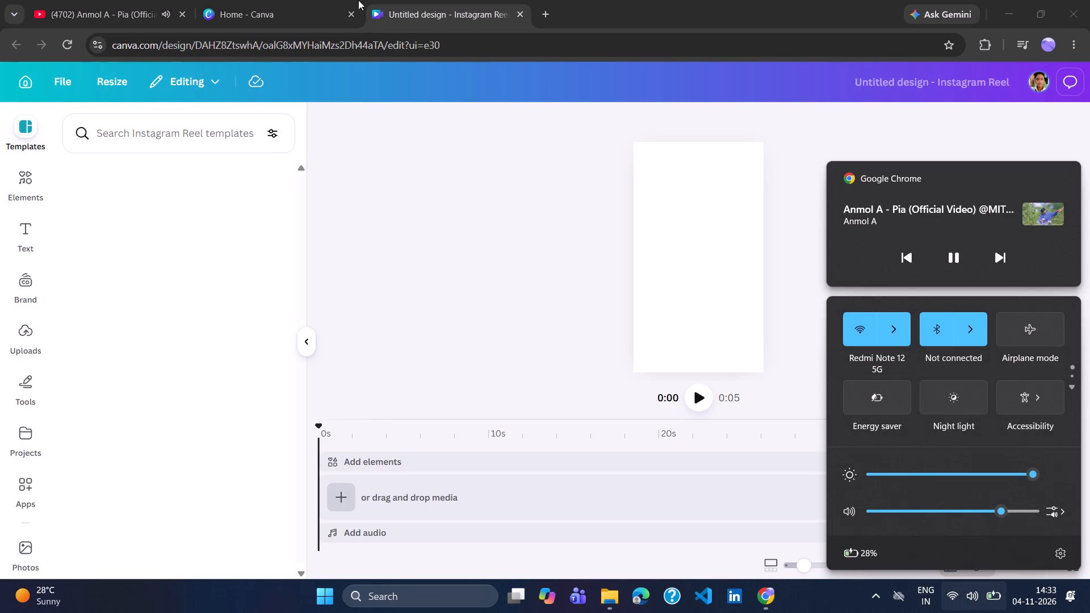
{"action": "left_click", "coordinate": [280, 0]}
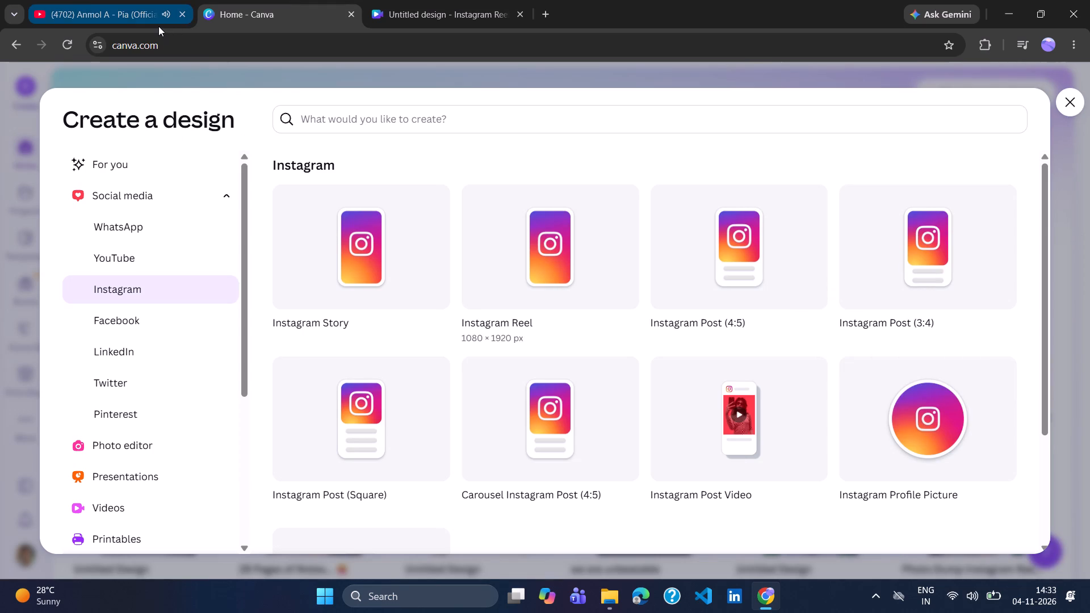
{"action": "left_click", "coordinate": [87, 0]}
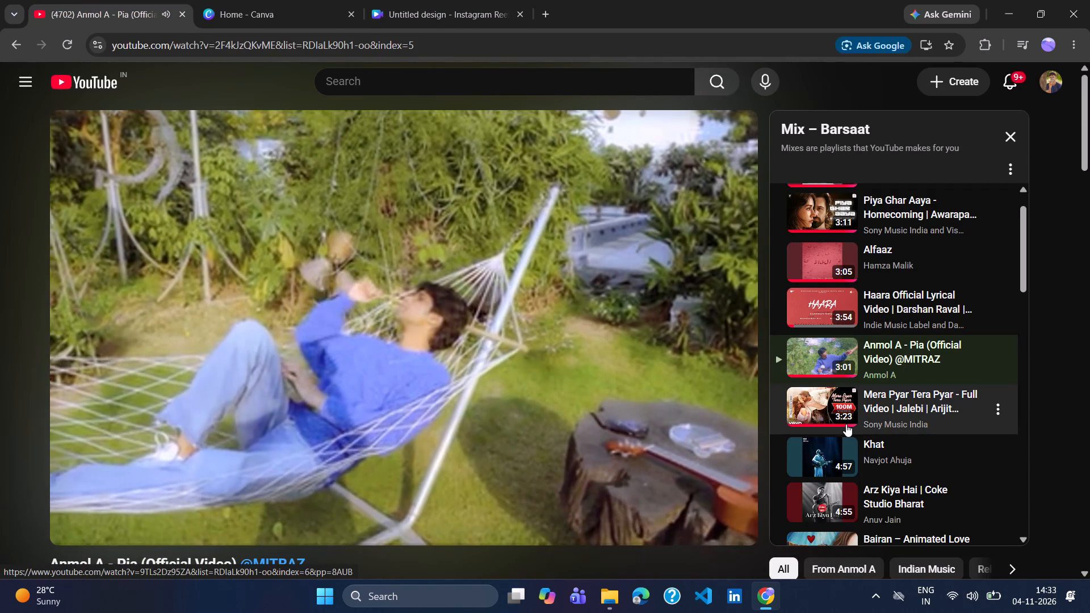
{"action": "scroll", "coordinate": [846, 424], "scroll_direction": "down", "scroll_amount": 2}
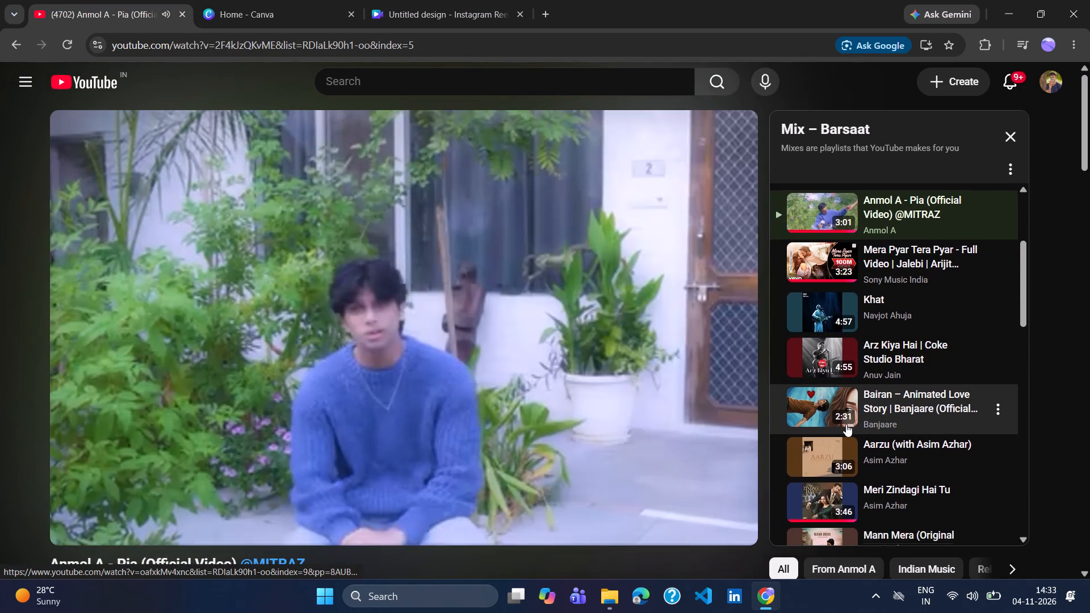
{"action": "scroll", "coordinate": [846, 424], "scroll_direction": "down", "scroll_amount": 2}
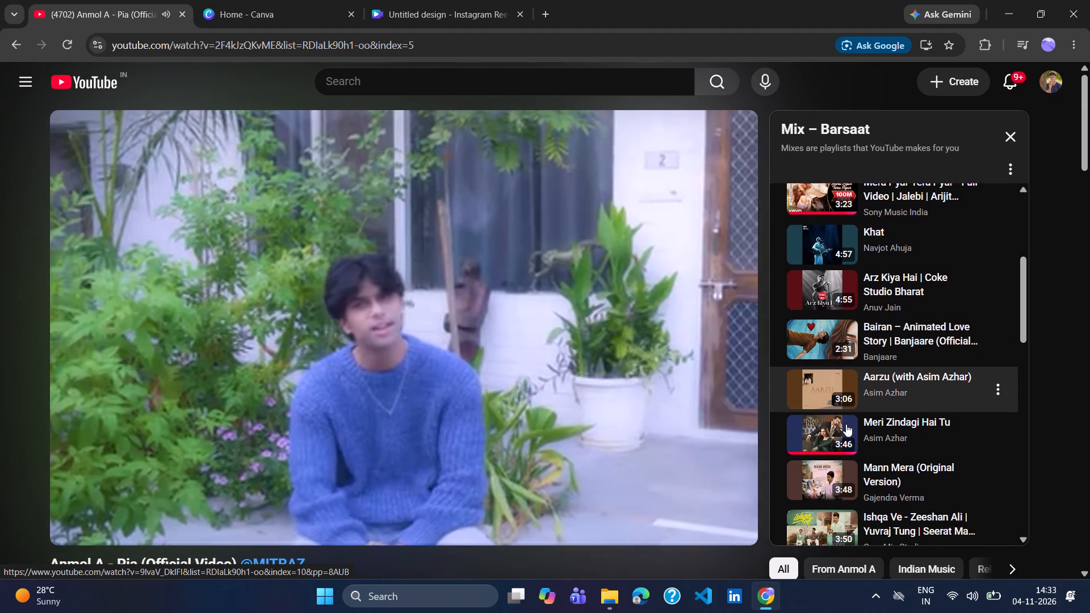
{"action": "scroll", "coordinate": [846, 424], "scroll_direction": "down", "scroll_amount": 1}
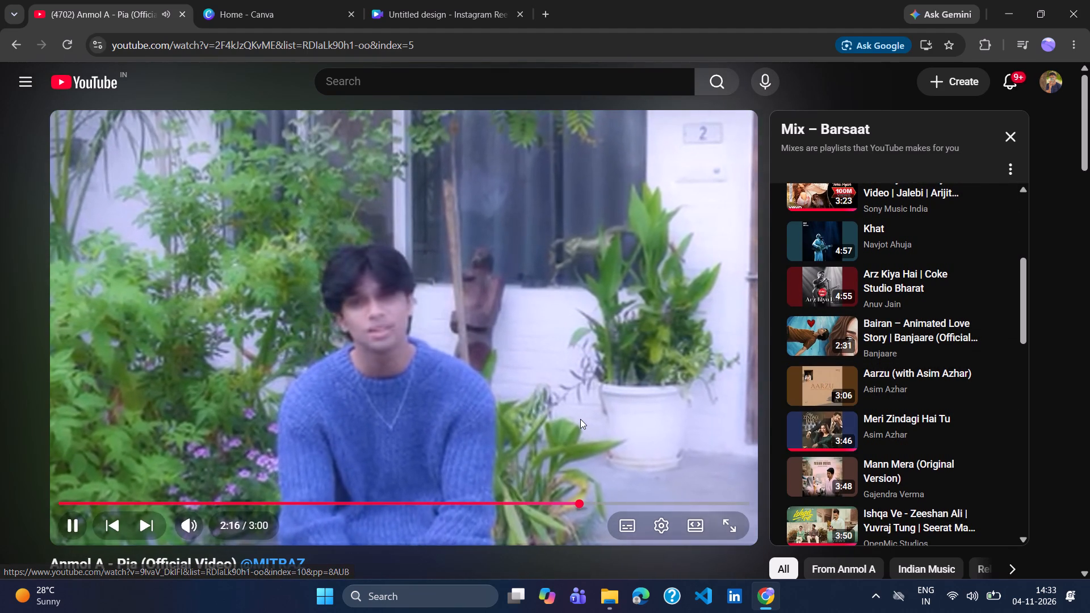
{"action": "left_click", "coordinate": [580, 419]}
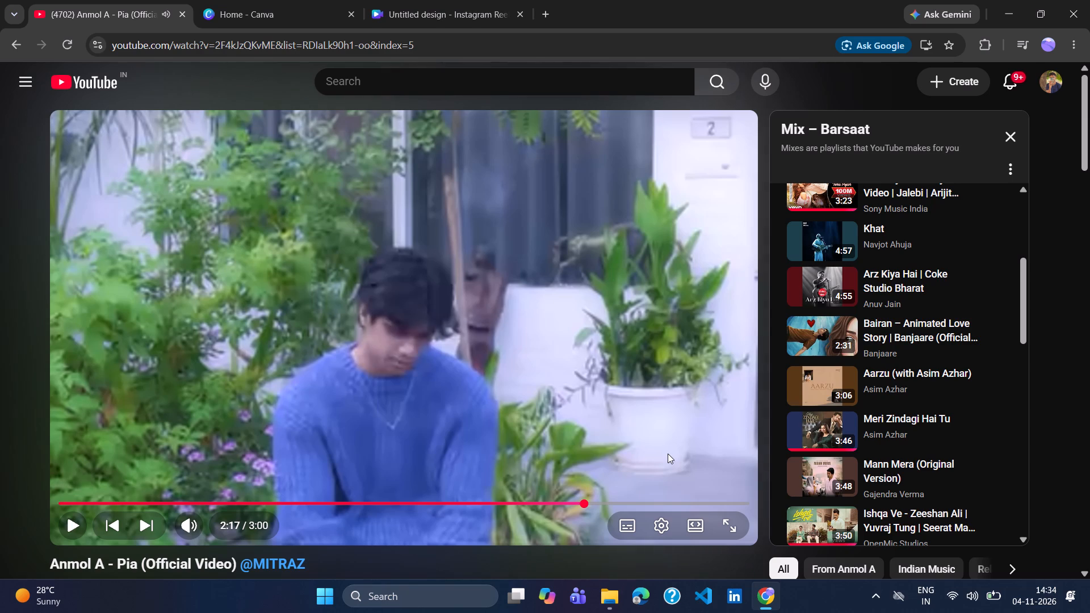
{"action": "left_click", "coordinate": [668, 454]}
Return to the untitled Instagram Reel design and snap its window side by side with the card edit folder.
{"action": "left_click", "coordinate": [425, 0]}
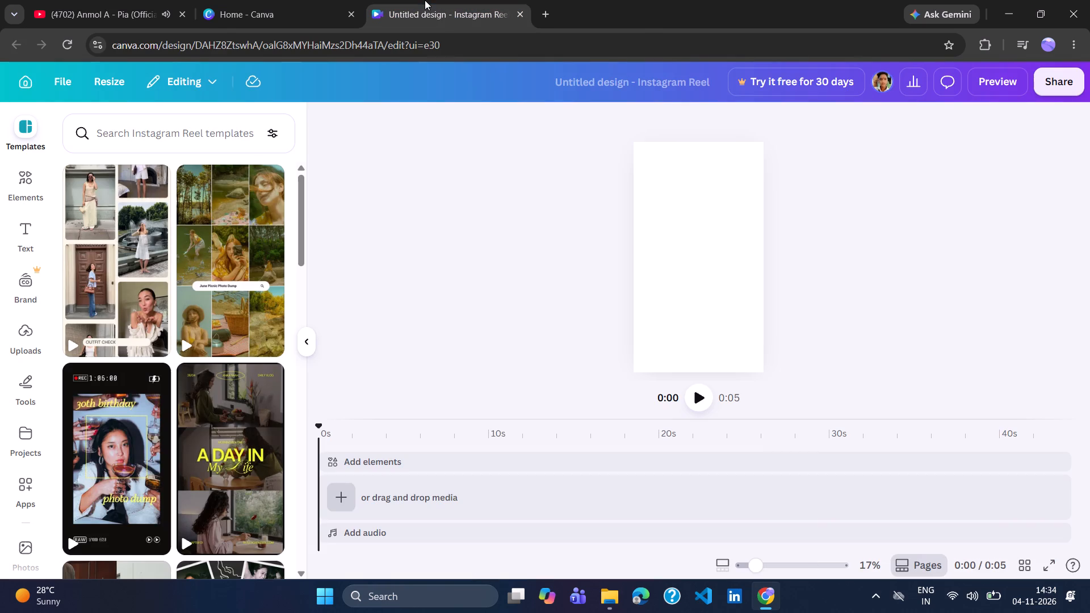
{"action": "scroll", "coordinate": [519, 397], "scroll_direction": "down", "scroll_amount": 2}
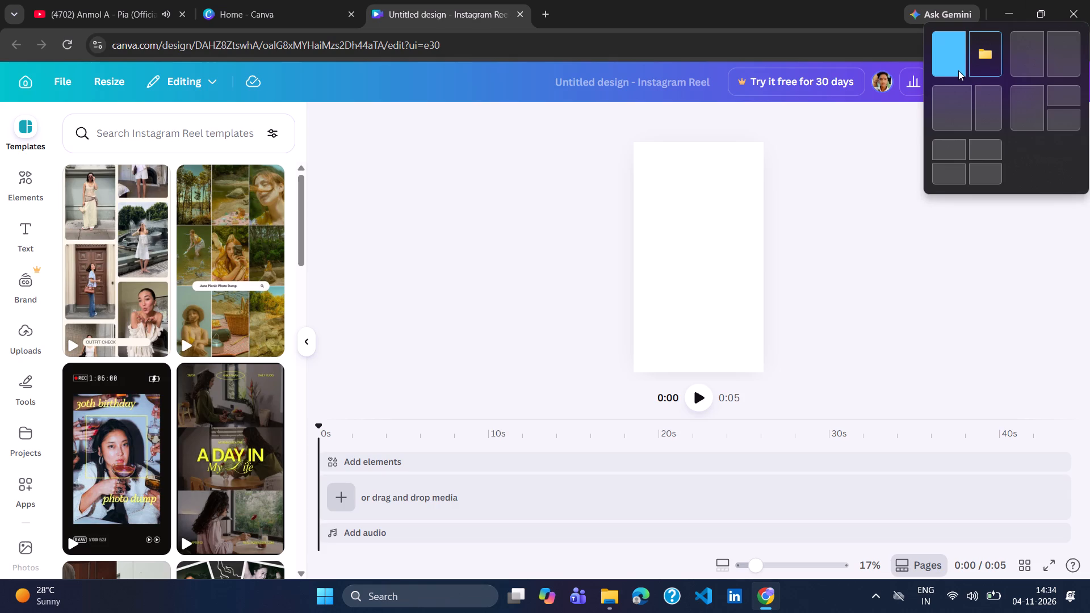
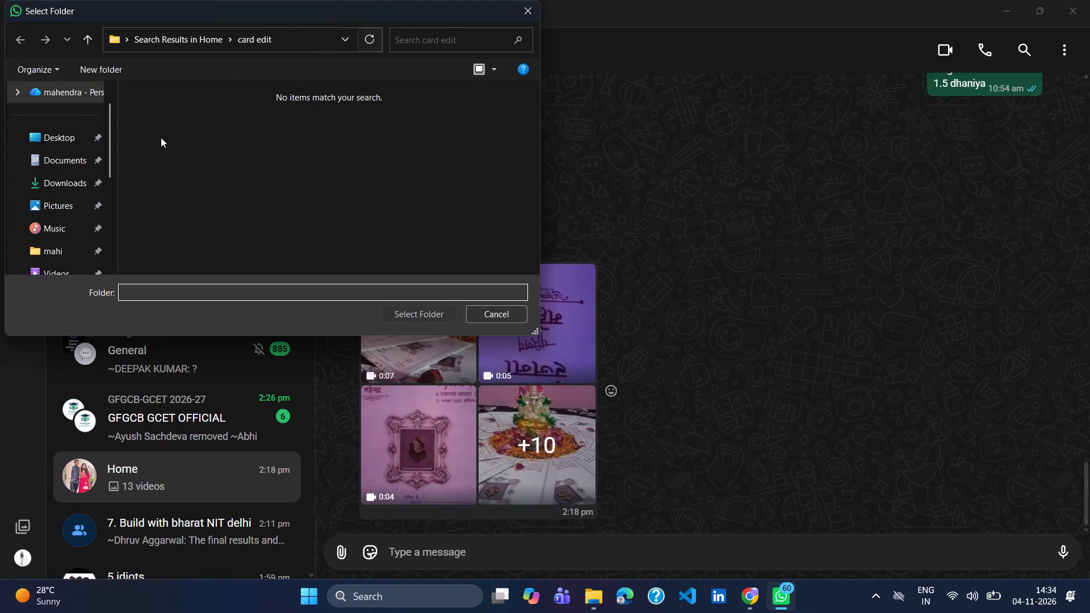
Search for "card edit" within the current folder of the Select Folder dialog.
{"action": "left_click", "coordinate": [474, 46]}
{"action": "left_click", "coordinate": [445, 44]}
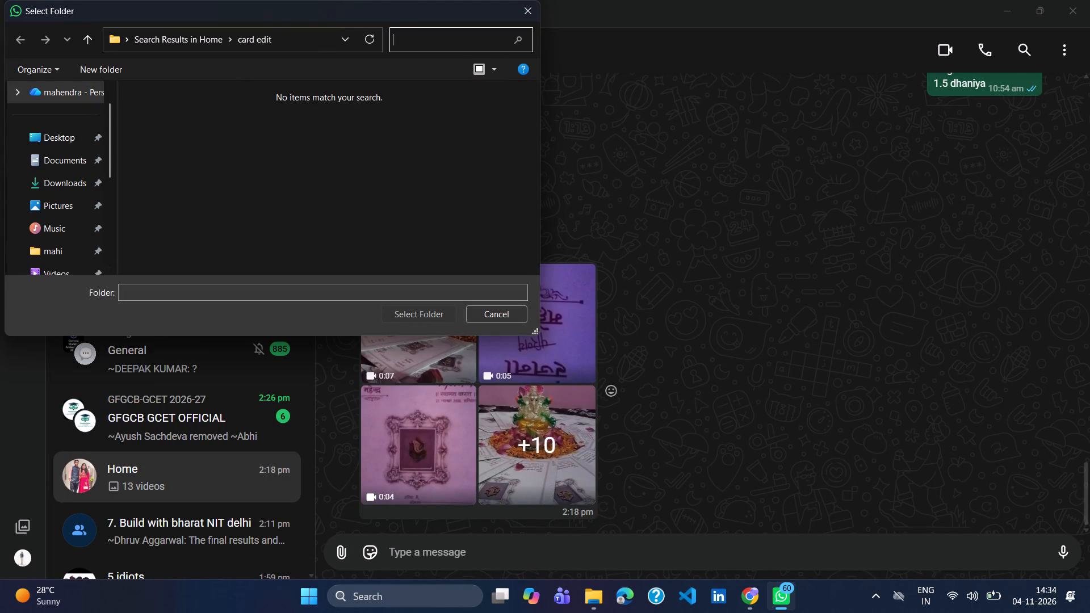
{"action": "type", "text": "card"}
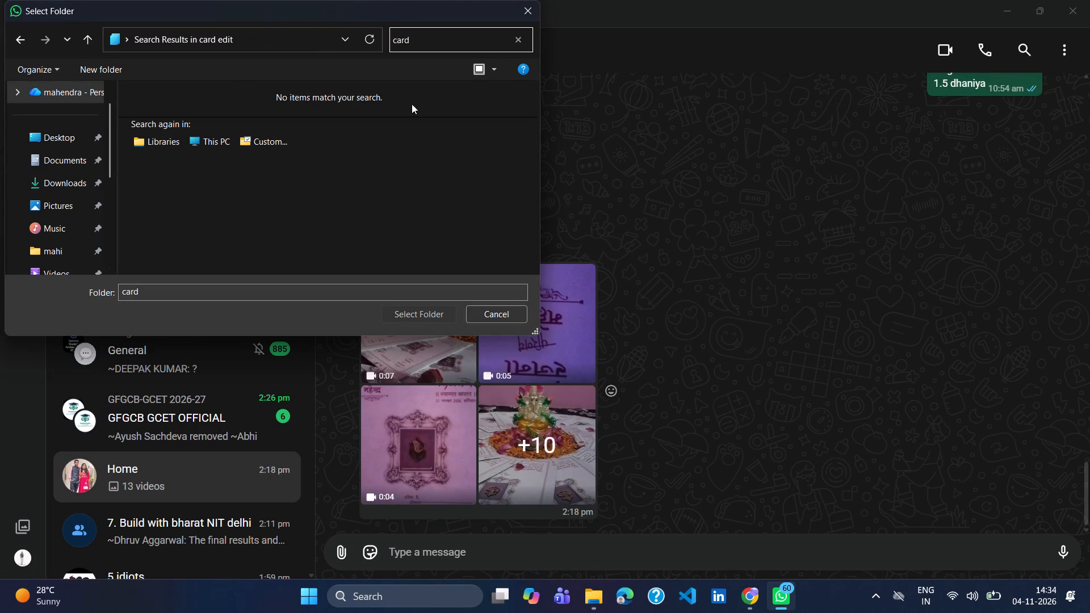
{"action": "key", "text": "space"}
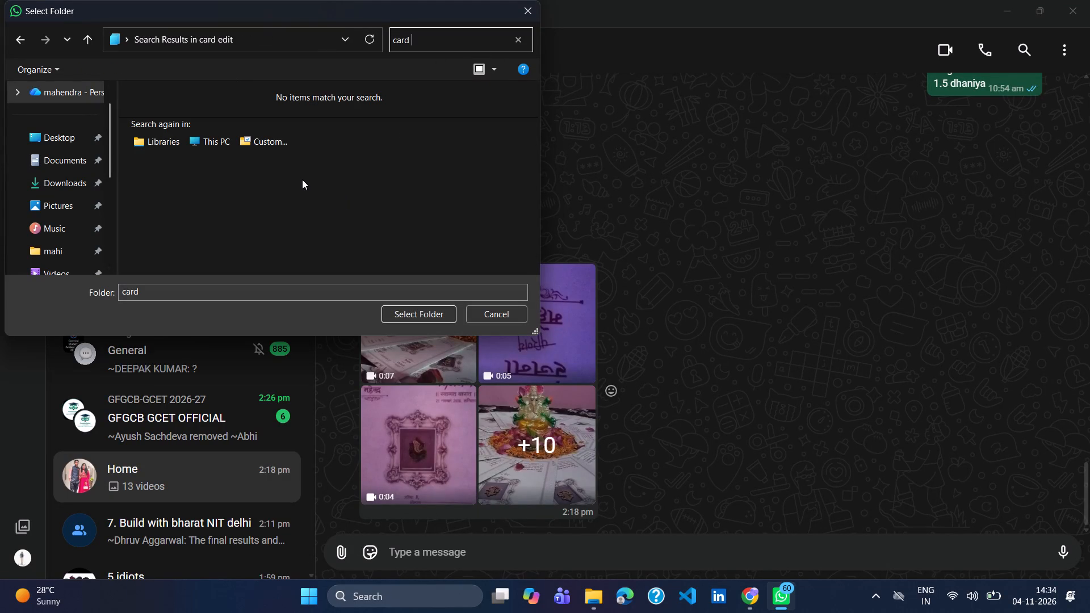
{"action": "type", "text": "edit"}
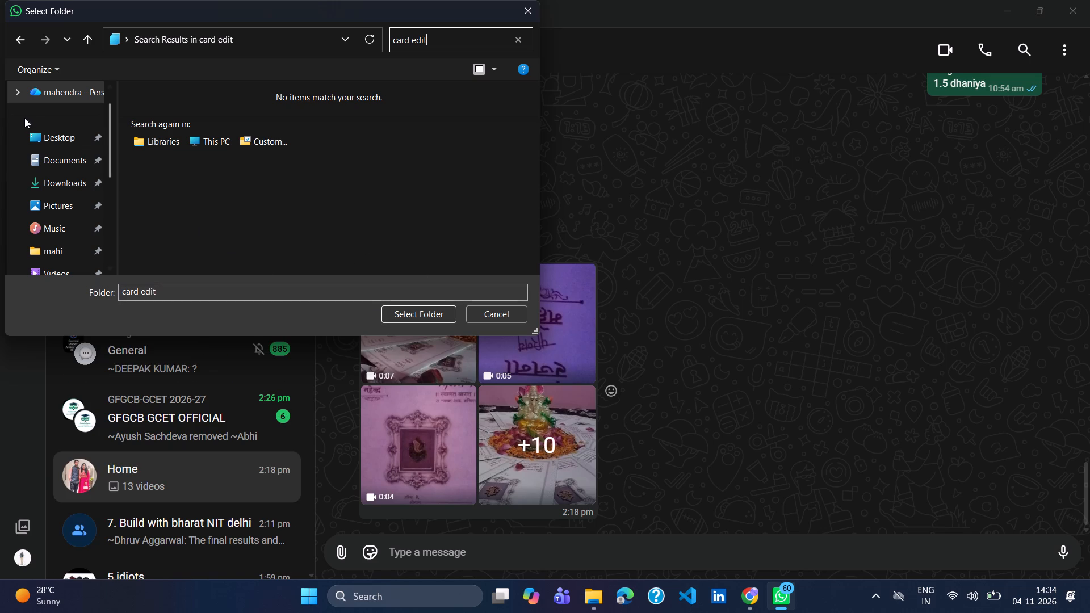
Open the personal OneDrive folder in the Select Folder dialog and search it for "card".
{"action": "left_click", "coordinate": [40, 90]}
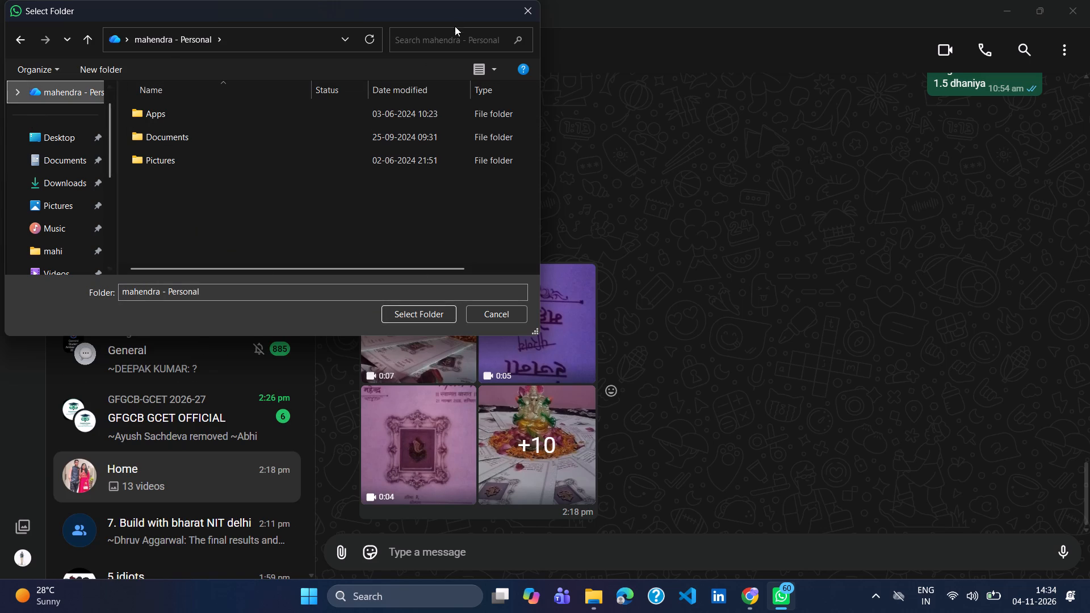
{"action": "left_click", "coordinate": [449, 41]}
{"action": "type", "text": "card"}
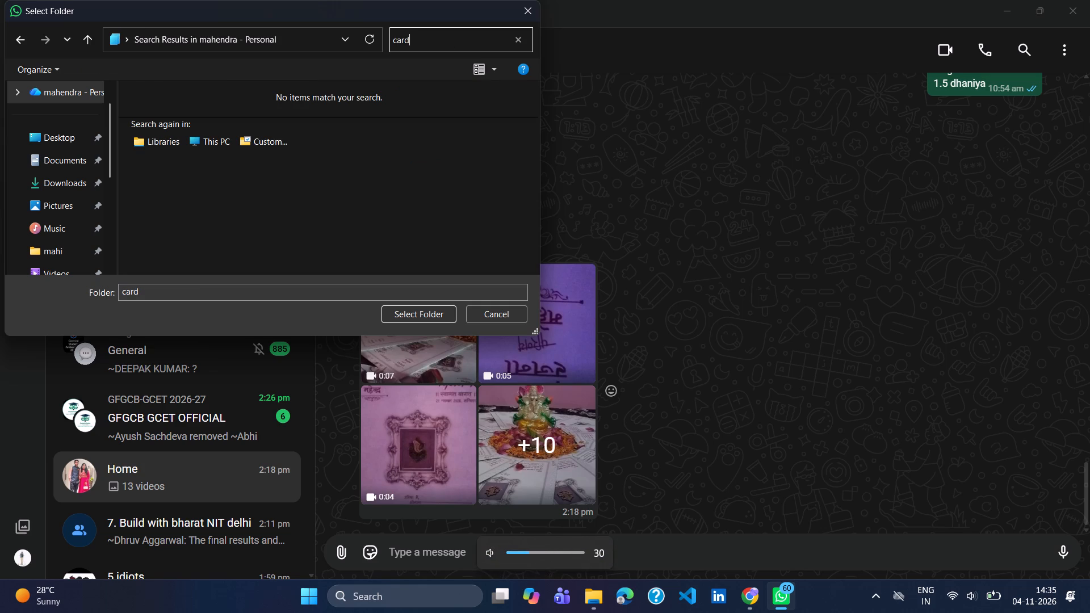
Complete the destination folder search in the personal OneDrive as "card ed".
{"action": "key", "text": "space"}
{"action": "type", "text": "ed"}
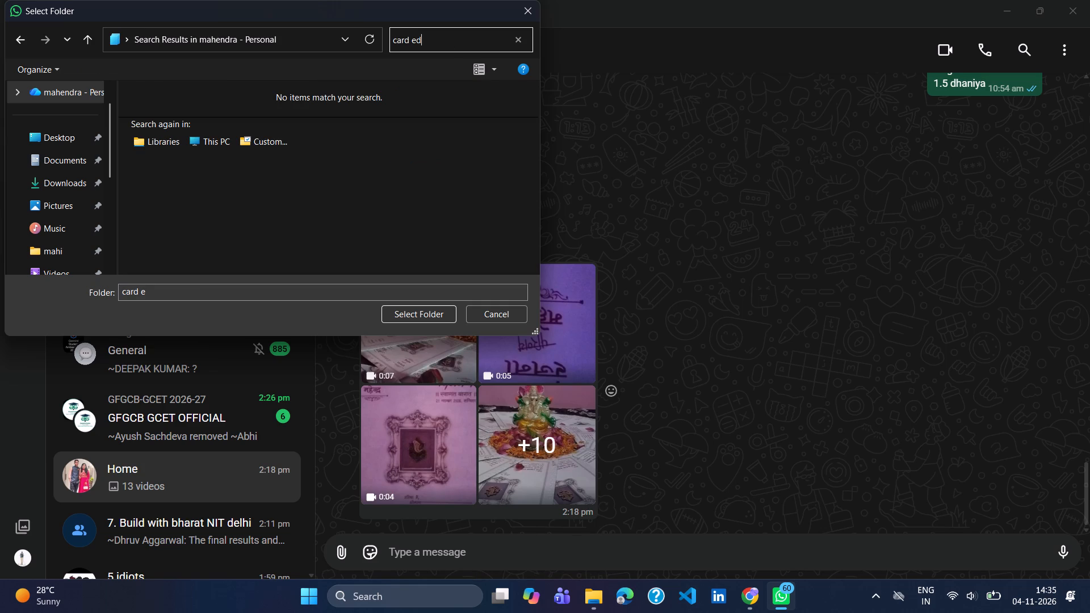
Search the Desktop for a "card edit" folder as the save location for the WhatsApp videos.
{"action": "left_click", "coordinate": [76, 141]}
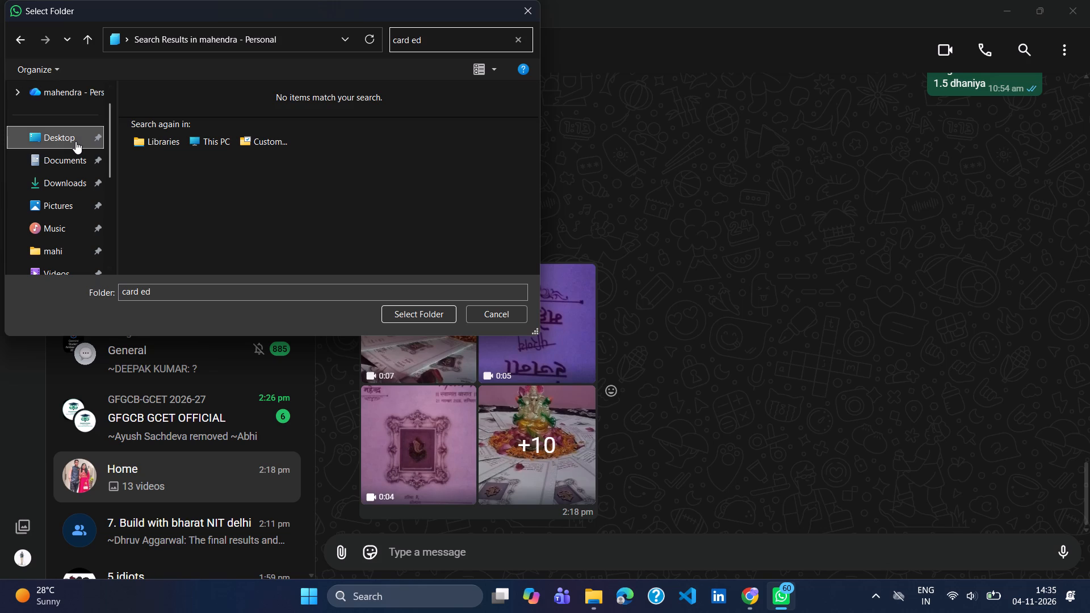
{"action": "left_click", "coordinate": [403, 36]}
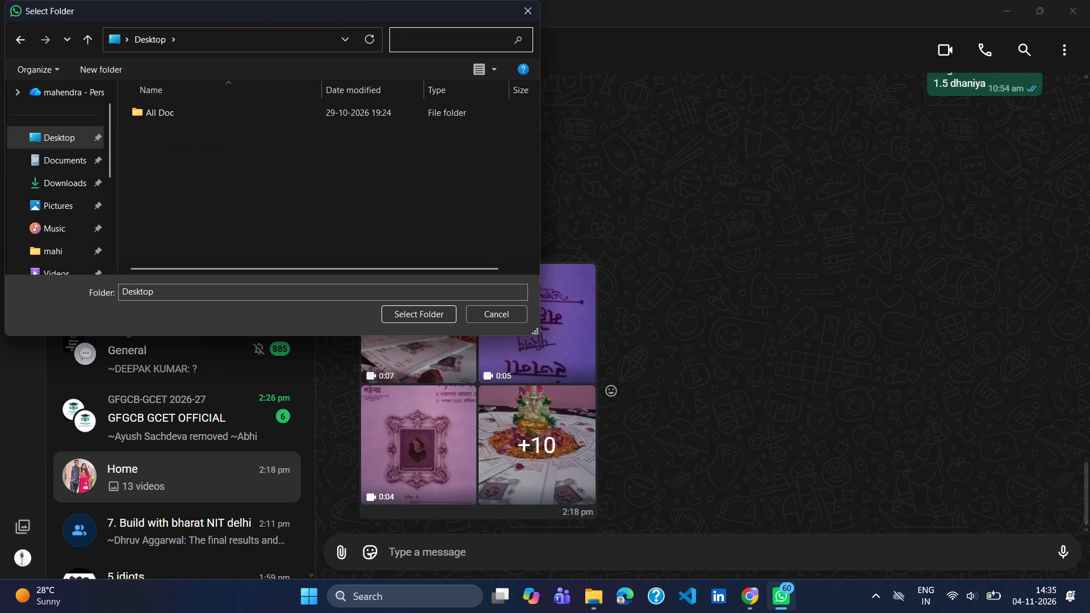
{"action": "type", "text": "card"}
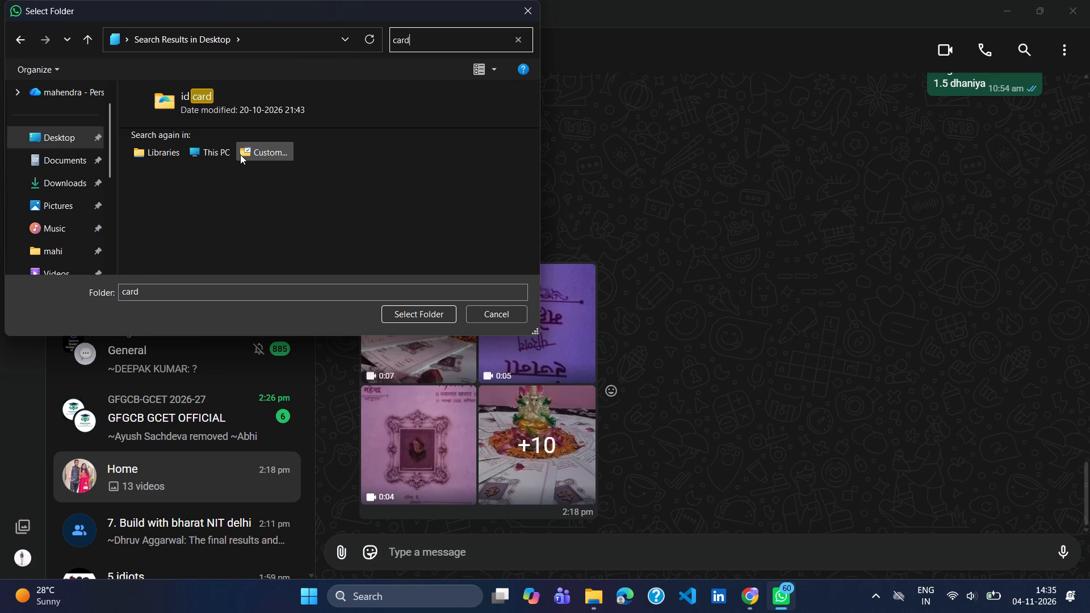
{"action": "key", "text": "space"}
{"action": "type", "text": "edit"}
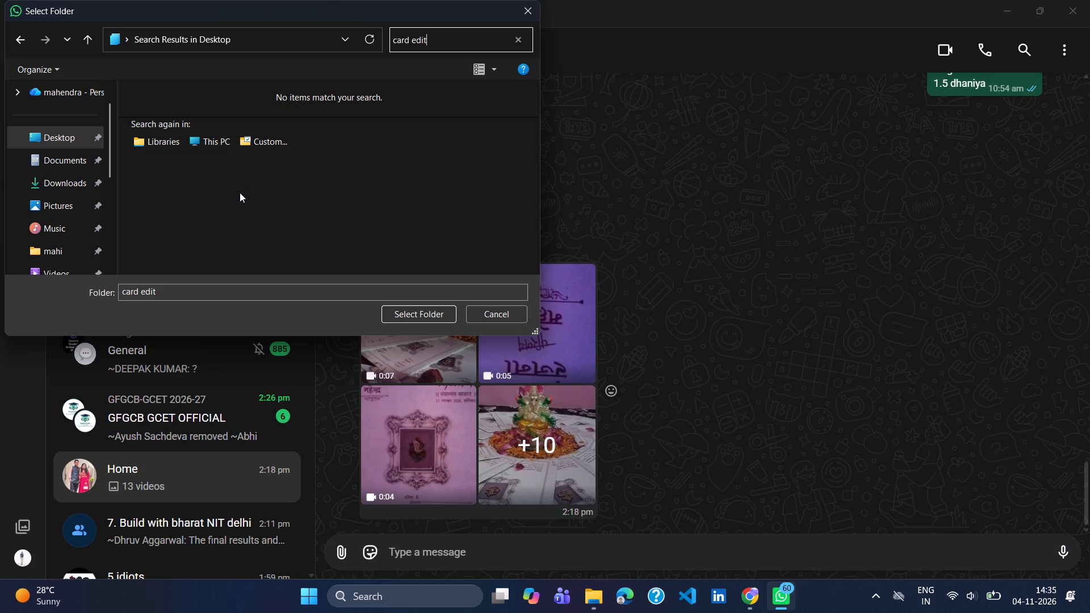
Search This PC for "card edu" to locate the destination folder for the WhatsApp videos.
{"action": "scroll", "coordinate": [18, 221], "scroll_direction": "down", "scroll_amount": 4}
{"action": "scroll", "coordinate": [18, 221], "scroll_direction": "up", "scroll_amount": 1}
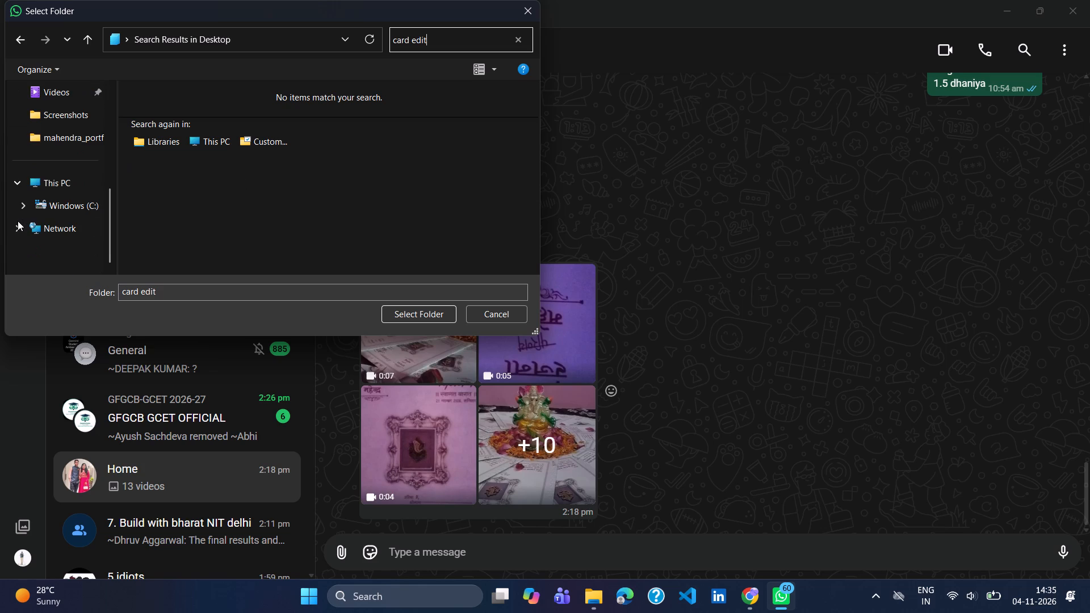
{"action": "scroll", "coordinate": [18, 221], "scroll_direction": "up", "scroll_amount": 1}
{"action": "scroll", "coordinate": [18, 221], "scroll_direction": "down", "scroll_amount": 5}
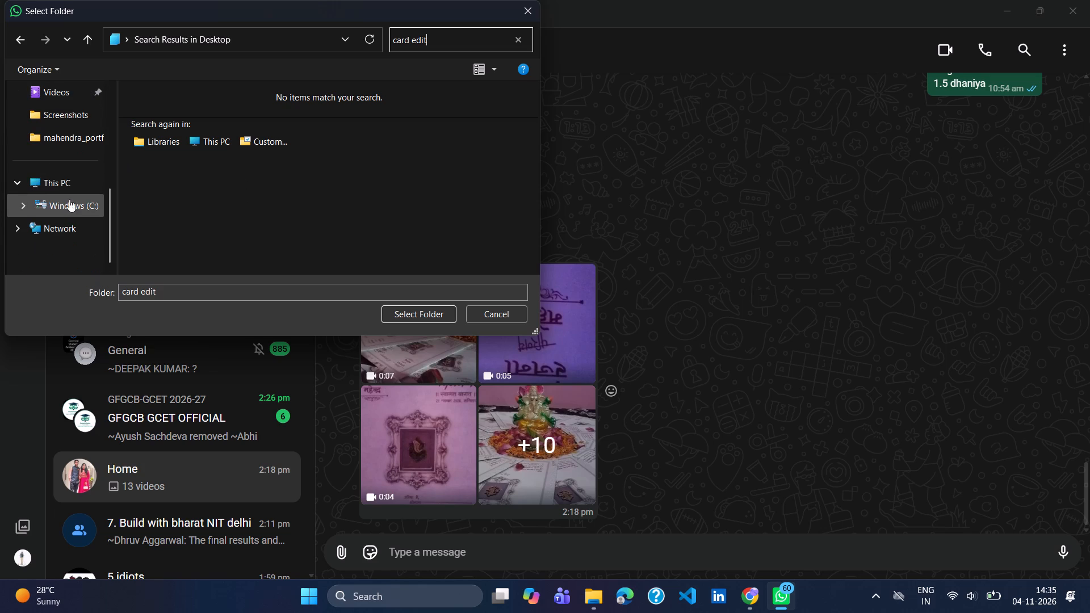
{"action": "left_click", "coordinate": [61, 191]}
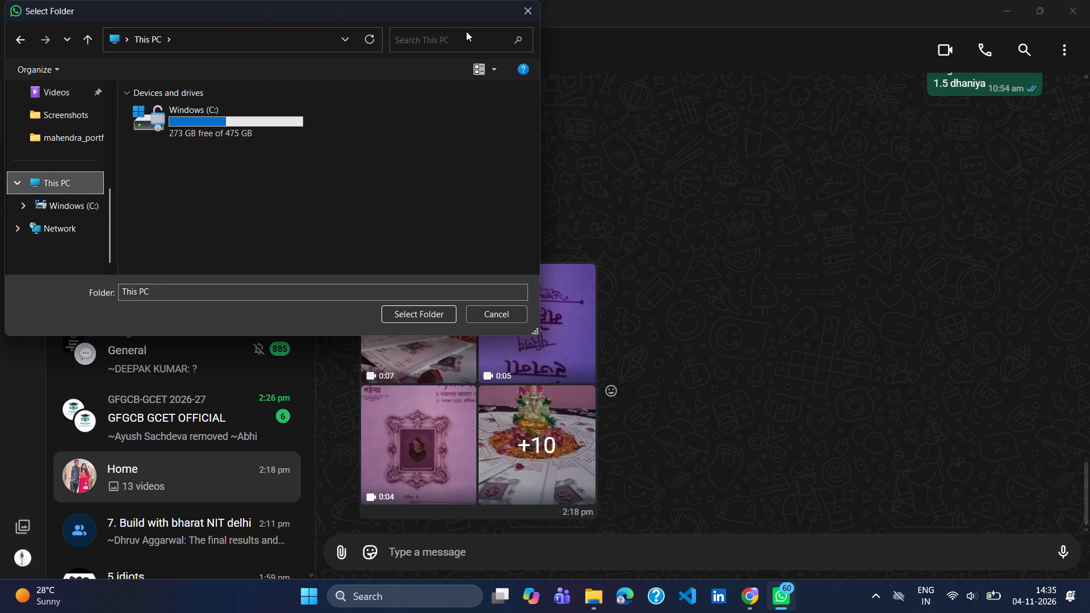
{"action": "left_click", "coordinate": [463, 39]}
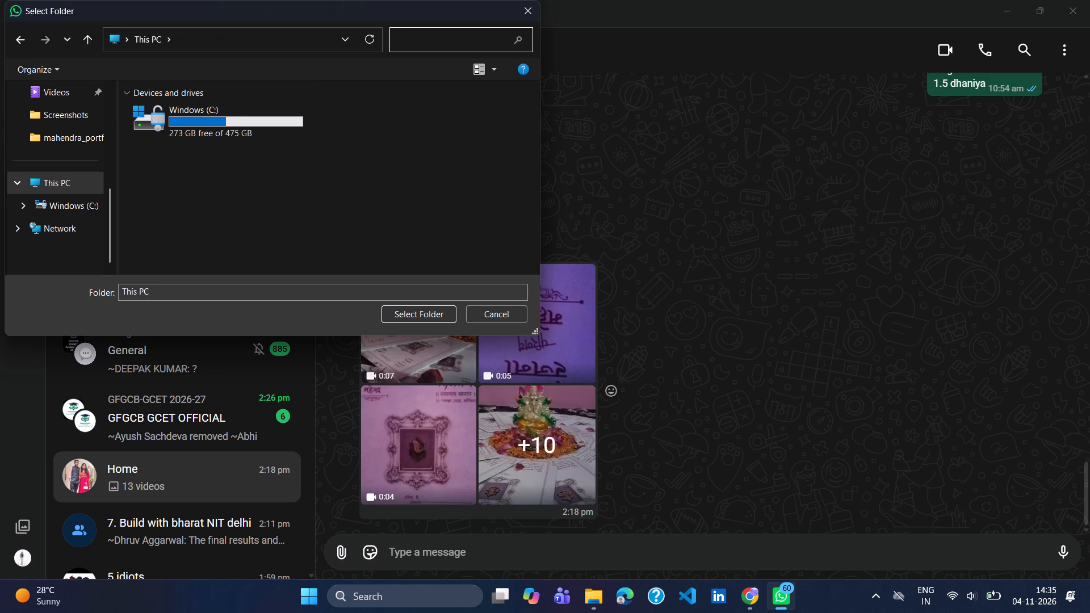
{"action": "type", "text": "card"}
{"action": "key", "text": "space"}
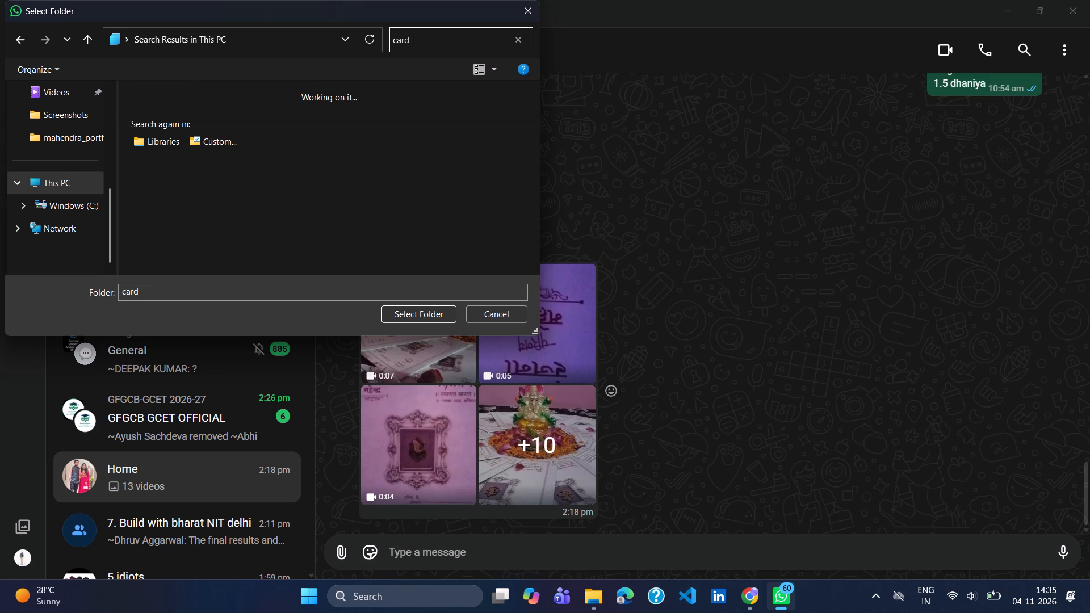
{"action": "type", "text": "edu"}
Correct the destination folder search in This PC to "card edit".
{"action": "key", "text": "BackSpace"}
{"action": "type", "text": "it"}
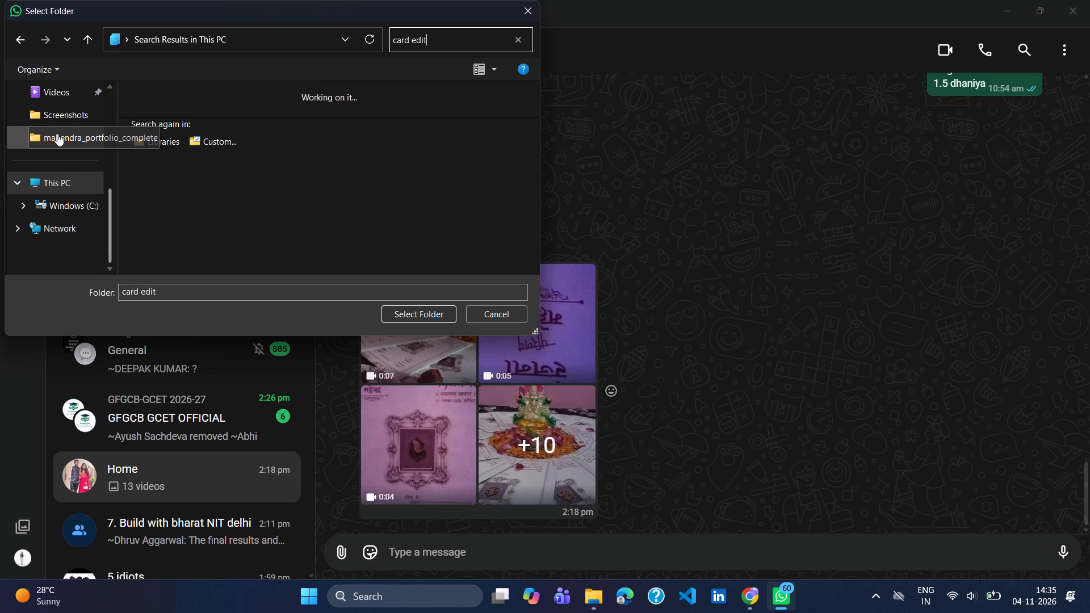
Search Home for "card" and open the "card edit" folder as the save location for the WhatsApp videos.
{"action": "scroll", "coordinate": [57, 133], "scroll_direction": "up", "scroll_amount": 5}
{"action": "left_click", "coordinate": [42, 93]}
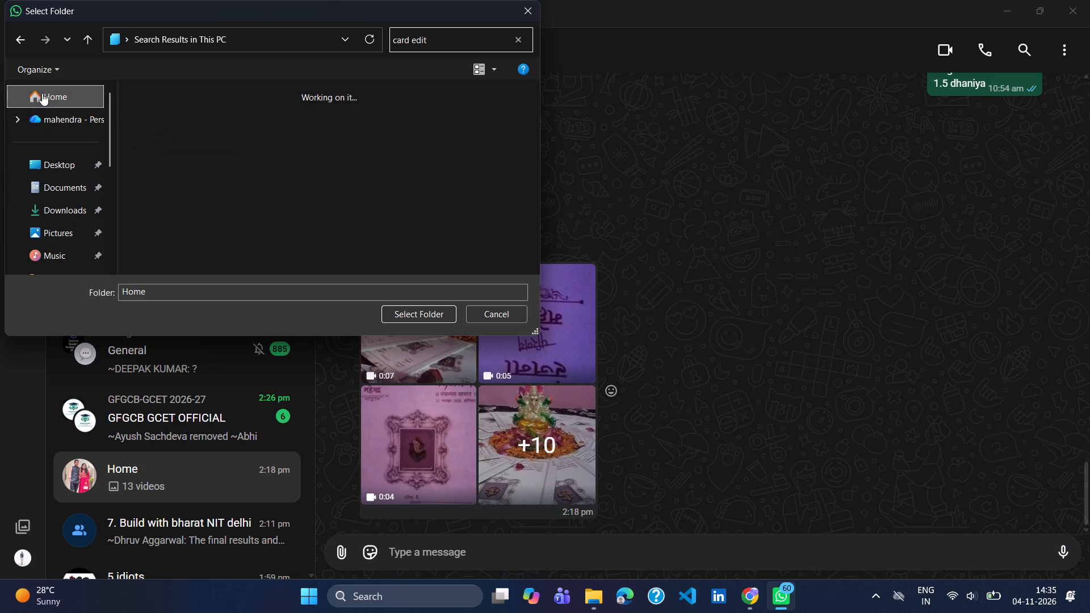
{"action": "left_click", "coordinate": [458, 30]}
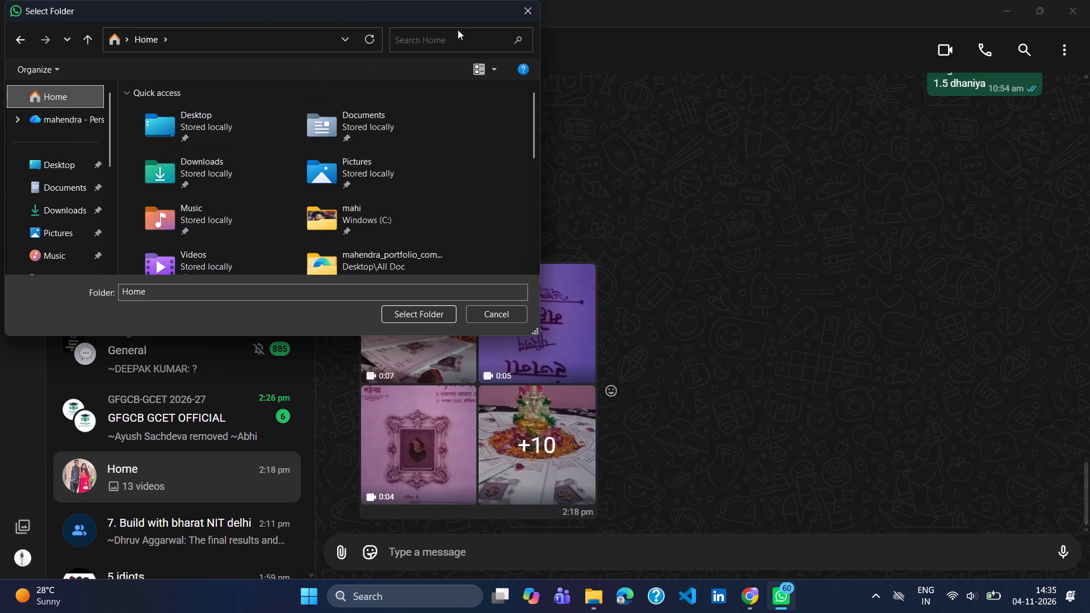
{"action": "left_click", "coordinate": [458, 38]}
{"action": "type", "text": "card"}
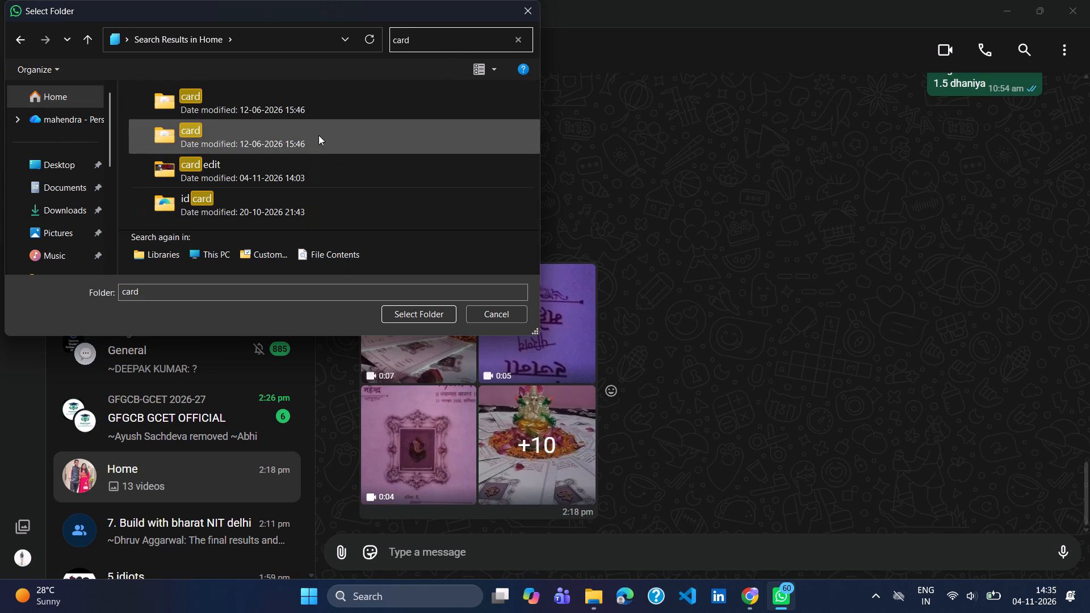
{"action": "double_click", "coordinate": [297, 159]}
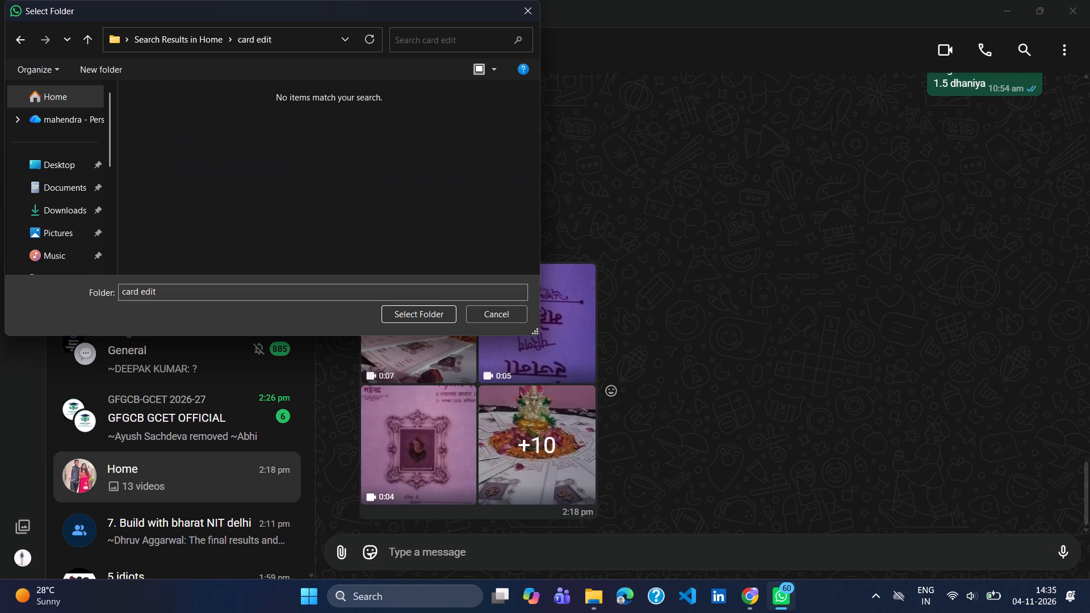
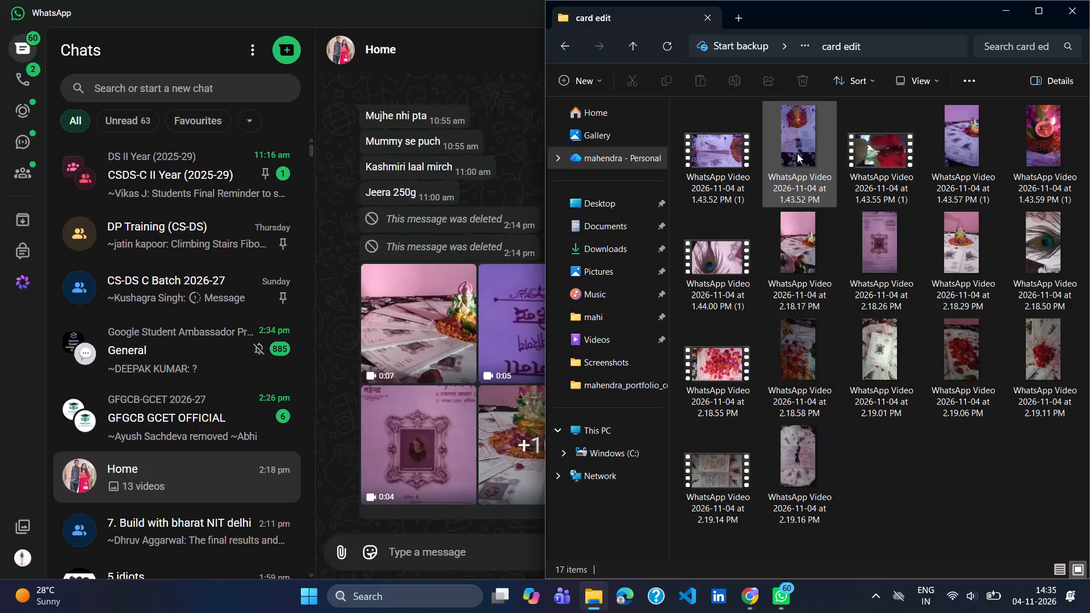
Refresh the card edit folder and examine the thumbnails of the saved WhatsApp videos.
{"action": "left_click", "coordinate": [675, 46]}
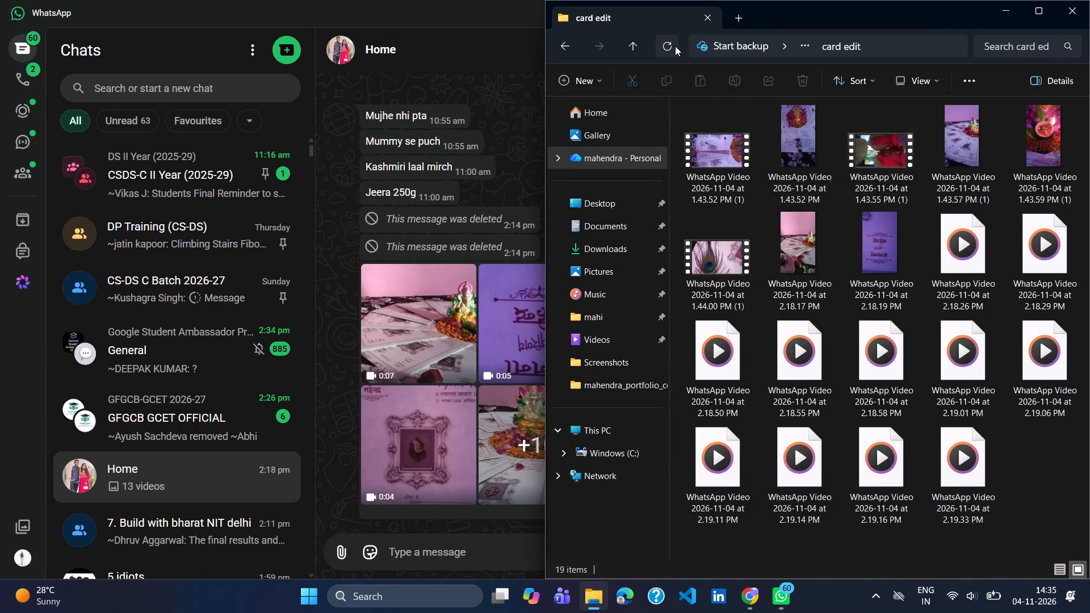
{"action": "scroll", "coordinate": [840, 323], "scroll_direction": "down", "scroll_amount": 4}
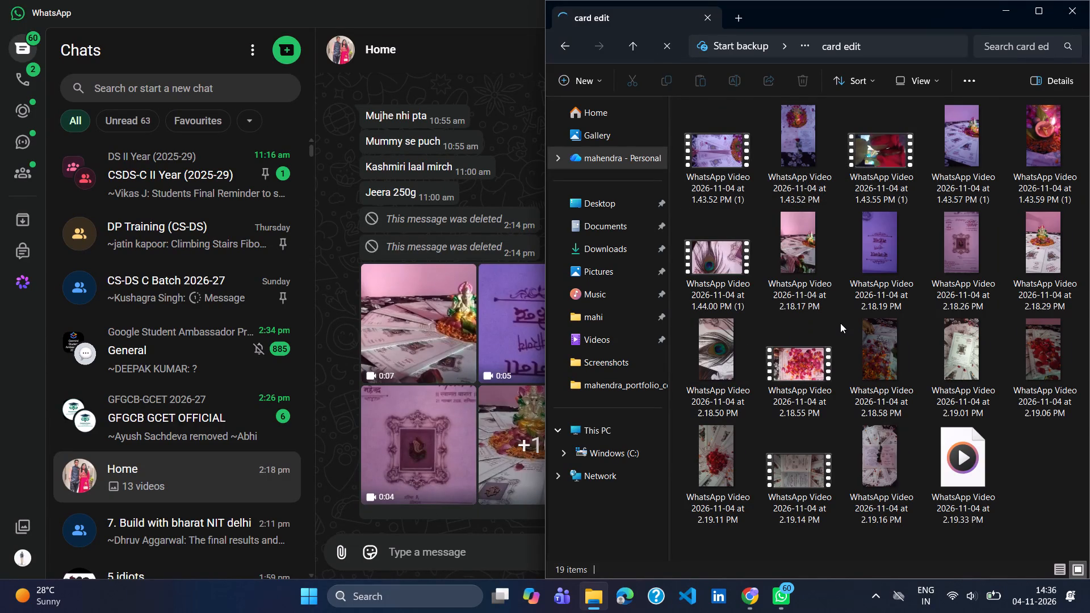
{"action": "scroll", "coordinate": [840, 323], "scroll_direction": "down", "scroll_amount": 2}
{"action": "scroll", "coordinate": [840, 323], "scroll_direction": "up", "scroll_amount": 8}
{"action": "scroll", "coordinate": [840, 323], "scroll_direction": "down", "scroll_amount": 5}
{"action": "scroll", "coordinate": [840, 323], "scroll_direction": "up", "scroll_amount": 7}
{"action": "scroll", "coordinate": [840, 323], "scroll_direction": "down", "scroll_amount": 6}
{"action": "scroll", "coordinate": [840, 323], "scroll_direction": "up", "scroll_amount": 7}
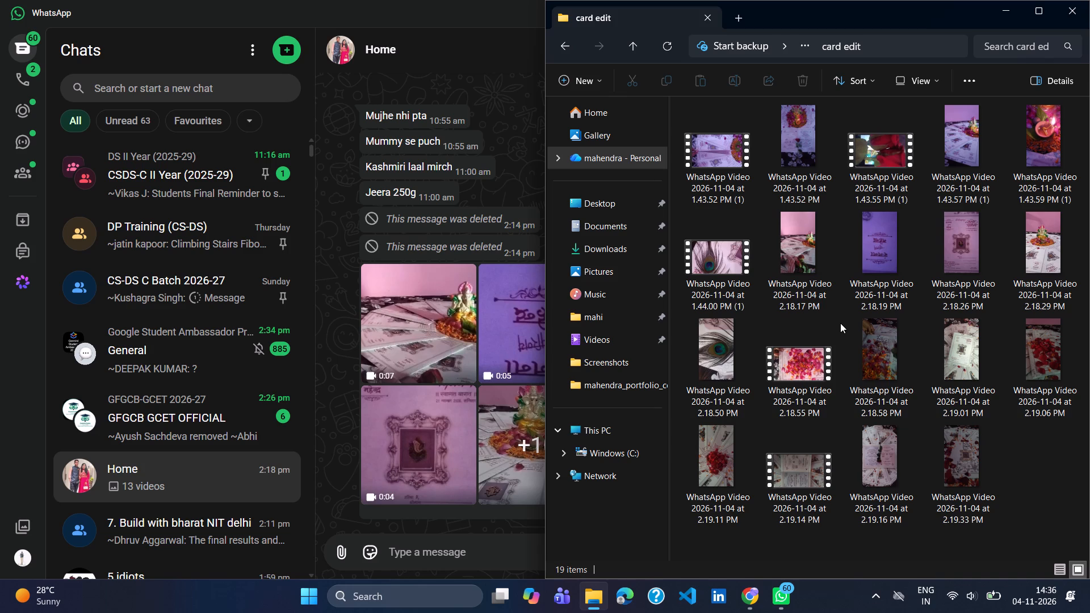
{"action": "scroll", "coordinate": [922, 321], "scroll_direction": "down", "scroll_amount": 2}
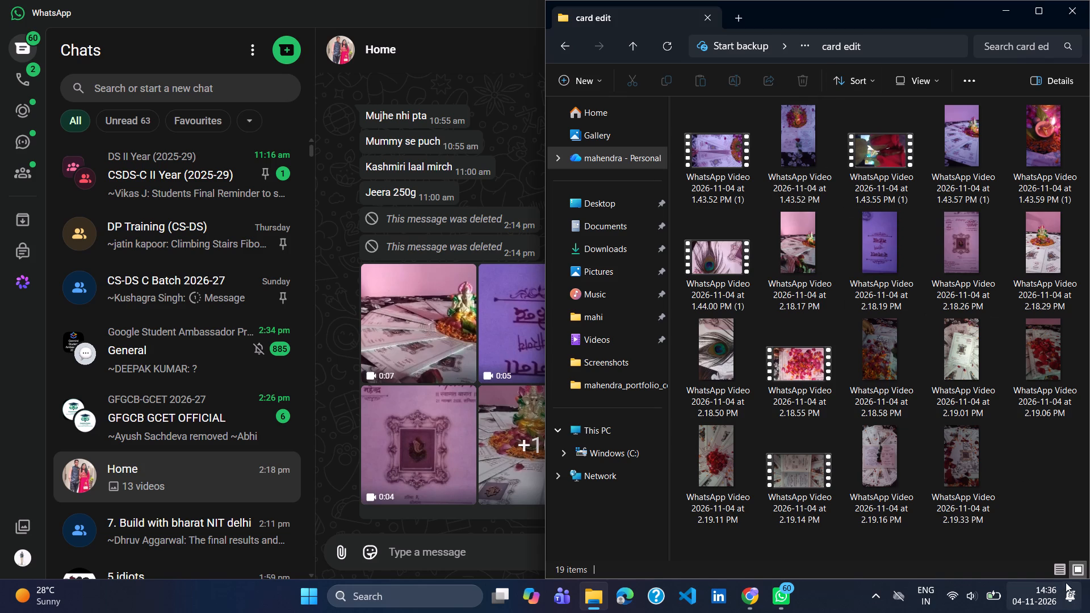
Display the card edit folder's files as larger thumbnails and look through all the WhatsApp videos.
{"action": "left_click", "coordinate": [1063, 570]}
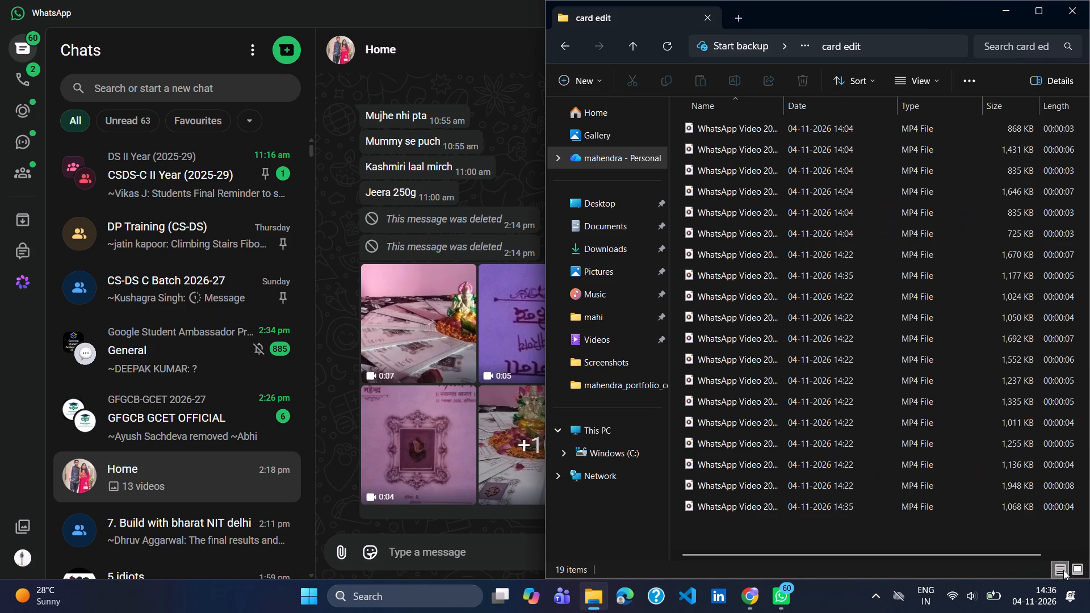
{"action": "left_click", "coordinate": [1079, 570]}
{"action": "scroll", "coordinate": [932, 372], "scroll_direction": "up", "scroll_amount": 2}
{"action": "scroll", "coordinate": [932, 372], "scroll_direction": "up", "scroll_amount": 7, "text": "ctrl"}
{"action": "scroll", "coordinate": [932, 372], "scroll_direction": "down", "scroll_amount": 6}
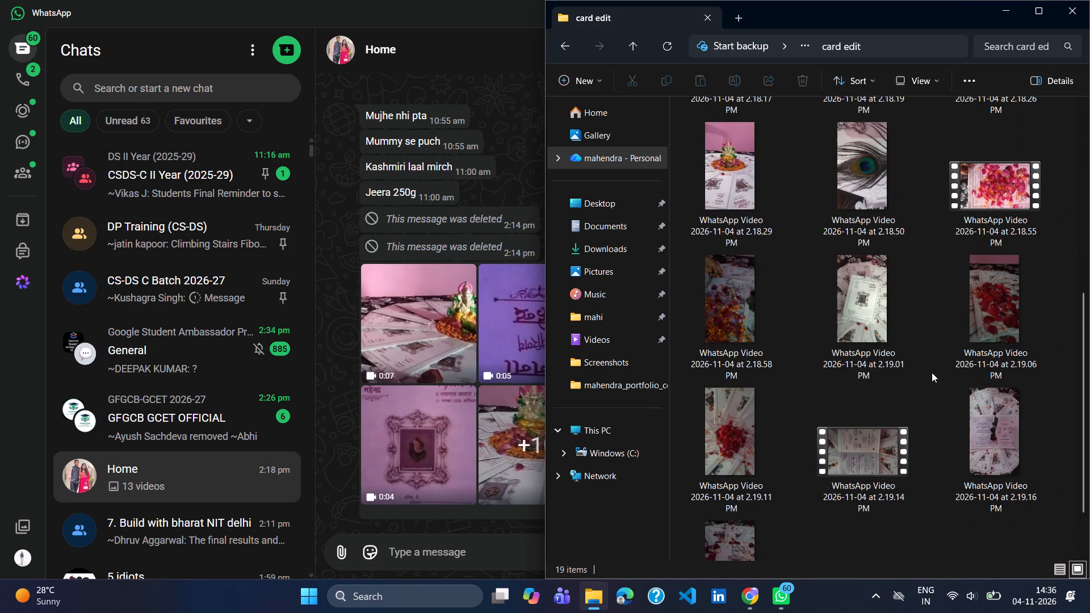
{"action": "scroll", "coordinate": [932, 372], "scroll_direction": "up", "scroll_amount": 6}
{"action": "scroll", "coordinate": [932, 372], "scroll_direction": "down", "scroll_amount": 5}
{"action": "scroll", "coordinate": [932, 372], "scroll_direction": "up", "scroll_amount": 4}
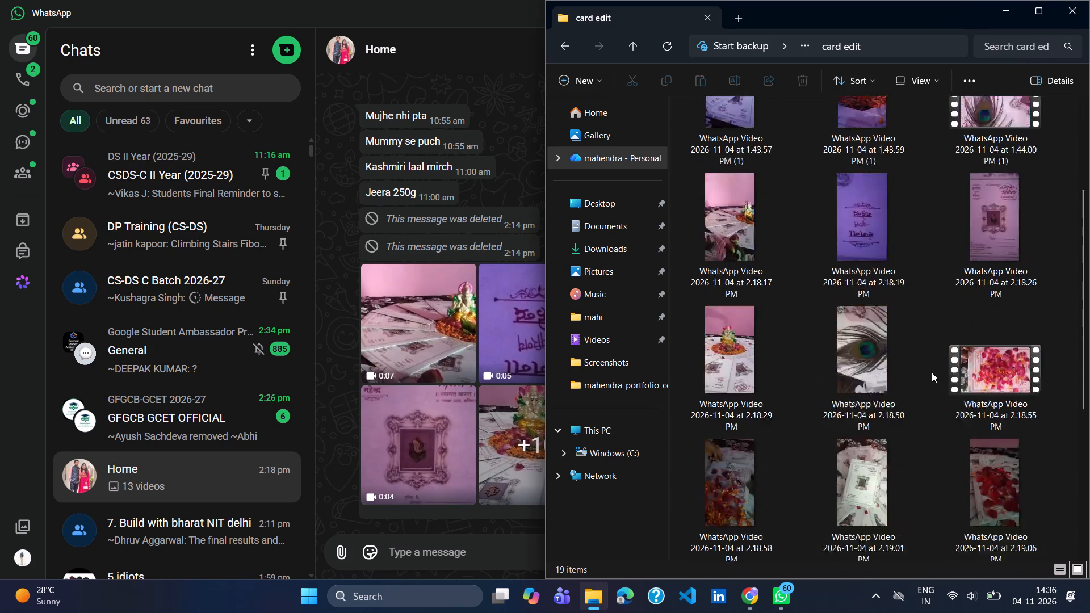
{"action": "scroll", "coordinate": [932, 372], "scroll_direction": "up", "scroll_amount": 2}
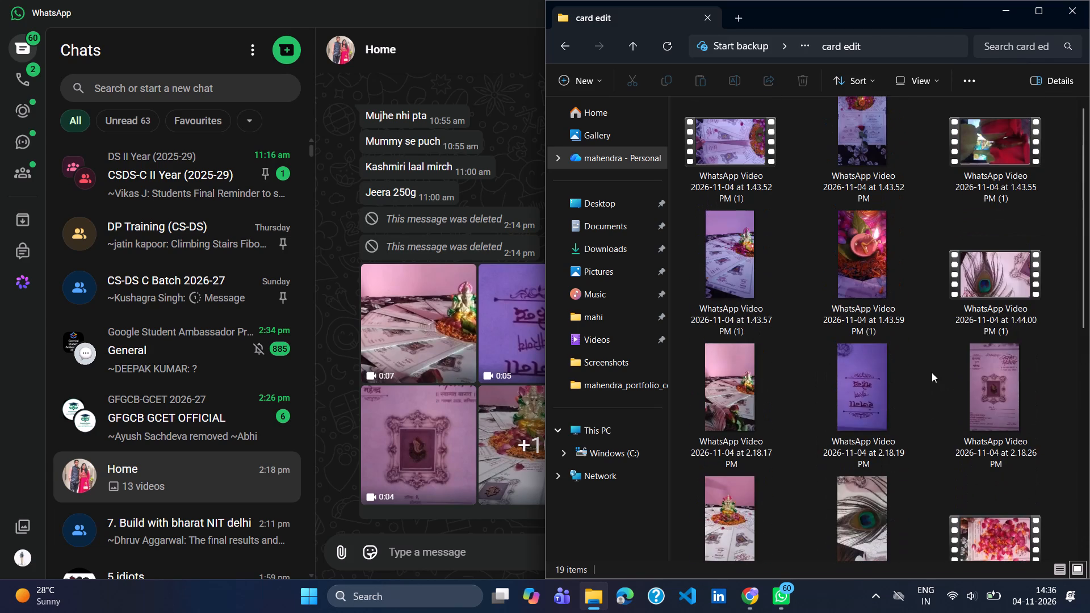
{"action": "scroll", "coordinate": [932, 372], "scroll_direction": "down", "scroll_amount": 7}
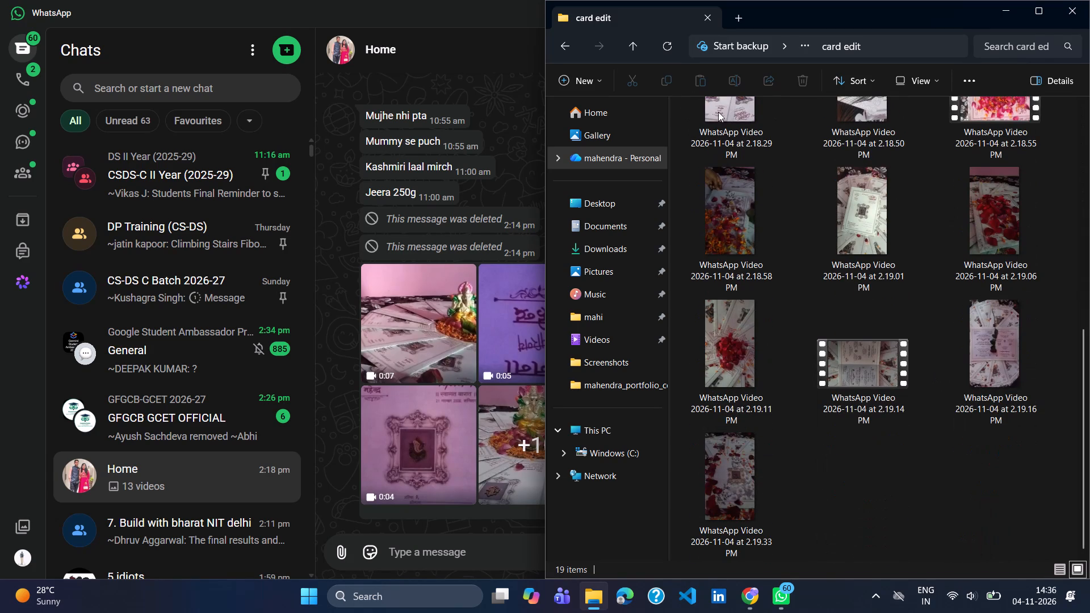
Search Home for "card" and open the card edit folder from the results.
{"action": "left_click", "coordinate": [626, 121]}
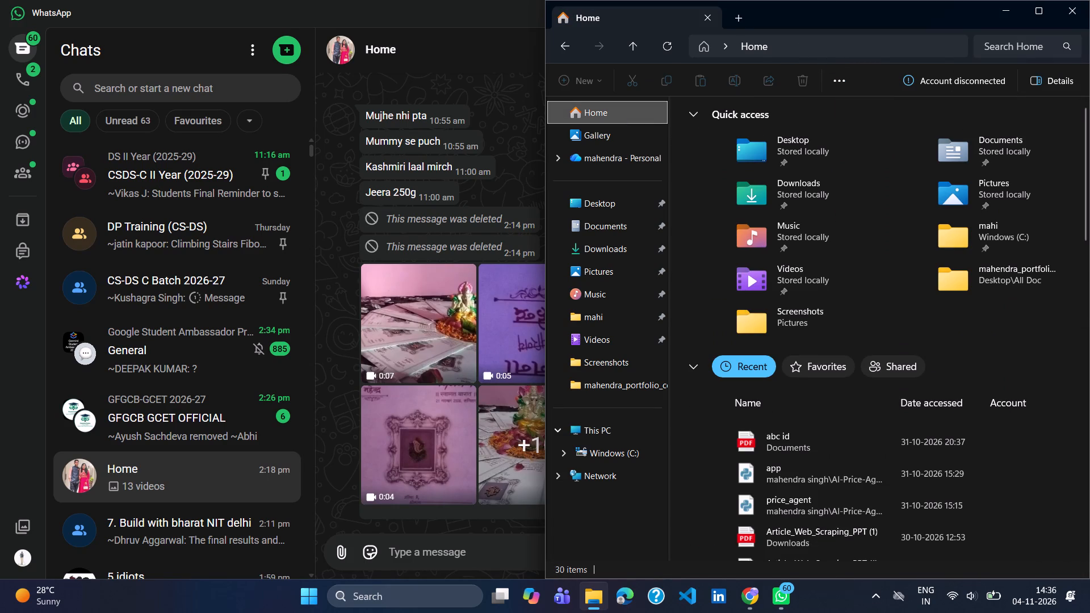
{"action": "left_click", "coordinate": [1005, 56]}
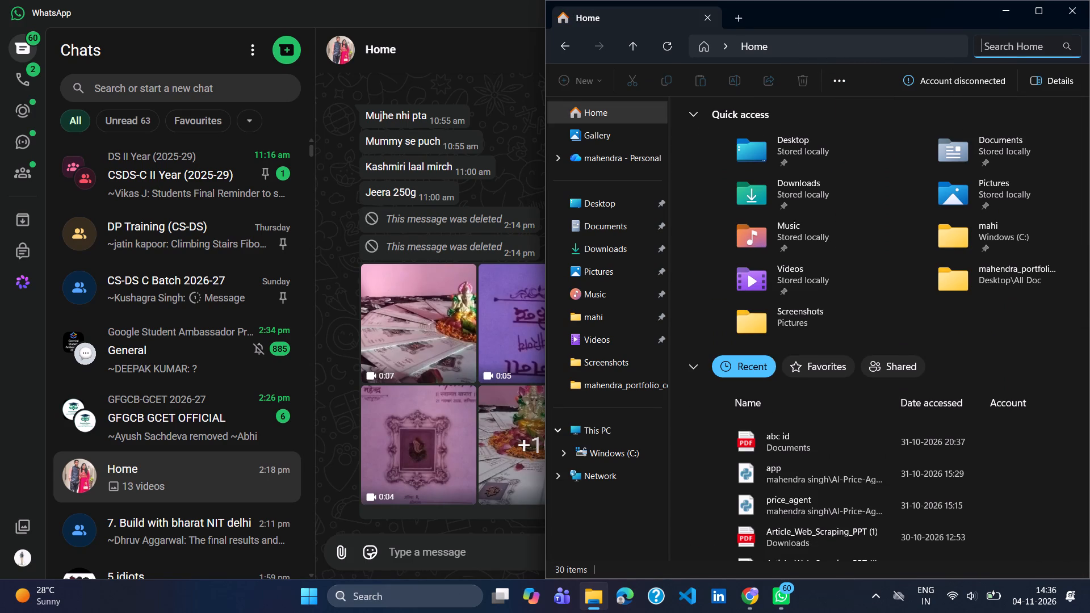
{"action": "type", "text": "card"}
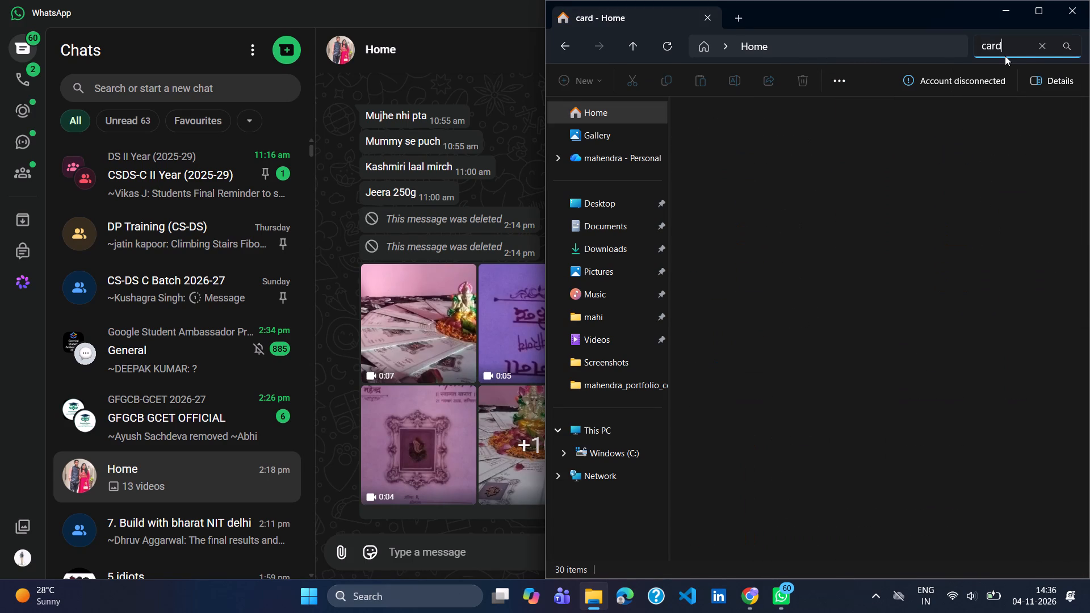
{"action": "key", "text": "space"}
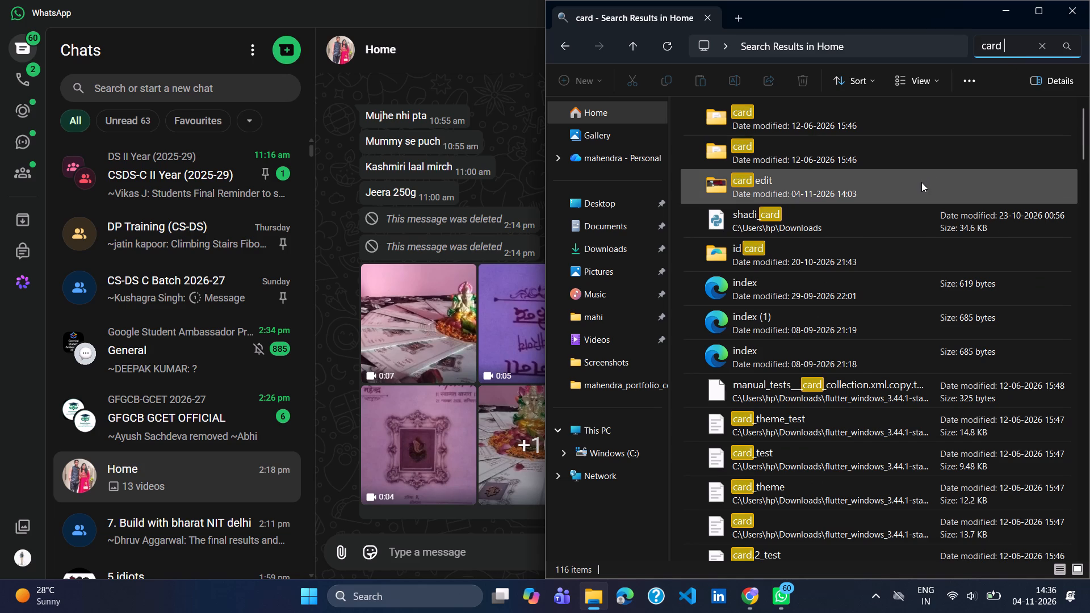
{"action": "double_click", "coordinate": [921, 182]}
Look through the reopened card edit folder to check which WhatsApp videos are saved there.
{"action": "scroll", "coordinate": [940, 330], "scroll_direction": "down", "scroll_amount": 9}
{"action": "scroll", "coordinate": [940, 330], "scroll_direction": "up", "scroll_amount": 5}
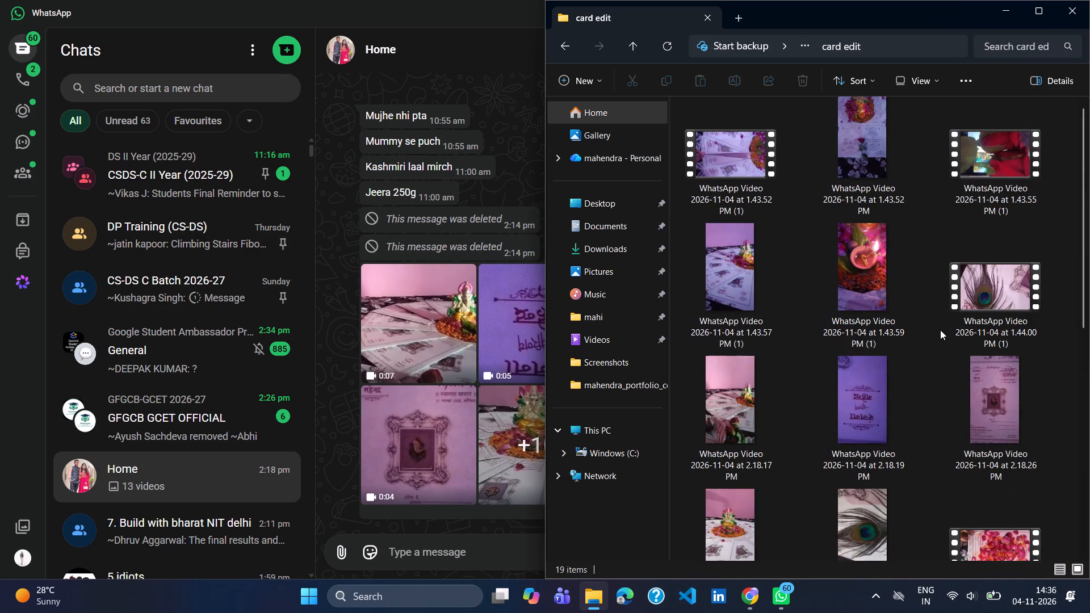
{"action": "scroll", "coordinate": [940, 330], "scroll_direction": "up", "scroll_amount": 2}
{"action": "scroll", "coordinate": [940, 330], "scroll_direction": "down", "scroll_amount": 1}
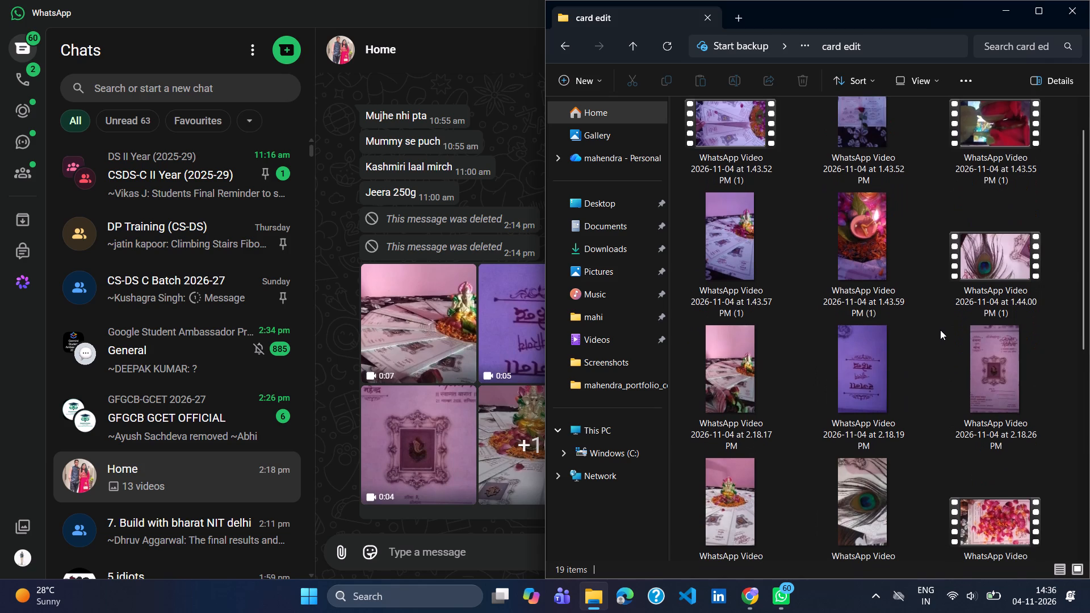
{"action": "scroll", "coordinate": [940, 330], "scroll_direction": "down", "scroll_amount": 3}
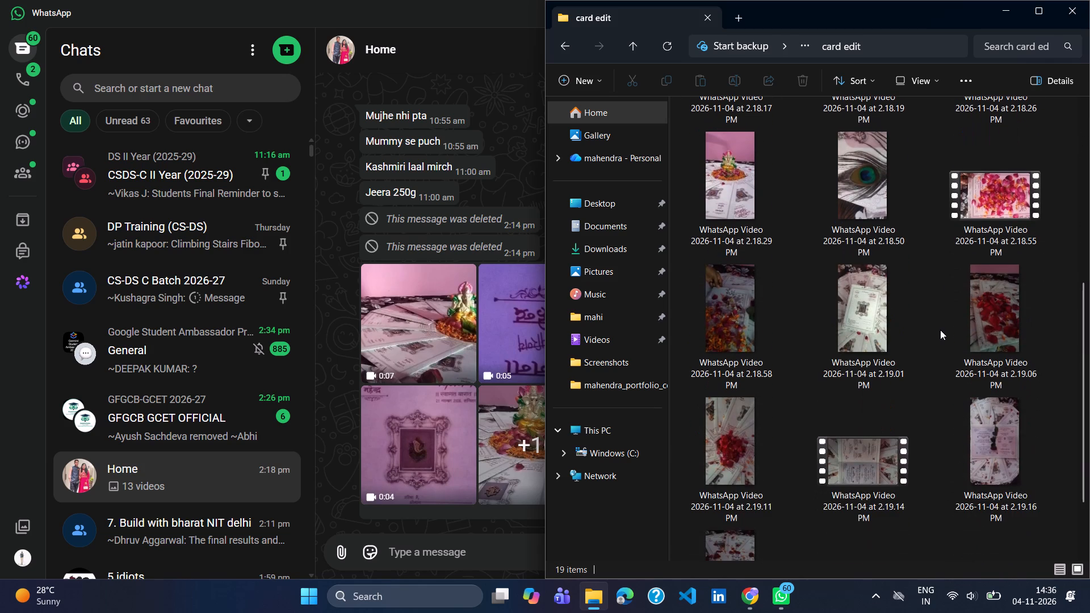
{"action": "scroll", "coordinate": [940, 330], "scroll_direction": "down", "scroll_amount": 1}
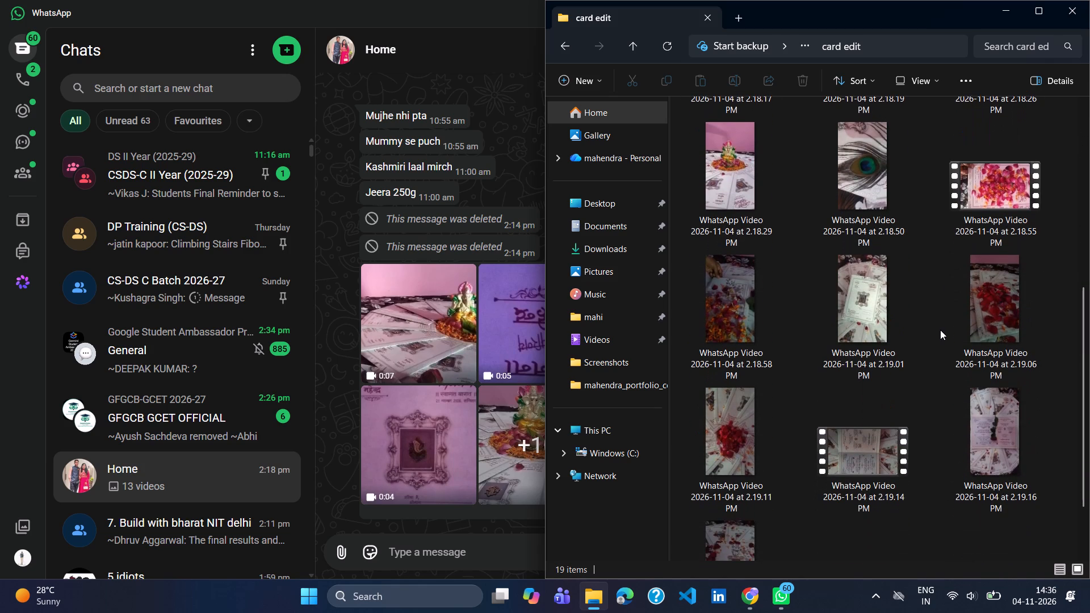
{"action": "scroll", "coordinate": [940, 330], "scroll_direction": "down", "scroll_amount": 2}
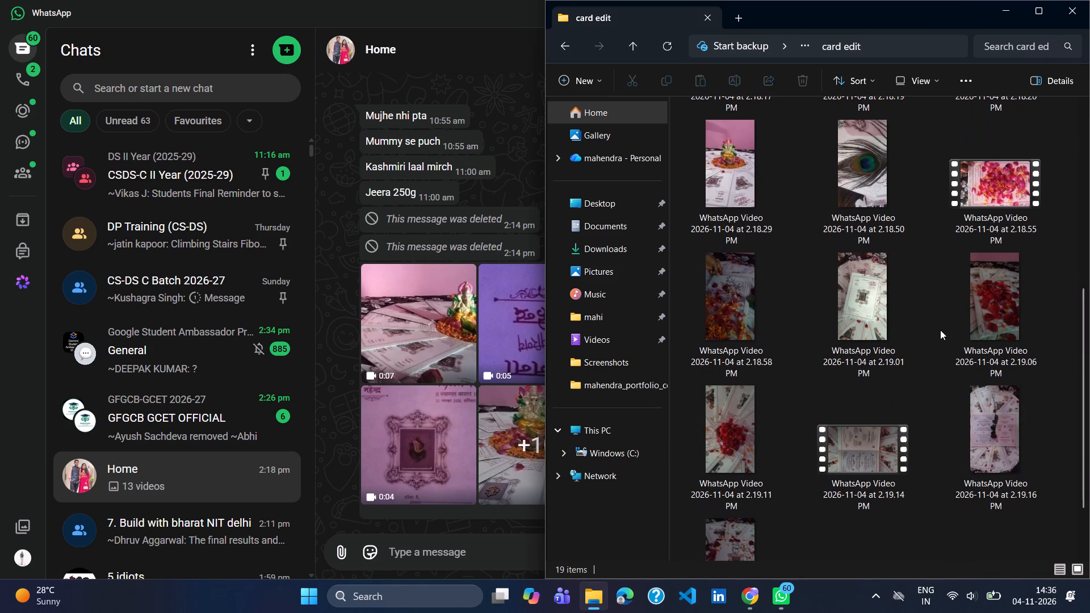
{"action": "scroll", "coordinate": [940, 330], "scroll_direction": "down", "scroll_amount": 1}
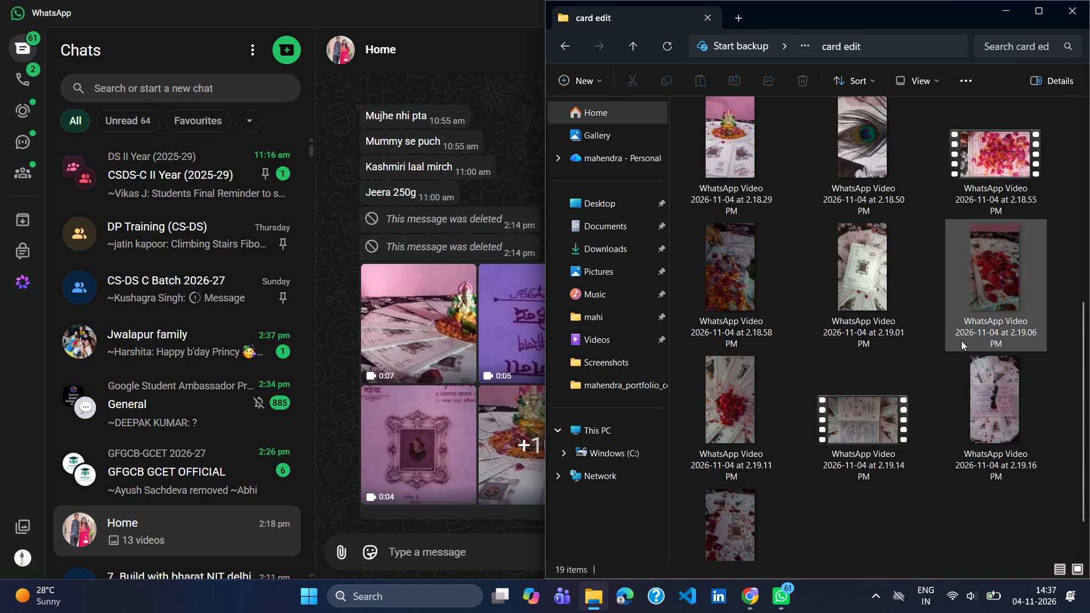
Refresh the card edit folder's listing repeatedly to reload its videos.
{"action": "left_click", "coordinate": [919, 514]}
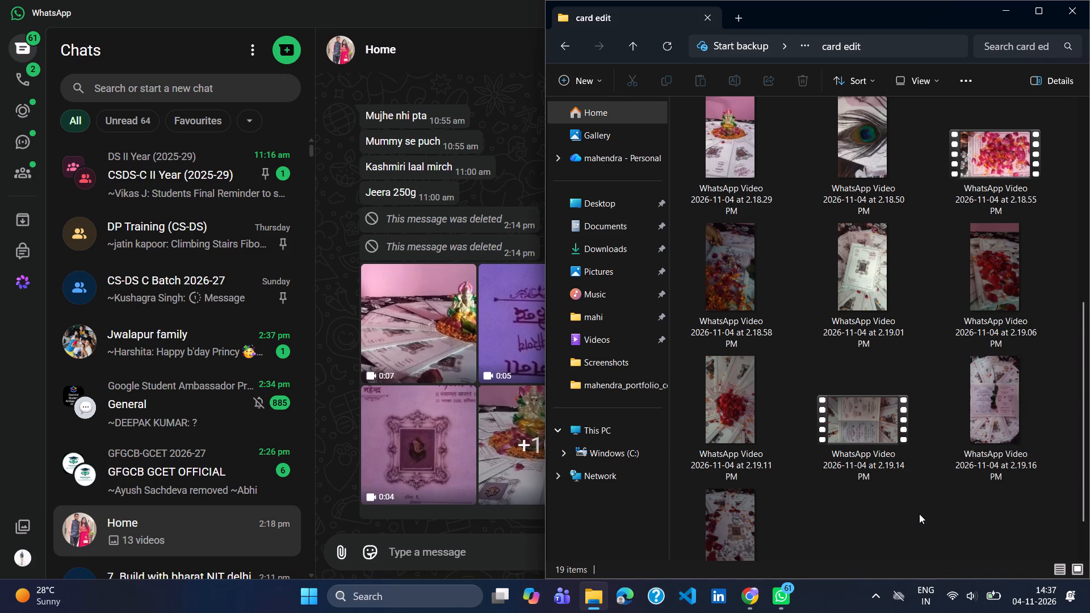
{"action": "key", "text": "ctrl+shift+r"}
{"action": "triple_click", "coordinate": [677, 39]}
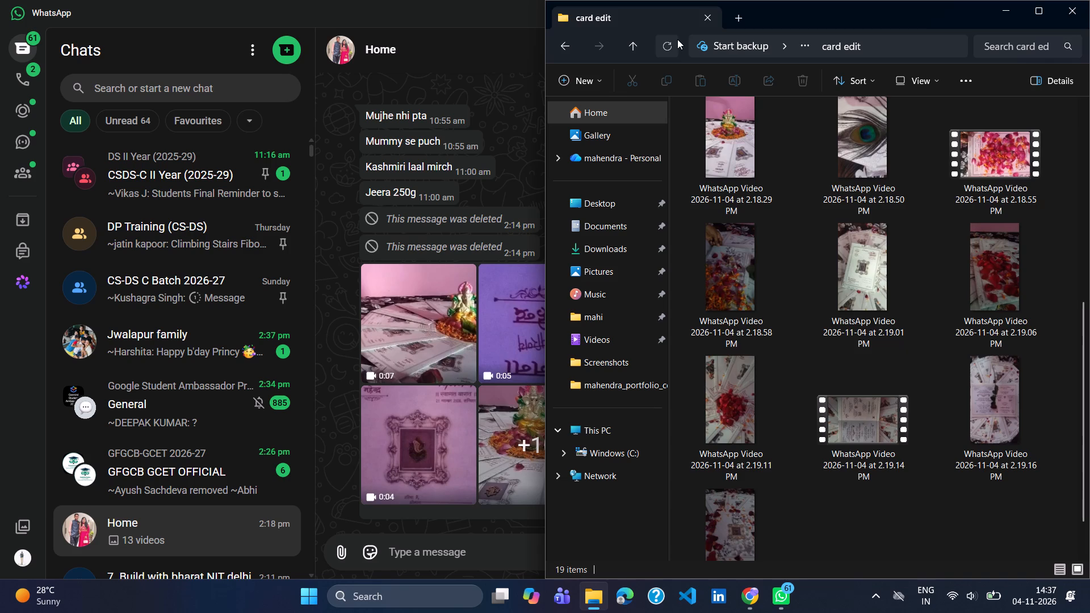
{"action": "triple_click", "coordinate": [677, 39]}
{"action": "triple_click", "coordinate": [677, 39]}
{"action": "double_click", "coordinate": [677, 39]}
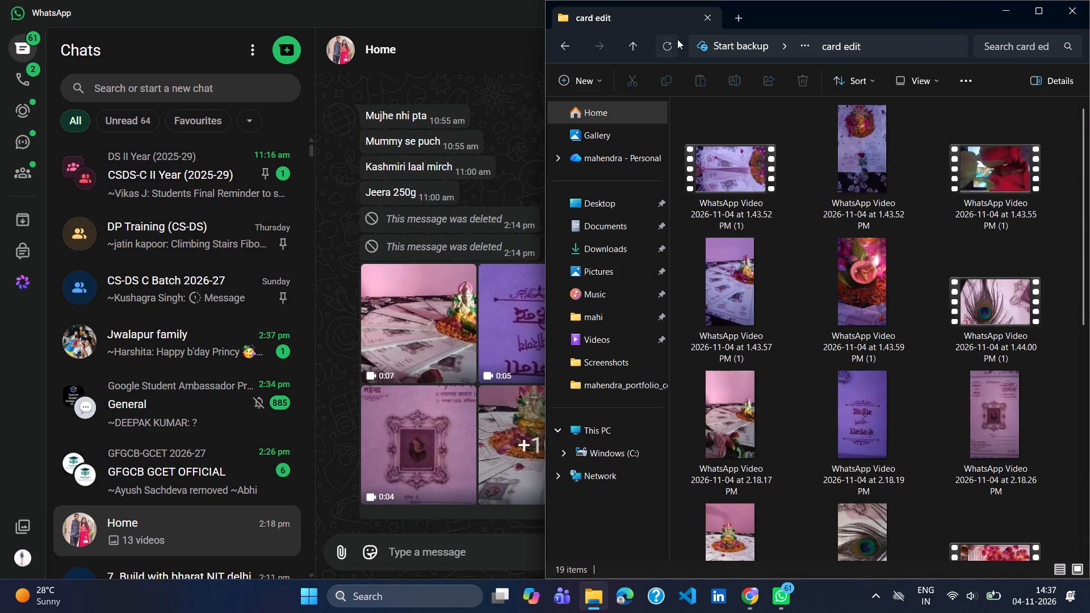
Switch to YouTube in Chrome, skip the advertisement and browse the Mix – Barsaat playlist for a song.
{"action": "left_click", "coordinate": [757, 608]}
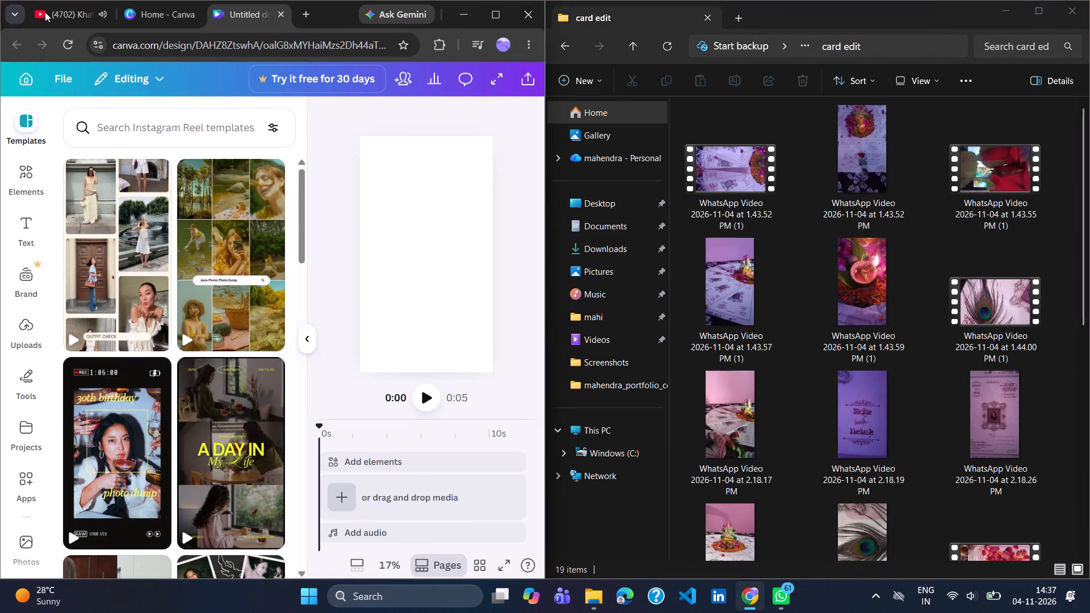
{"action": "left_click", "coordinate": [62, 14]}
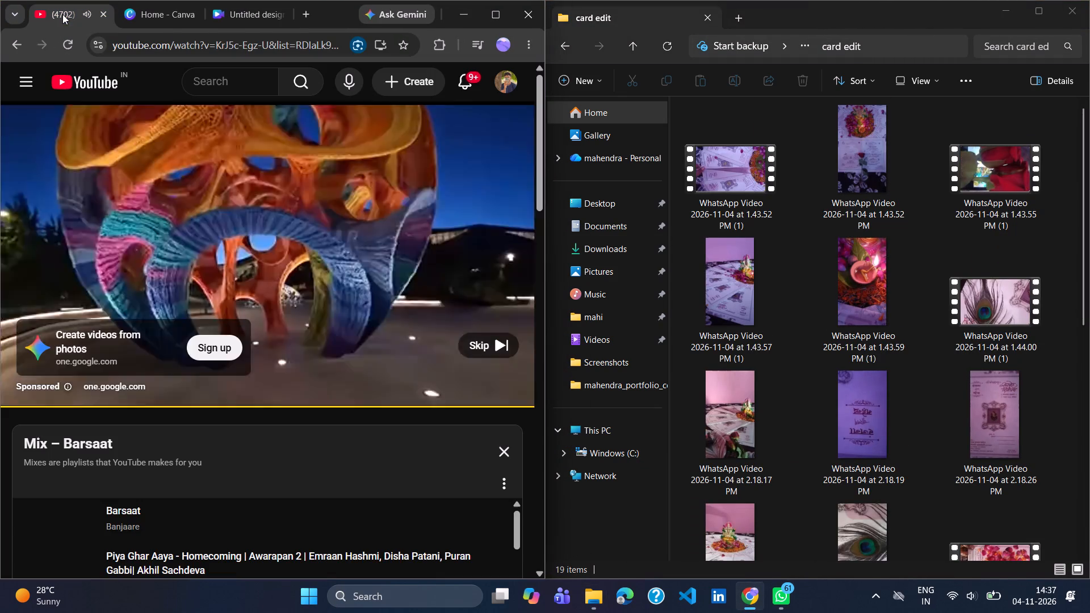
{"action": "left_click", "coordinate": [506, 345]}
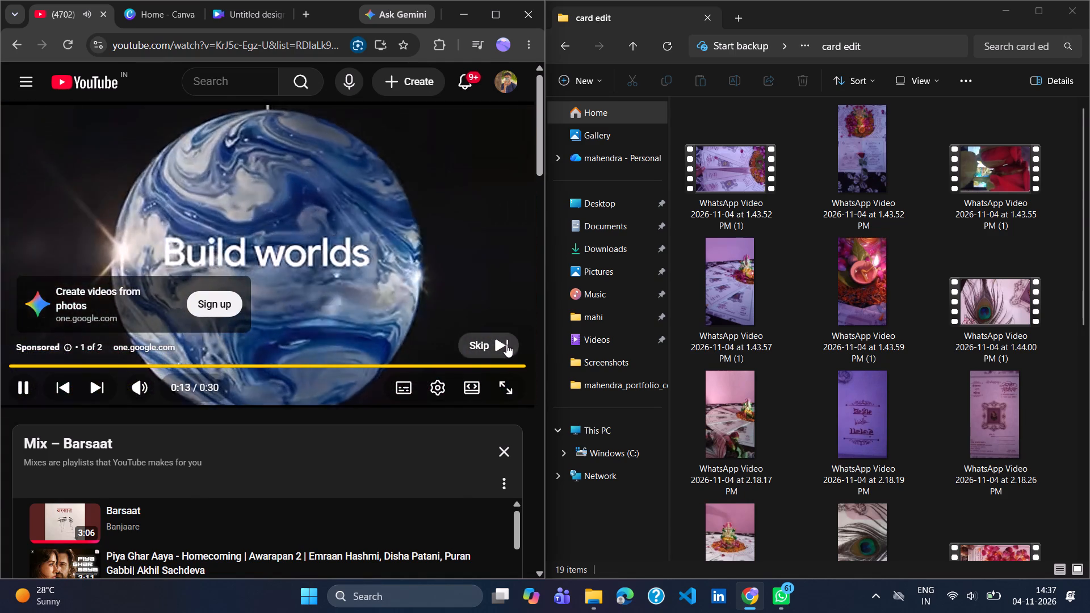
{"action": "scroll", "coordinate": [379, 558], "scroll_direction": "down", "scroll_amount": 3}
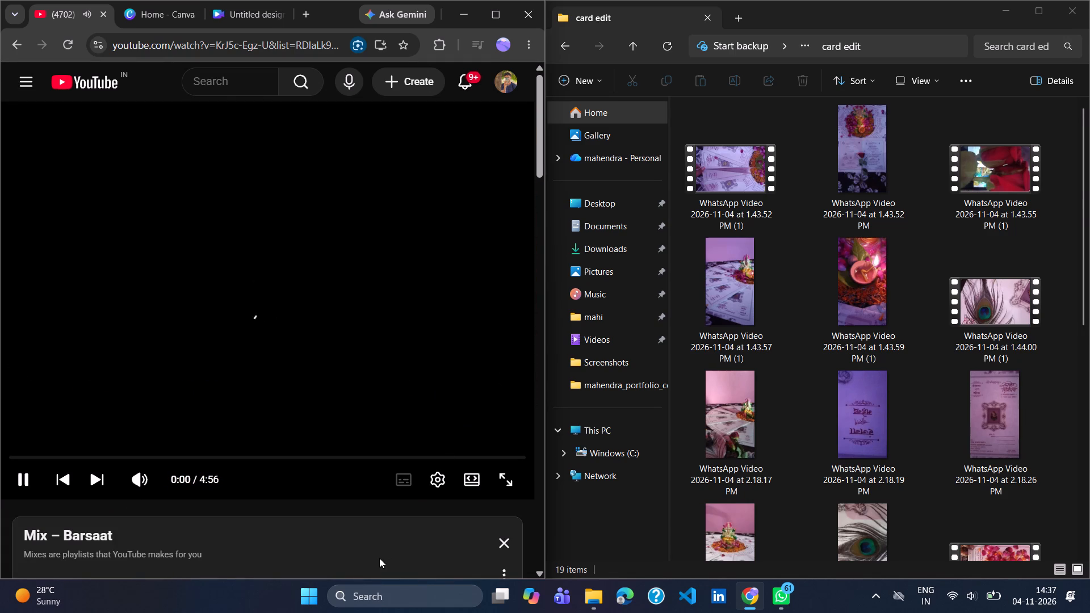
{"action": "scroll", "coordinate": [379, 558], "scroll_direction": "down", "scroll_amount": 4}
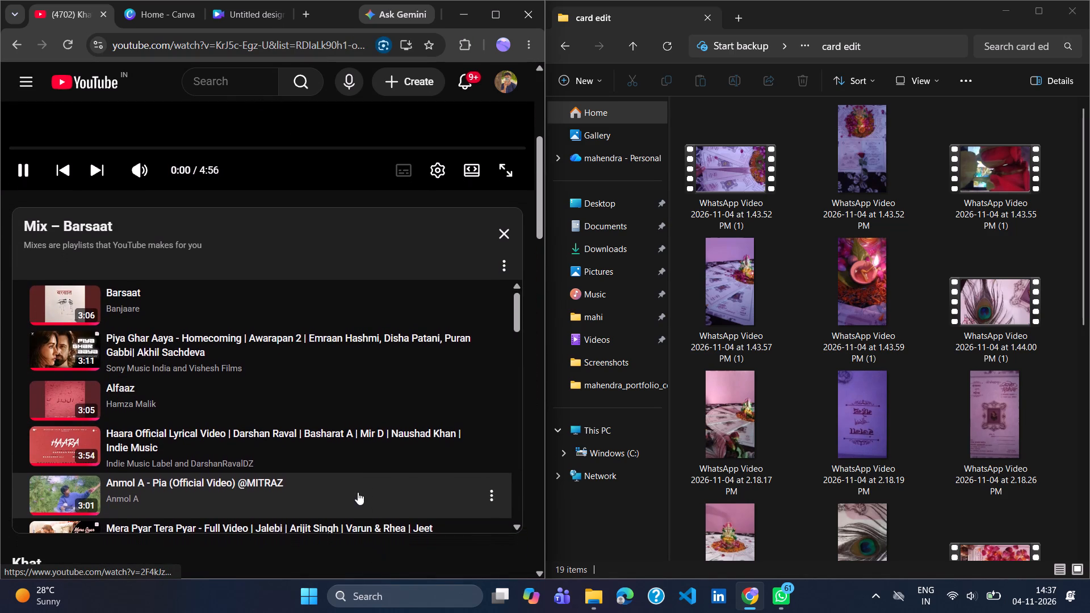
Play "Noor, Khan, Madhurxo - Aarzu (Official Music Video)" from the Mix – Barsaat playlist on YouTube.
{"action": "scroll", "coordinate": [291, 383], "scroll_direction": "down", "scroll_amount": 6}
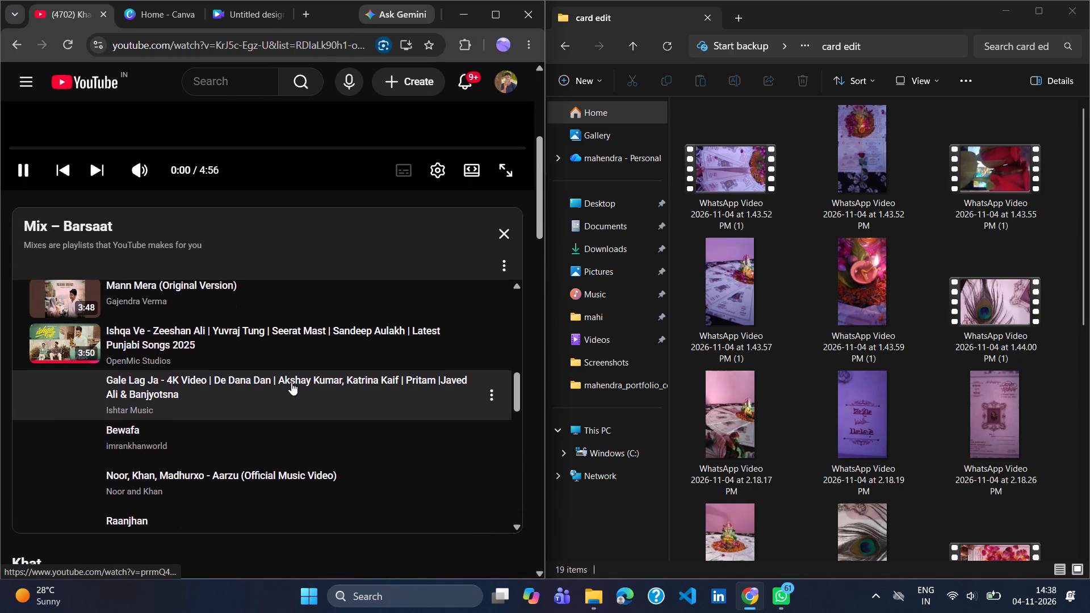
{"action": "scroll", "coordinate": [291, 383], "scroll_direction": "down", "scroll_amount": 2}
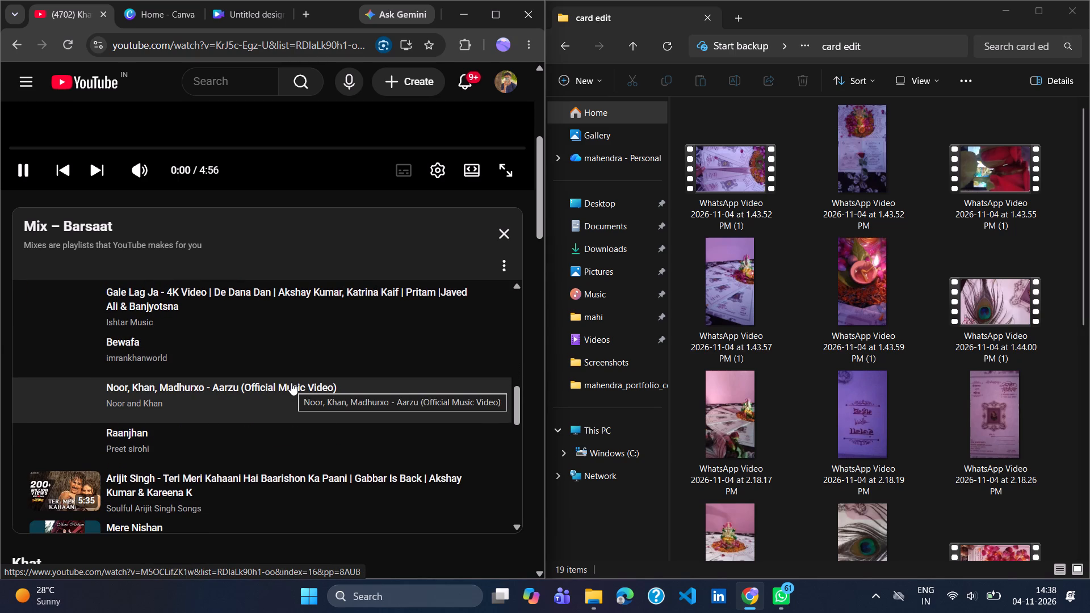
{"action": "left_click", "coordinate": [291, 383]}
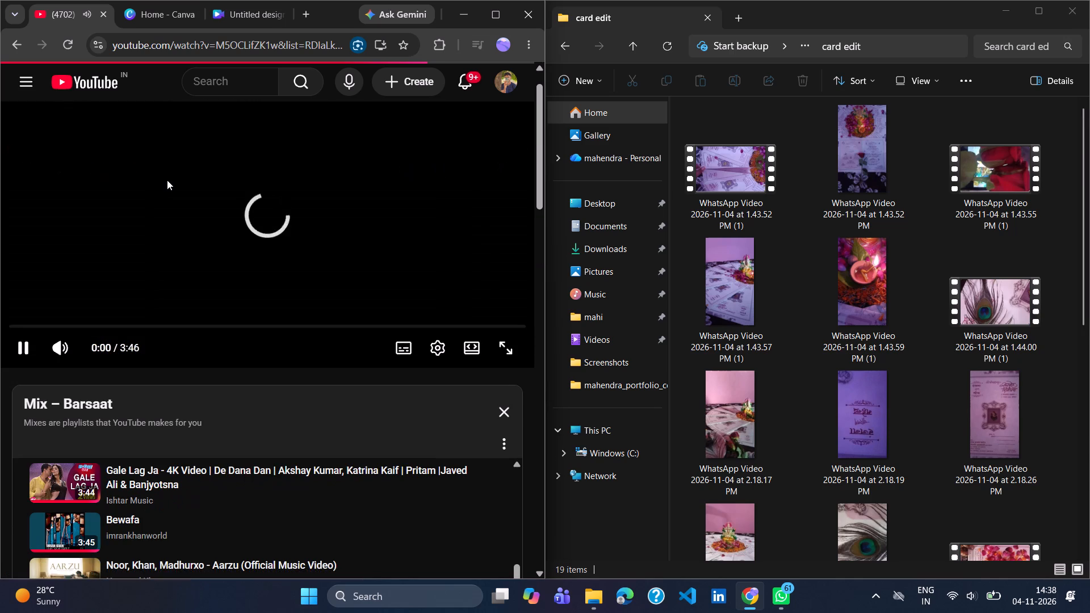
{"action": "scroll", "coordinate": [167, 180], "scroll_direction": "down", "scroll_amount": 5}
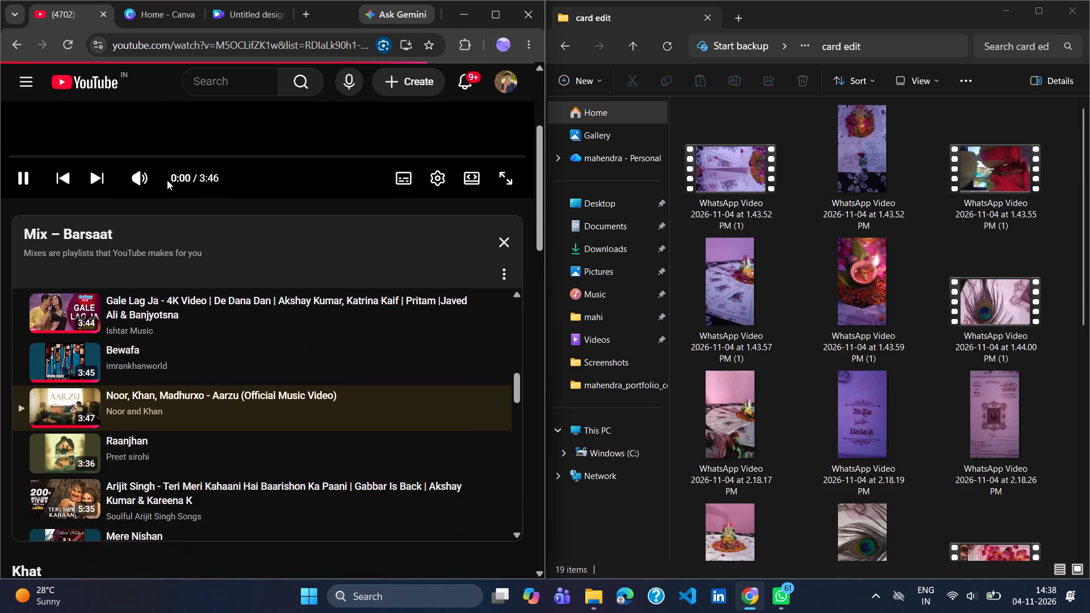
{"action": "scroll", "coordinate": [156, 366], "scroll_direction": "down", "scroll_amount": 5}
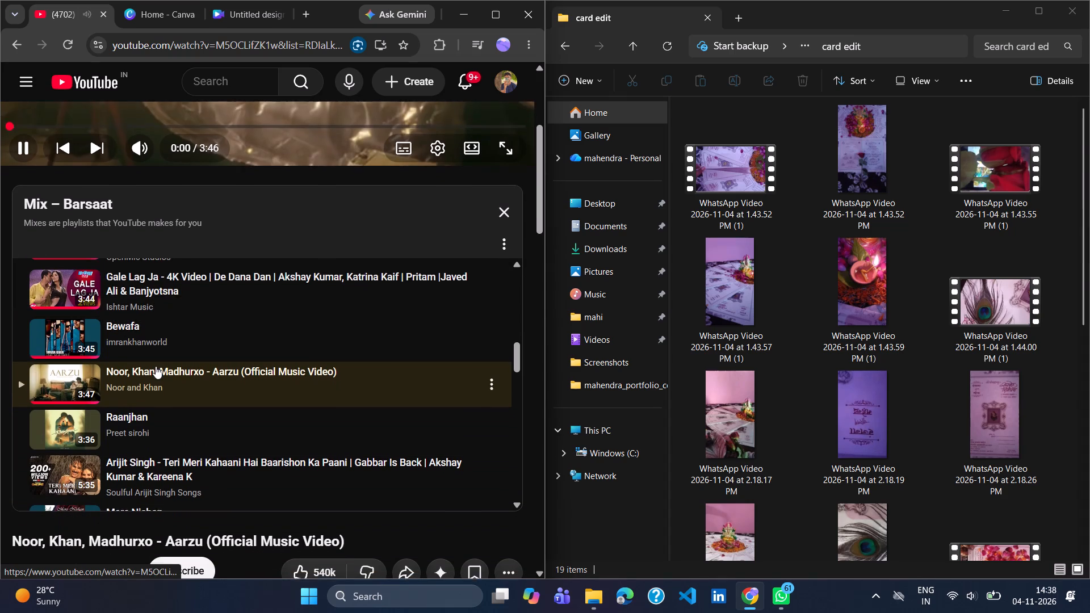
Look through all the WhatsApp video thumbnails in the card edit folder, from the first clips to the last.
{"action": "scroll", "coordinate": [1043, 208], "scroll_direction": "down", "scroll_amount": 5}
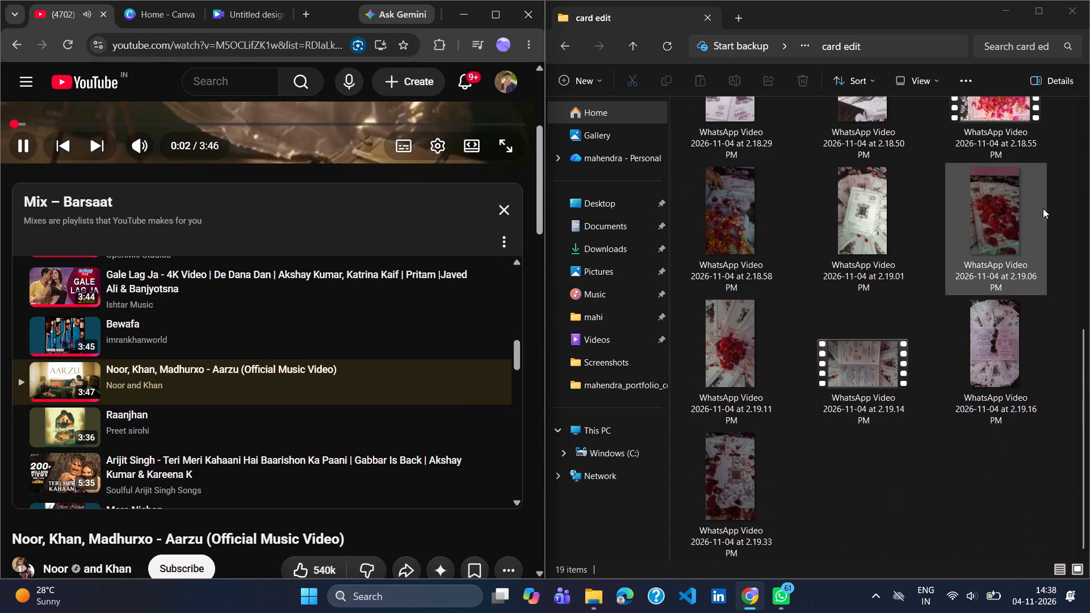
{"action": "scroll", "coordinate": [1043, 208], "scroll_direction": "down", "scroll_amount": 2}
{"action": "scroll", "coordinate": [1017, 272], "scroll_direction": "up", "scroll_amount": 14}
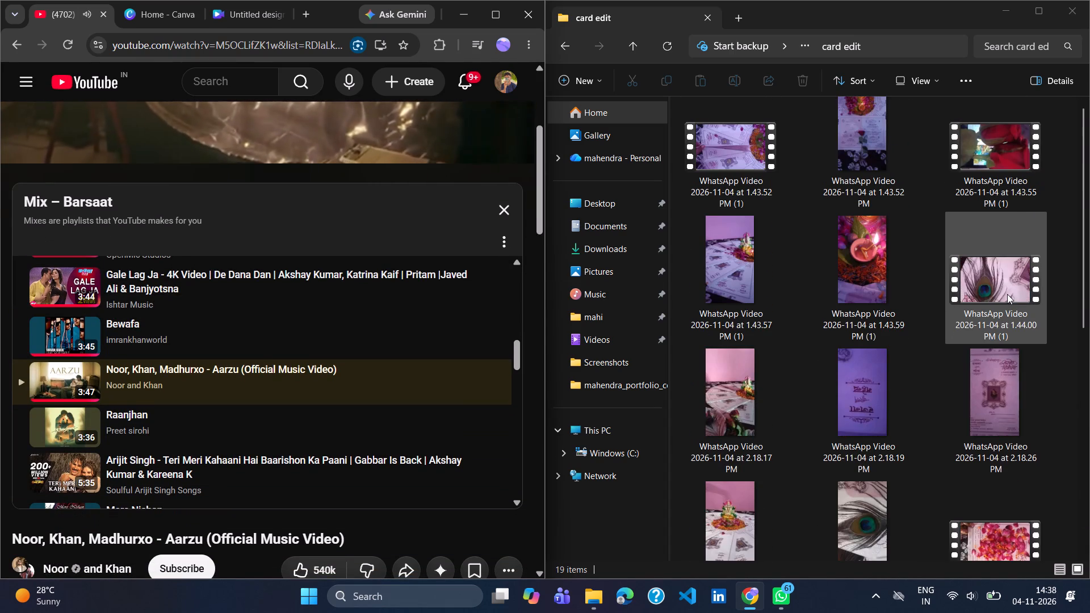
{"action": "scroll", "coordinate": [1009, 284], "scroll_direction": "down", "scroll_amount": 2}
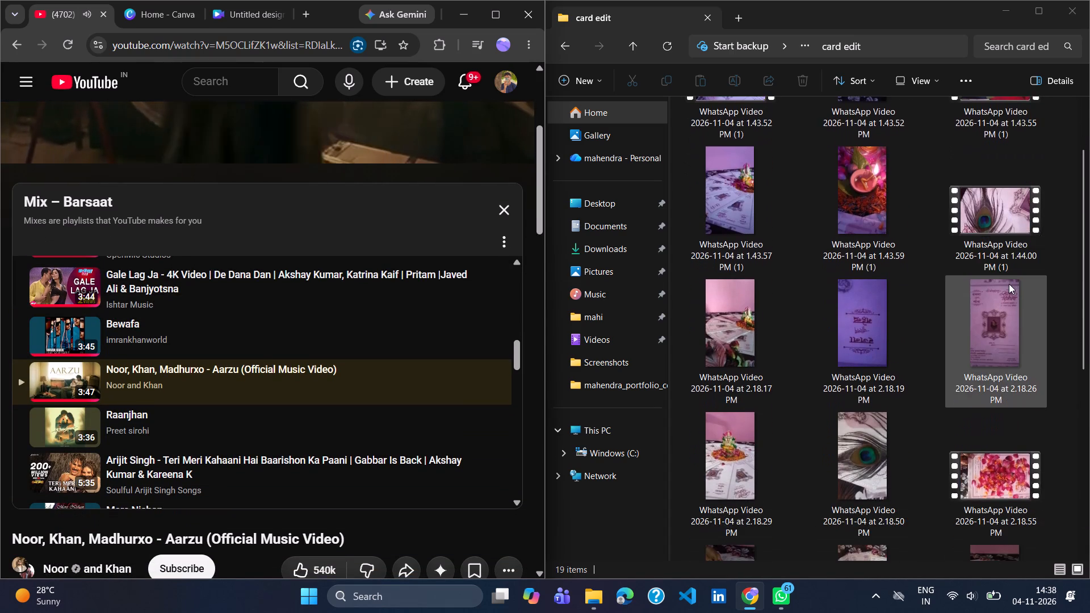
{"action": "scroll", "coordinate": [1009, 284], "scroll_direction": "down", "scroll_amount": 6}
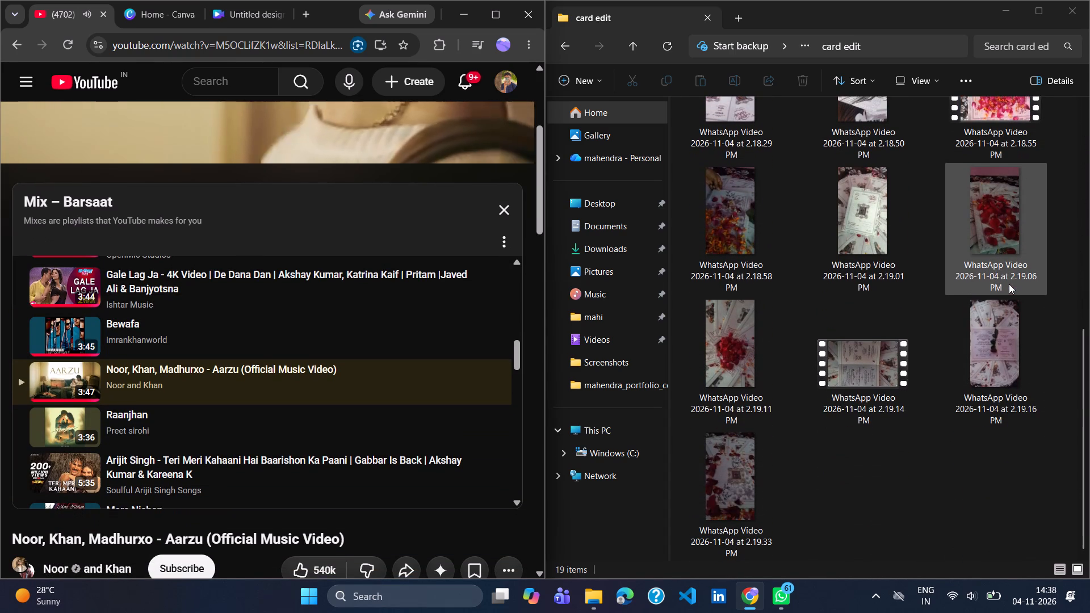
{"action": "scroll", "coordinate": [1009, 284], "scroll_direction": "down", "scroll_amount": 1}
{"action": "scroll", "coordinate": [1009, 284], "scroll_direction": "up", "scroll_amount": 5}
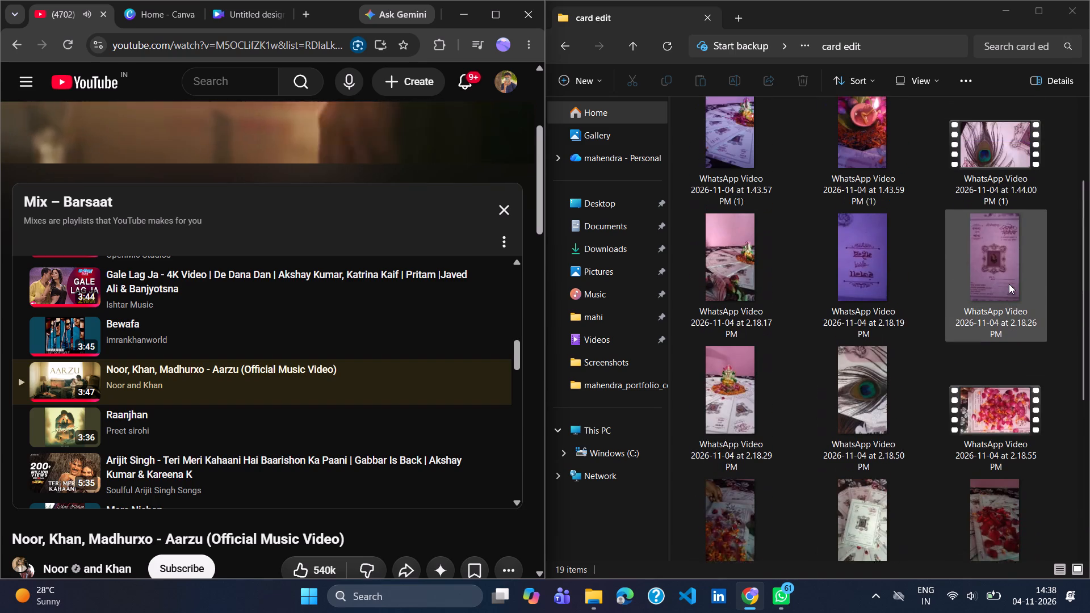
{"action": "scroll", "coordinate": [1009, 284], "scroll_direction": "up", "scroll_amount": 6}
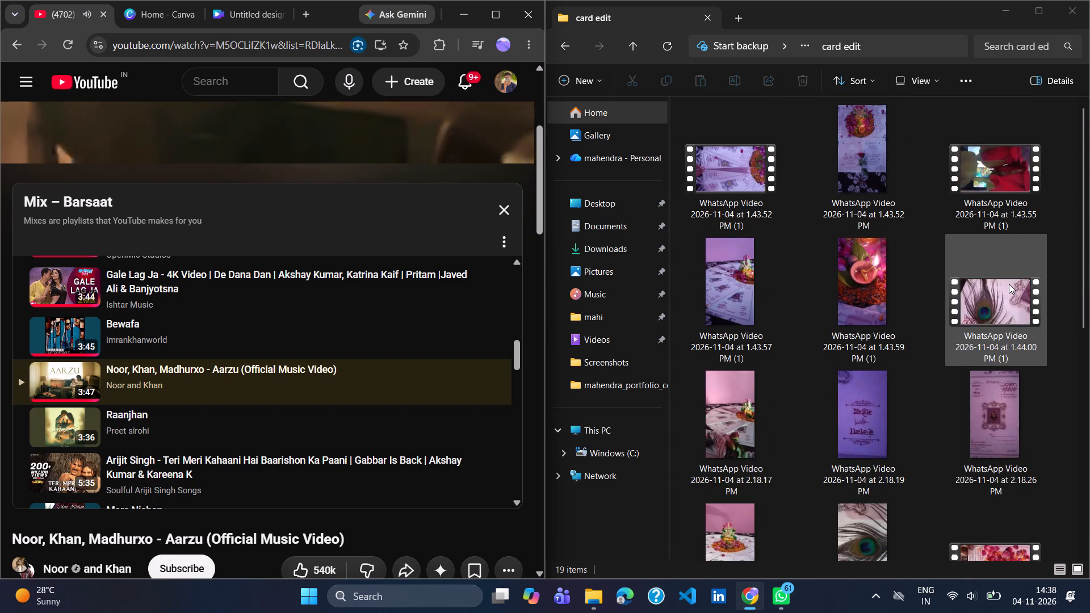
Look at the blank Instagram Reel design in Canva, and return to the playing Aarzu music video on YouTube.
{"action": "left_click", "coordinate": [251, 10]}
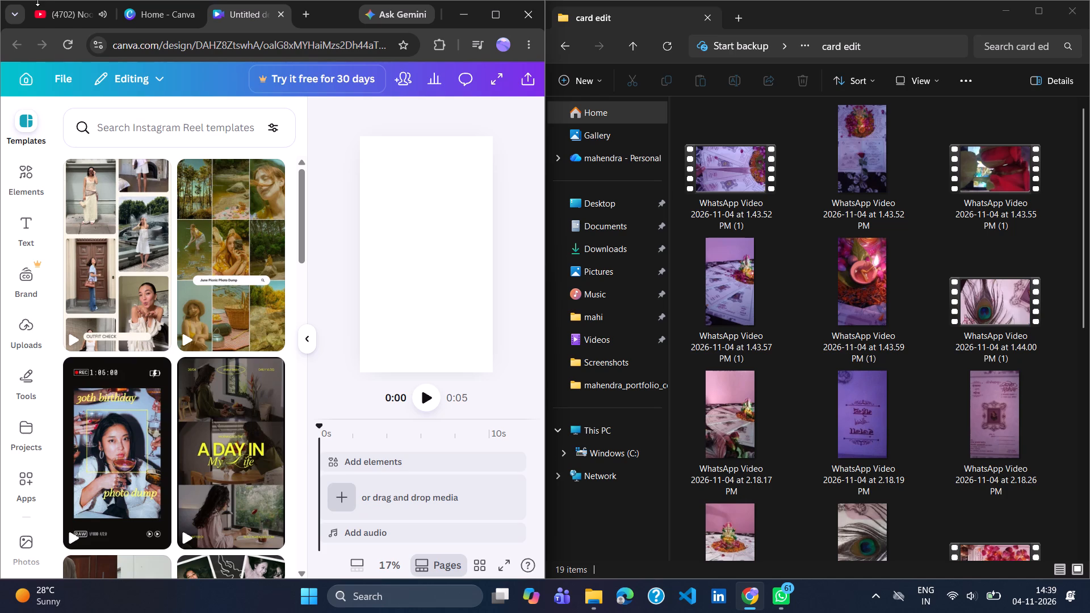
{"action": "left_click", "coordinate": [79, 16]}
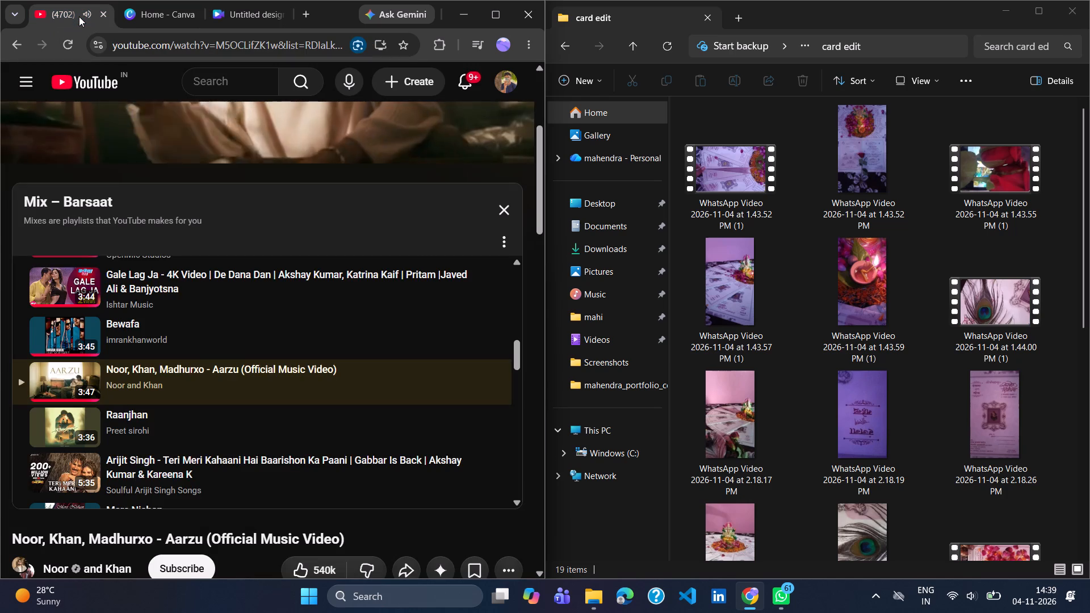
{"action": "scroll", "coordinate": [253, 137], "scroll_direction": "up", "scroll_amount": 2}
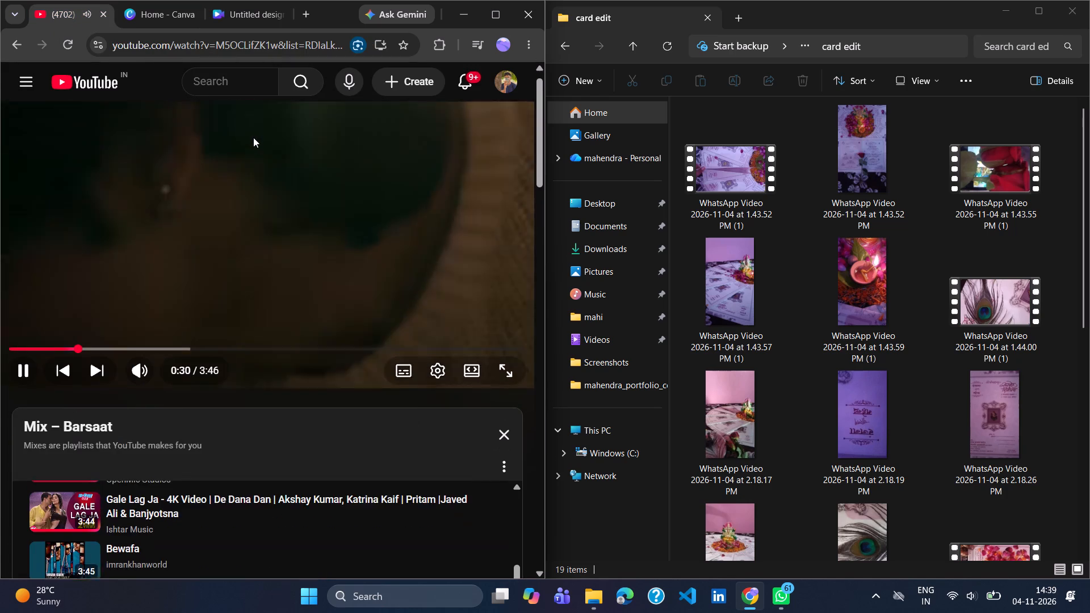
{"action": "scroll", "coordinate": [253, 137], "scroll_direction": "up", "scroll_amount": 1}
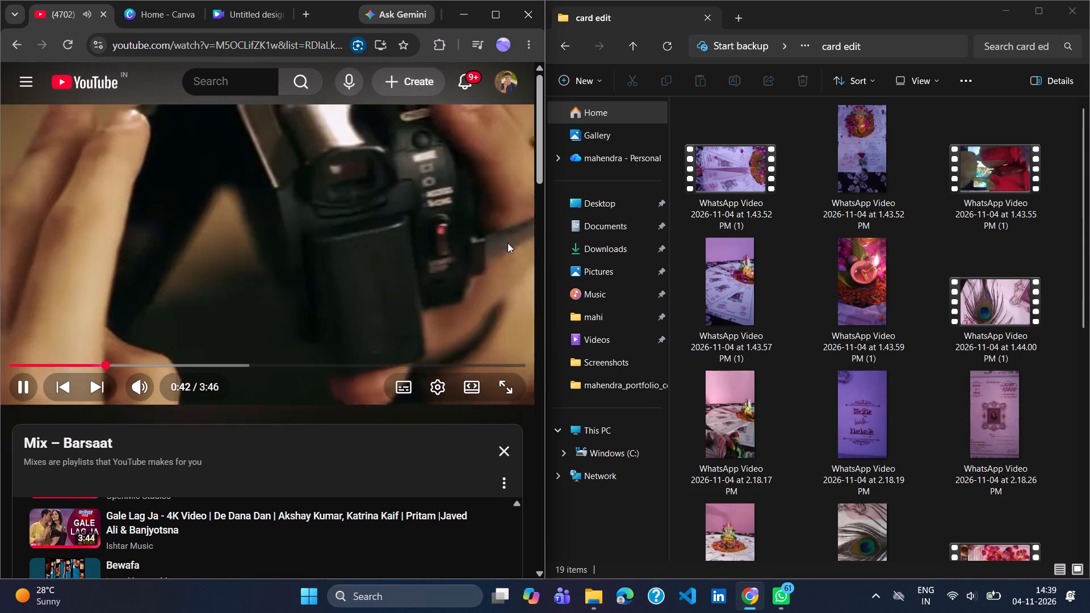
Open the Windows quick settings containing the media, brightness and volume controls.
{"action": "left_click", "coordinate": [965, 612]}
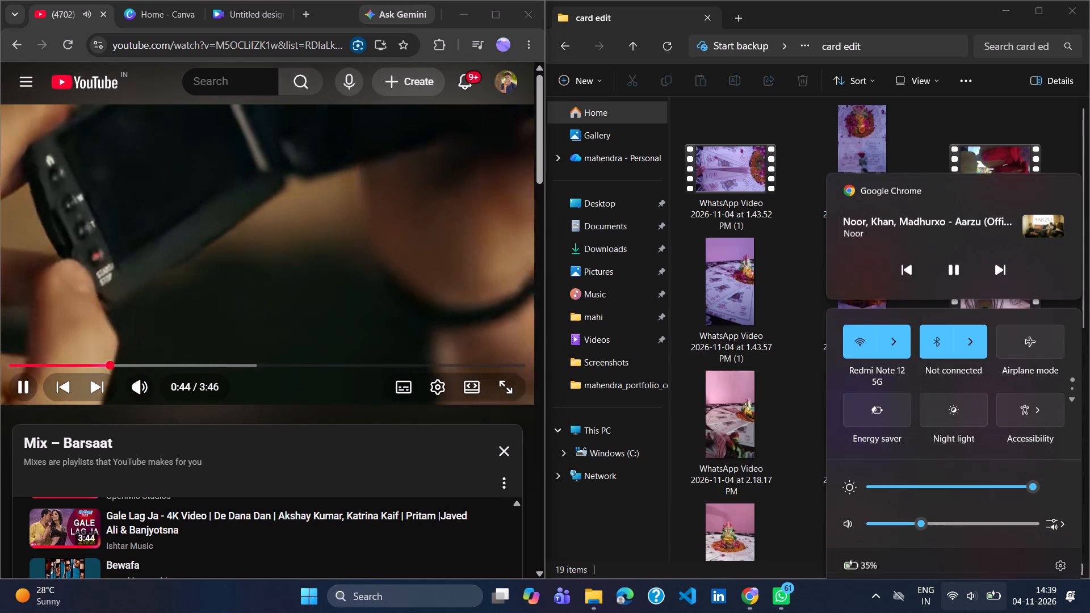
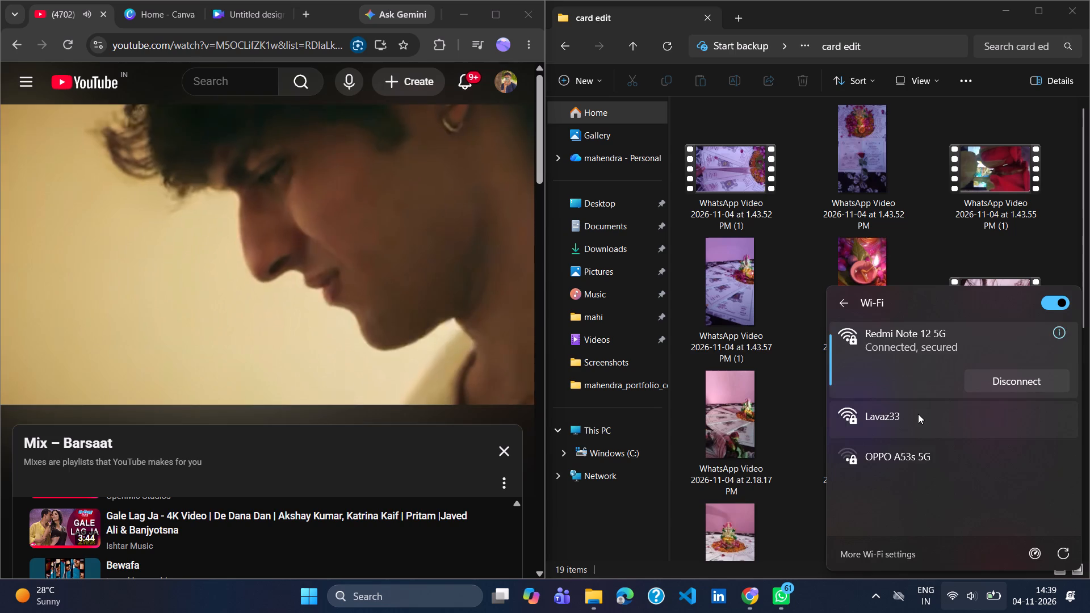
Switch the computer's Wi-Fi connection to the Lavaz33 network.
{"action": "left_click", "coordinate": [1035, 447]}
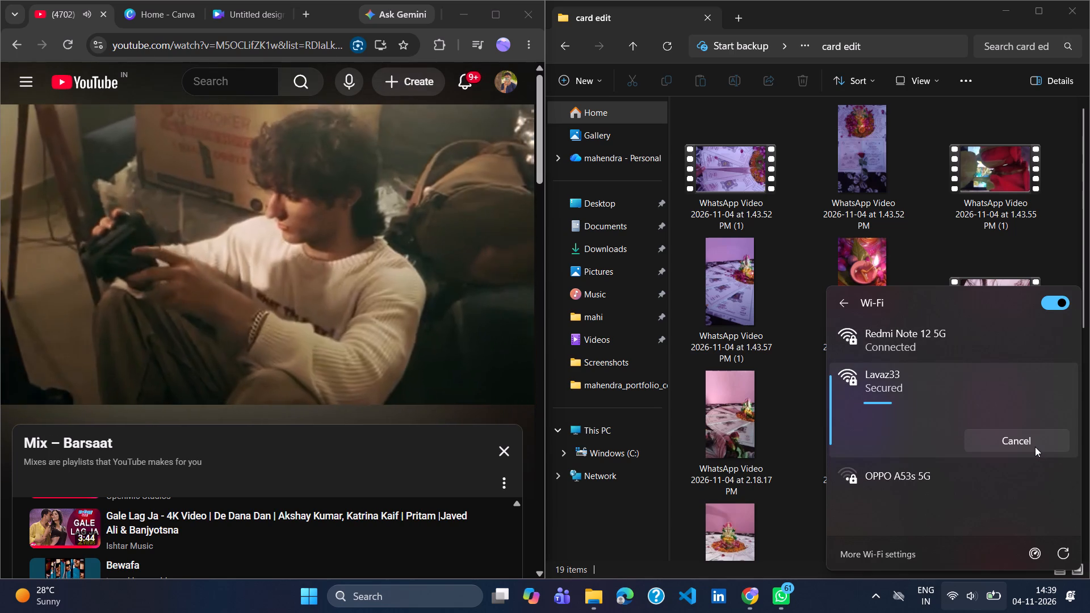
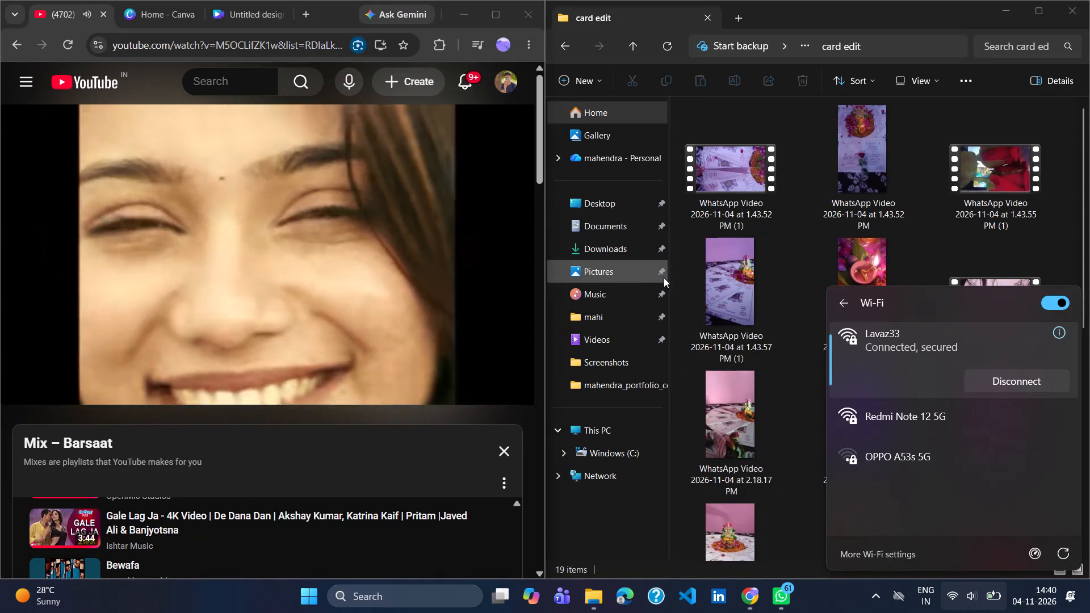
Look through the WhatsApp video thumbnails in the card edit folder to examine the available clips.
{"action": "left_click", "coordinate": [680, 287]}
{"action": "scroll", "coordinate": [815, 404], "scroll_direction": "down", "scroll_amount": 4}
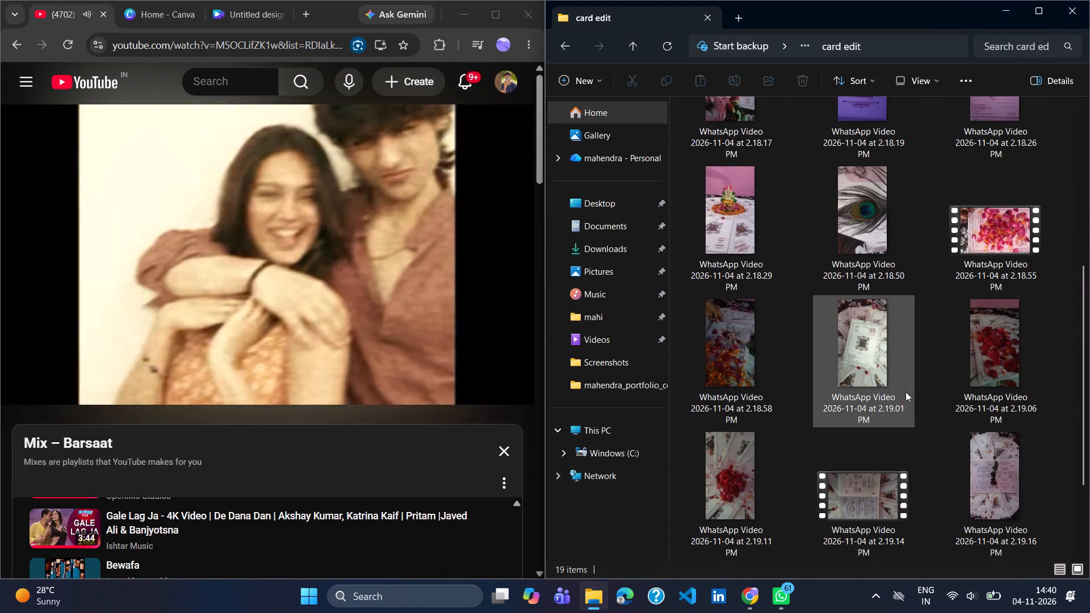
{"action": "scroll", "coordinate": [902, 373], "scroll_direction": "down", "scroll_amount": 3}
{"action": "scroll", "coordinate": [902, 373], "scroll_direction": "up", "scroll_amount": 5}
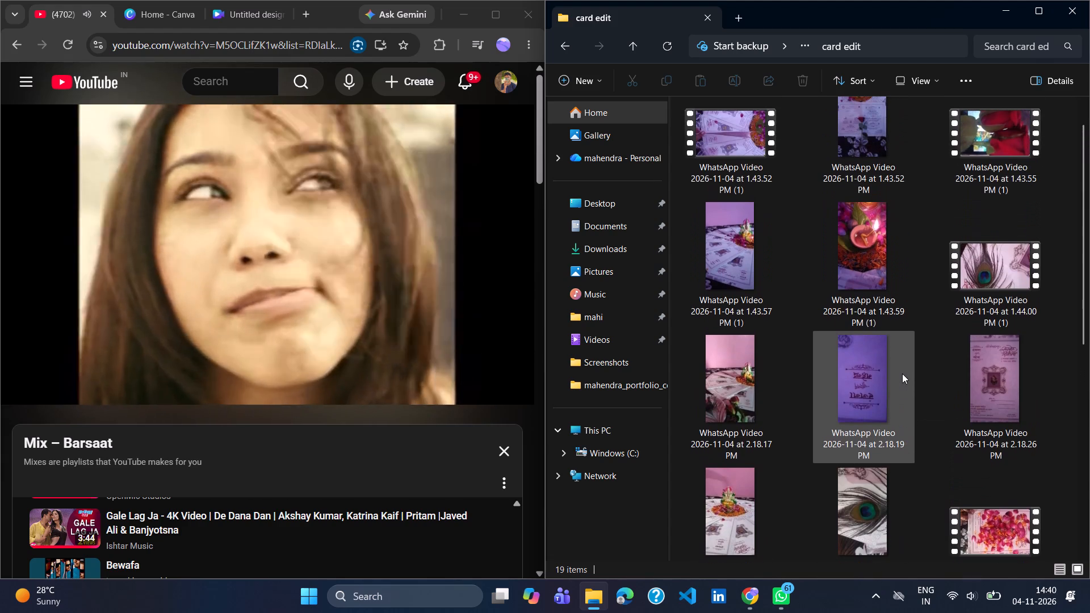
{"action": "scroll", "coordinate": [902, 373], "scroll_direction": "up", "scroll_amount": 3}
{"action": "scroll", "coordinate": [902, 373], "scroll_direction": "down", "scroll_amount": 1}
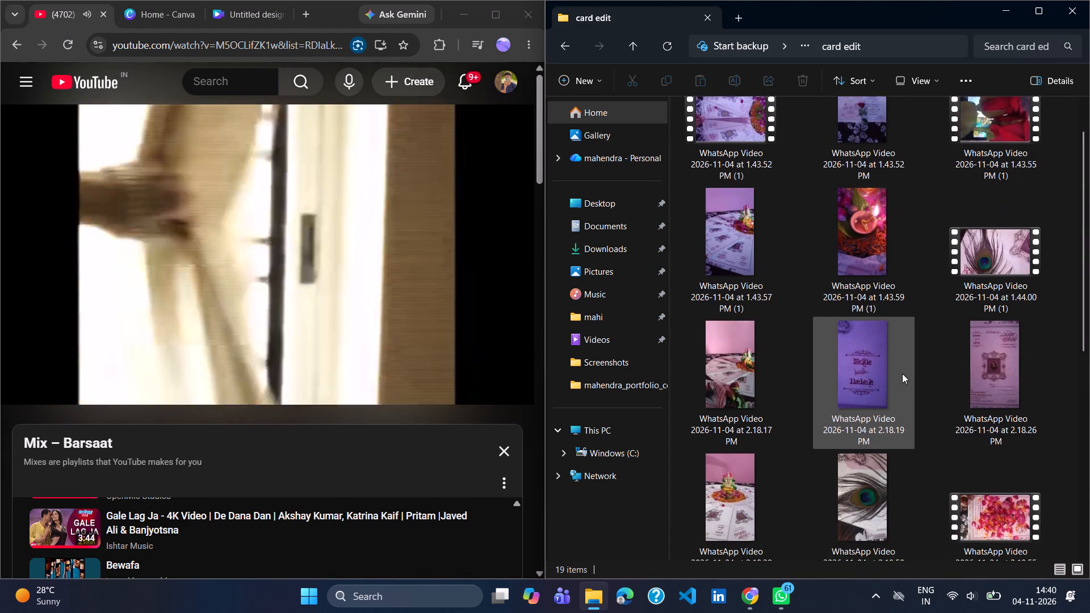
{"action": "scroll", "coordinate": [902, 373], "scroll_direction": "down", "scroll_amount": 2}
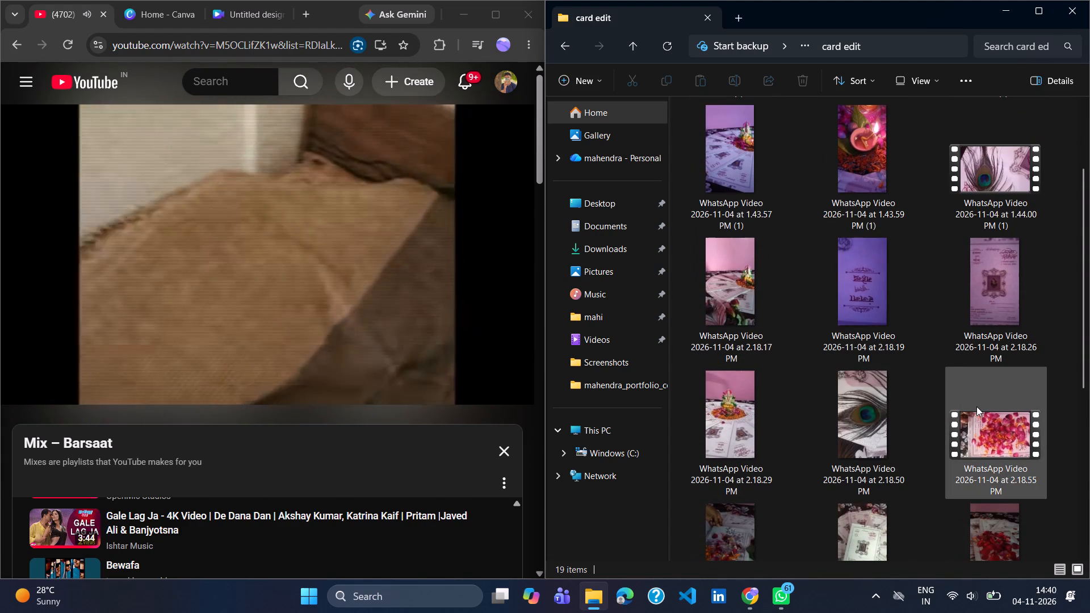
Play the 2.18.55 PM WhatsApp video of petals on the invitation cards from the card edit folder and pause it.
{"action": "left_click", "coordinate": [976, 406]}
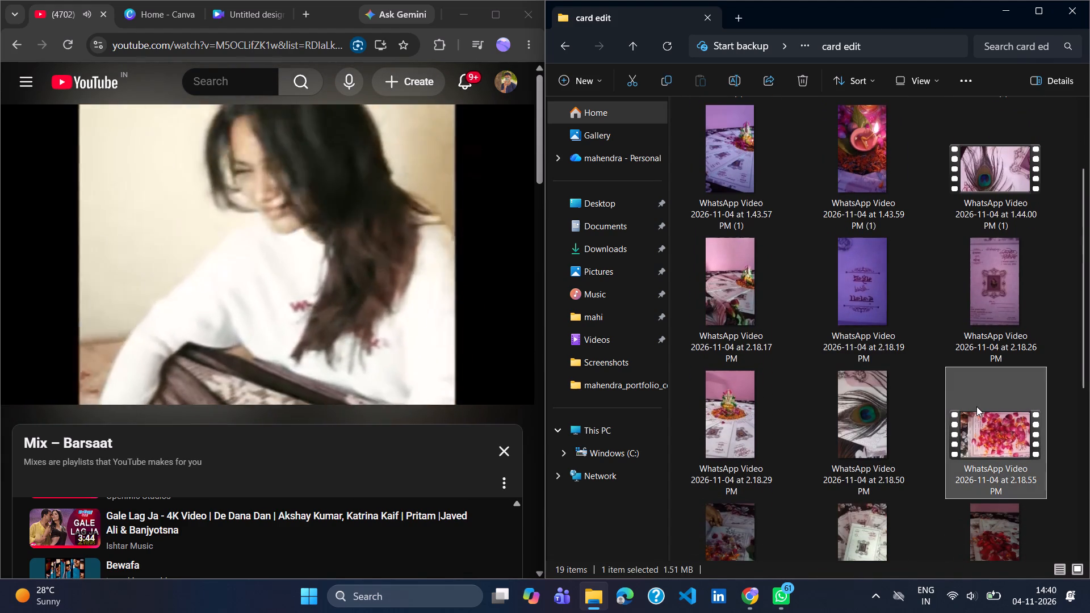
{"action": "double_click", "coordinate": [976, 406]}
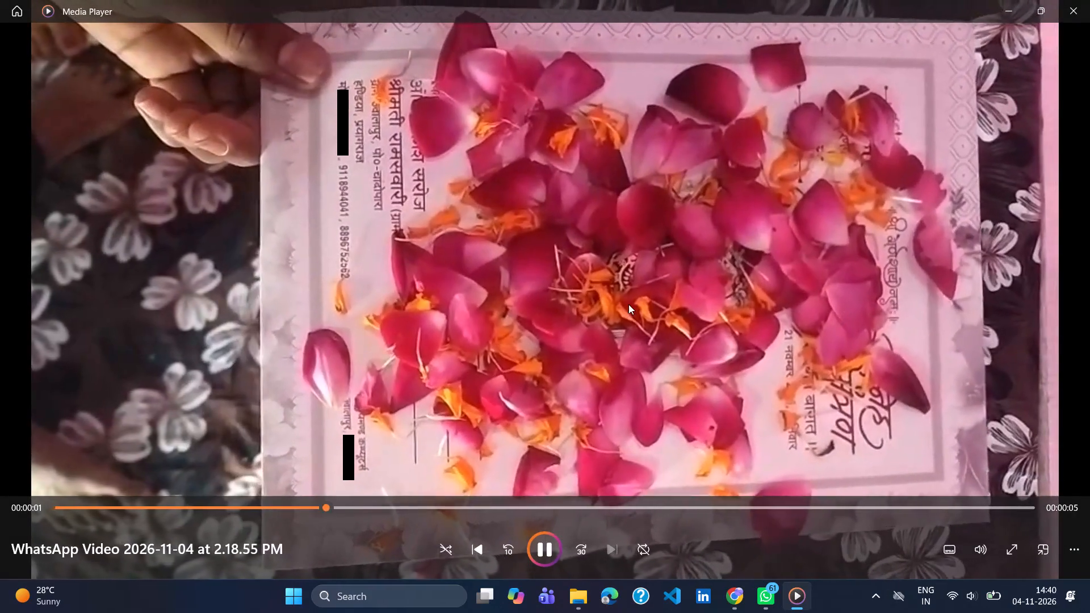
{"action": "left_click", "coordinate": [628, 304]}
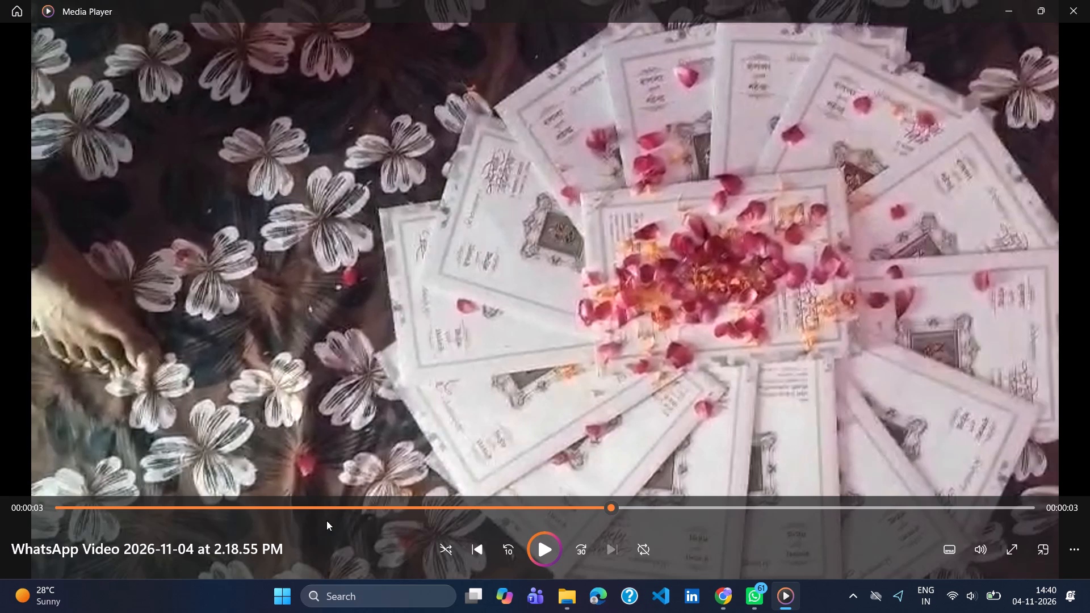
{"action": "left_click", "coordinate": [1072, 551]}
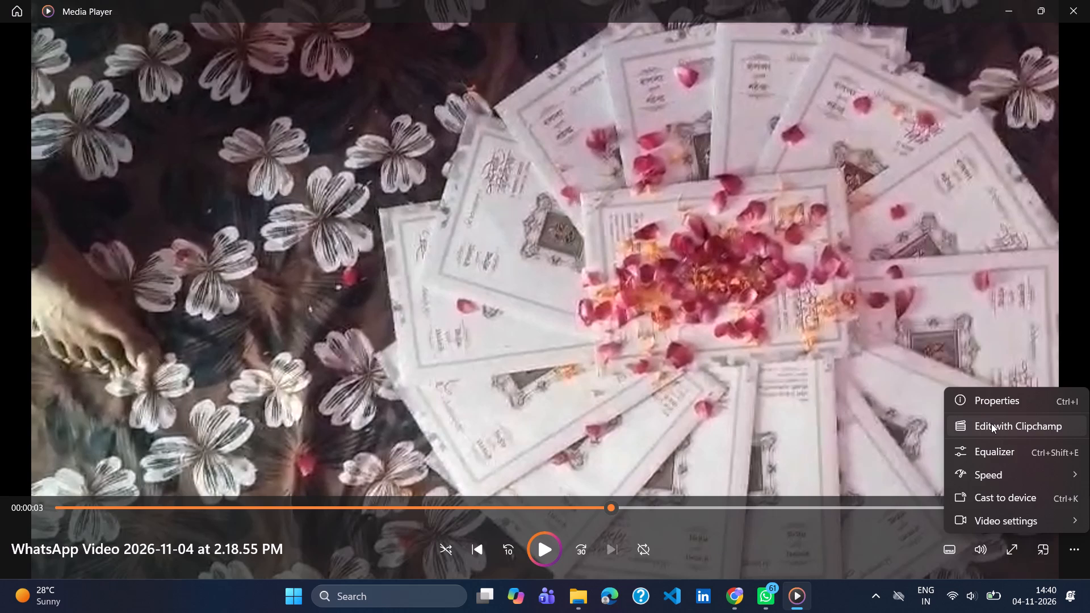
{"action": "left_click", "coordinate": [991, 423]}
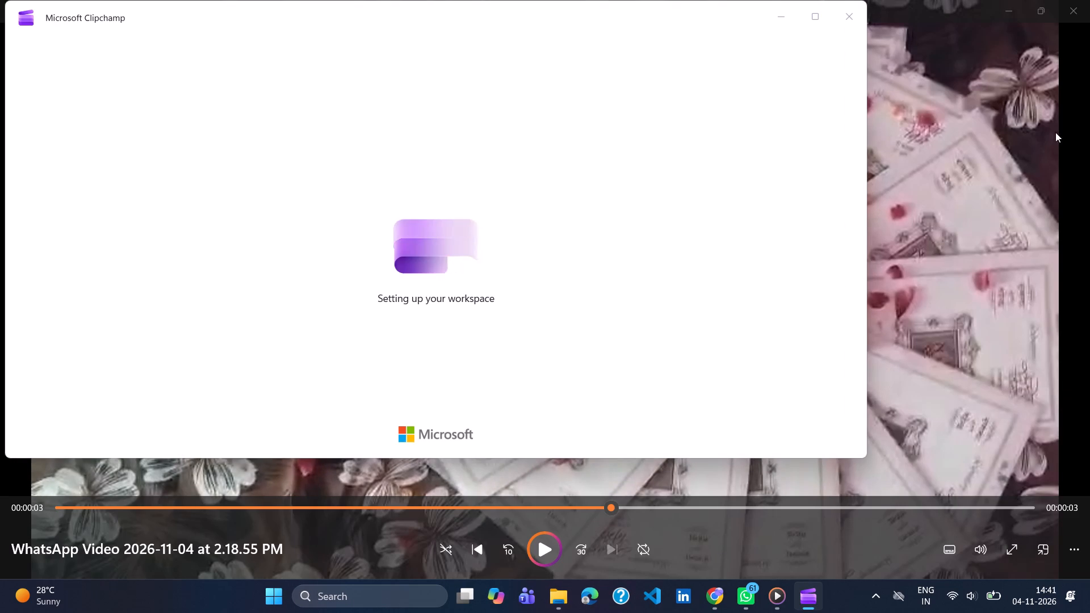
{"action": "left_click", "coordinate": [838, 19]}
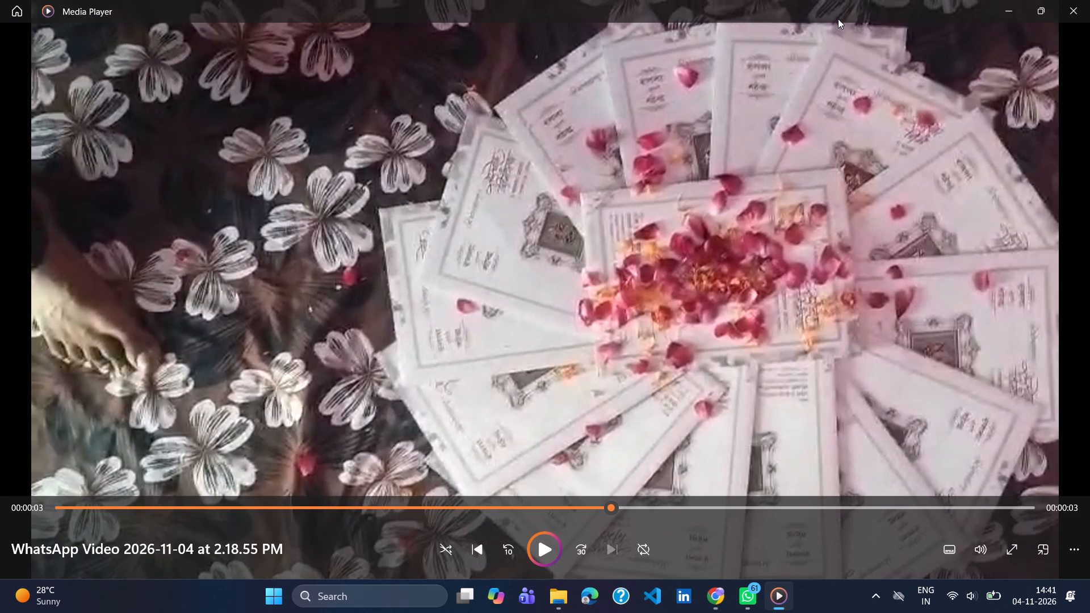
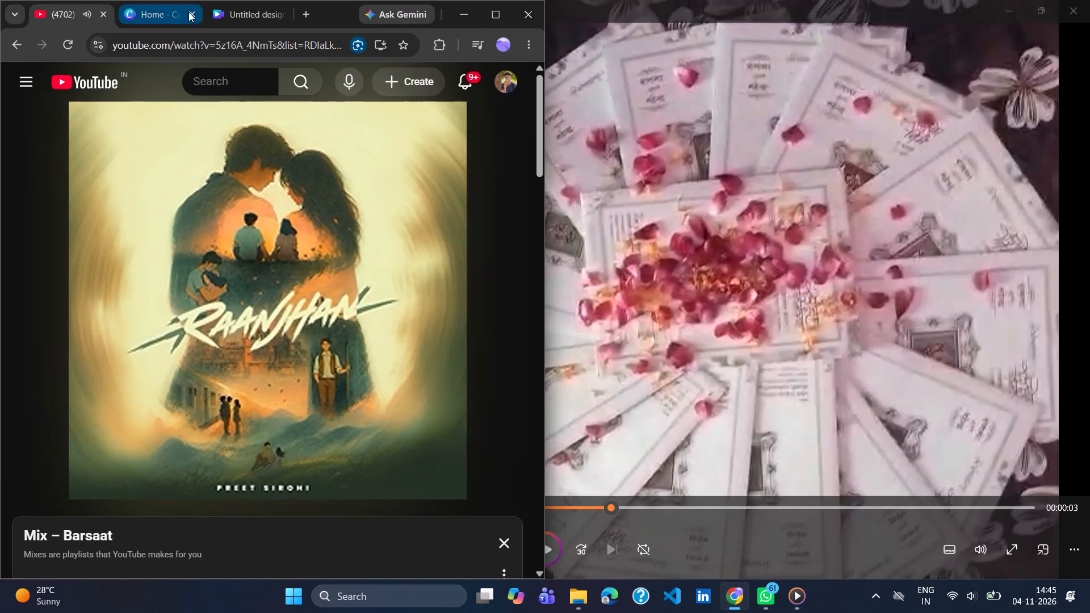
Switch to the untitled, blank Instagram Reel design in Canva.
{"action": "left_click", "coordinate": [209, 10]}
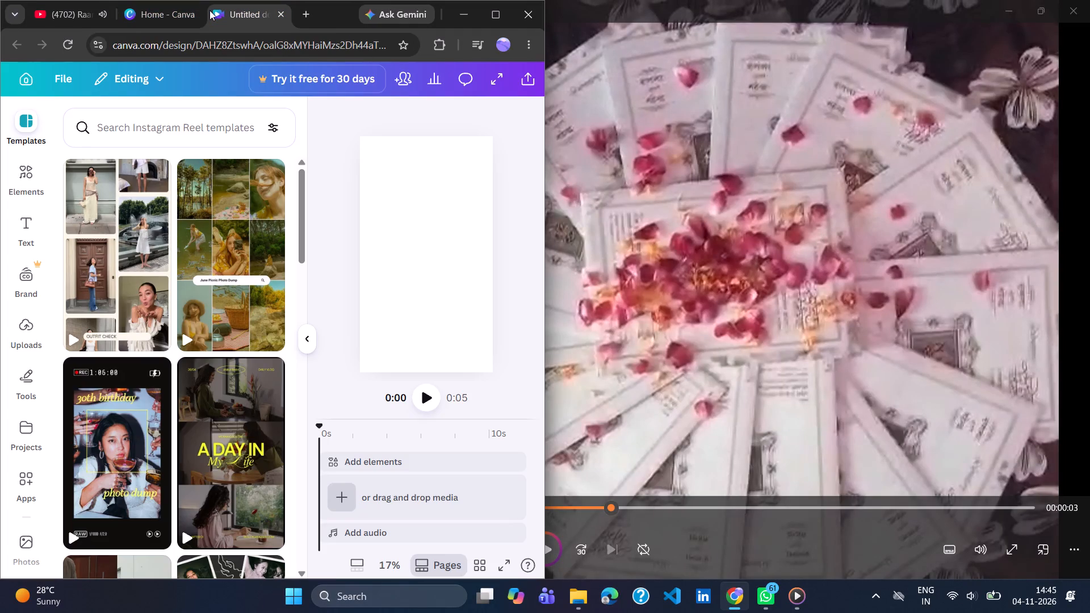
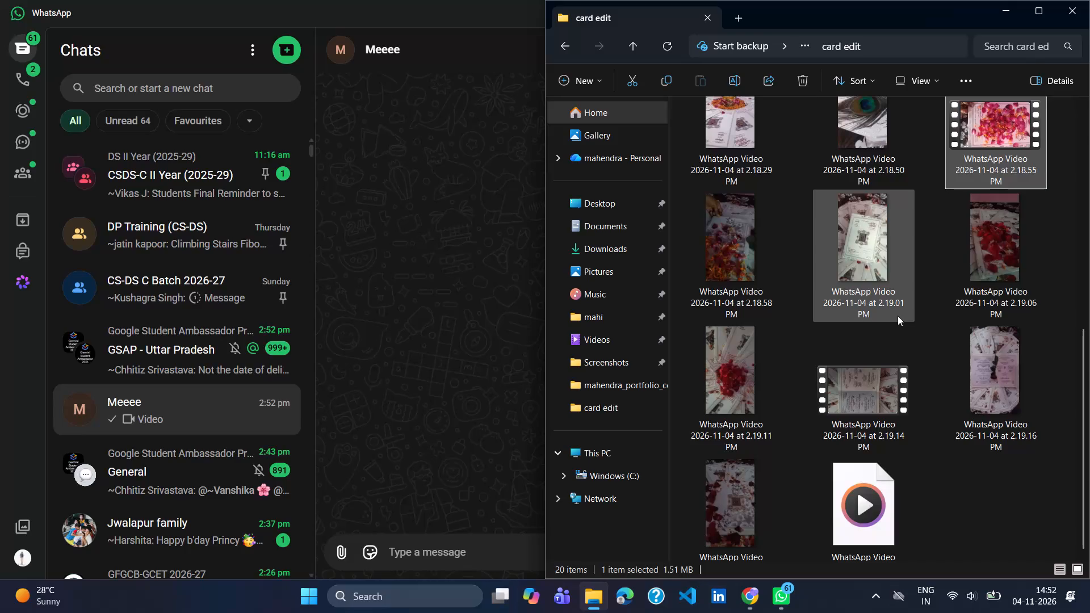
Switch to the untitled Canva Reel design and bring in the last video from the card edit folder, showing petal-covered cards.
{"action": "scroll", "coordinate": [898, 316], "scroll_direction": "up", "scroll_amount": 1}
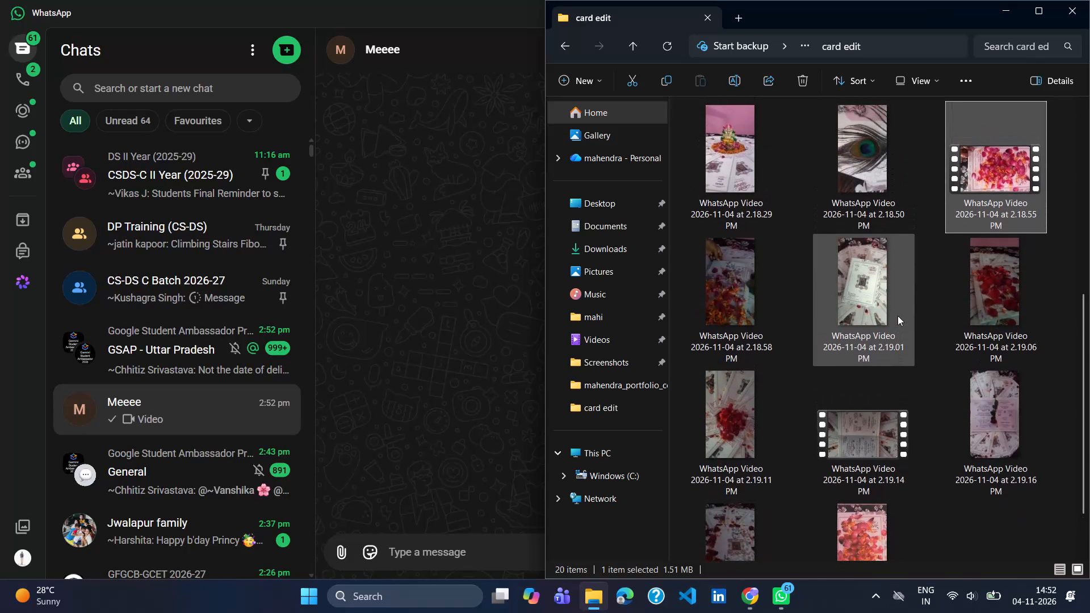
{"action": "scroll", "coordinate": [898, 316], "scroll_direction": "down", "scroll_amount": 1}
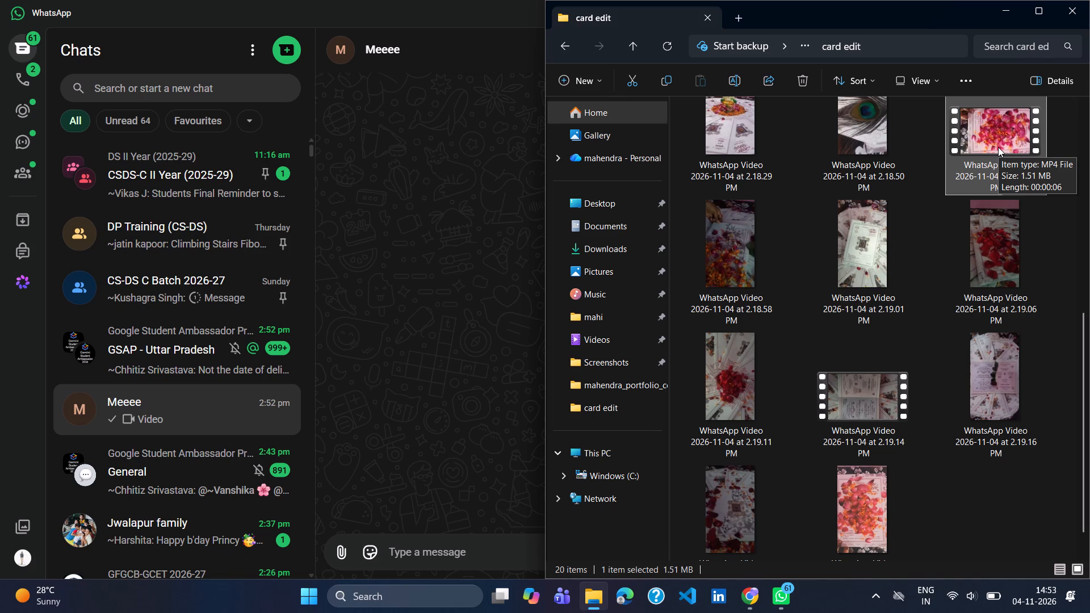
{"action": "left_click", "coordinate": [745, 612]}
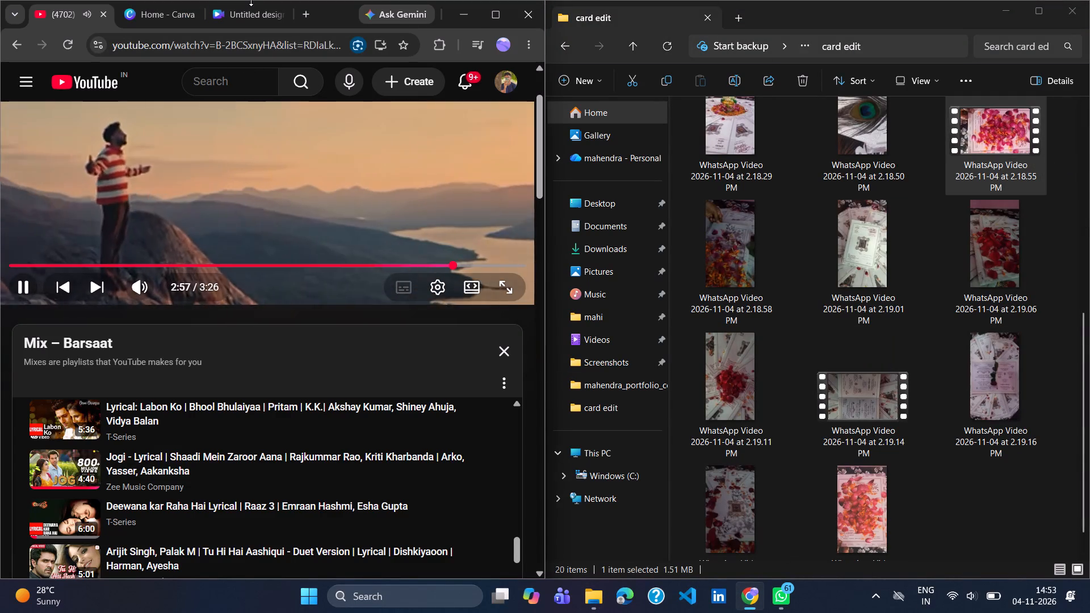
{"action": "left_click", "coordinate": [251, 0]}
{"action": "left_click", "coordinate": [251, 9]}
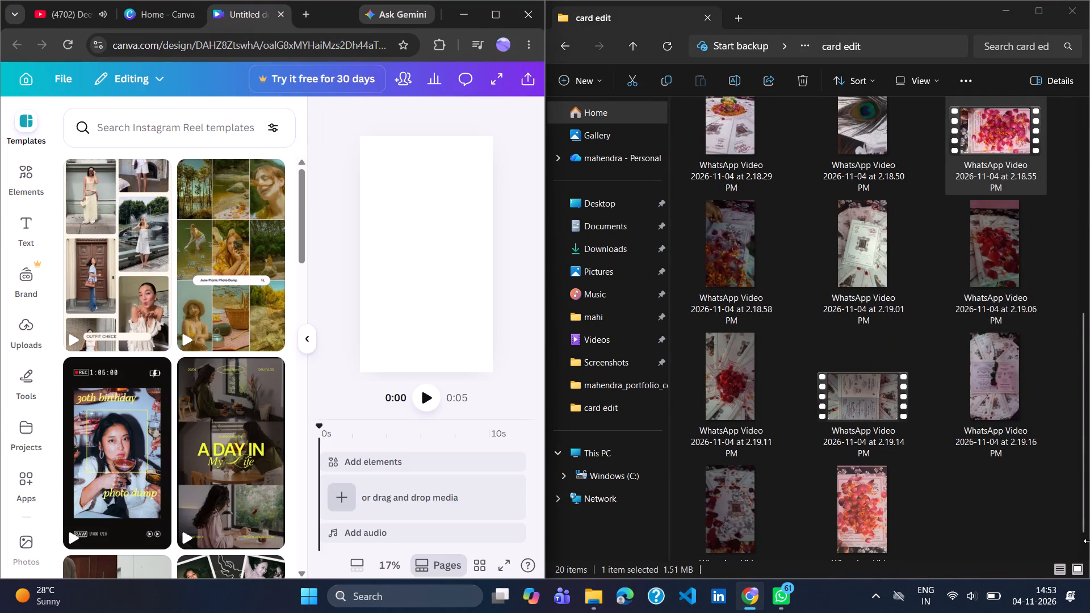
{"action": "left_click_drag", "start_coordinate": [888, 517], "coordinate": [454, 402]}
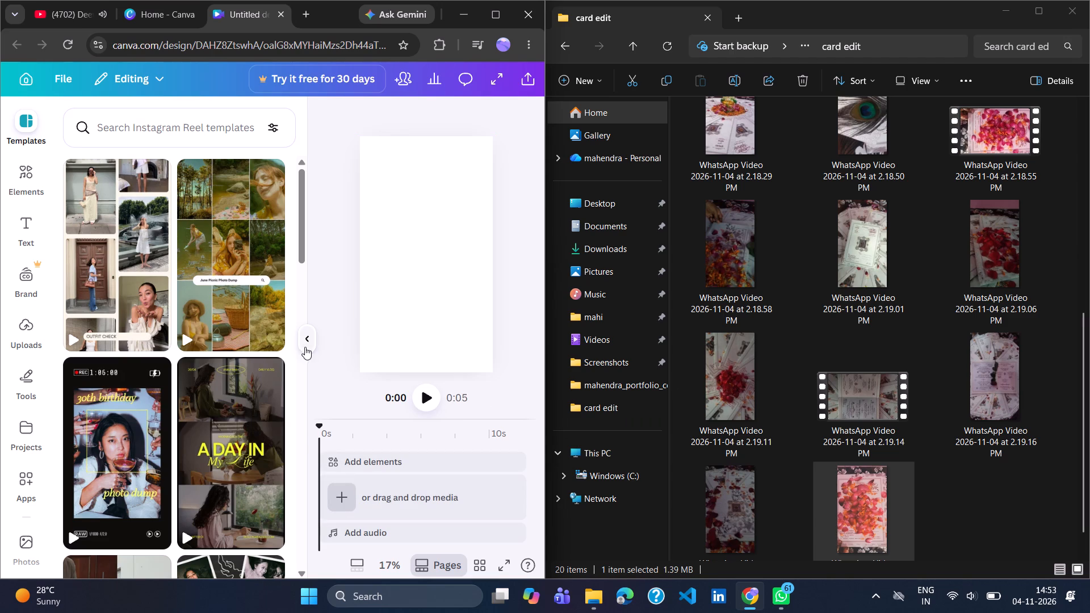
Collapse the template browser to give the Reel canvas and timeline more room.
{"action": "left_click_drag", "start_coordinate": [303, 346], "coordinate": [269, 346]}
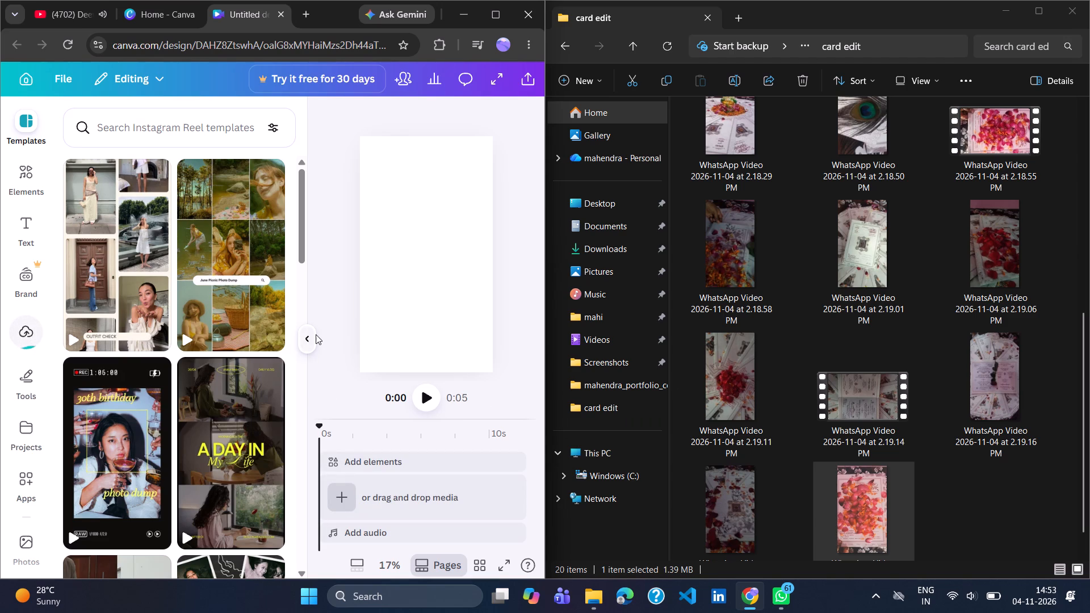
{"action": "left_click", "coordinate": [316, 334]}
{"action": "left_click", "coordinate": [309, 337]}
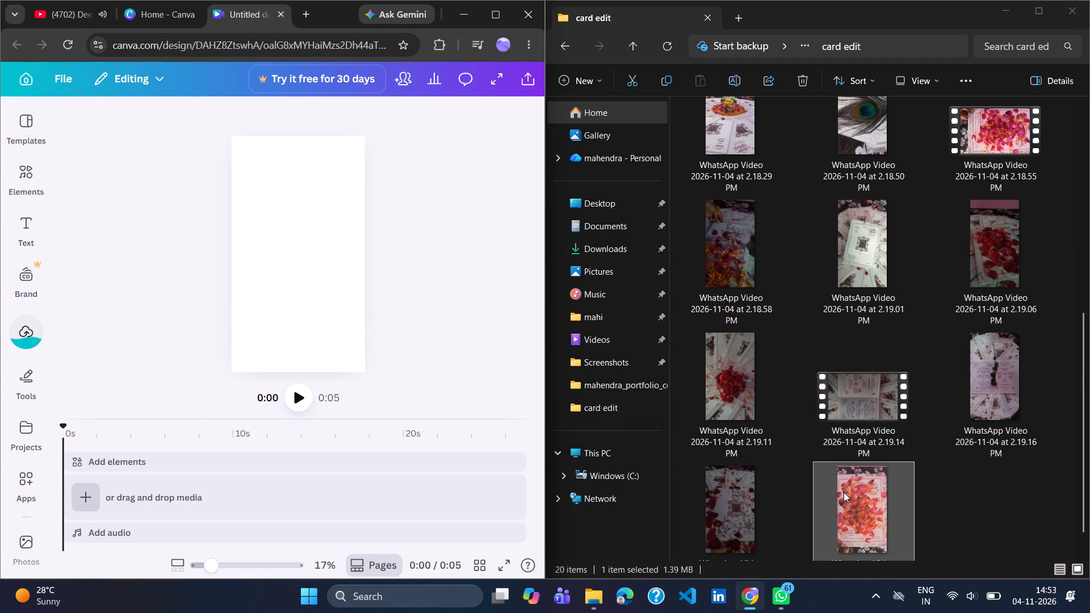
Place the last petal-covered card video from the card edit folder on the Reel's timeline.
{"action": "left_click_drag", "start_coordinate": [844, 493], "coordinate": [308, 457]}
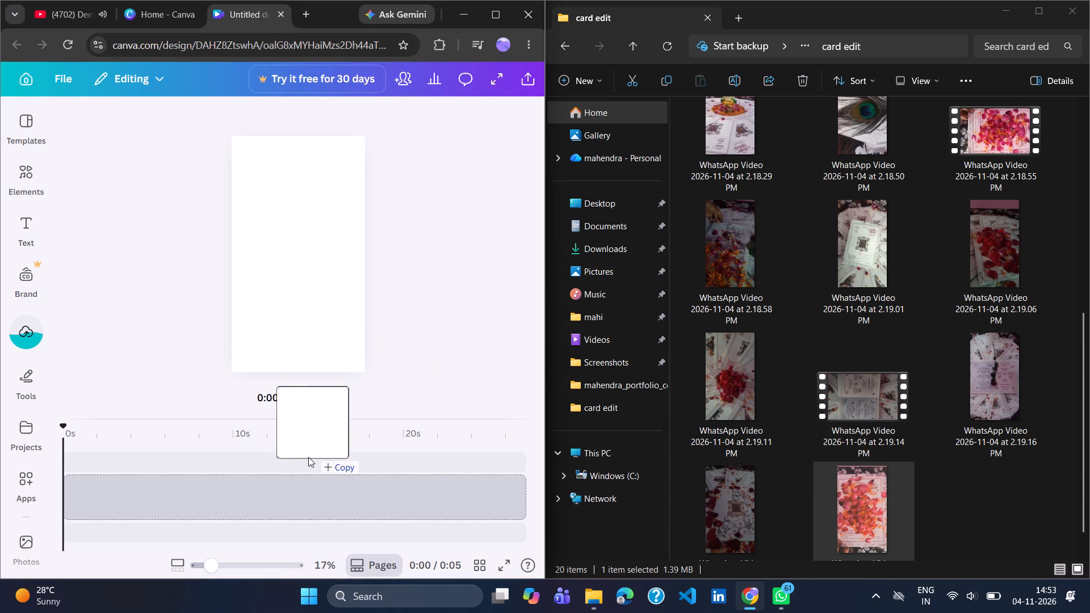
Add the orange-petal card video, the last file in the card edit folder, to the empty video timeline.
{"action": "left_click_drag", "start_coordinate": [308, 457], "coordinate": [300, 469]}
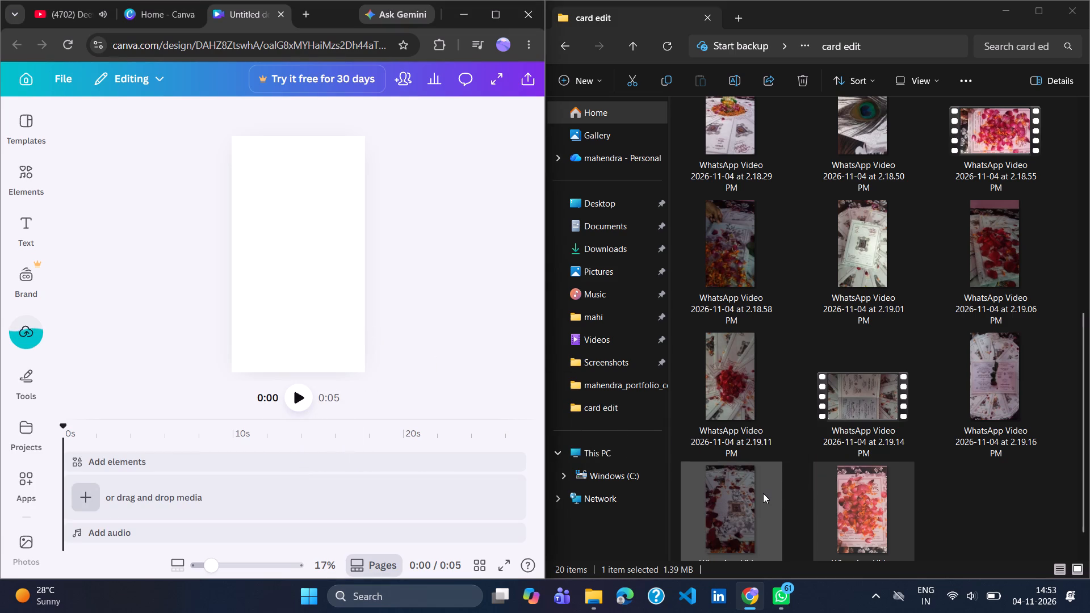
{"action": "left_click_drag", "start_coordinate": [850, 515], "coordinate": [349, 506]}
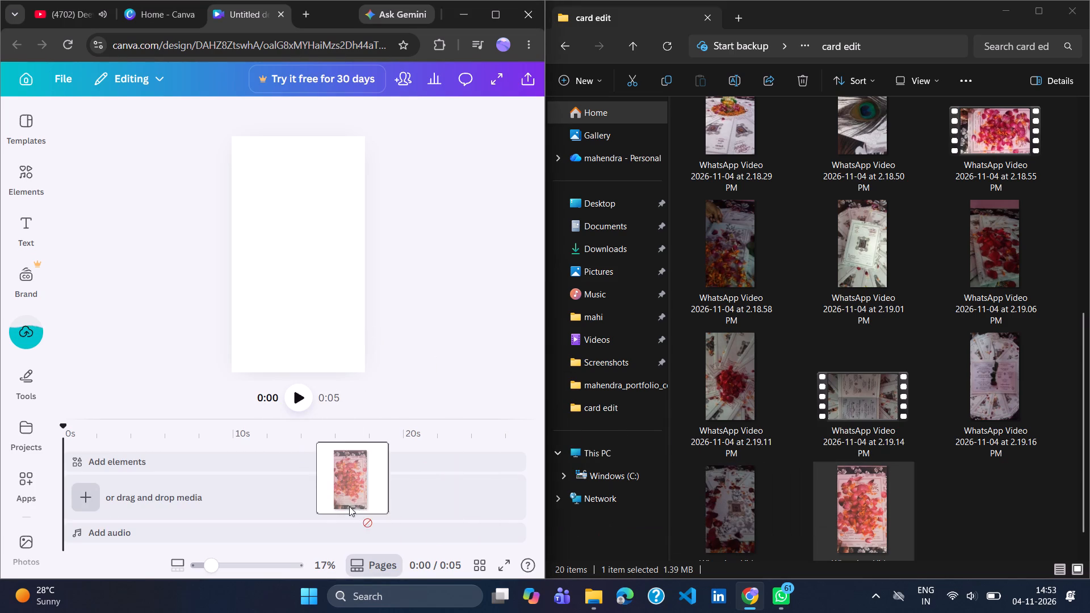
{"action": "left_click_drag", "start_coordinate": [349, 506], "coordinate": [333, 504]}
{"action": "scroll", "coordinate": [300, 427], "scroll_direction": "down", "scroll_amount": 1}
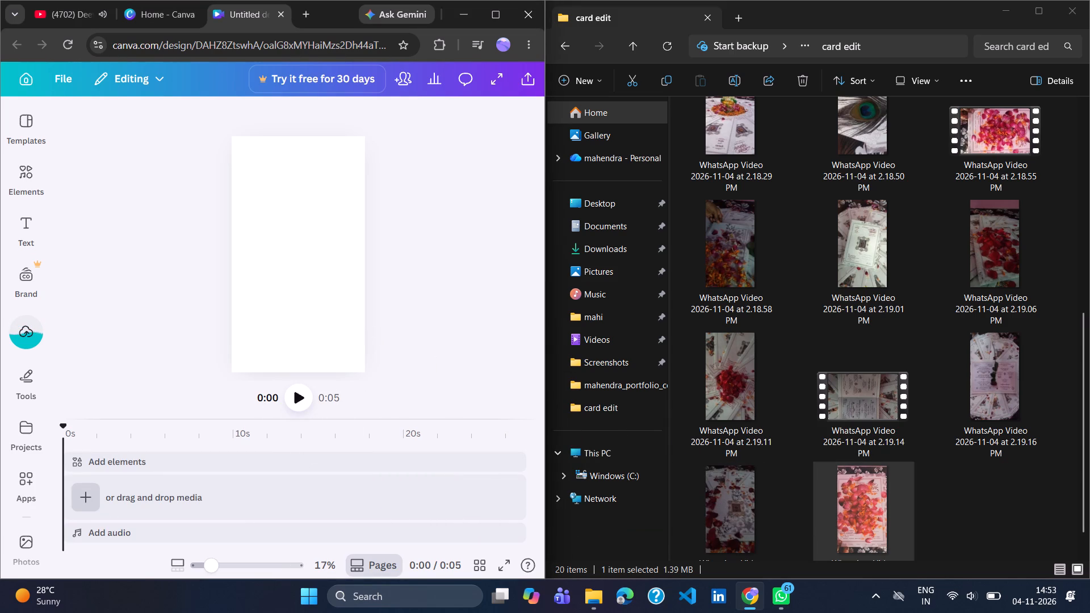
{"action": "scroll", "coordinate": [300, 427], "scroll_direction": "down", "scroll_amount": 1}
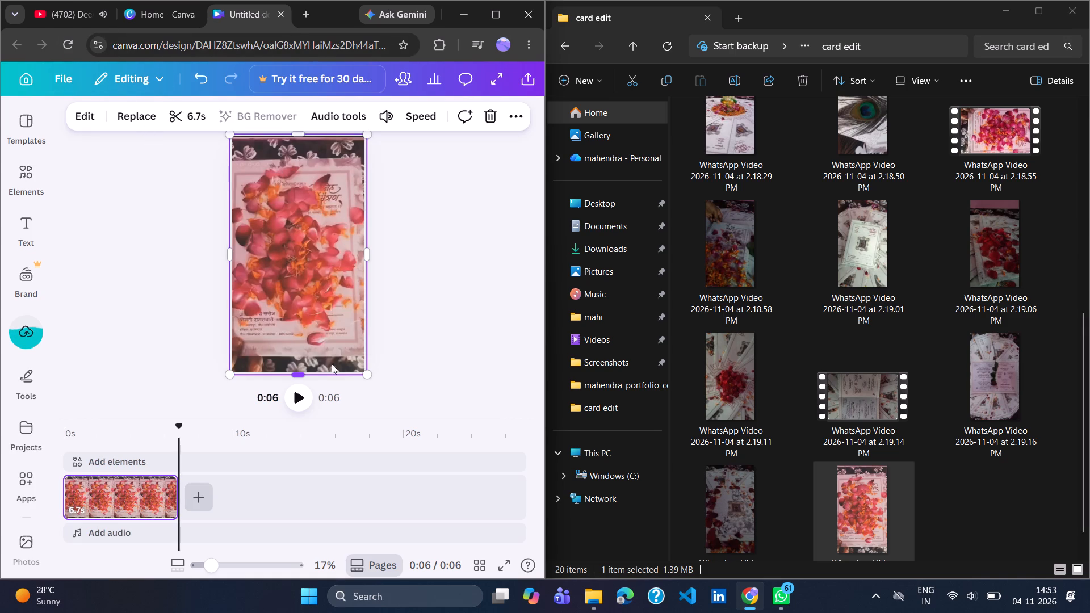
Preview the petal clip and trim its beginning so that the clip lasts 3.9 s.
{"action": "left_click", "coordinate": [422, 323]}
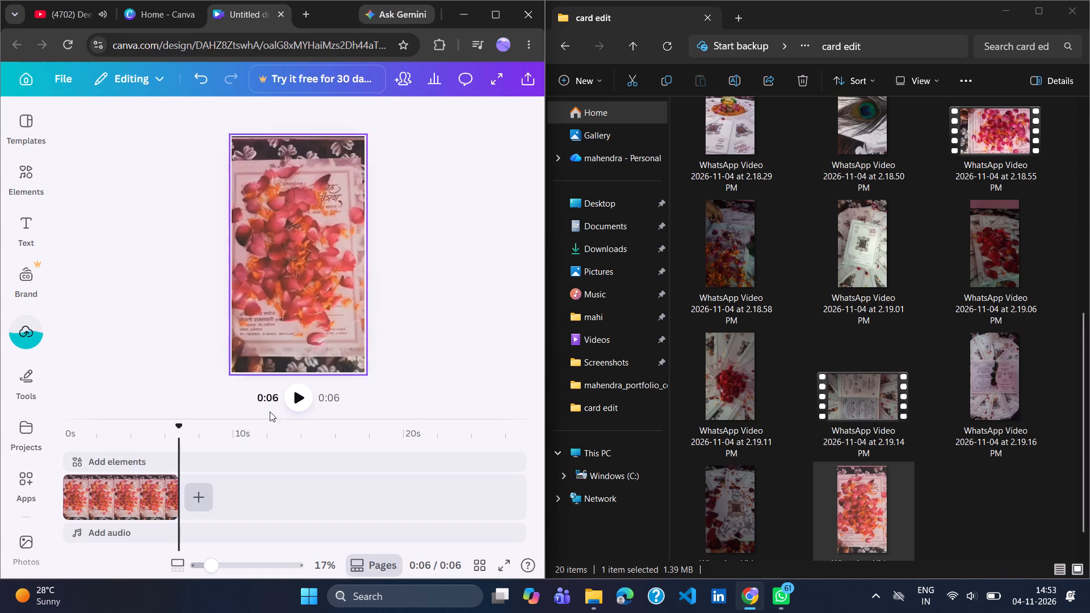
{"action": "left_click", "coordinate": [298, 390]}
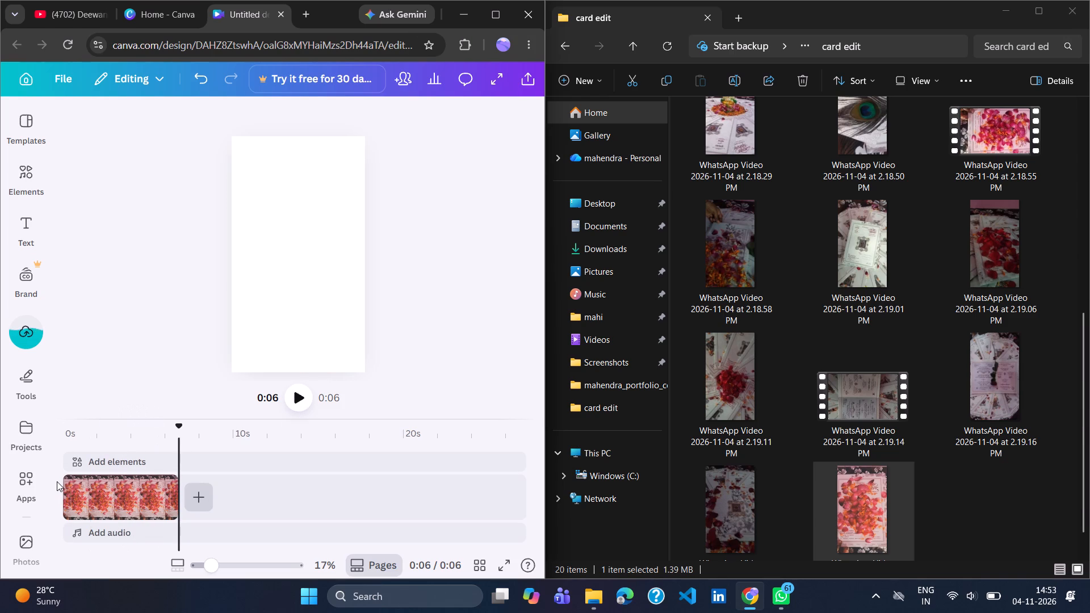
{"action": "left_click", "coordinate": [66, 477]}
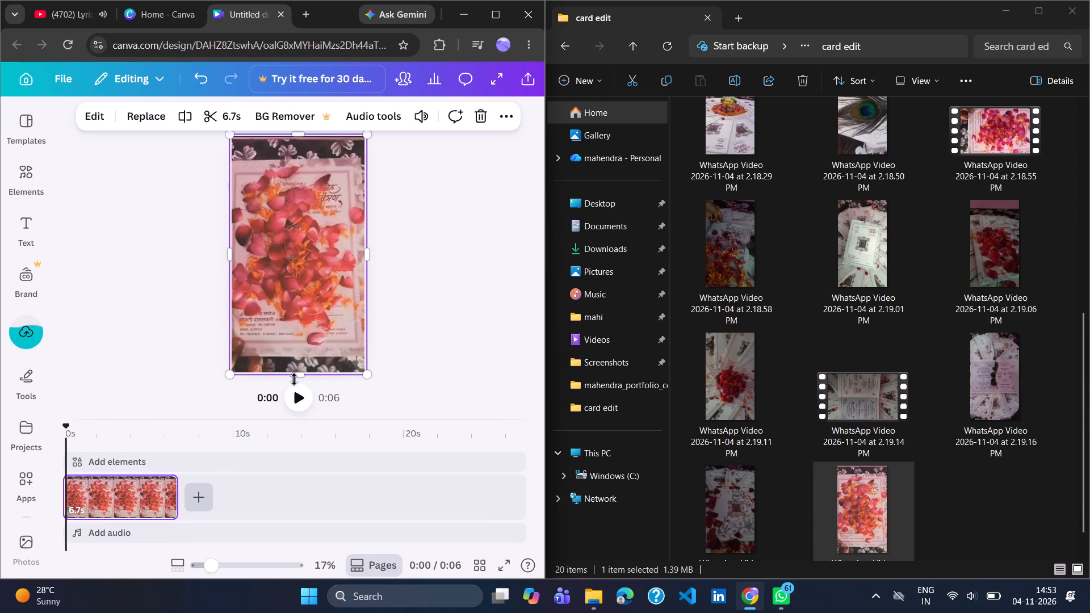
{"action": "left_click", "coordinate": [307, 396]}
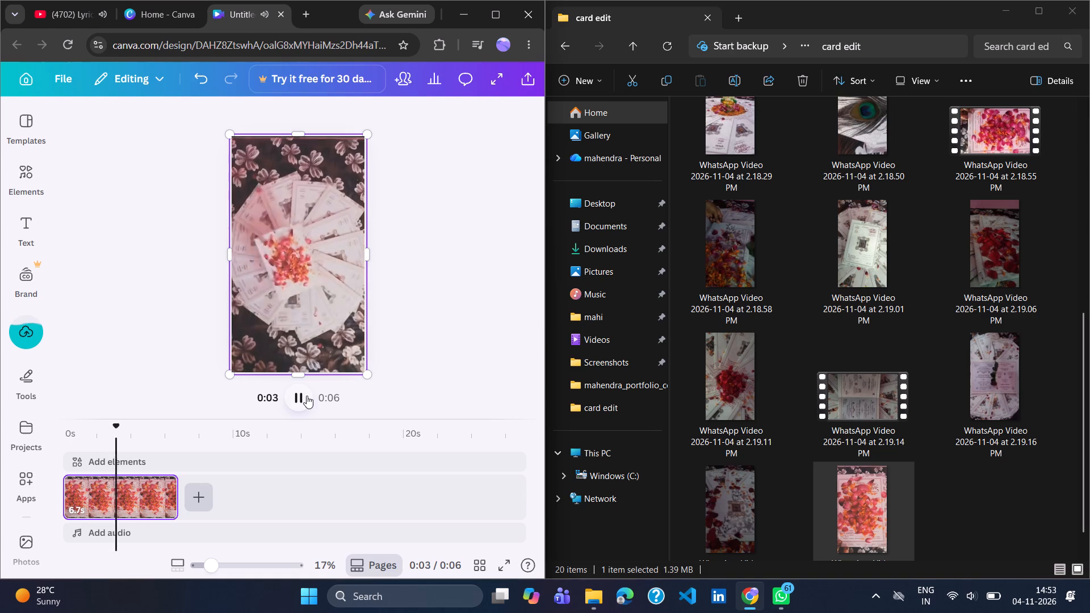
{"action": "left_click", "coordinate": [307, 396]}
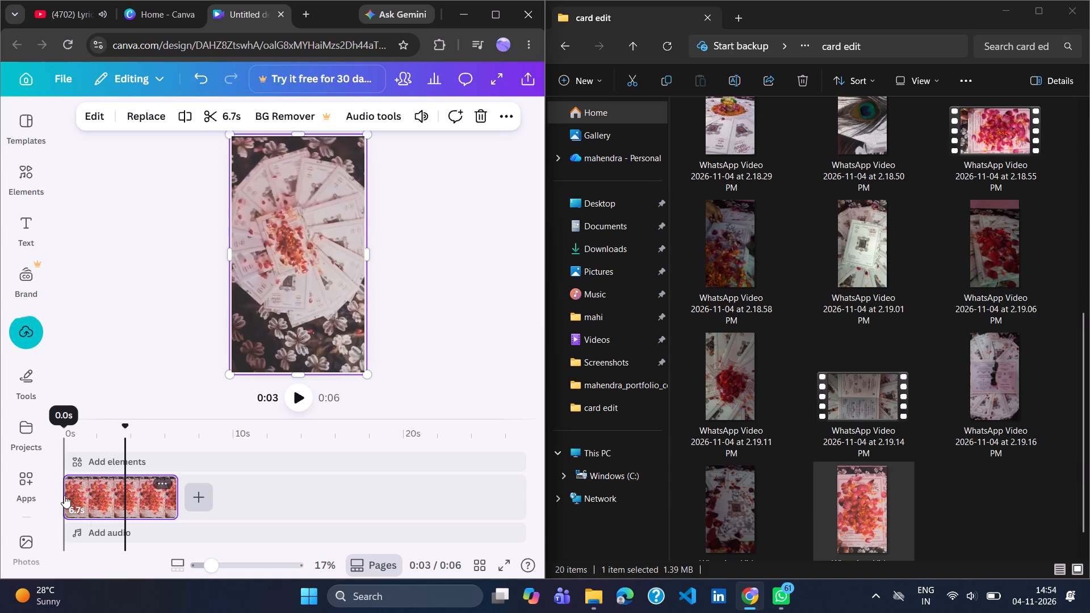
{"action": "left_click", "coordinate": [64, 496]}
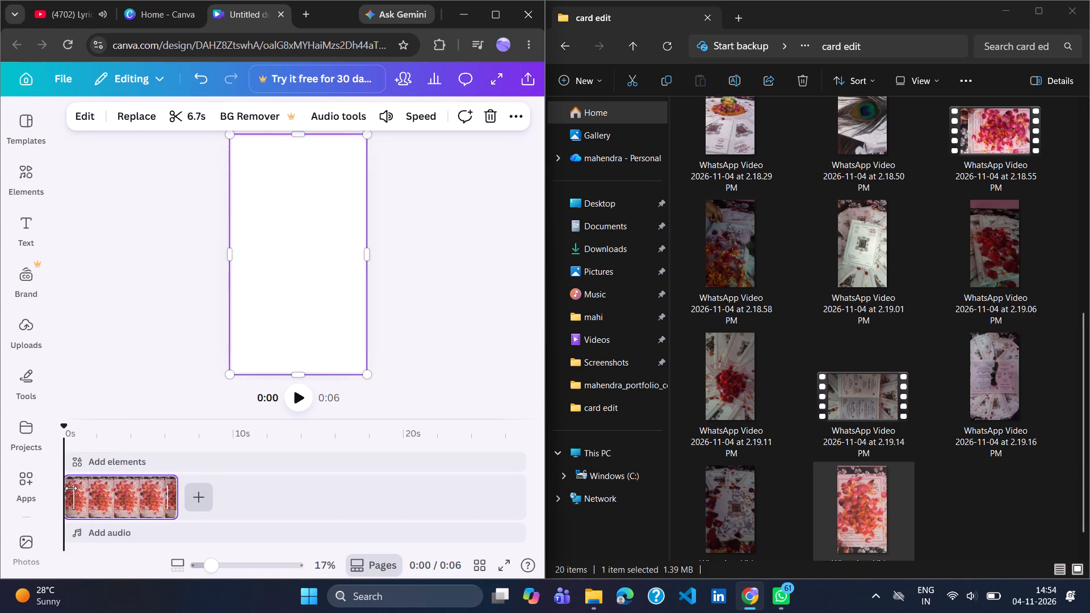
{"action": "left_click_drag", "start_coordinate": [73, 482], "coordinate": [121, 484]}
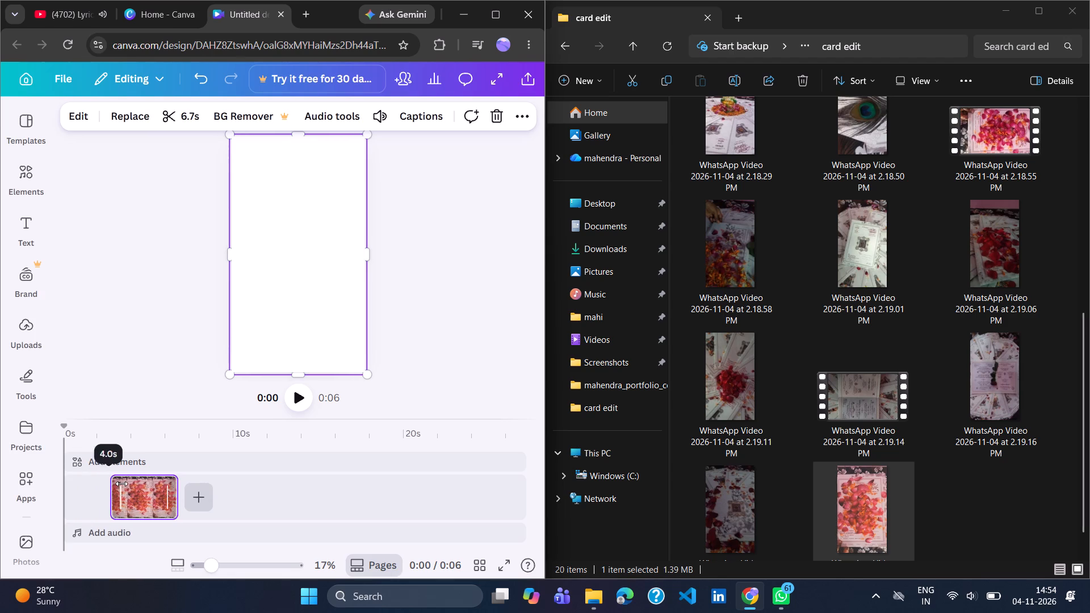
{"action": "left_click_drag", "start_coordinate": [121, 484], "coordinate": [122, 484]}
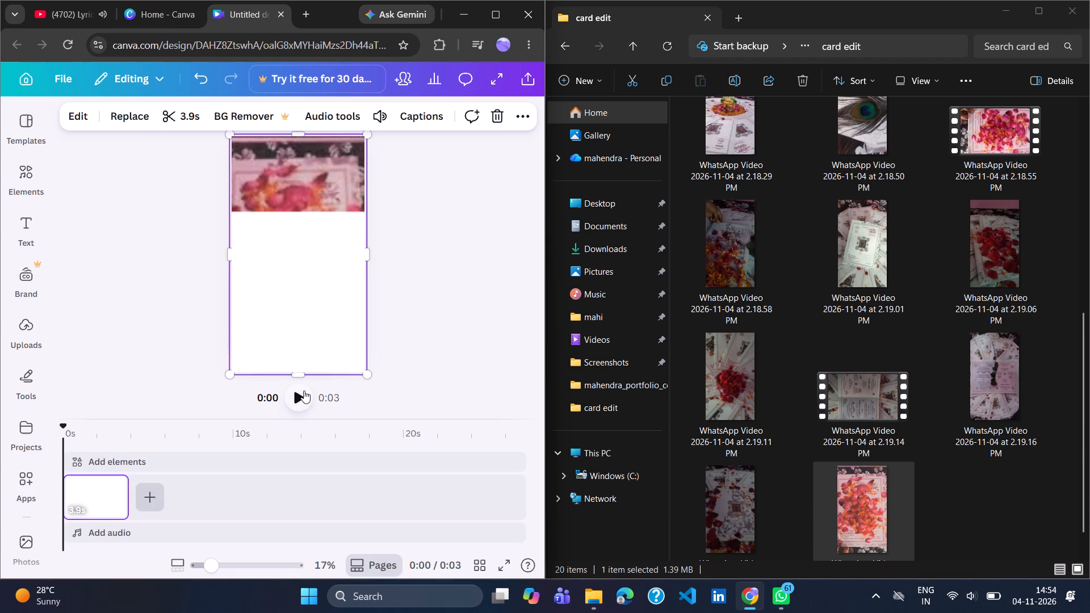
Play the trimmed petal clip from its start to check where it begins and how it runs.
{"action": "left_click", "coordinate": [304, 391]}
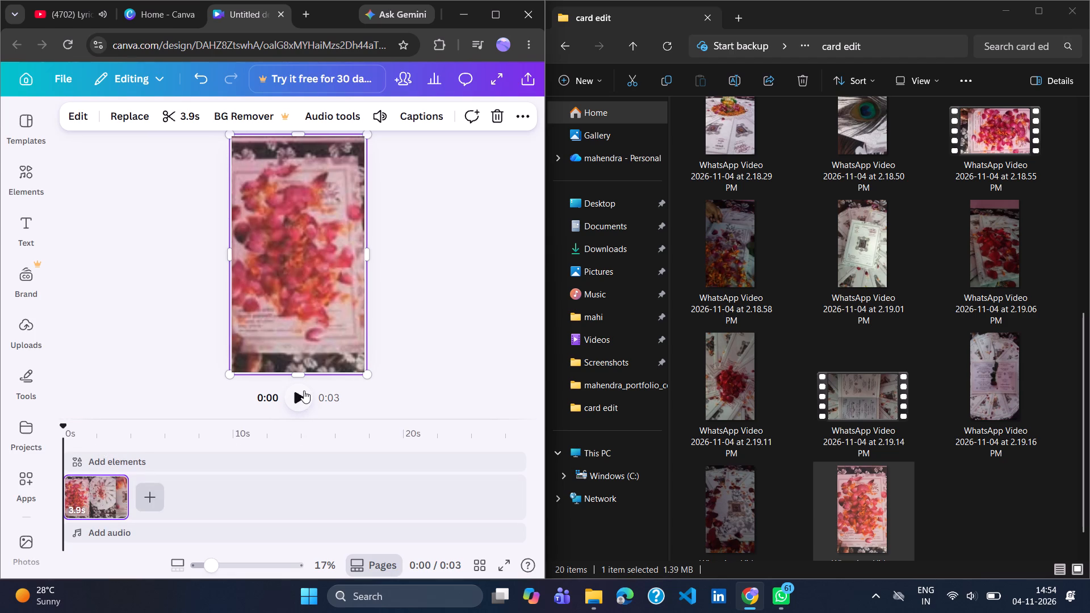
{"action": "left_click", "coordinate": [300, 394]}
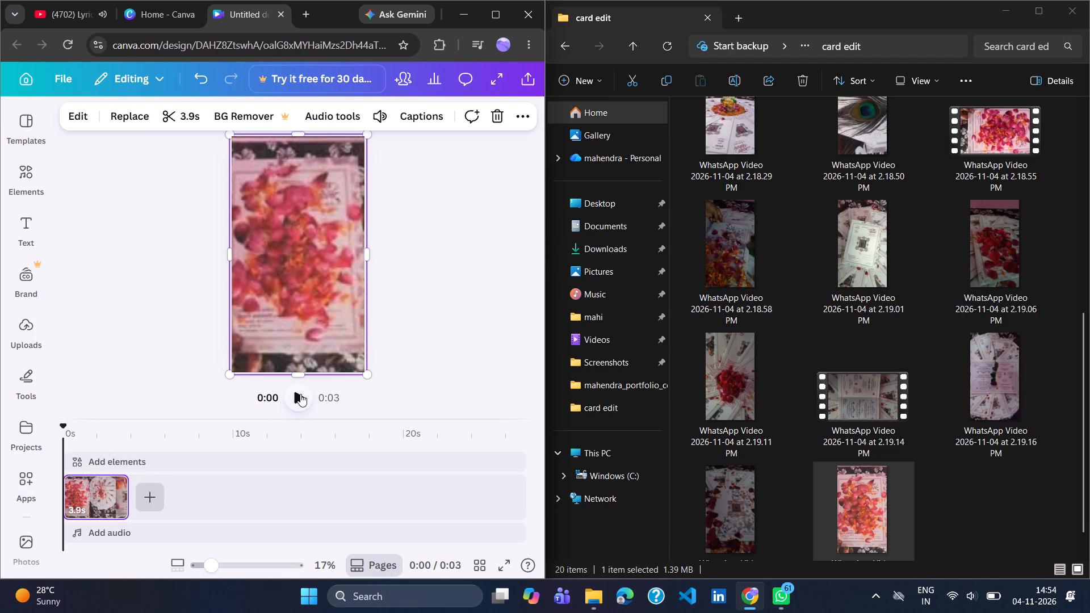
{"action": "left_click", "coordinate": [300, 394]}
{"action": "left_click", "coordinate": [300, 394]}
{"action": "left_click", "coordinate": [426, 291]}
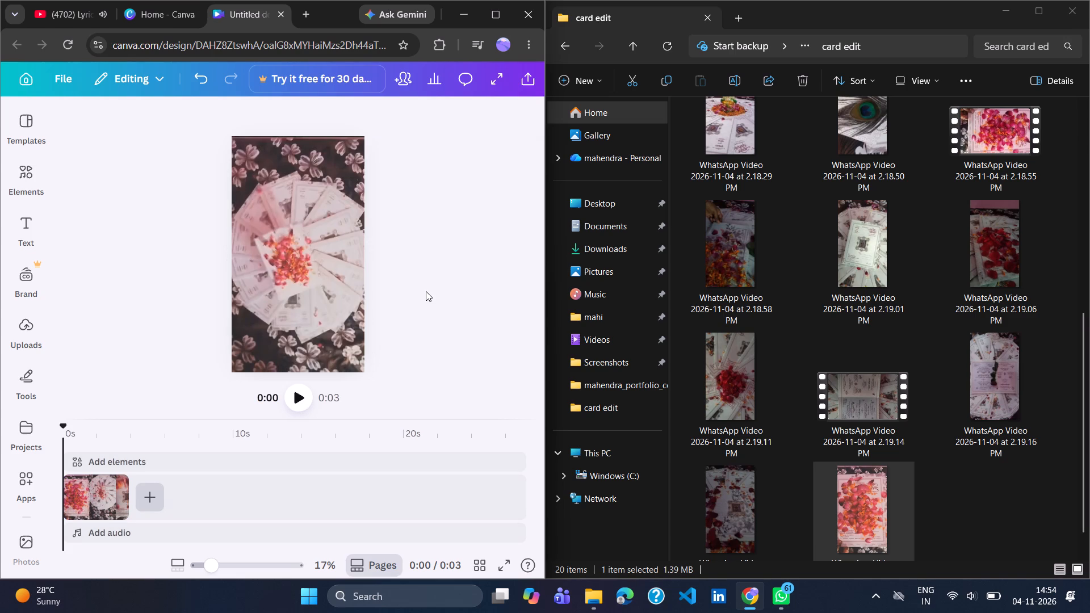
{"action": "left_click", "coordinate": [299, 406]}
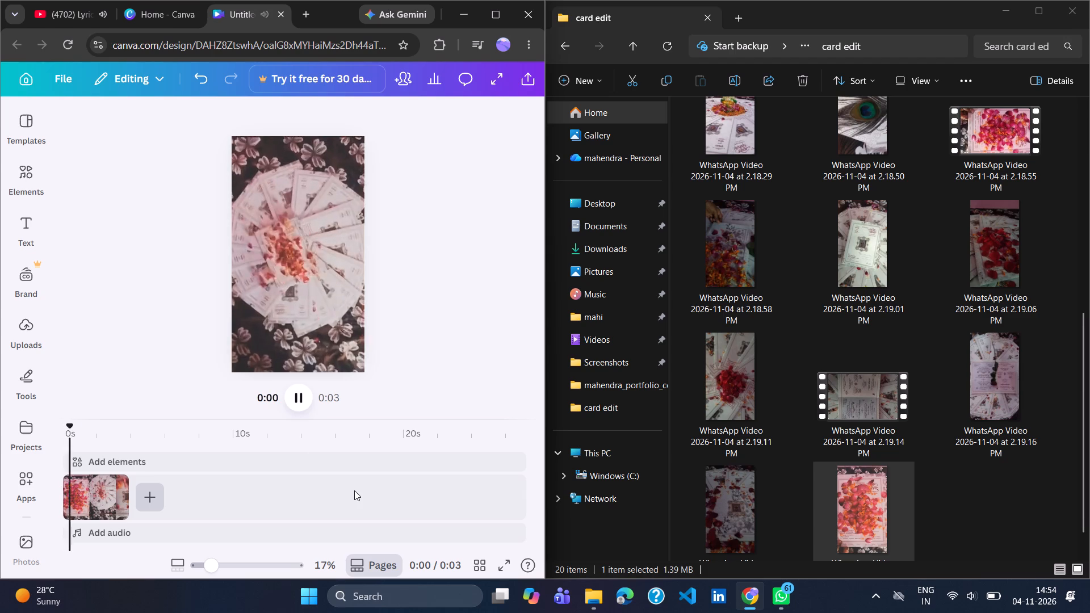
{"action": "left_click", "coordinate": [61, 471]}
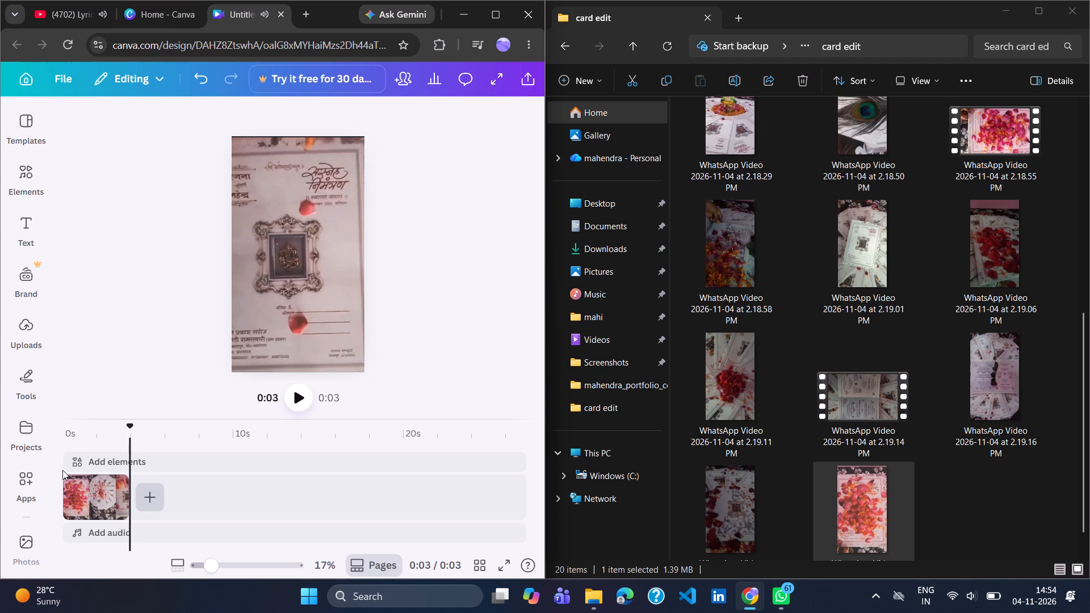
{"action": "left_click", "coordinate": [62, 470]}
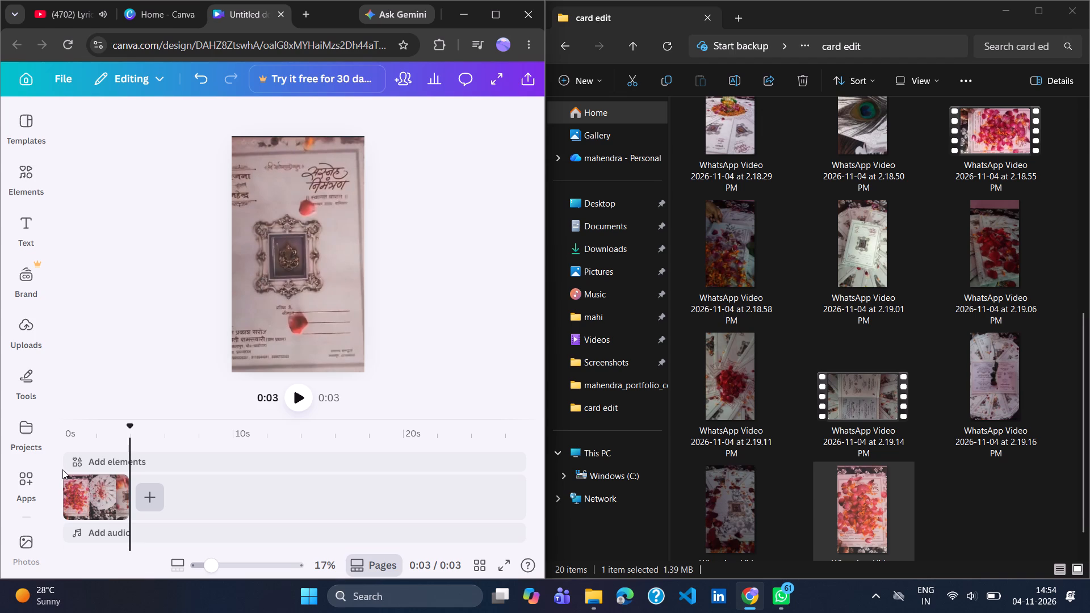
{"action": "left_click", "coordinate": [65, 470]}
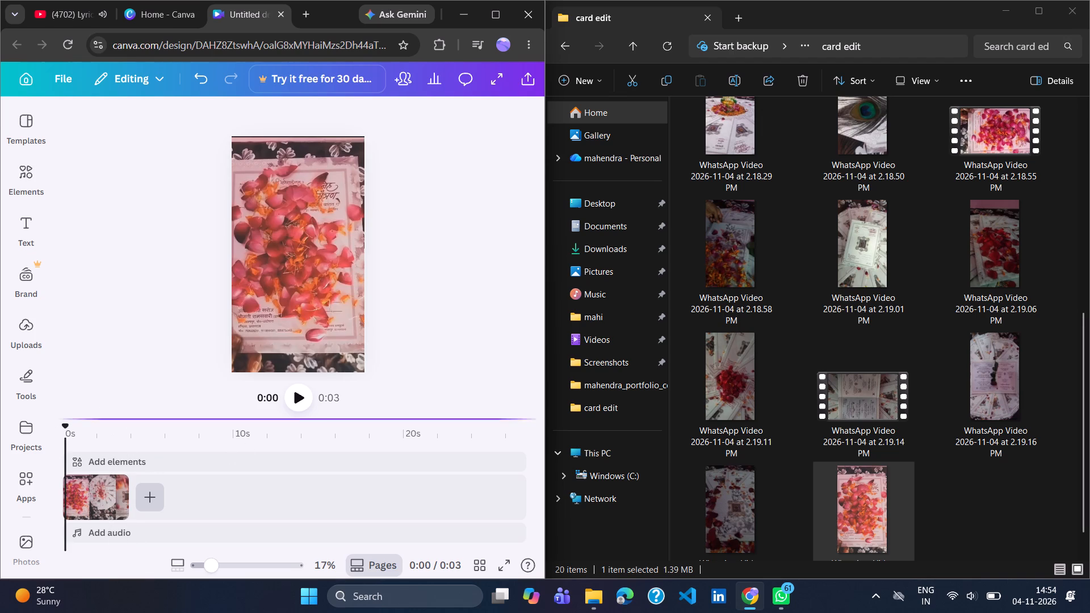
{"action": "left_click", "coordinate": [305, 398]}
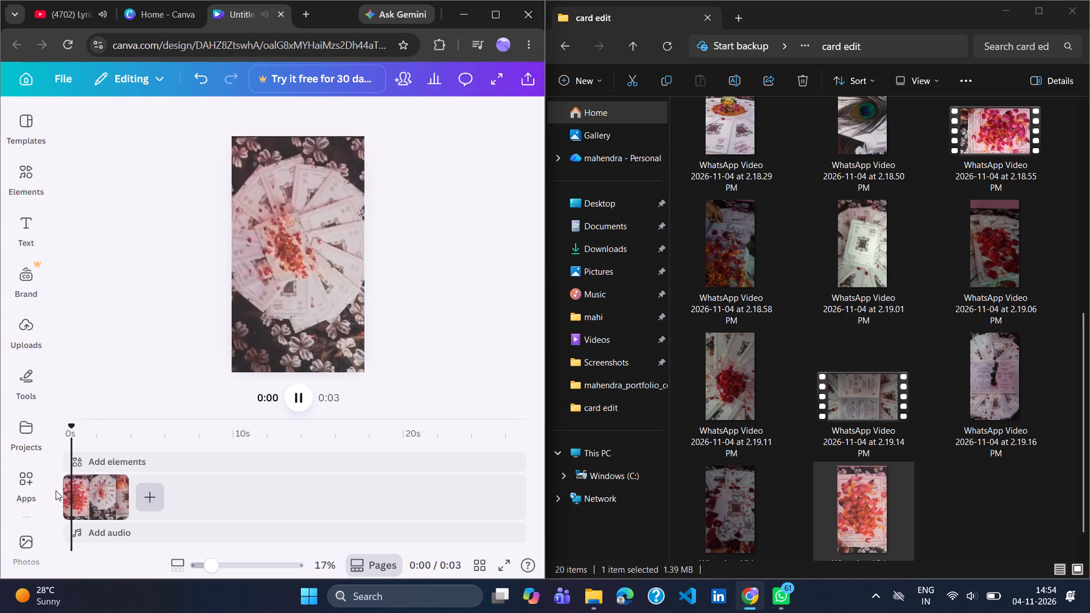
Restore a little of the petal clip's trimmed beginning so that it lasts 4.5 s.
{"action": "left_click_drag", "start_coordinate": [69, 490], "coordinate": [62, 492]}
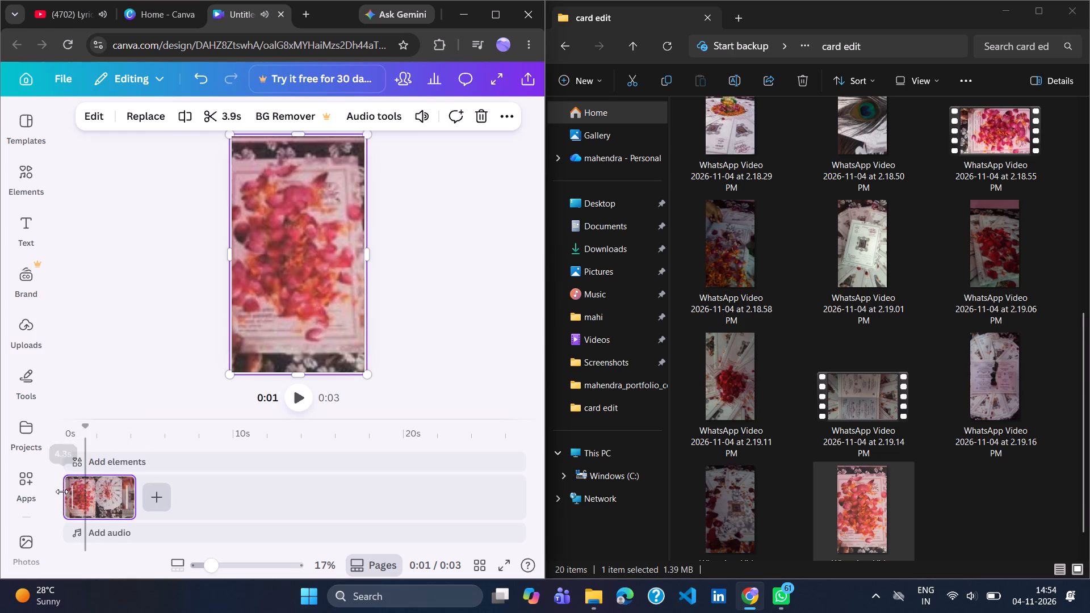
{"action": "left_click_drag", "start_coordinate": [62, 492], "coordinate": [61, 492]}
{"action": "left_click", "coordinate": [70, 492]}
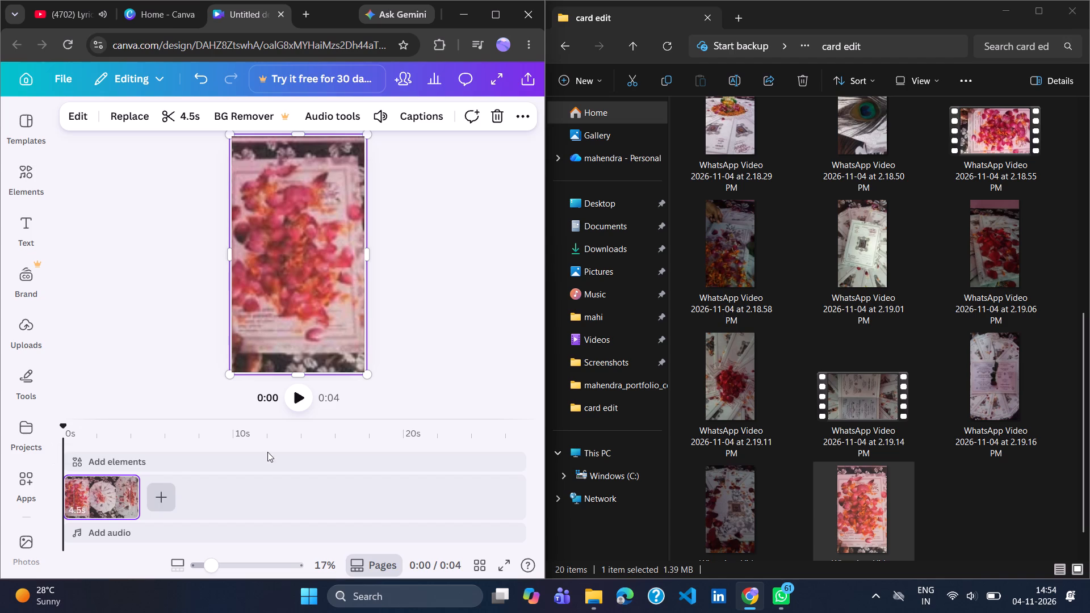
Replay the petal clip and extend its beginning slightly more, to a duration of 4.7 s.
{"action": "left_click", "coordinate": [305, 391]}
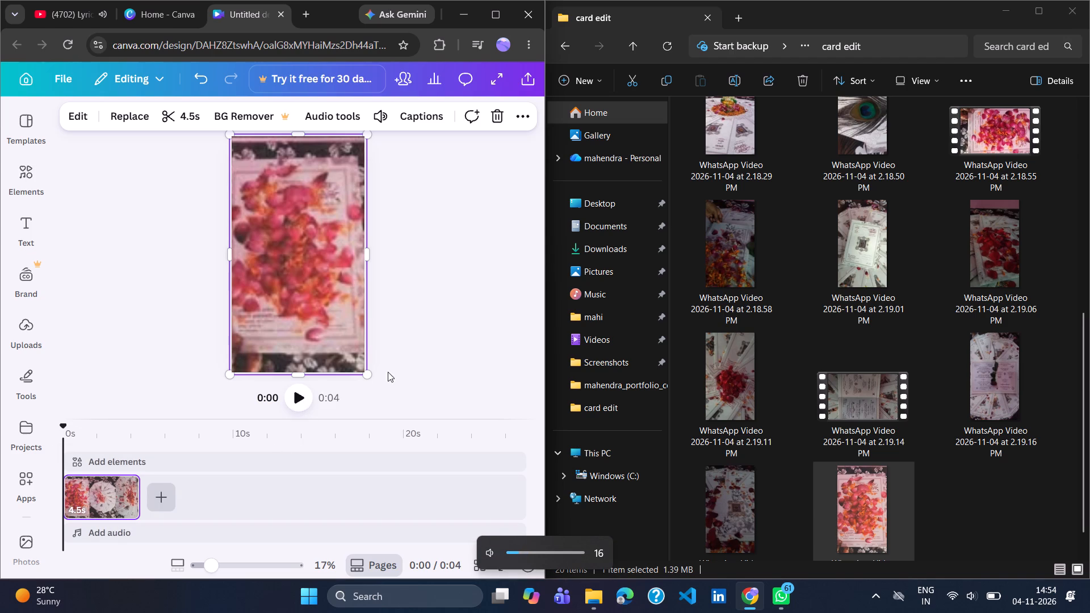
{"action": "left_click", "coordinate": [307, 392]}
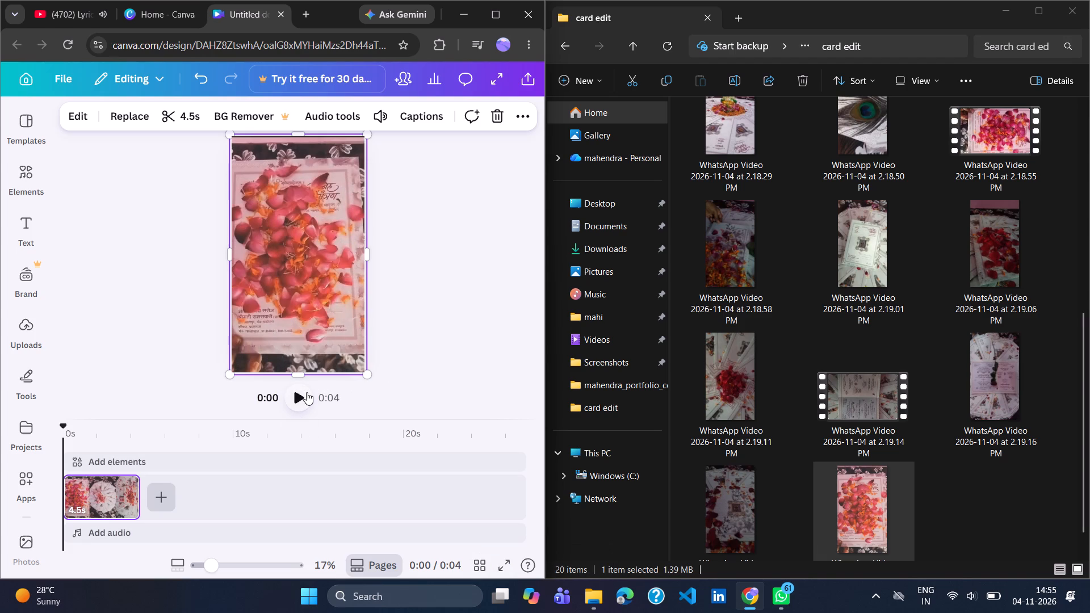
{"action": "left_click", "coordinate": [307, 392]}
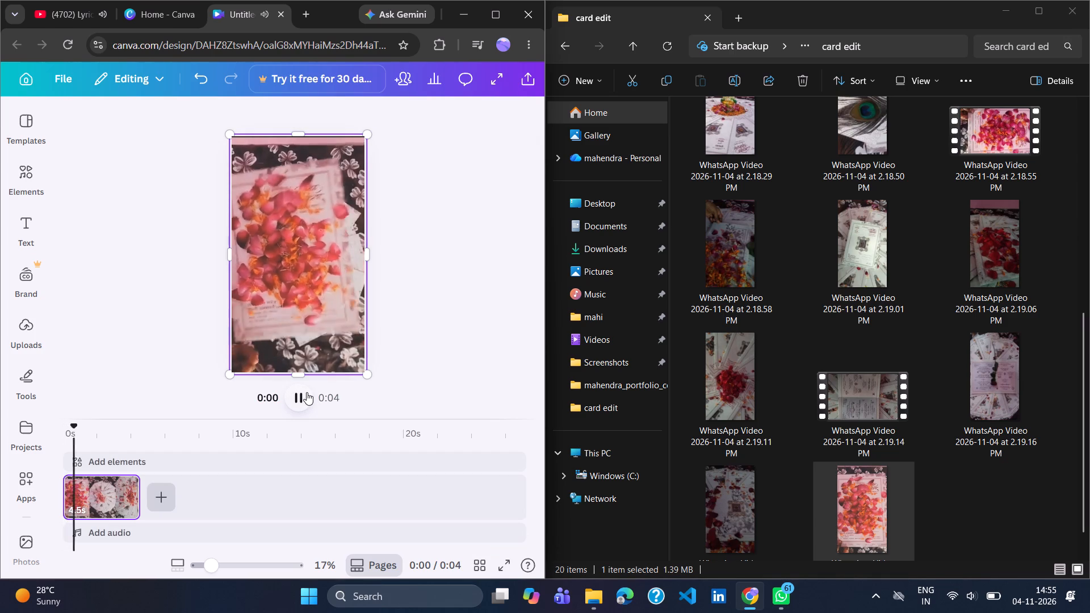
{"action": "left_click", "coordinate": [63, 464]}
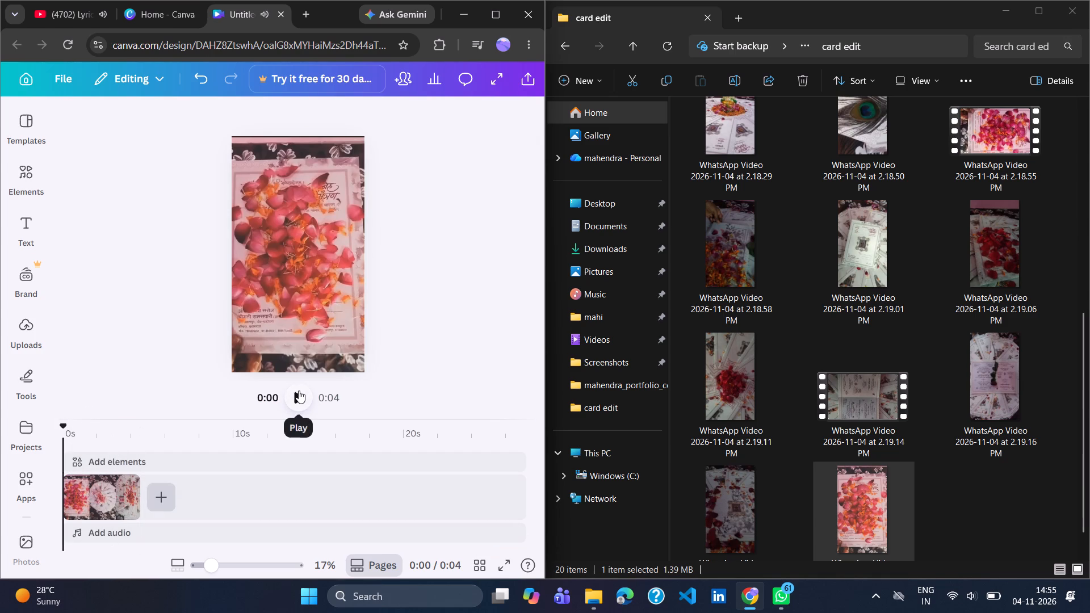
{"action": "left_click", "coordinate": [299, 391]}
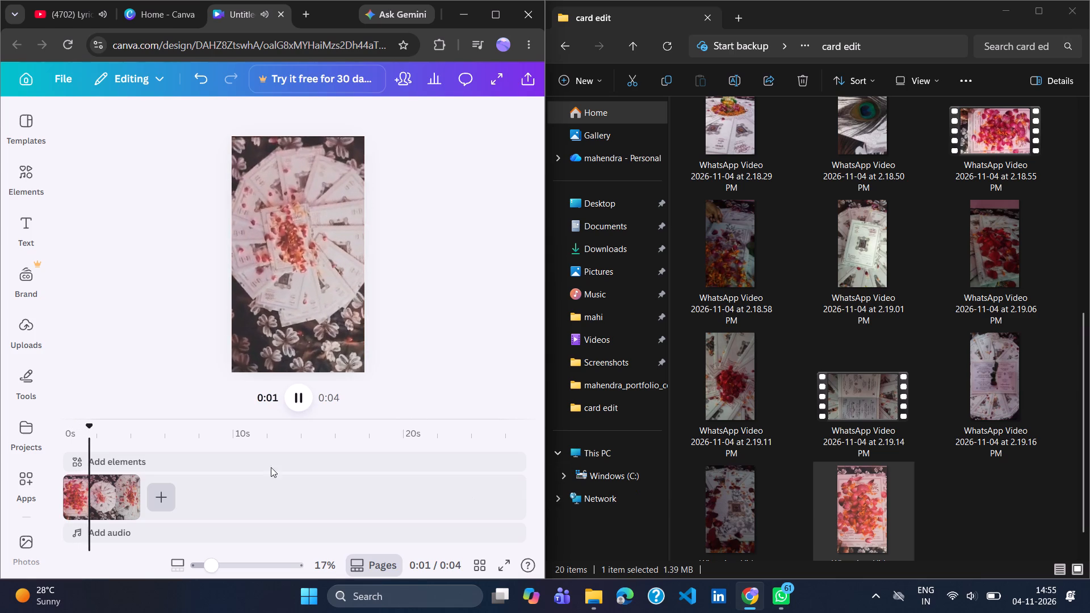
{"action": "left_click", "coordinate": [71, 488]}
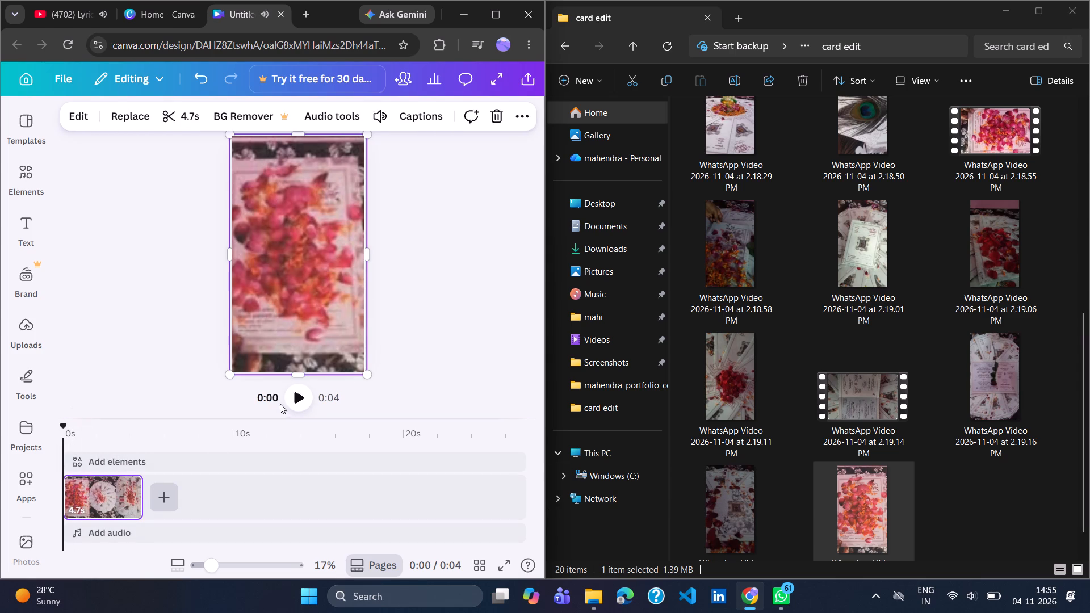
Play the petal clip and trim its end so that it lasts 1.7 s.
{"action": "left_click", "coordinate": [297, 391]}
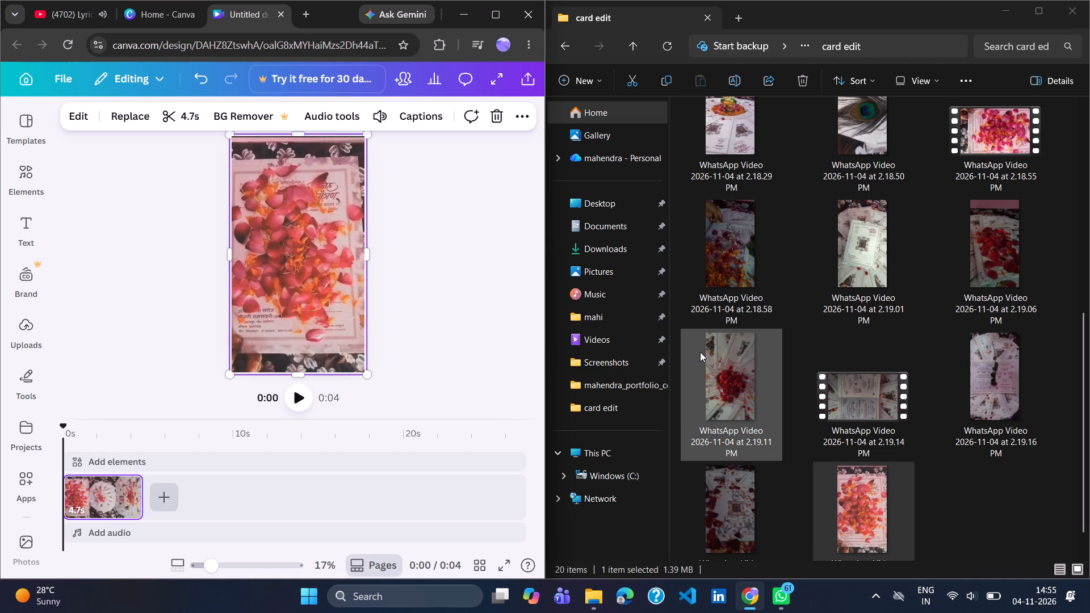
{"action": "left_click", "coordinate": [294, 404]}
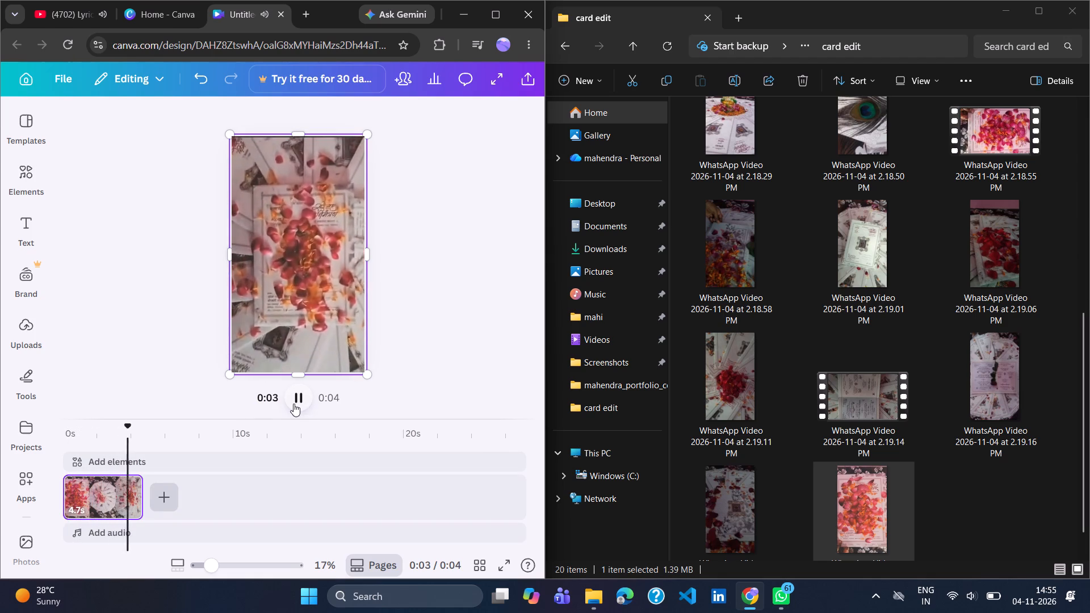
{"action": "left_click_drag", "start_coordinate": [140, 494], "coordinate": [89, 494]}
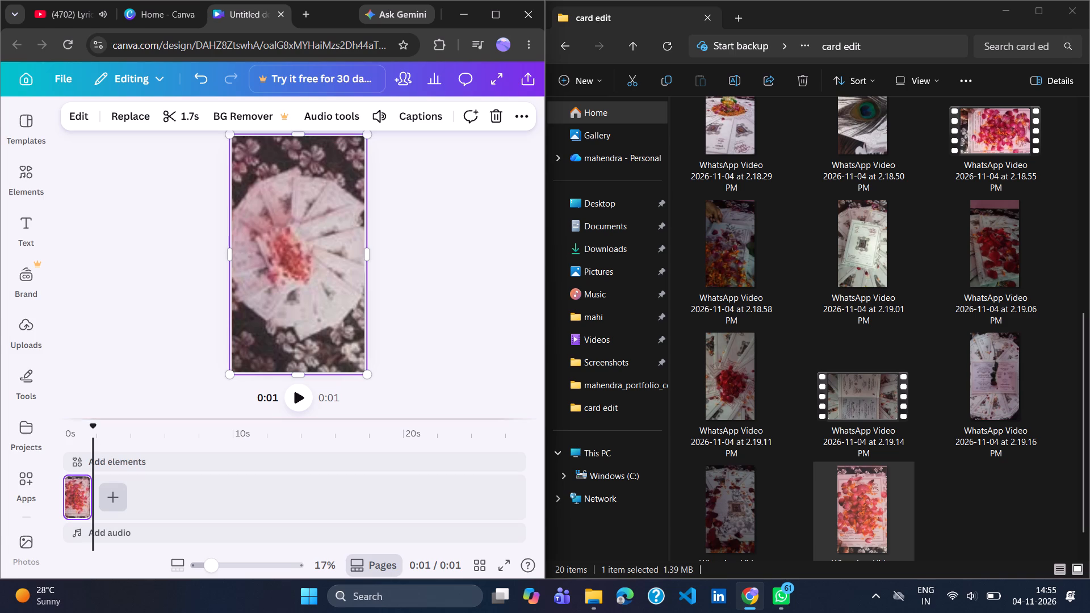
Replay the shortened petal clip from the start and trim its end slightly further.
{"action": "left_click", "coordinate": [65, 472]}
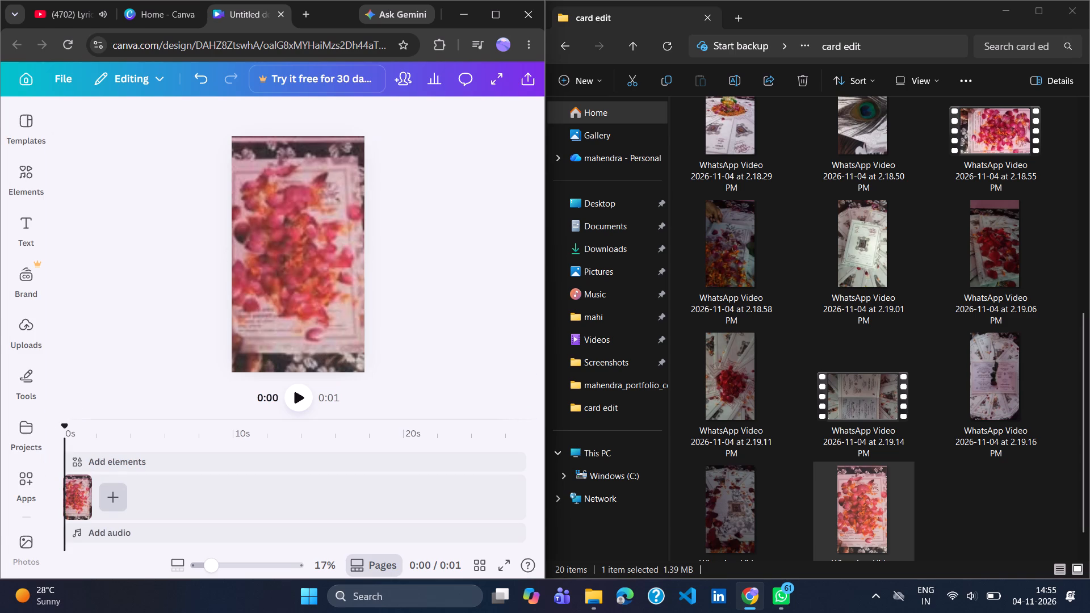
{"action": "left_click", "coordinate": [294, 398]}
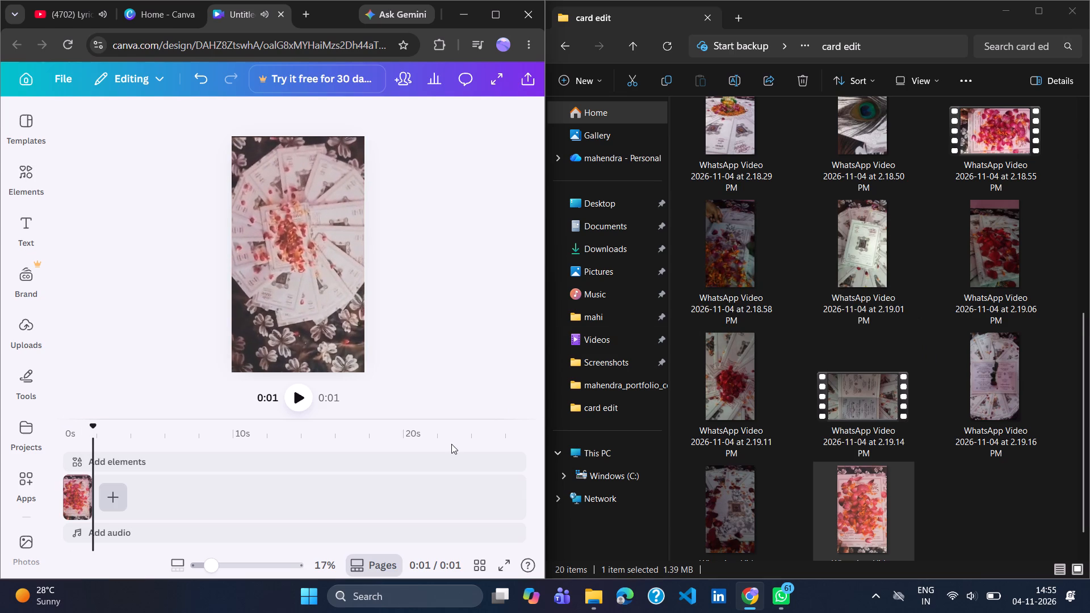
{"action": "left_click", "coordinate": [90, 494]}
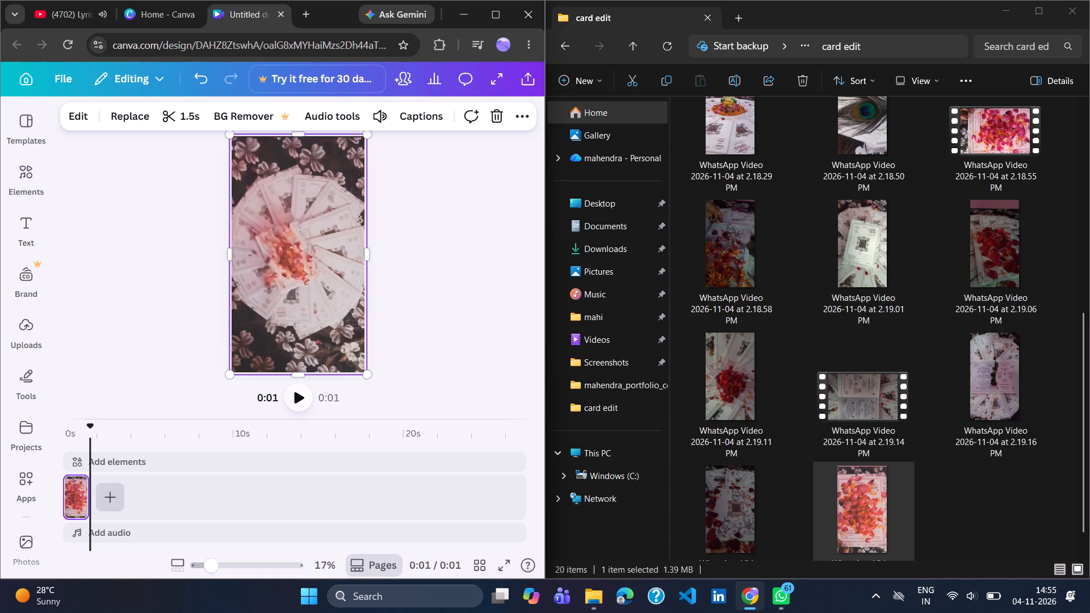
Replay the trimmed petal clip from its start to check the cut.
{"action": "left_click", "coordinate": [62, 474]}
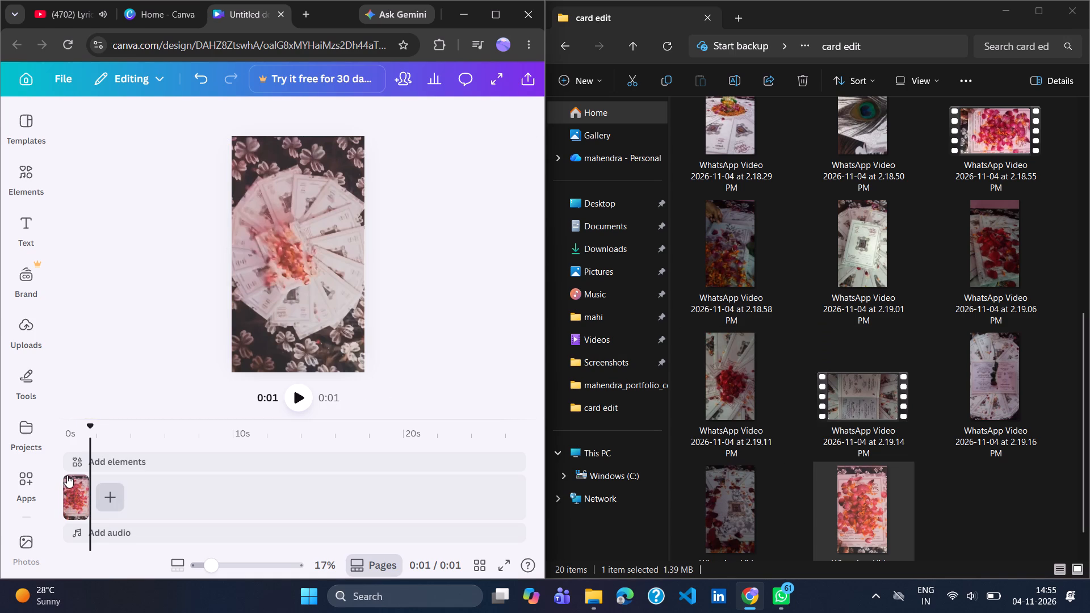
{"action": "left_click", "coordinate": [67, 475]}
{"action": "left_click", "coordinate": [309, 397]}
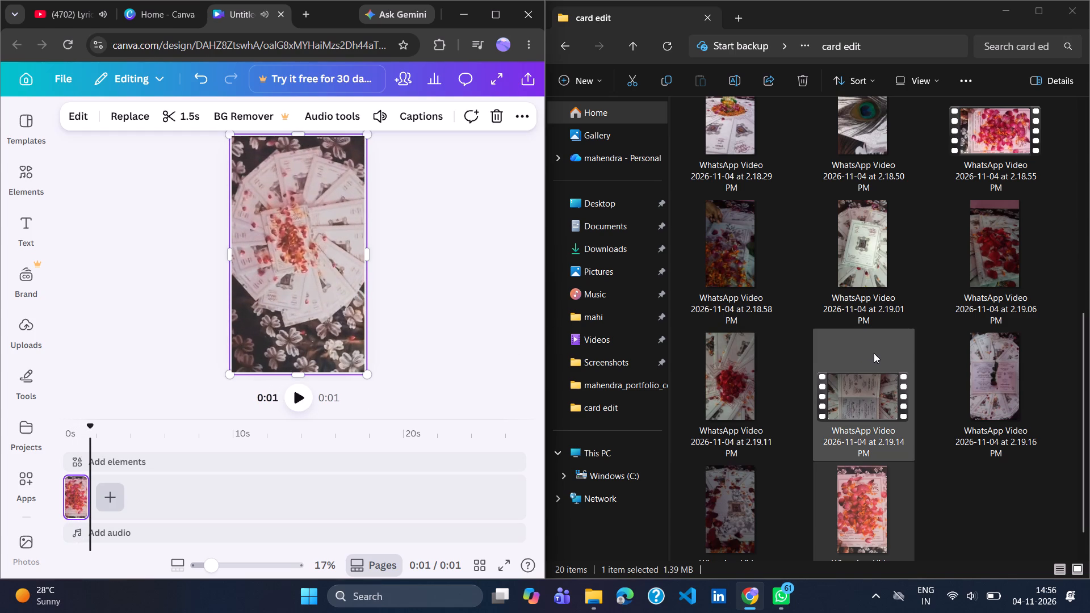
Add the WhatsApp video from 2.19.06 PM in the card edit folder to the Canva timeline after the first petal clip.
{"action": "left_click", "coordinate": [1005, 265]}
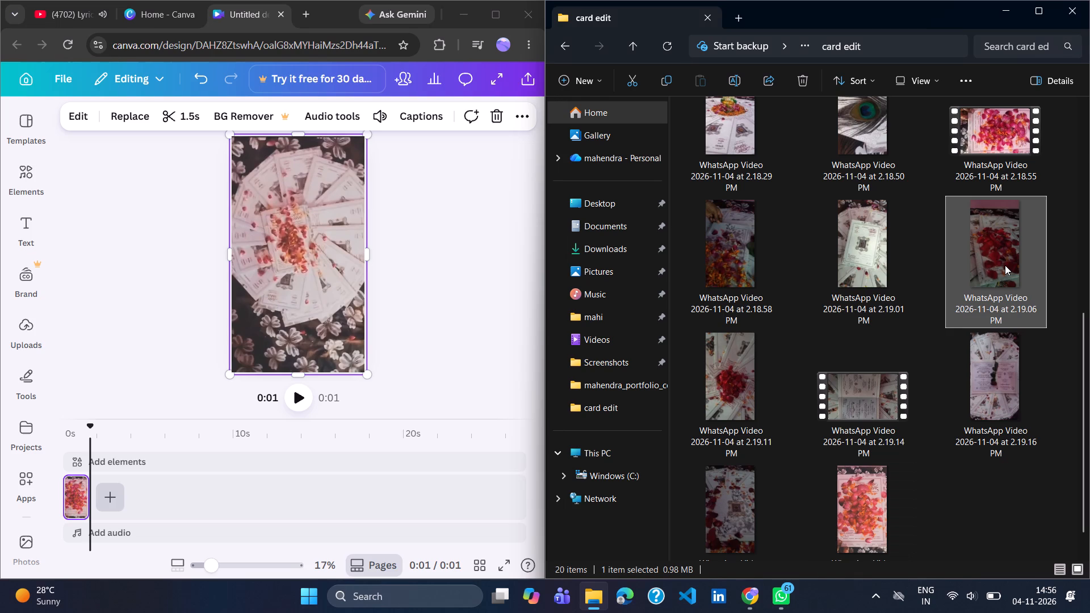
{"action": "left_click_drag", "start_coordinate": [1005, 265], "coordinate": [295, 475]}
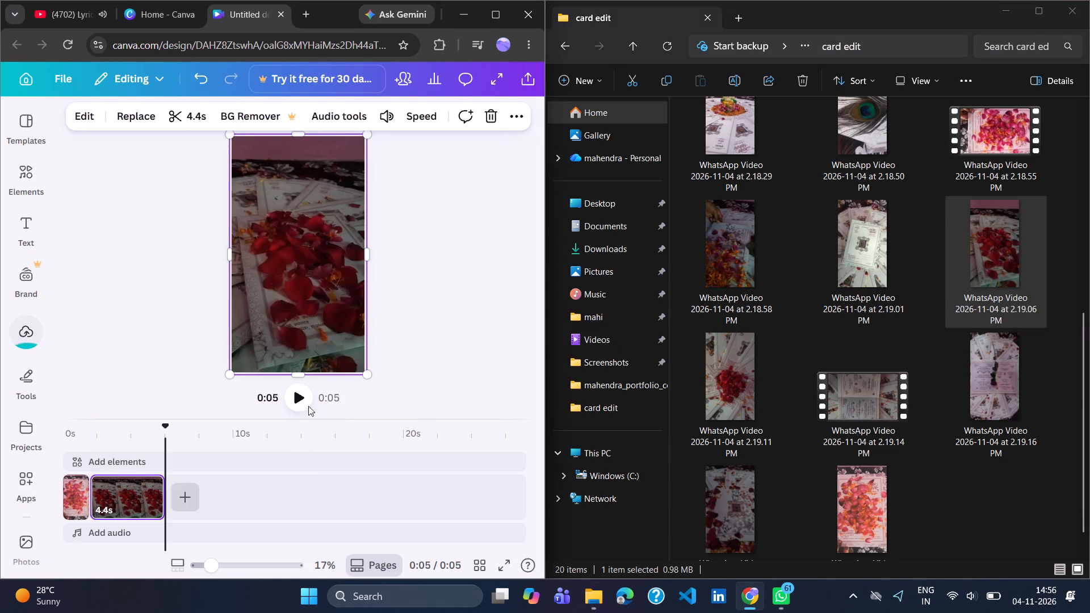
Play the newly added red-petal clip from near its beginning to its end.
{"action": "left_click", "coordinate": [99, 498]}
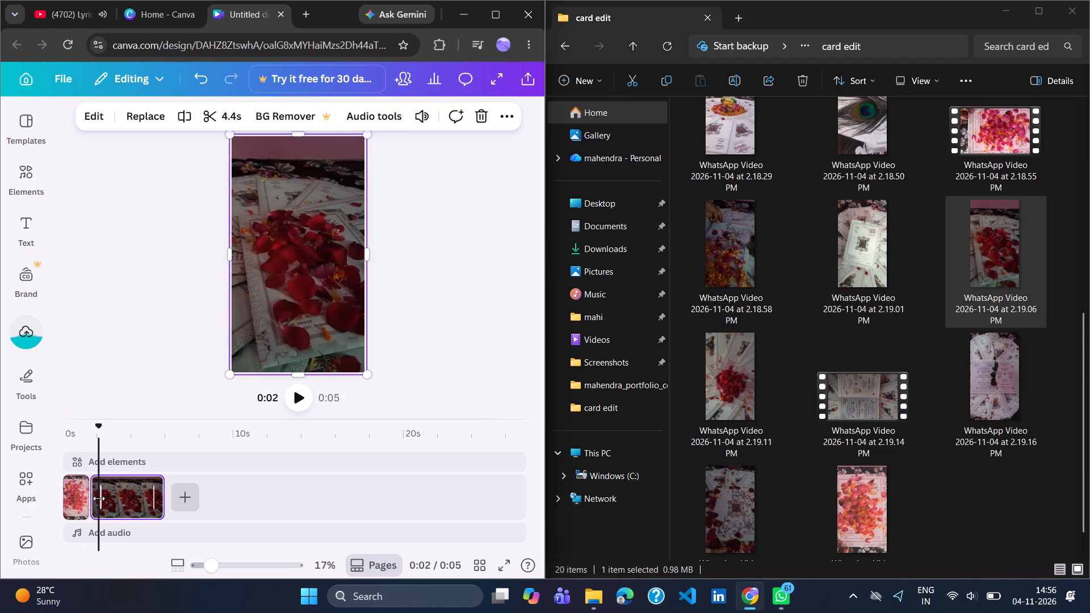
{"action": "left_click", "coordinate": [307, 402]}
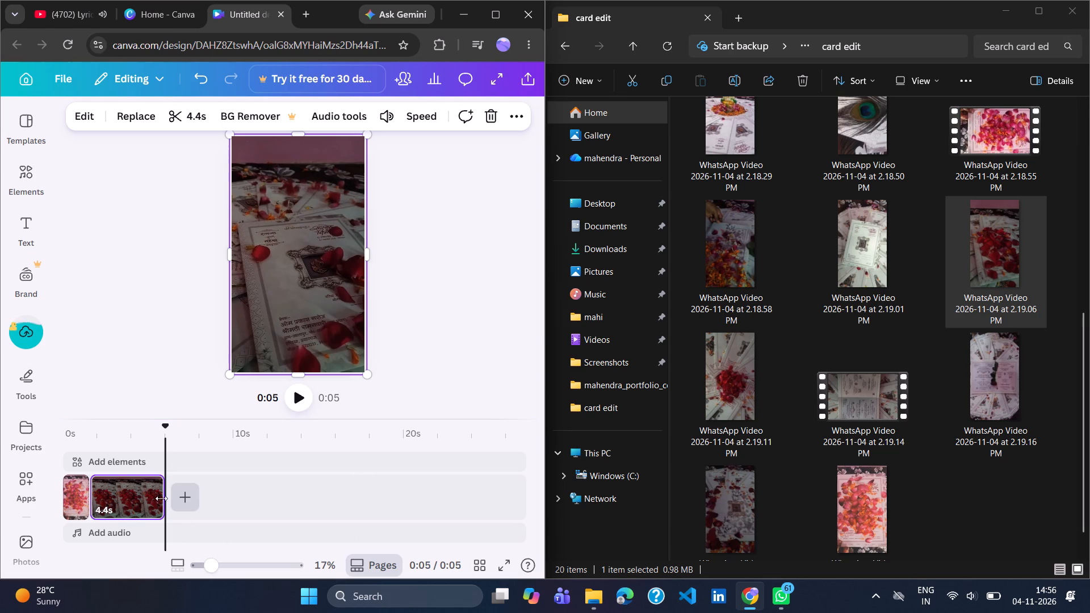
Trim the beginning of the second clip, the dark red-petal card video, so that it lasts 2.7 s, and play the sequence.
{"action": "left_click", "coordinate": [97, 490]}
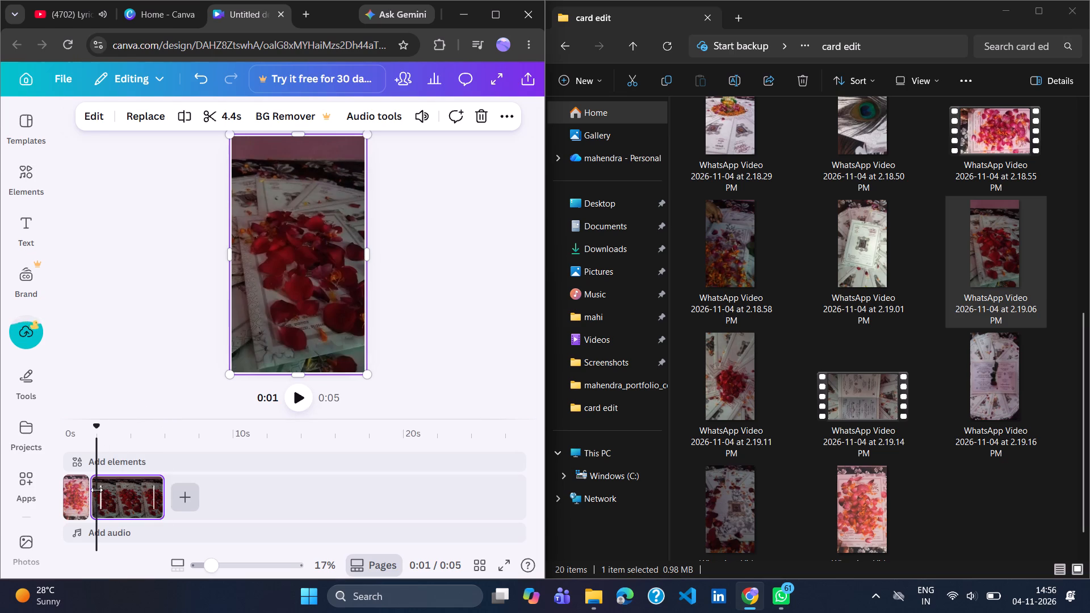
{"action": "left_click_drag", "start_coordinate": [97, 490], "coordinate": [125, 490]}
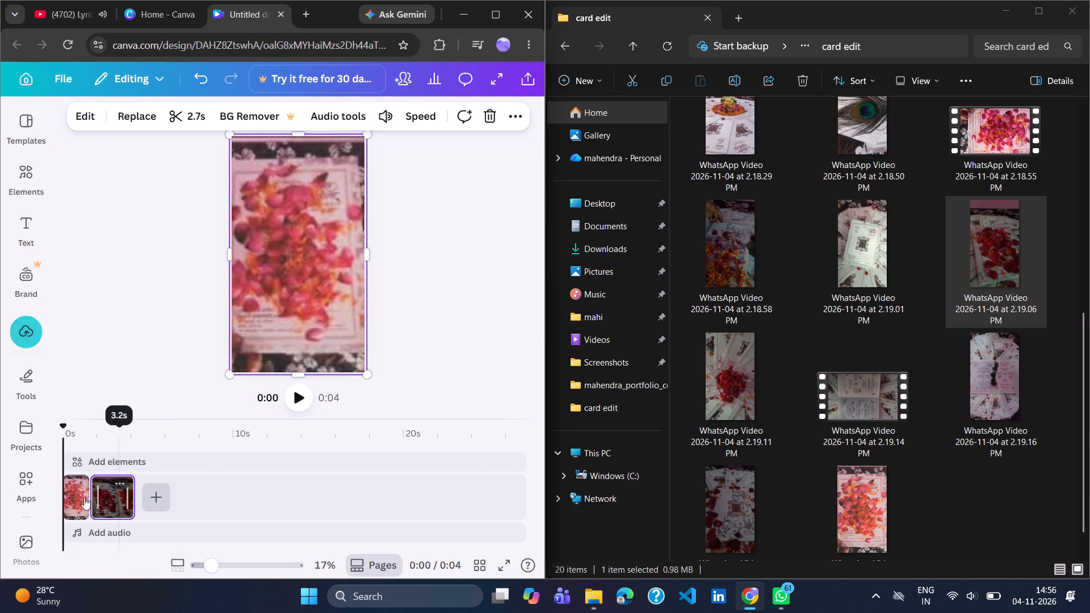
{"action": "left_click", "coordinate": [300, 402]}
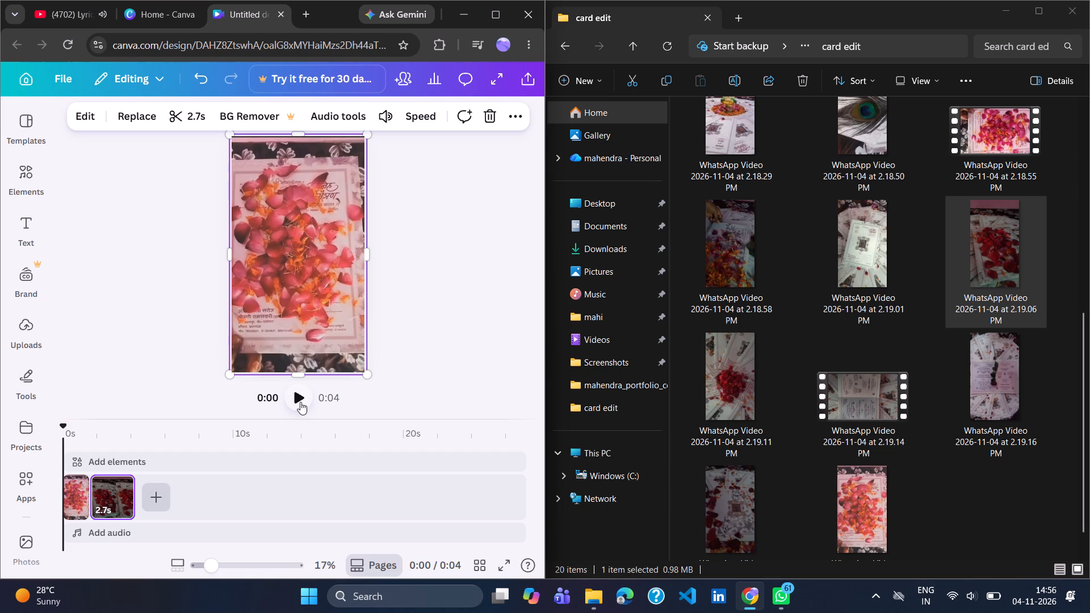
{"action": "left_click", "coordinate": [299, 394]}
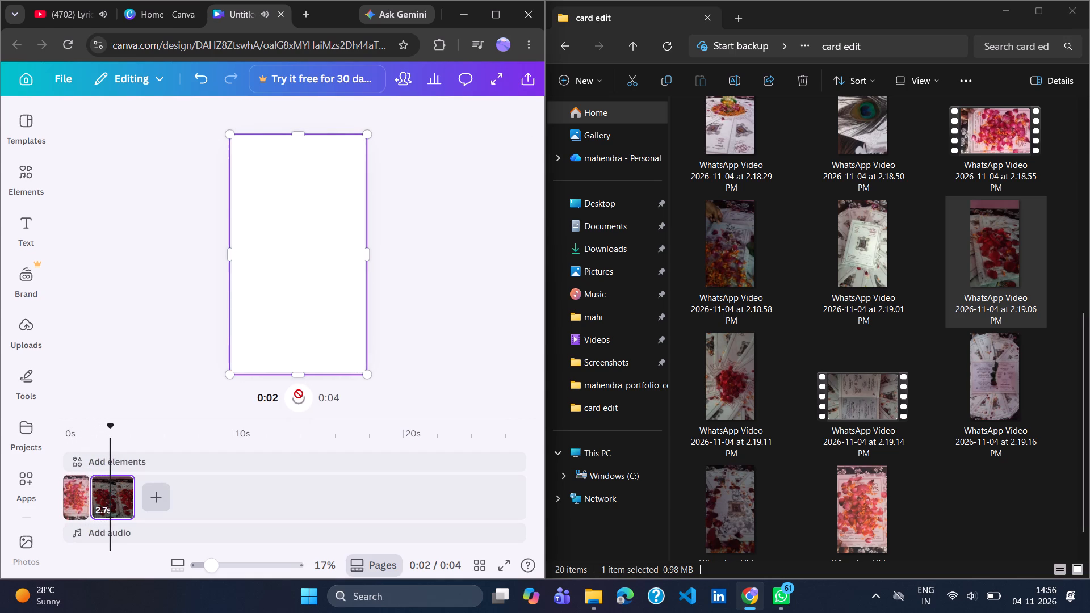
{"action": "left_click", "coordinate": [95, 475]}
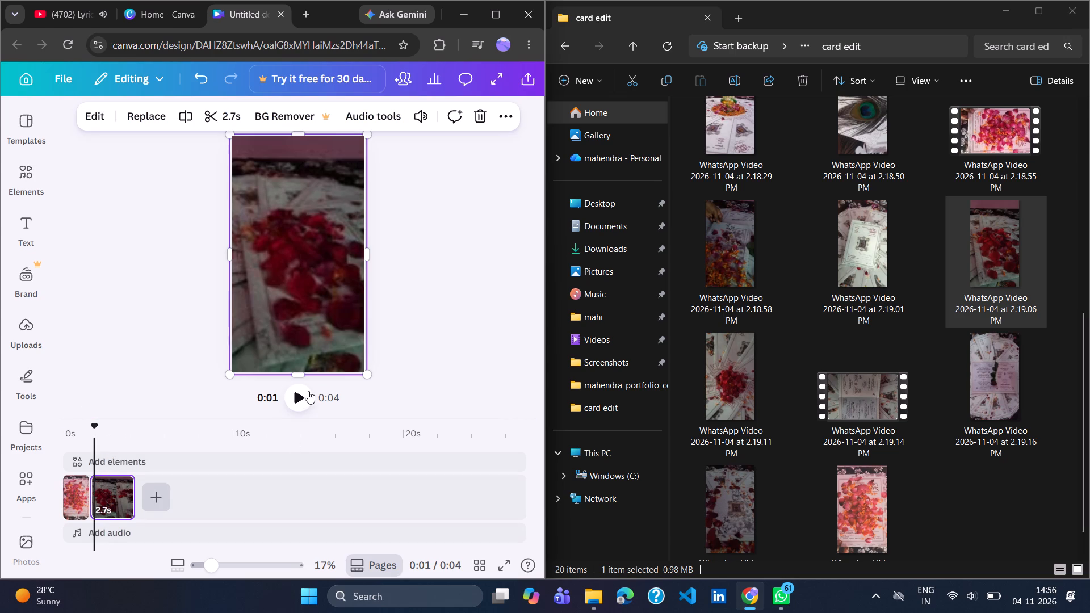
Play the dark red-petal clip, and replay the two-clip sequence from the first petal clip to review the trims.
{"action": "left_click", "coordinate": [307, 386]}
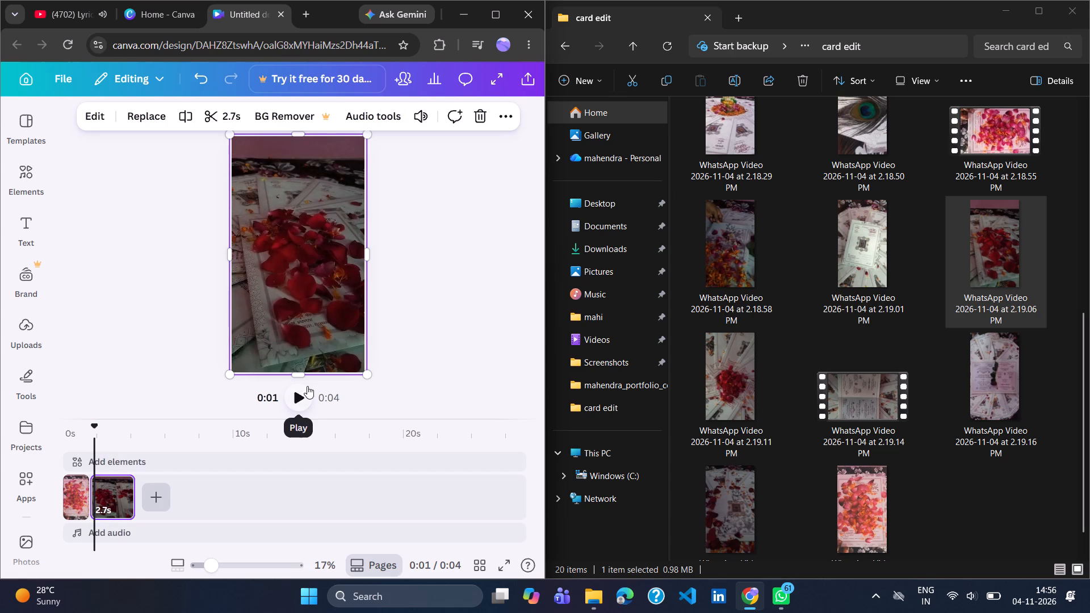
{"action": "left_click", "coordinate": [293, 396]}
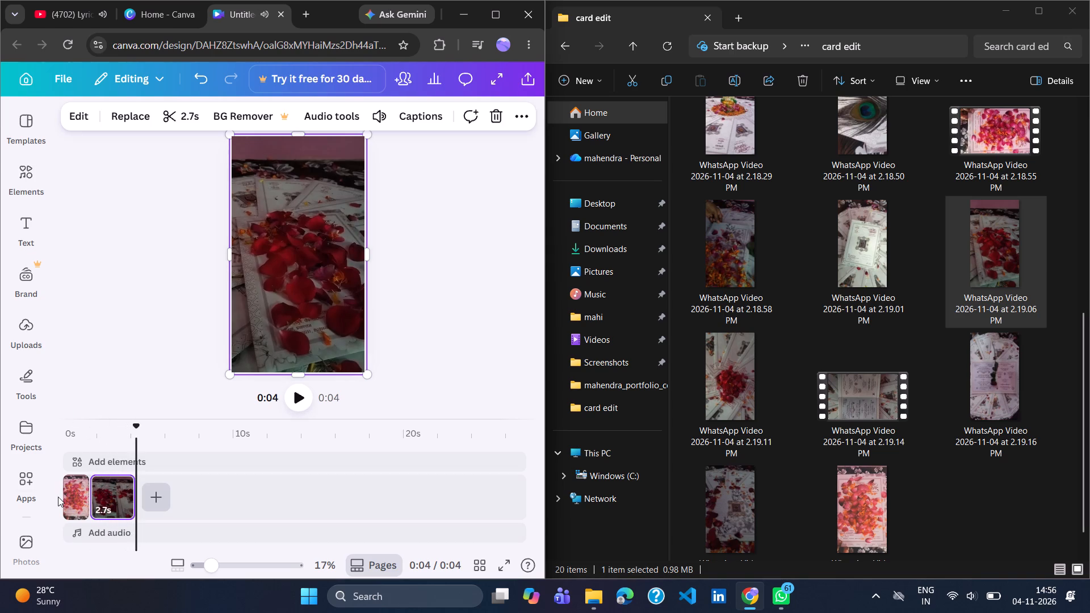
{"action": "left_click", "coordinate": [74, 497]}
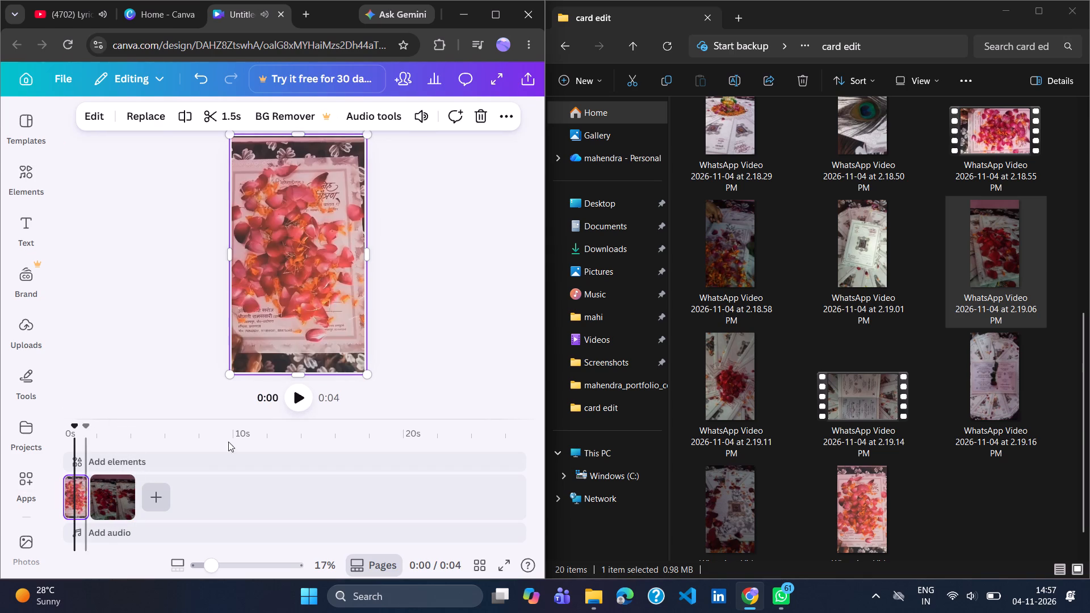
{"action": "left_click", "coordinate": [294, 387]}
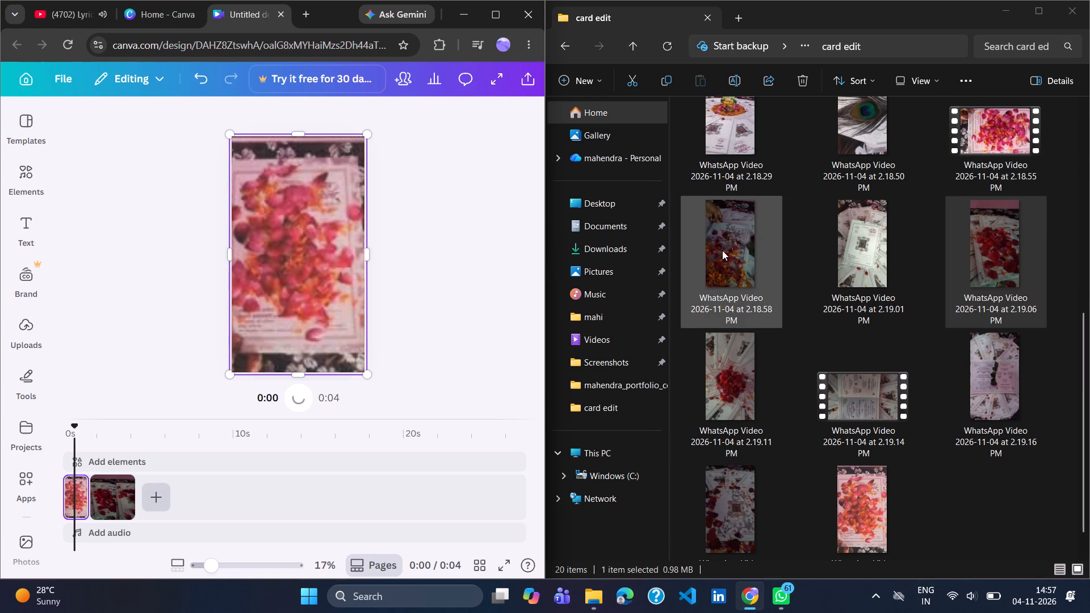
Browse the card edit folder for the next WhatsApp video to add to the reel.
{"action": "scroll", "coordinate": [722, 250], "scroll_direction": "up", "scroll_amount": 2}
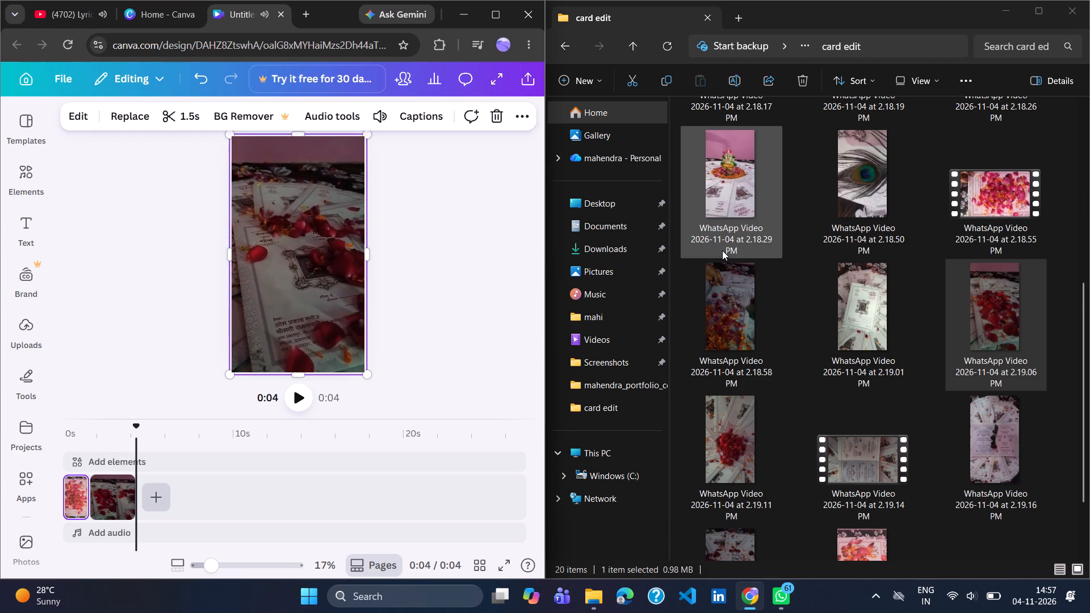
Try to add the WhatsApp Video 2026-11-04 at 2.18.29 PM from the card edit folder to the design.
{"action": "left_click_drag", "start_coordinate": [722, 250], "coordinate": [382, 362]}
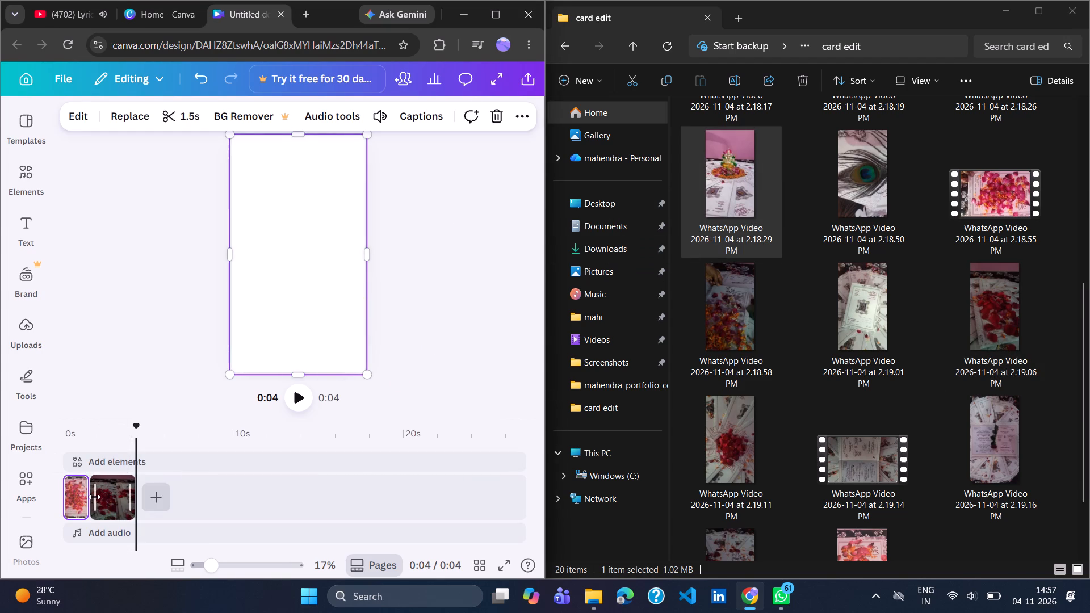
Trim the second clip's beginning further so that it lasts 2.3 s, and play it back.
{"action": "left_click_drag", "start_coordinate": [94, 497], "coordinate": [100, 497]}
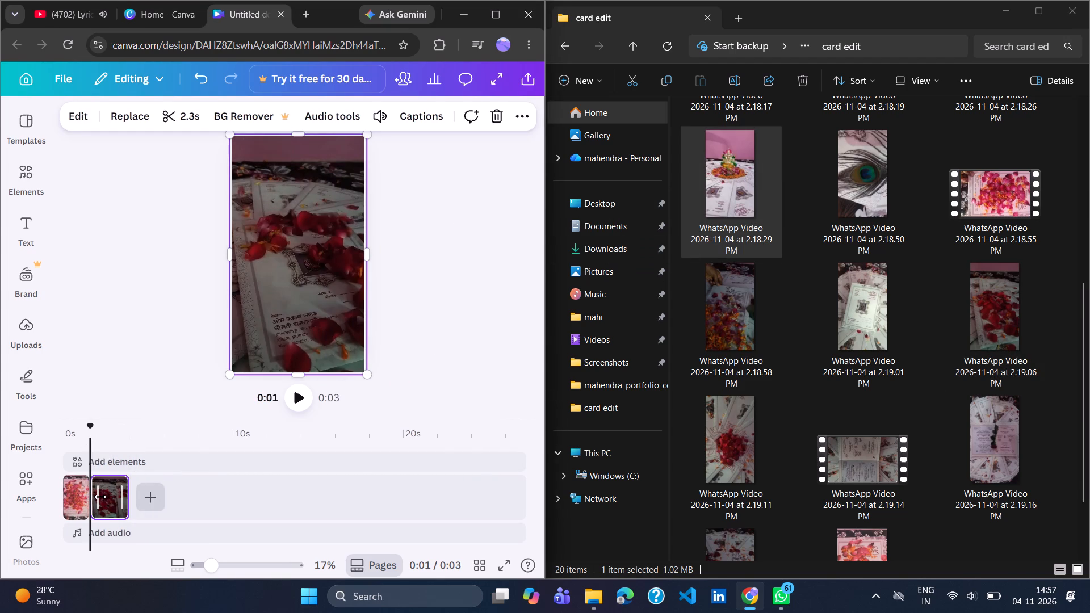
{"action": "left_click", "coordinate": [304, 391]}
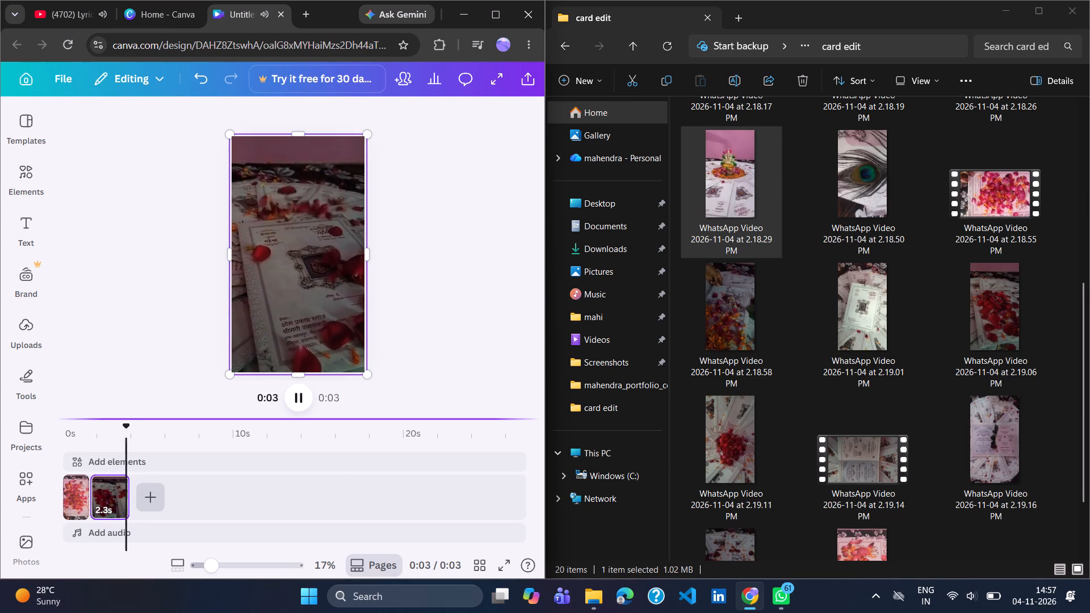
Open the animation options for the second clip, the dark red-petal card video.
{"action": "left_click", "coordinate": [109, 497]}
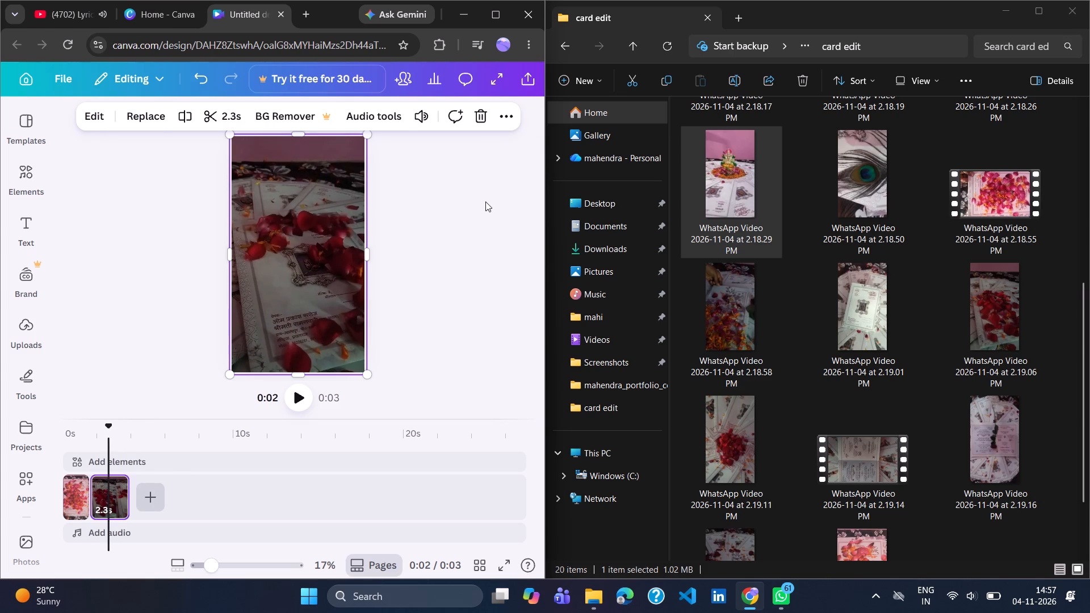
{"action": "left_click", "coordinate": [514, 111]}
{"action": "left_click", "coordinate": [448, 150]}
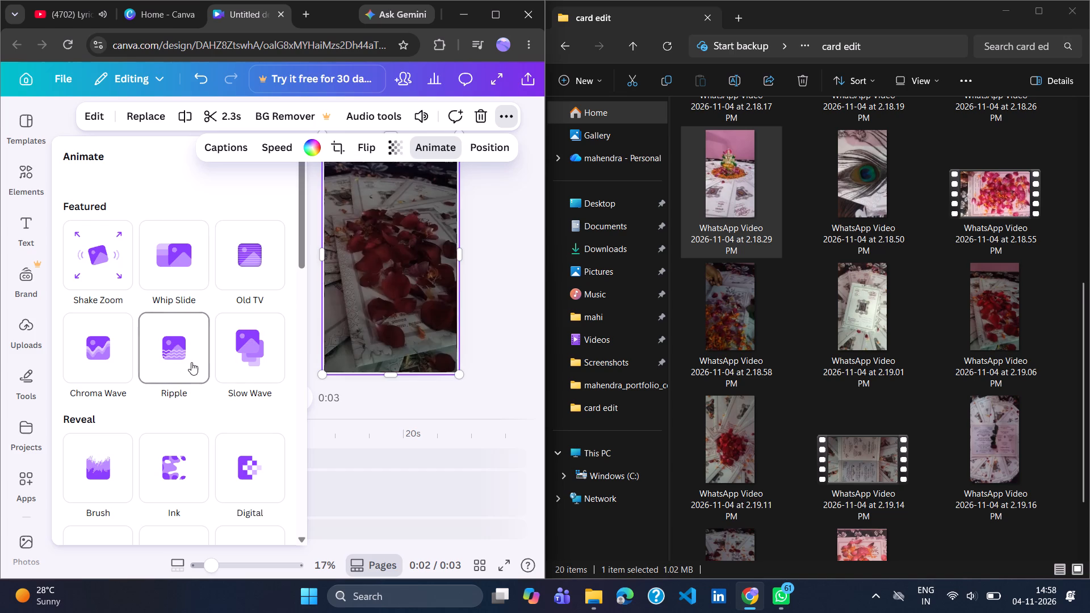
Apply the Slow Wave animation on enter to the second clip, the dark red-petal card video.
{"action": "left_click", "coordinate": [229, 354]}
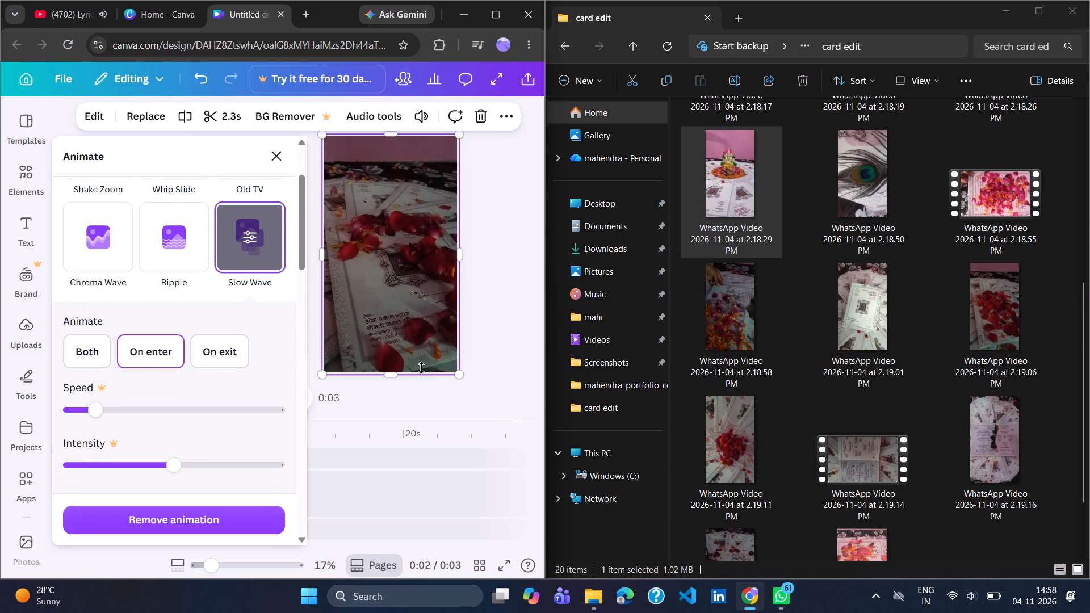
{"action": "left_click", "coordinate": [488, 344]}
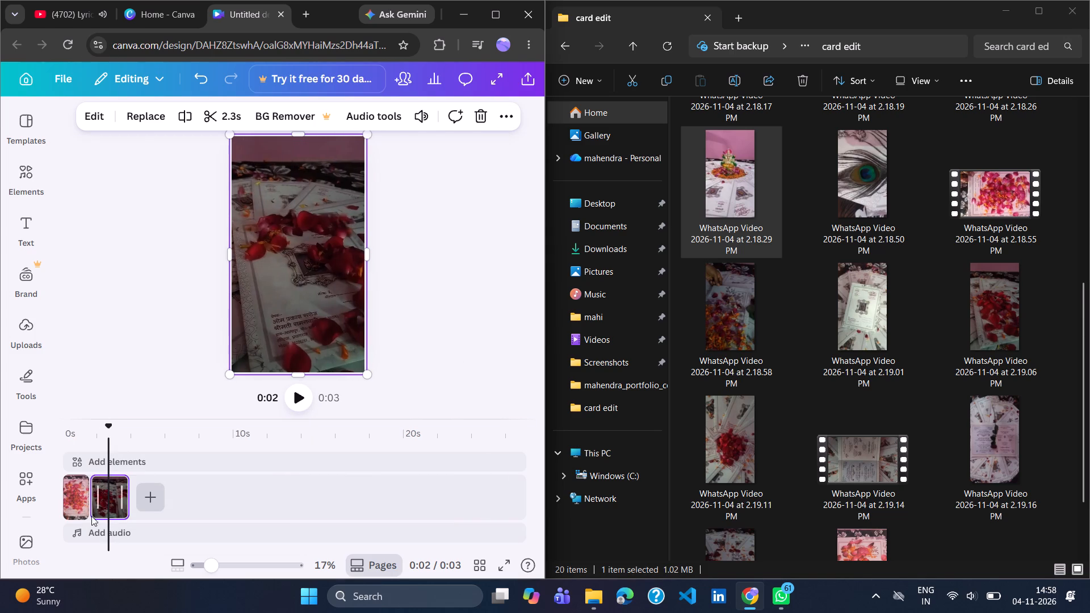
Return to the first clip, the pink-petal card video, near the start of the timeline.
{"action": "left_click", "coordinate": [69, 506]}
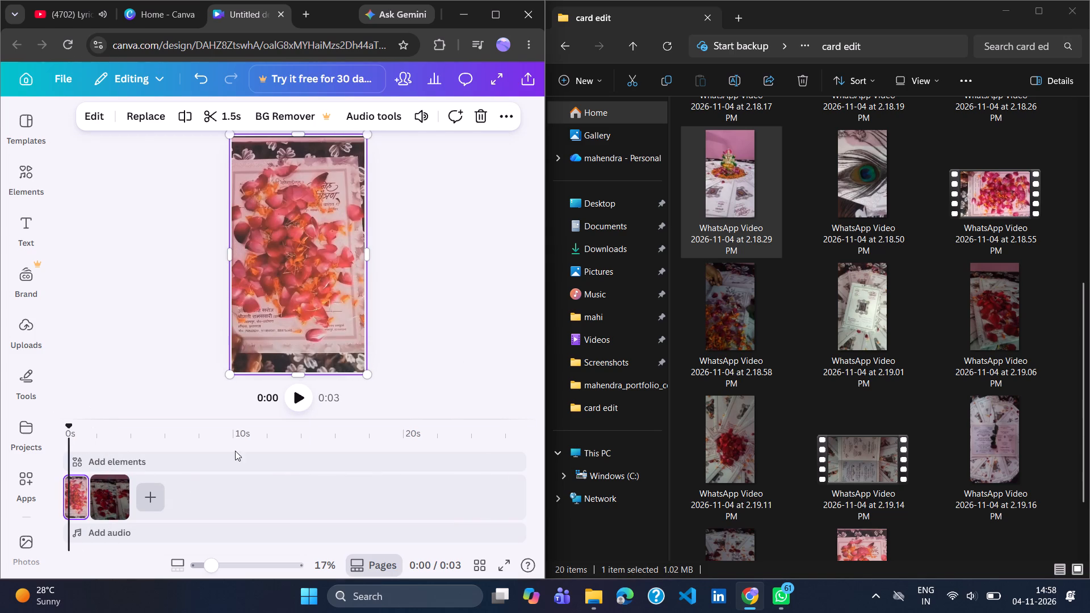
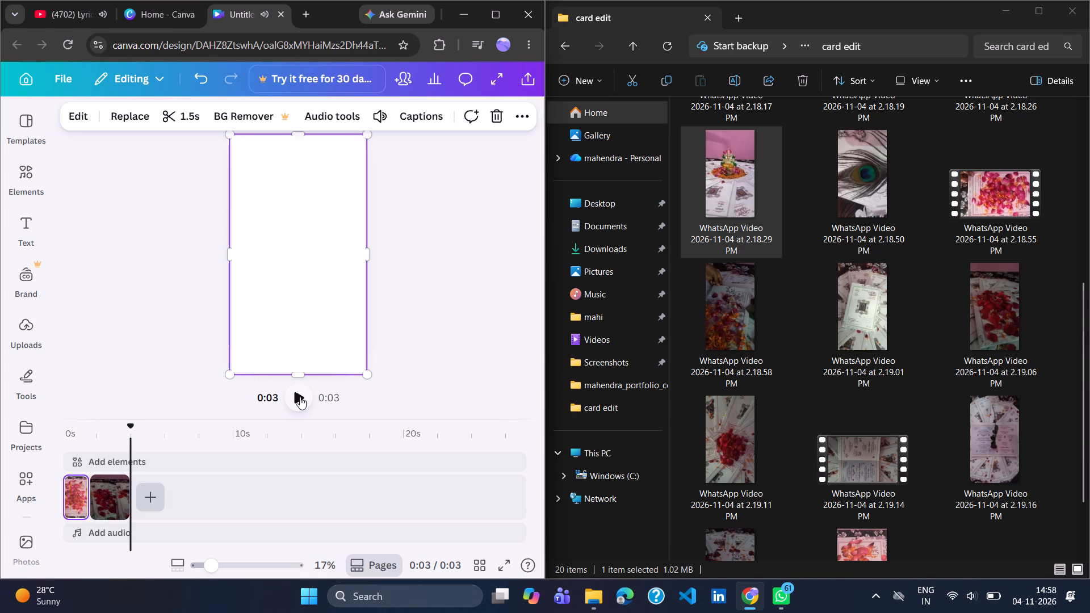
Play the sequence back from the cut between the first clip and the dark red-petal card clip.
{"action": "left_click_drag", "start_coordinate": [300, 397], "coordinate": [157, 457]}
{"action": "left_click_drag", "start_coordinate": [157, 457], "coordinate": [89, 480]}
{"action": "left_click", "coordinate": [89, 480]}
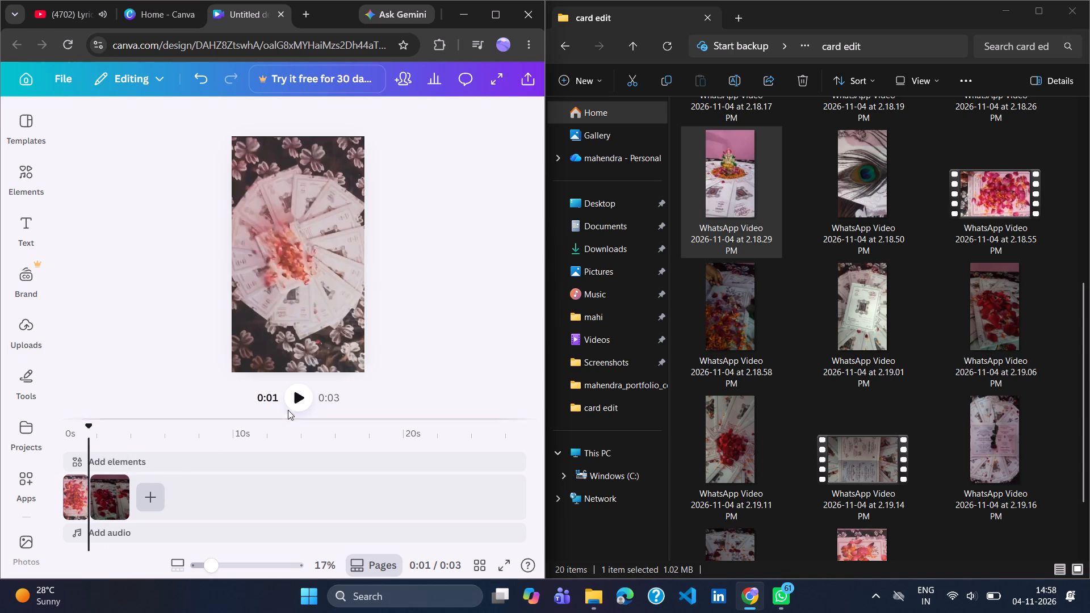
{"action": "left_click", "coordinate": [299, 404]}
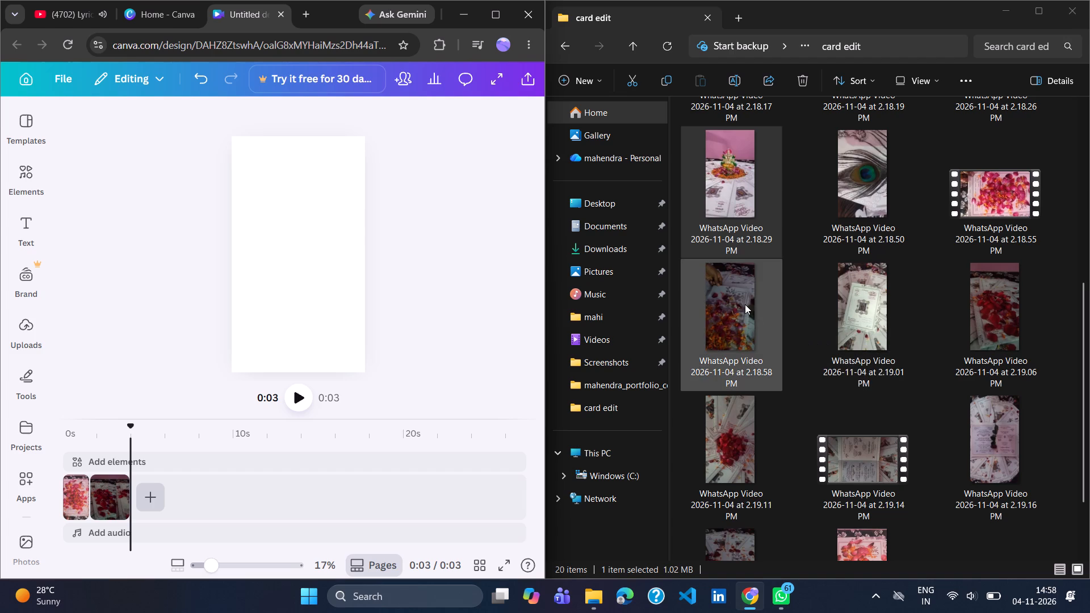
Add the WhatsApp Video 2026-11-04 at 2.18.58 PM from the card edit folder to the design.
{"action": "left_click_drag", "start_coordinate": [745, 304], "coordinate": [367, 460]}
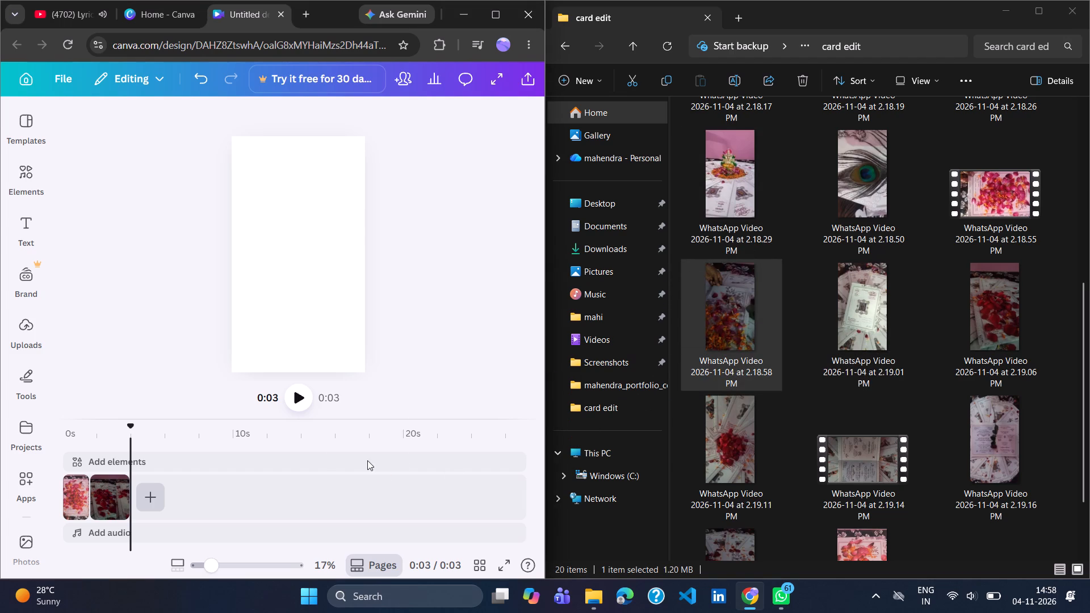
Add WhatsApp Video 2026-11-04 at 2.18.58 PM from the card edit folder as the third clip and play it.
{"action": "left_click_drag", "start_coordinate": [367, 460], "coordinate": [325, 484]}
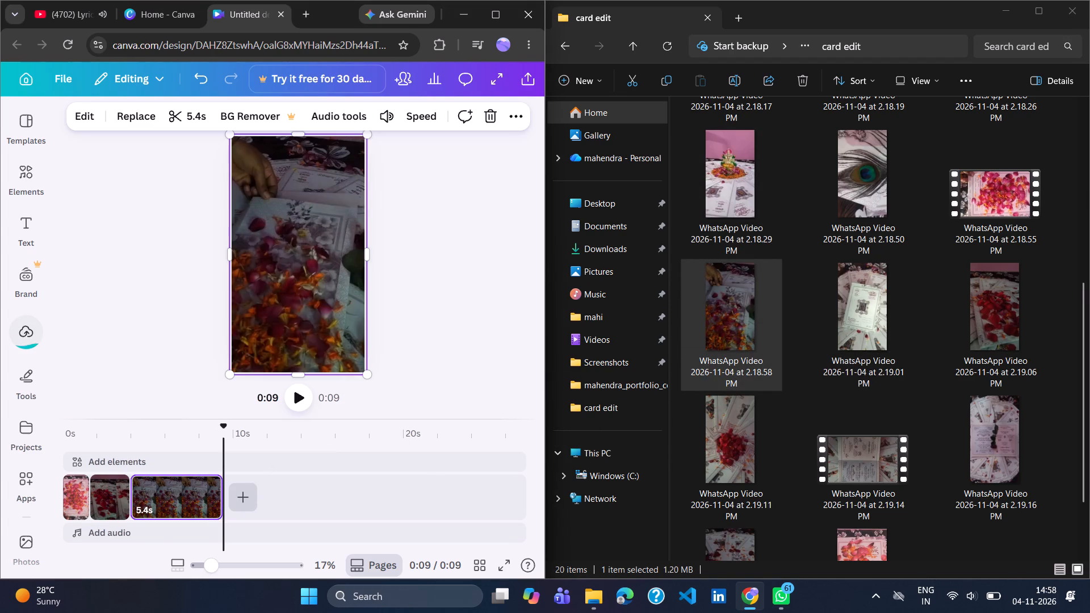
{"action": "left_click", "coordinate": [139, 496]}
{"action": "left_click", "coordinate": [132, 476]}
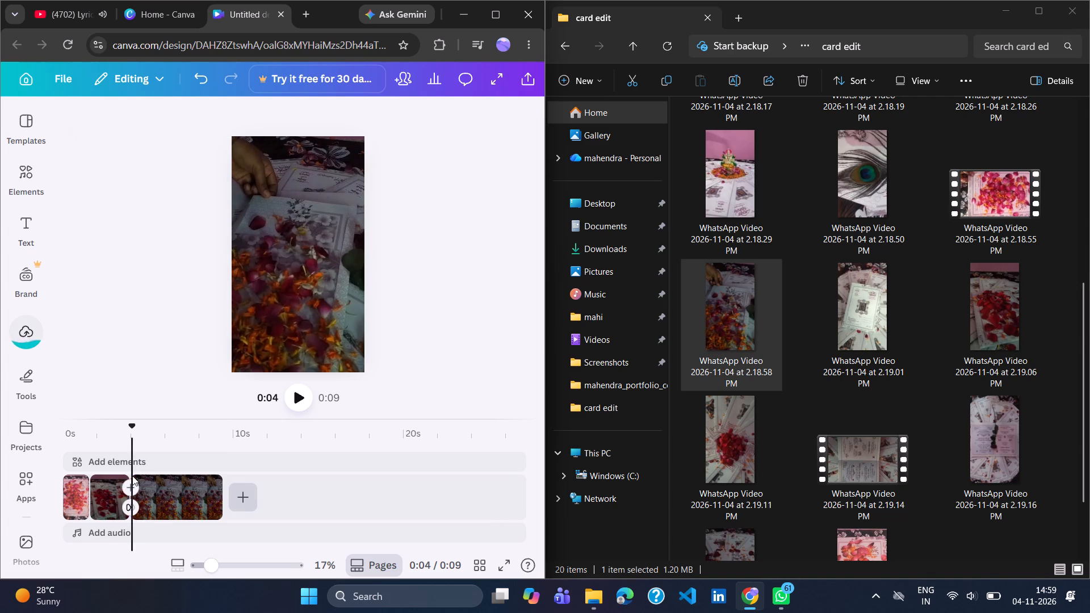
{"action": "left_click", "coordinate": [298, 402]}
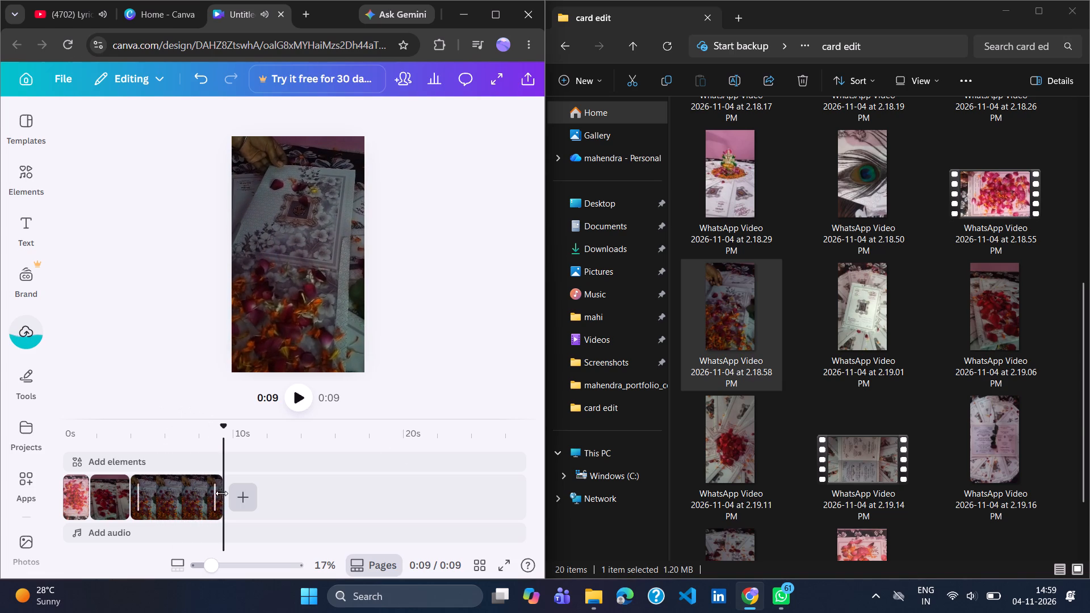
Trim the end of the third clip, the dark orange-petal card video, so that it lasts 2.4 s, and play the sequence.
{"action": "left_click_drag", "start_coordinate": [221, 493], "coordinate": [168, 498]}
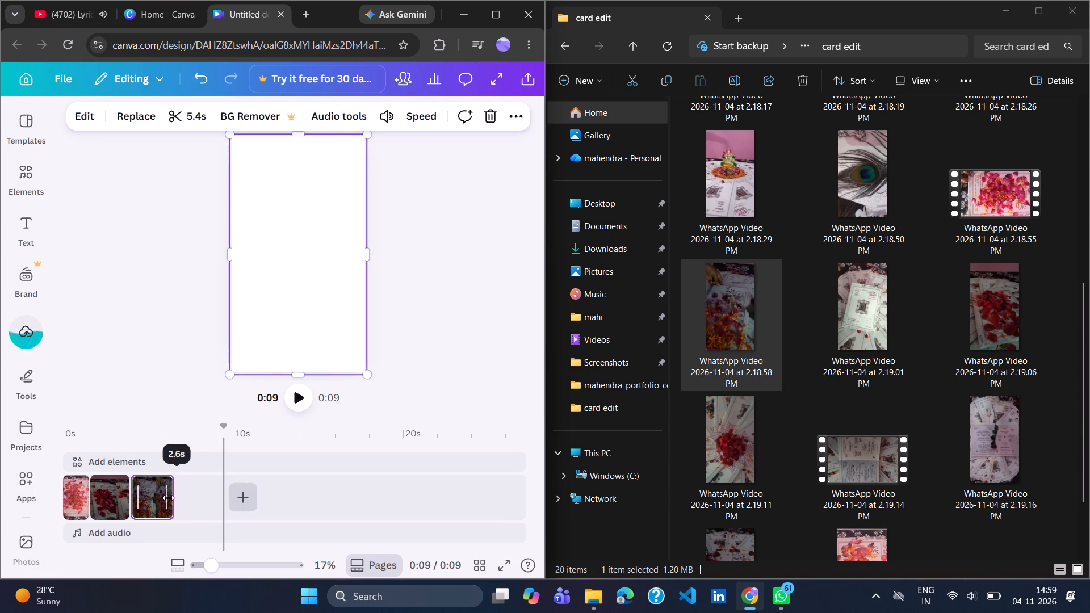
{"action": "left_click_drag", "start_coordinate": [168, 498], "coordinate": [153, 501]}
{"action": "left_click", "coordinate": [117, 495]}
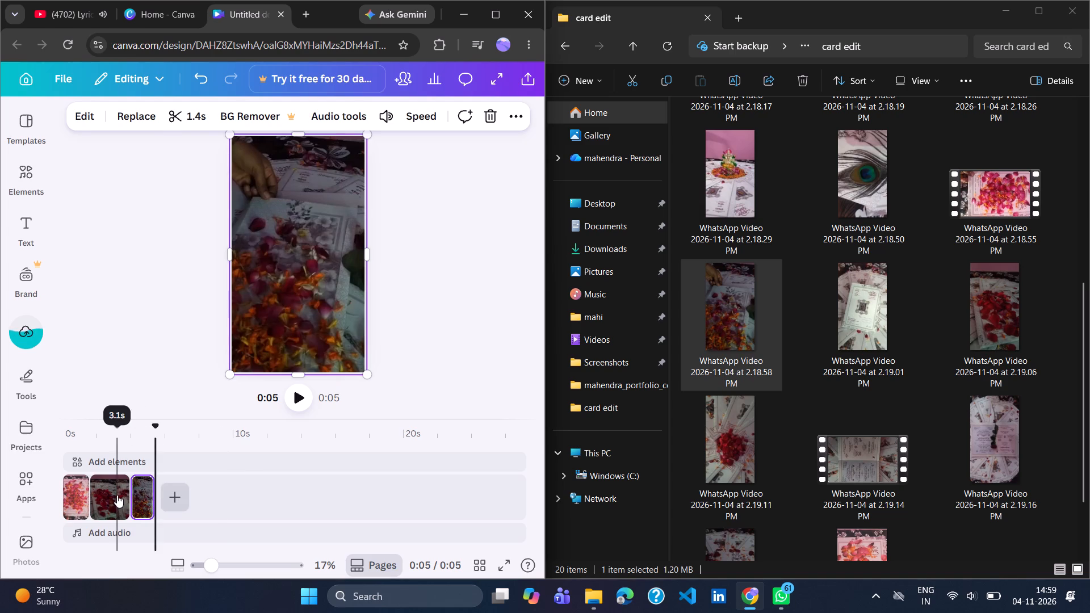
{"action": "left_click", "coordinate": [291, 392]}
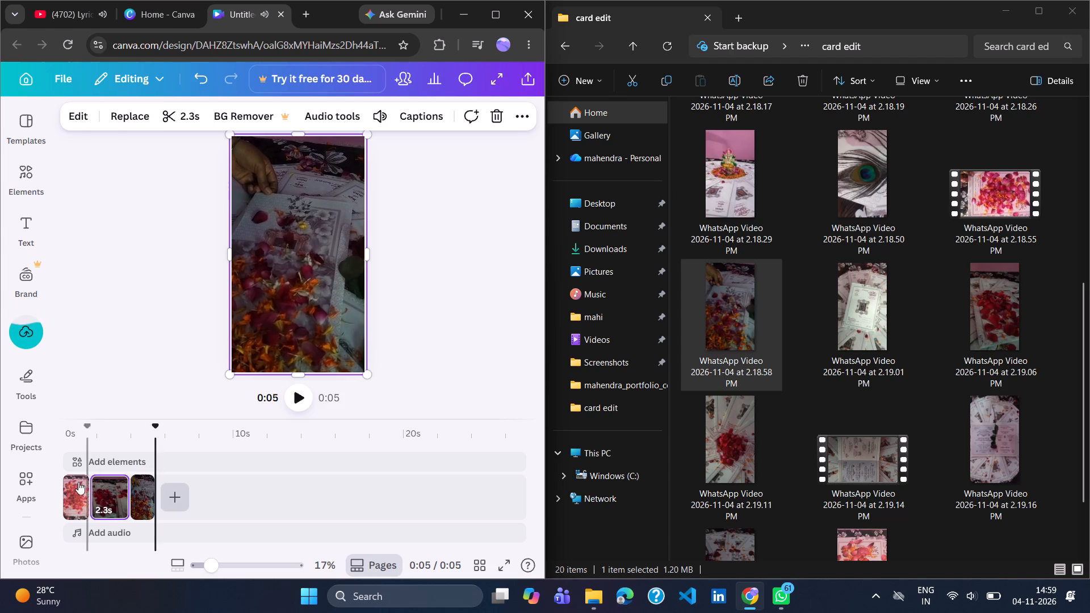
{"action": "left_click_drag", "start_coordinate": [153, 502], "coordinate": [169, 502]}
{"action": "left_click", "coordinate": [78, 500]}
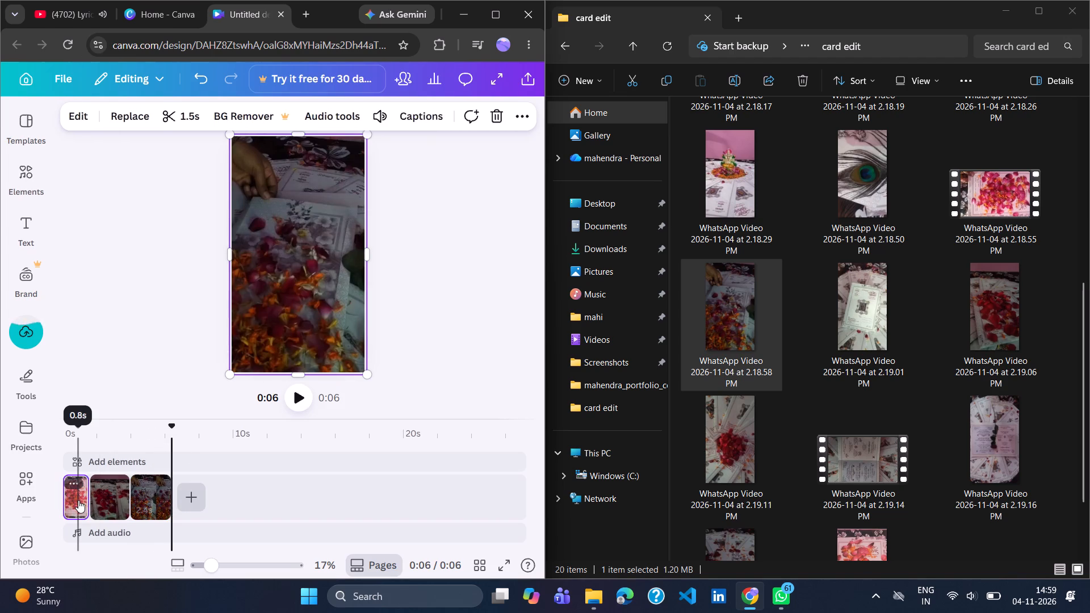
{"action": "left_click", "coordinate": [290, 396]}
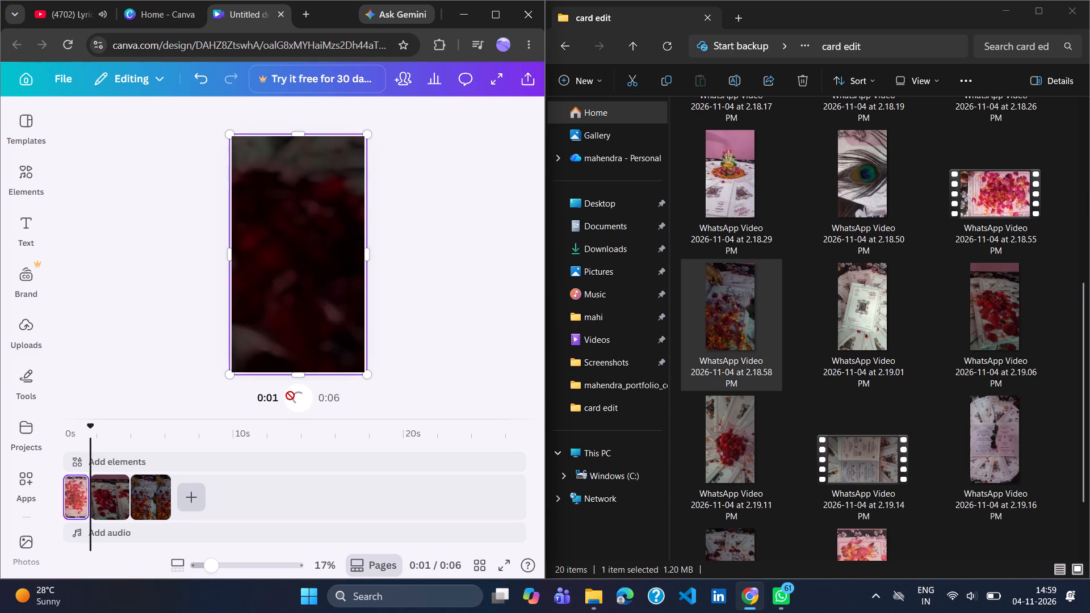
Mute the first clip, the bright pink-petal card video, and check its volume setting.
{"action": "left_click", "coordinate": [78, 488]}
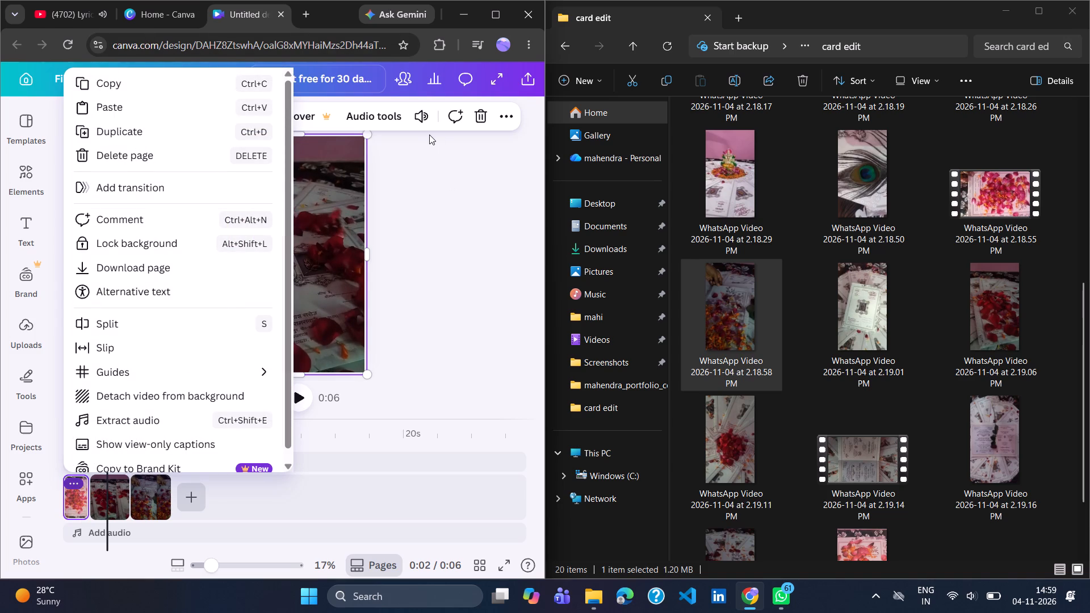
{"action": "left_click", "coordinate": [422, 109]}
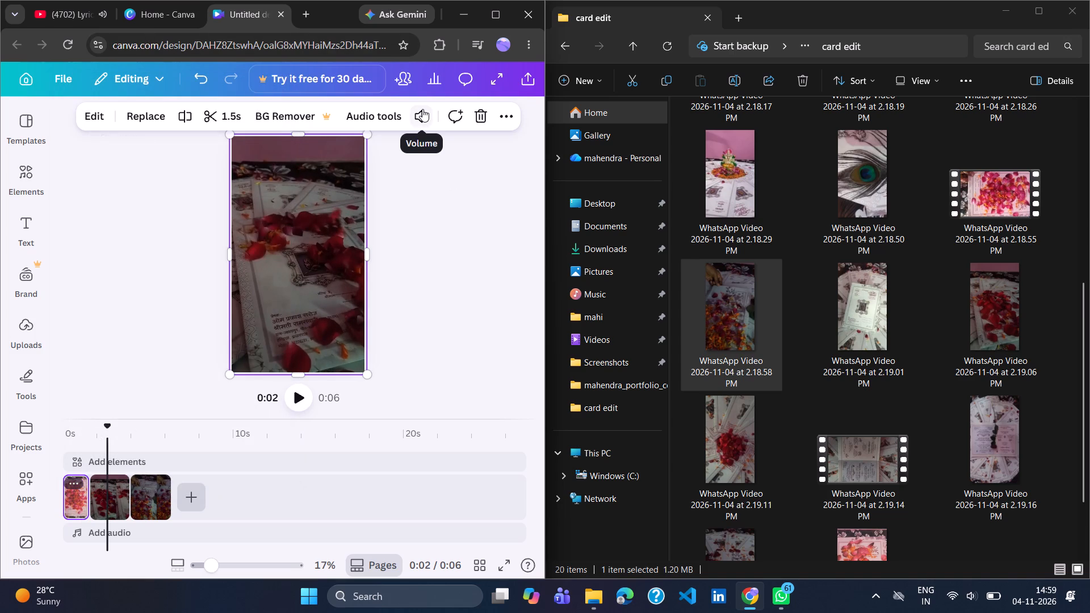
{"action": "left_click", "coordinate": [422, 109]}
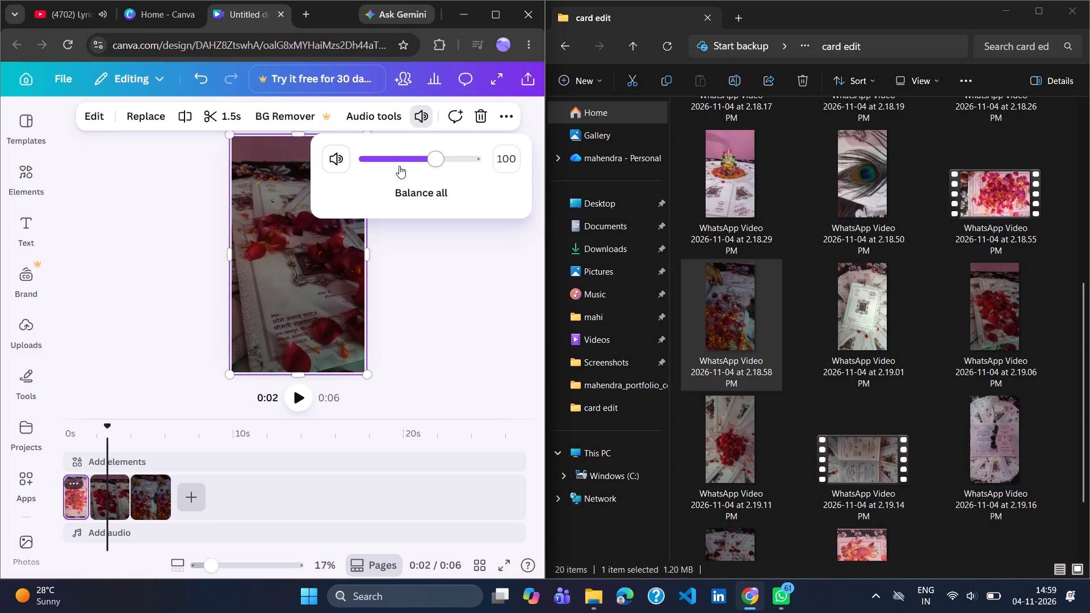
{"action": "left_click", "coordinate": [343, 163]}
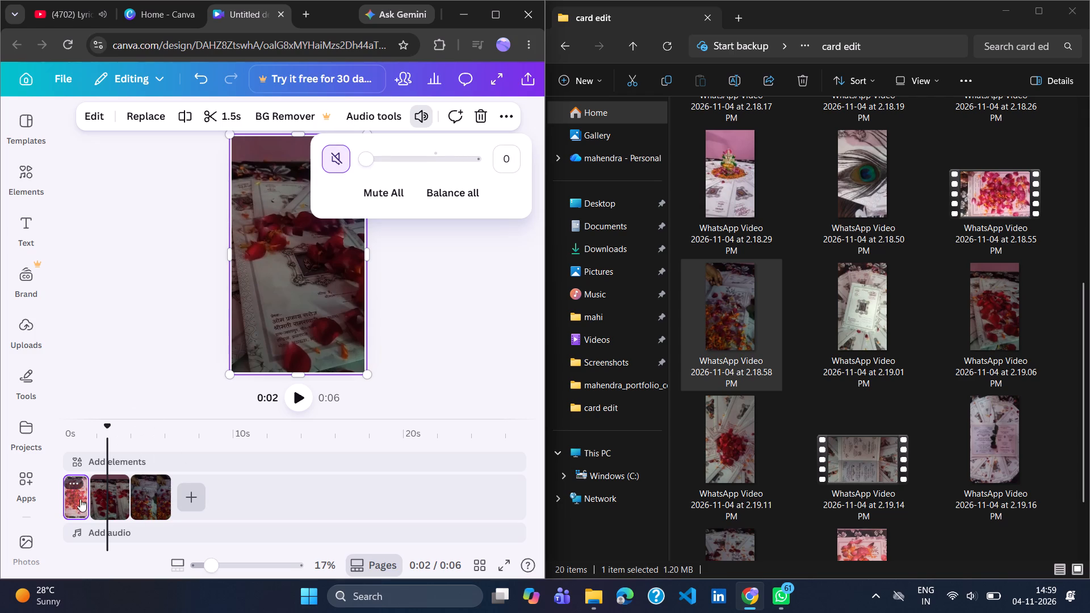
{"action": "left_click", "coordinate": [73, 500]}
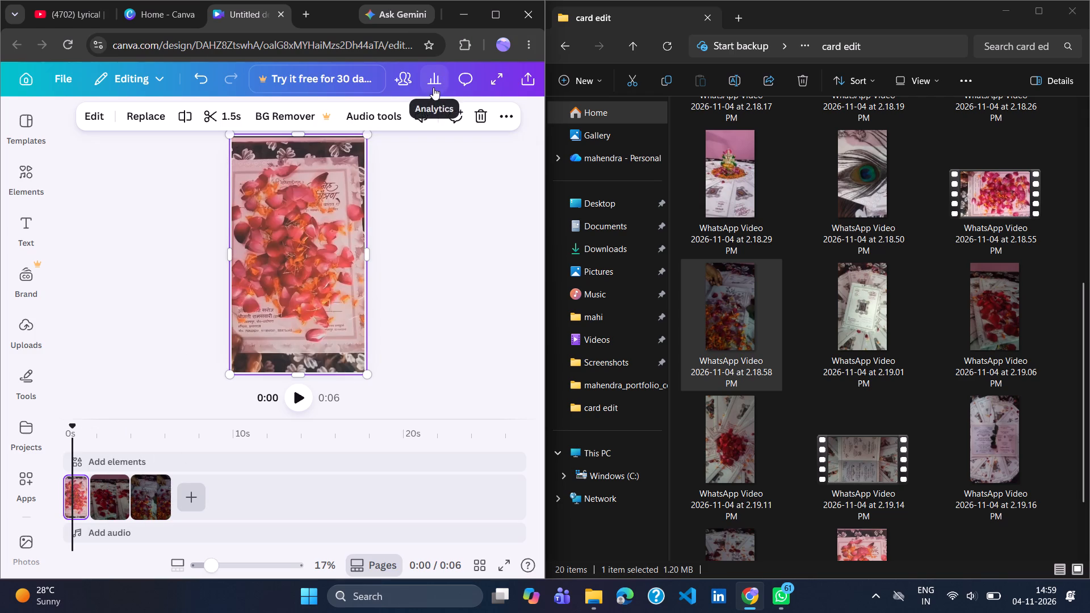
{"action": "left_click", "coordinate": [427, 110]}
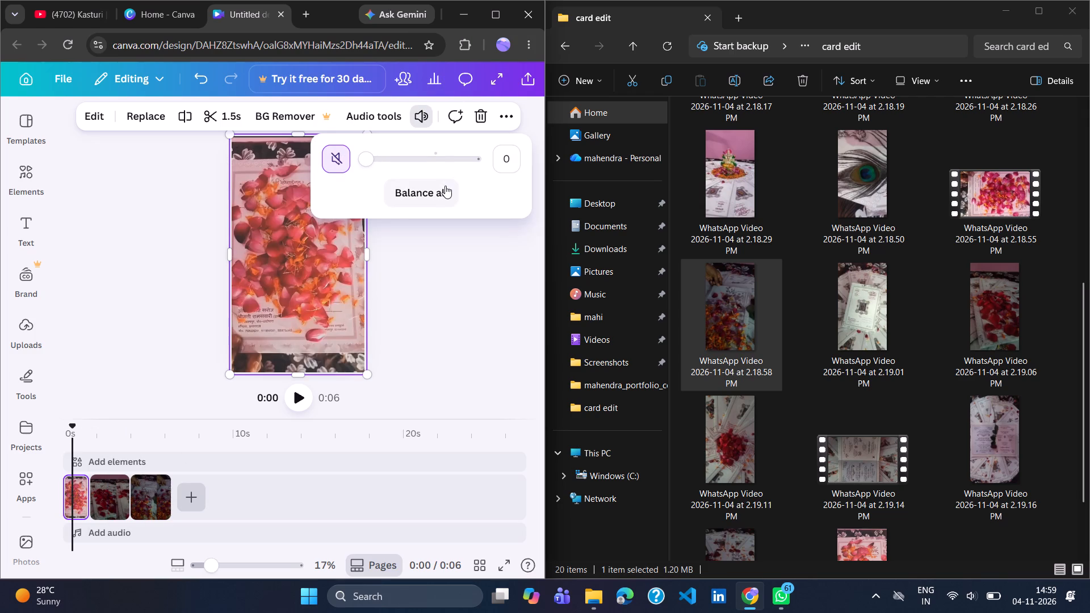
Mute the third clip, apply the mute to all videos in the design, and play the sequence from the first clip.
{"action": "left_click", "coordinate": [153, 486]}
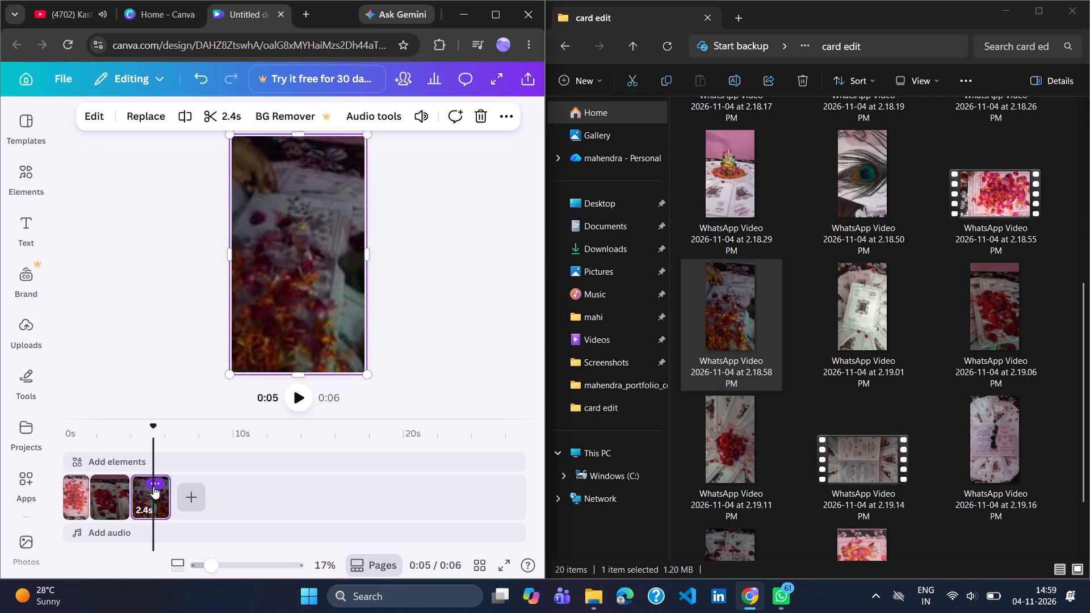
{"action": "left_click", "coordinate": [426, 119]}
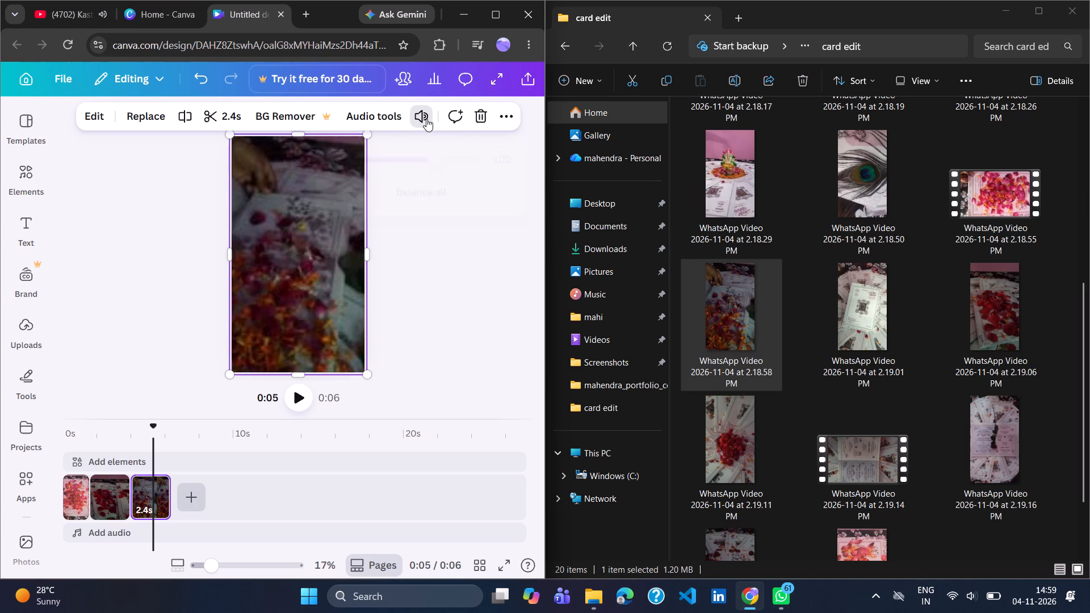
{"action": "left_click", "coordinate": [341, 160]}
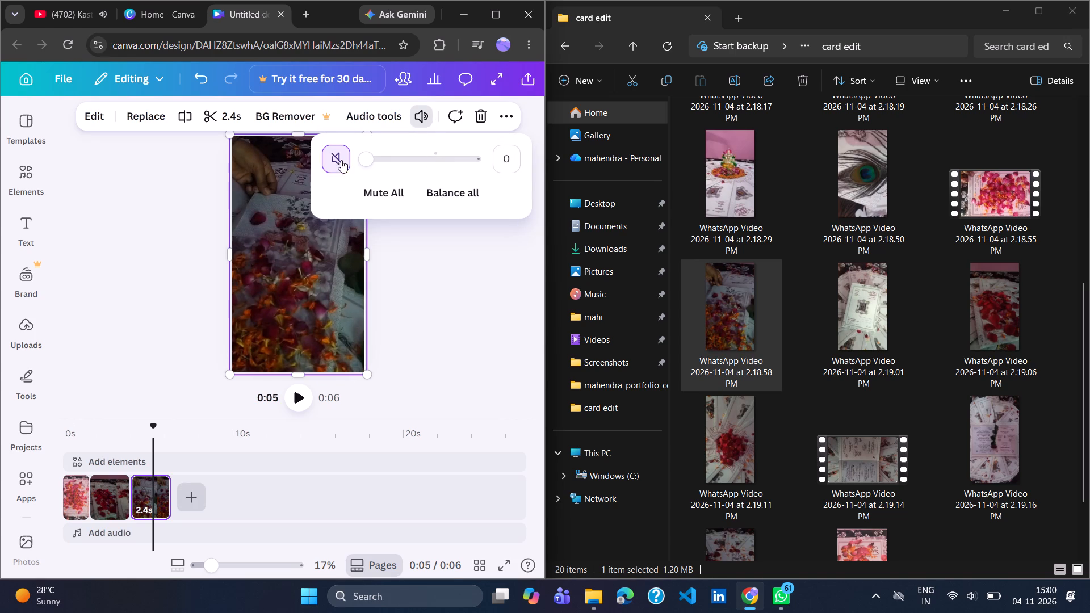
{"action": "left_click", "coordinate": [395, 192]}
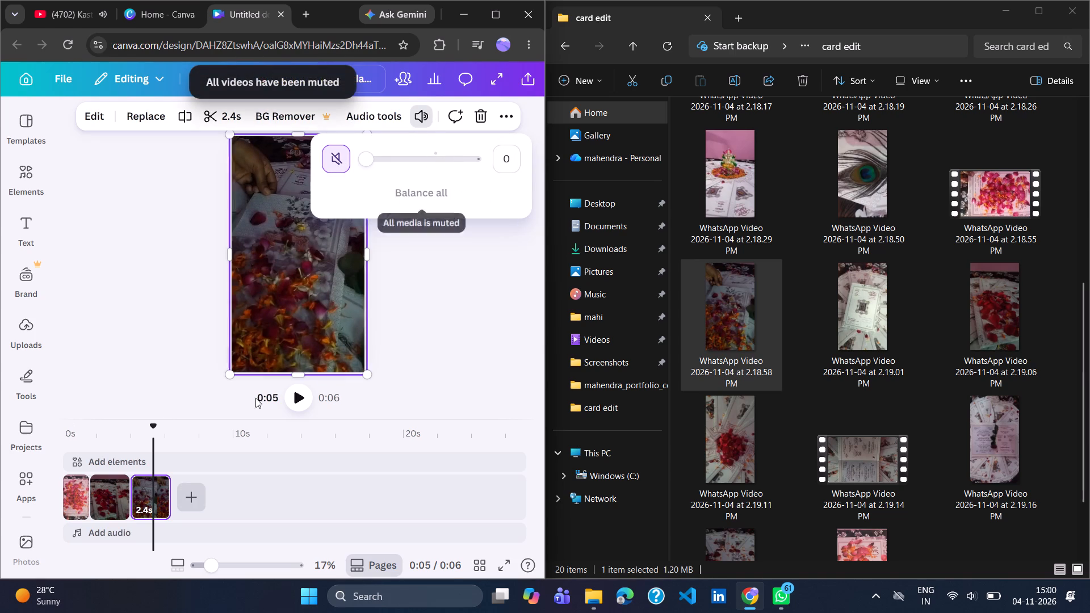
{"action": "left_click", "coordinate": [176, 400]}
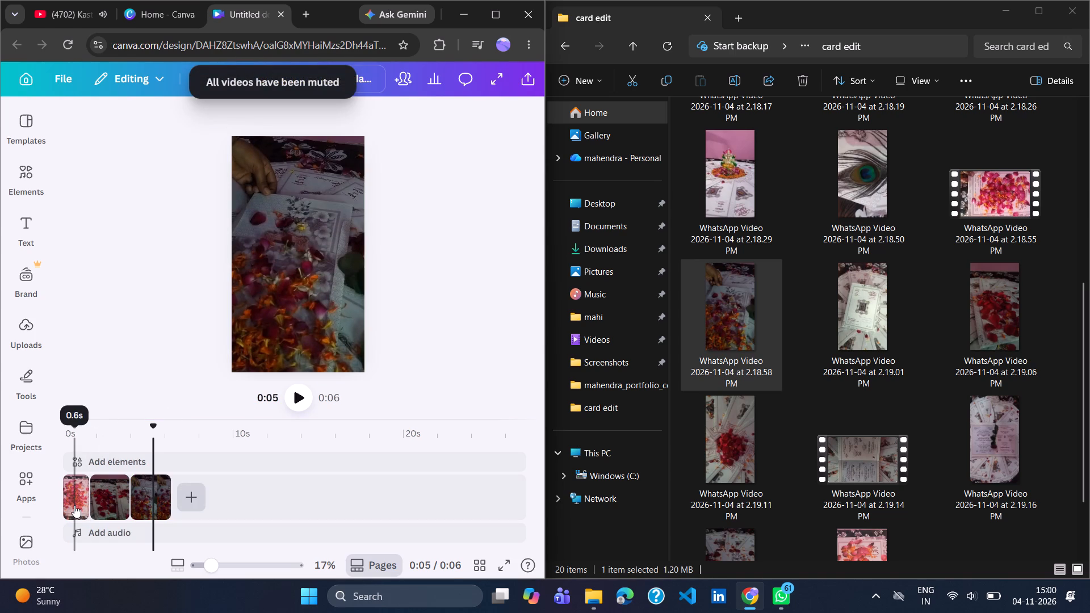
{"action": "left_click", "coordinate": [74, 505]}
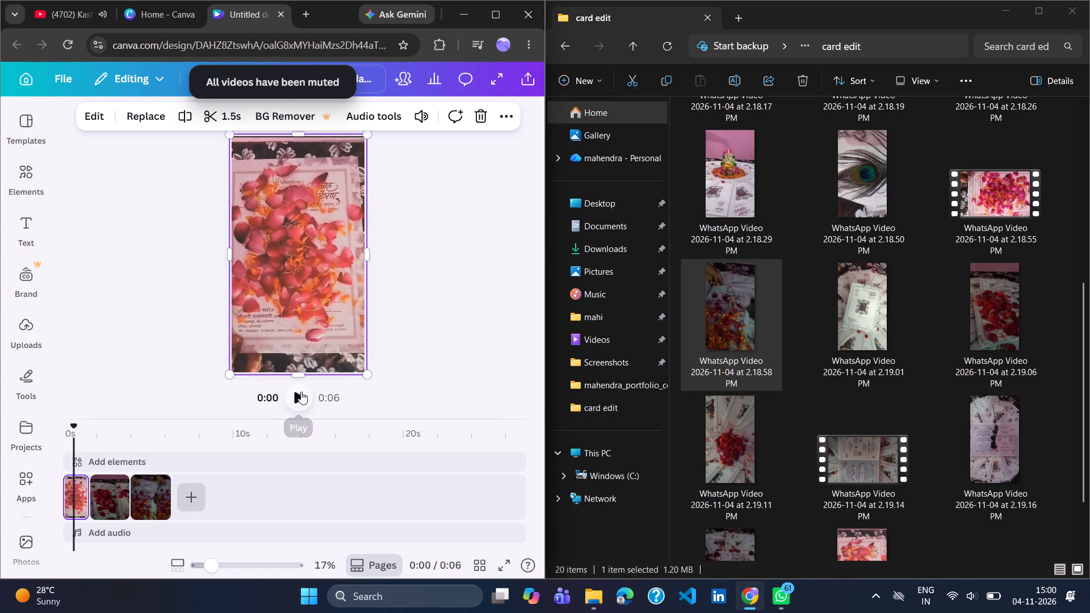
{"action": "left_click", "coordinate": [301, 392]}
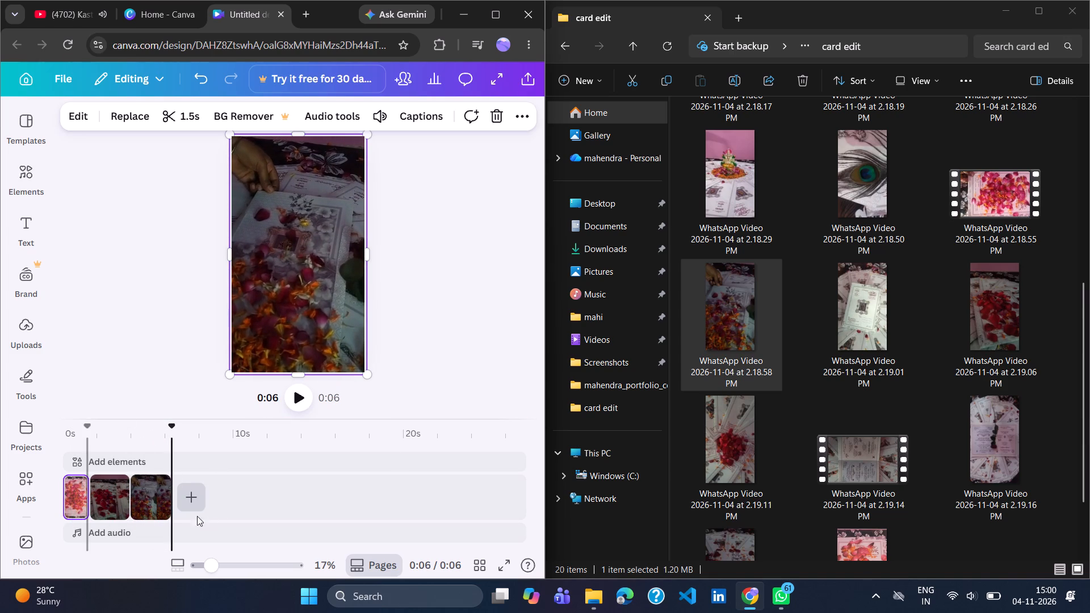
Play the third clip, the dark orange-petal card video, through to its end.
{"action": "left_click", "coordinate": [134, 505]}
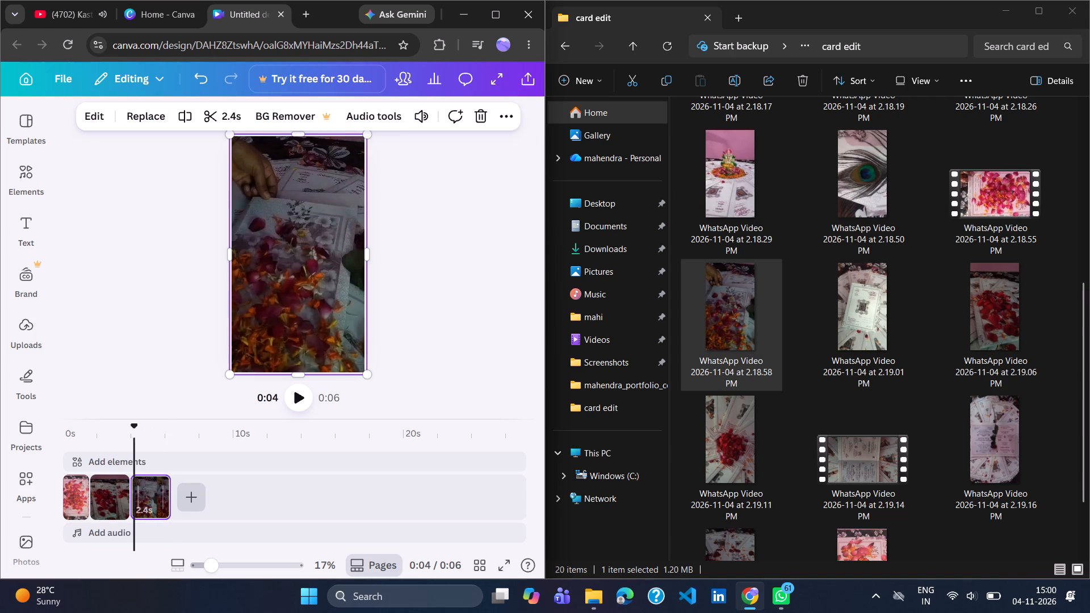
{"action": "left_click", "coordinate": [301, 393]}
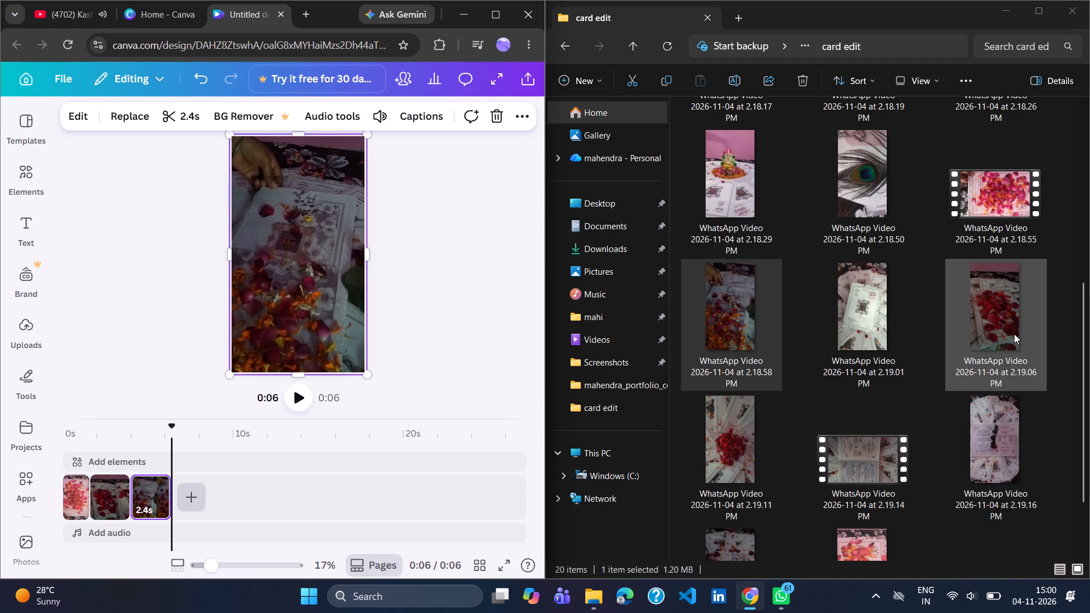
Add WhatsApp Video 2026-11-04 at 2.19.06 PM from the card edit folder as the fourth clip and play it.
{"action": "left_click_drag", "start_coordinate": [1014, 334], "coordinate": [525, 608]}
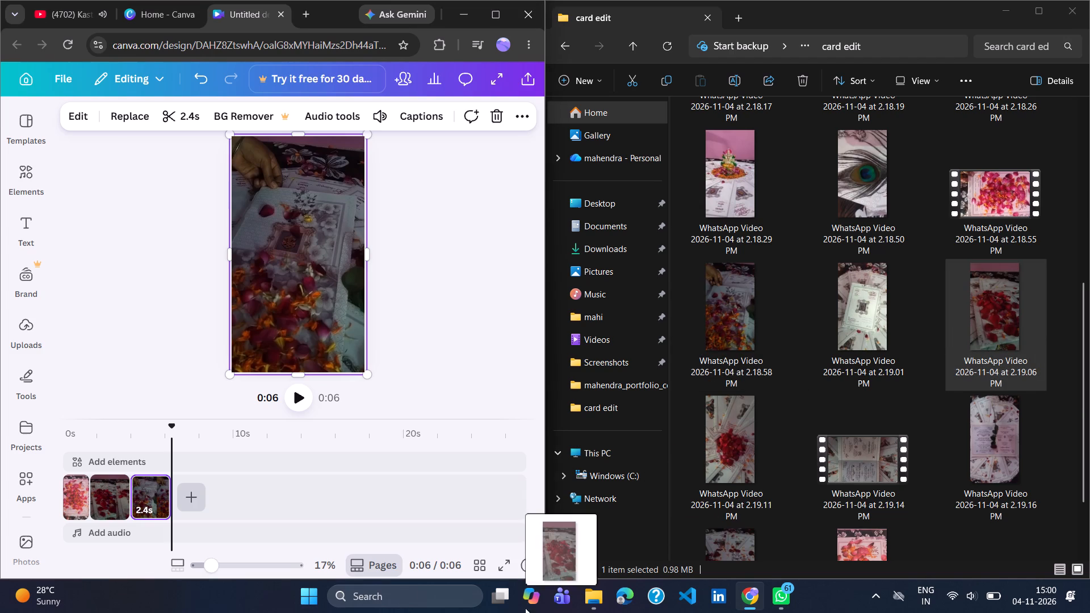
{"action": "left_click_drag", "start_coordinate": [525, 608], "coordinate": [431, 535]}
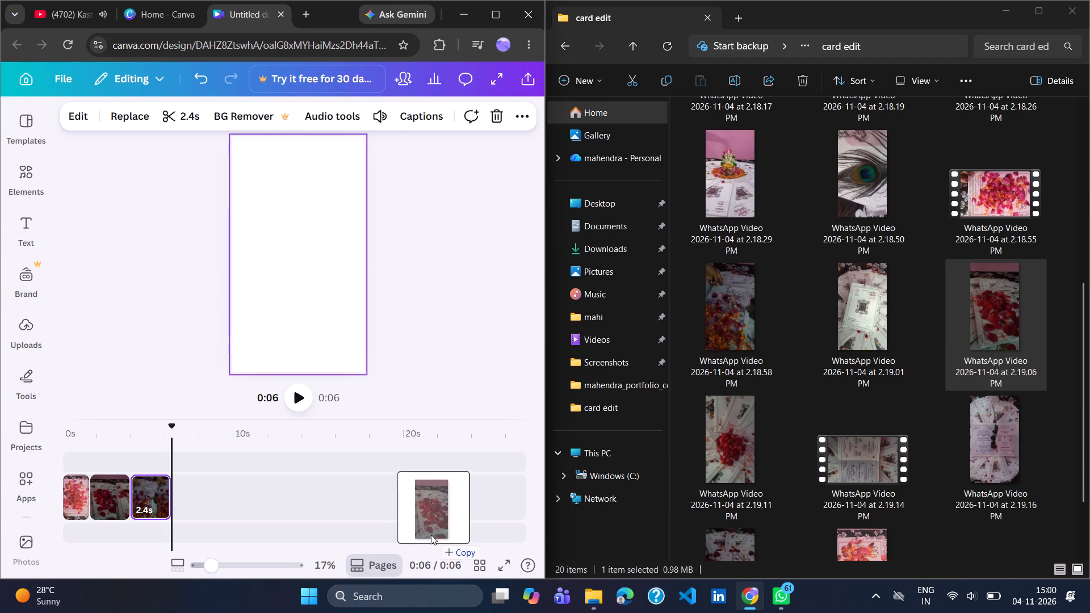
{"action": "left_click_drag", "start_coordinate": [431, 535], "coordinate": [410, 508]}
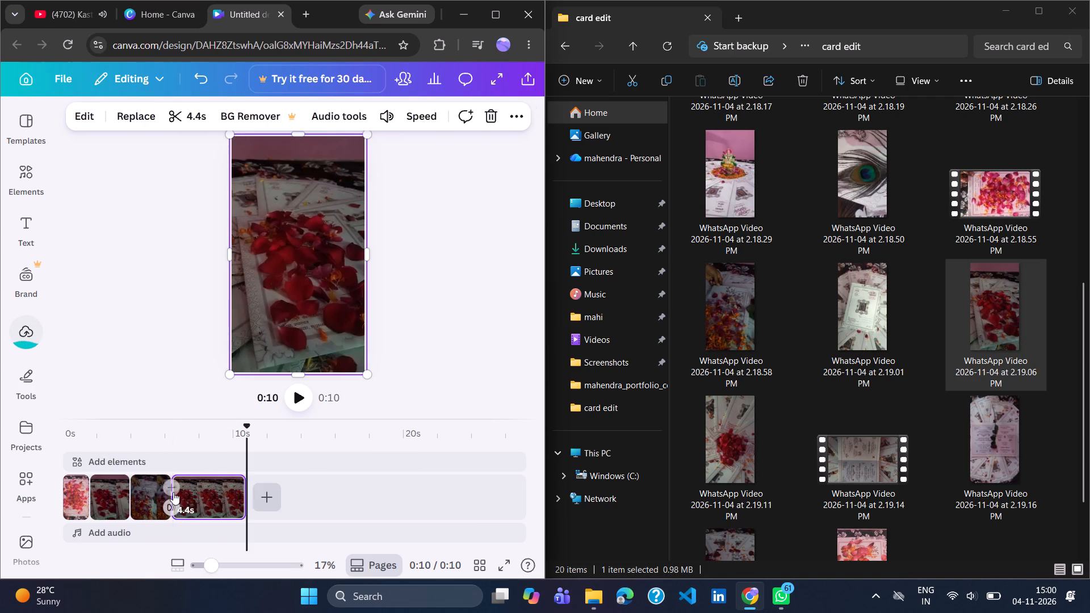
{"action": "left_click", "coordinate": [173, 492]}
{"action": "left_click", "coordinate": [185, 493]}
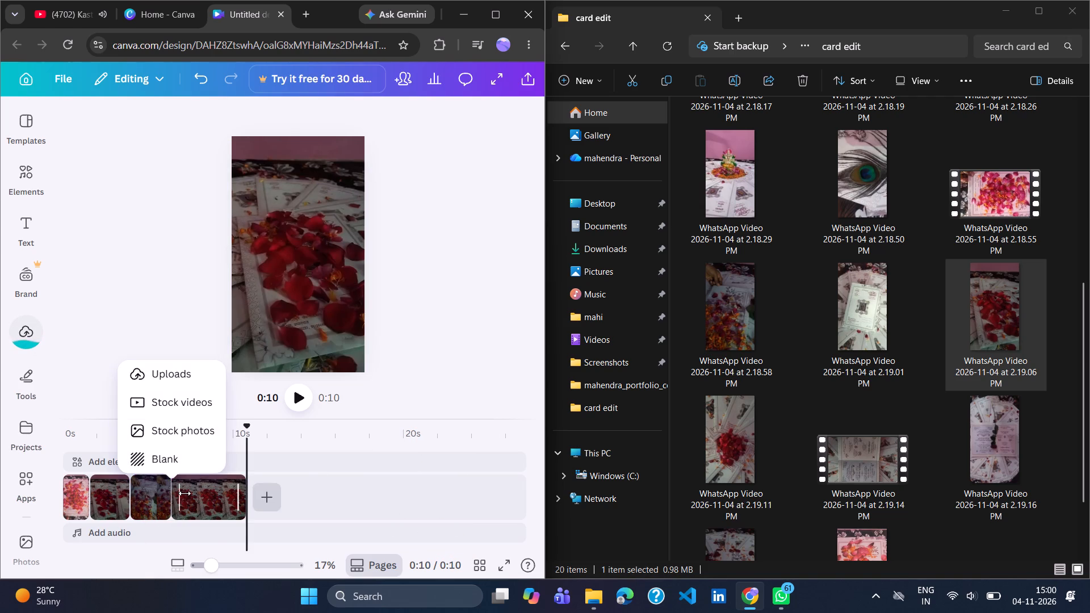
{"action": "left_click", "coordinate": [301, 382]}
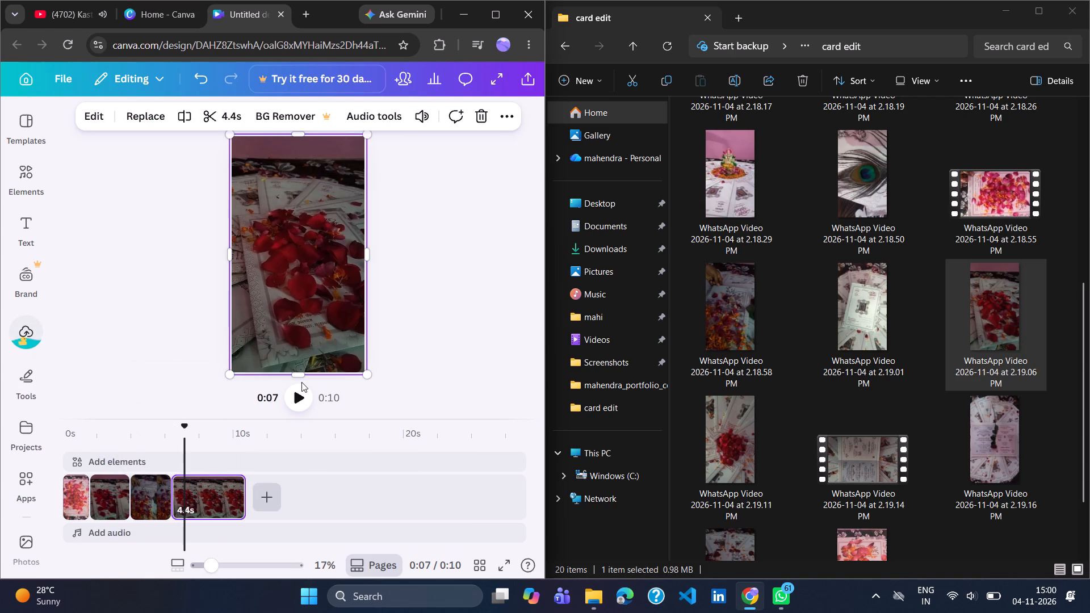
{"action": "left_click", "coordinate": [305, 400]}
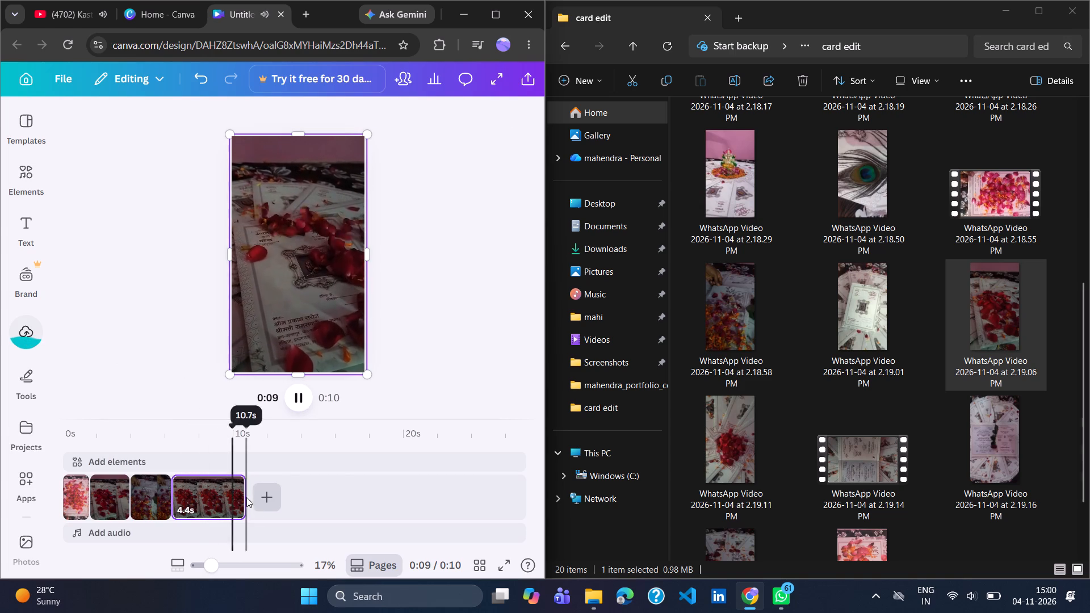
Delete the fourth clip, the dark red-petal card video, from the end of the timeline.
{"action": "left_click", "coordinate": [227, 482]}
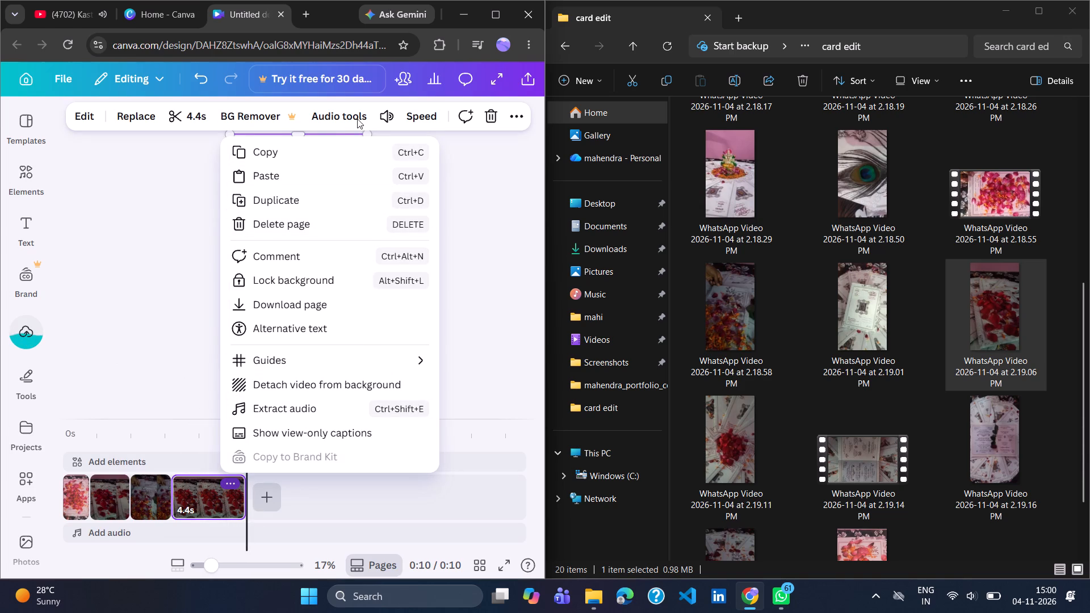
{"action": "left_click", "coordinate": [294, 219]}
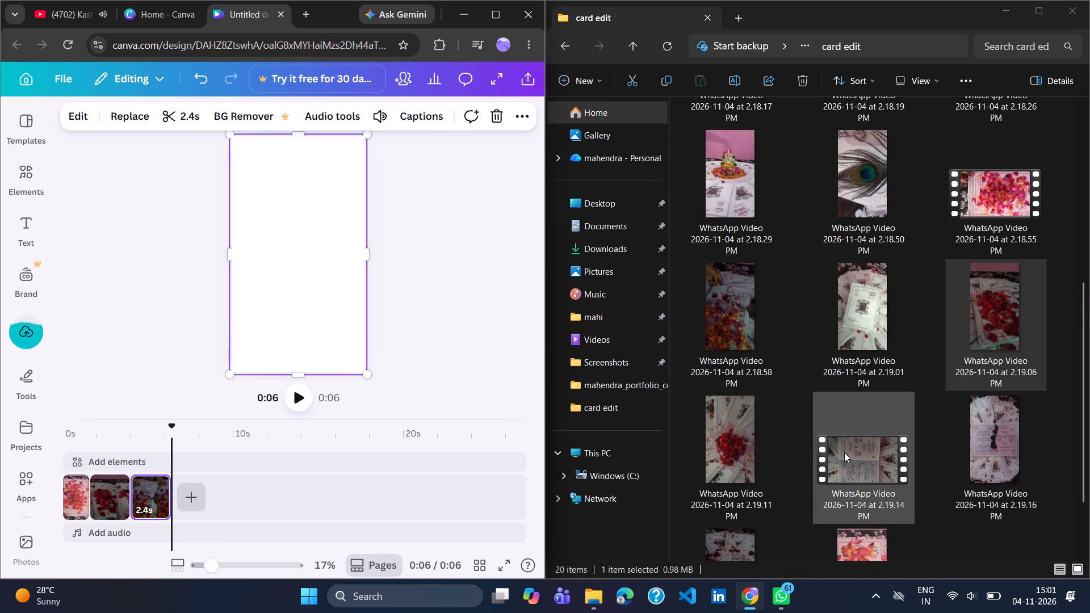
Add WhatsApp Video 2026-11-04 at 2.18.19 PM from the card edit folder as the fourth clip and play it from the third clip's end.
{"action": "scroll", "coordinate": [844, 453], "scroll_direction": "down", "scroll_amount": 1}
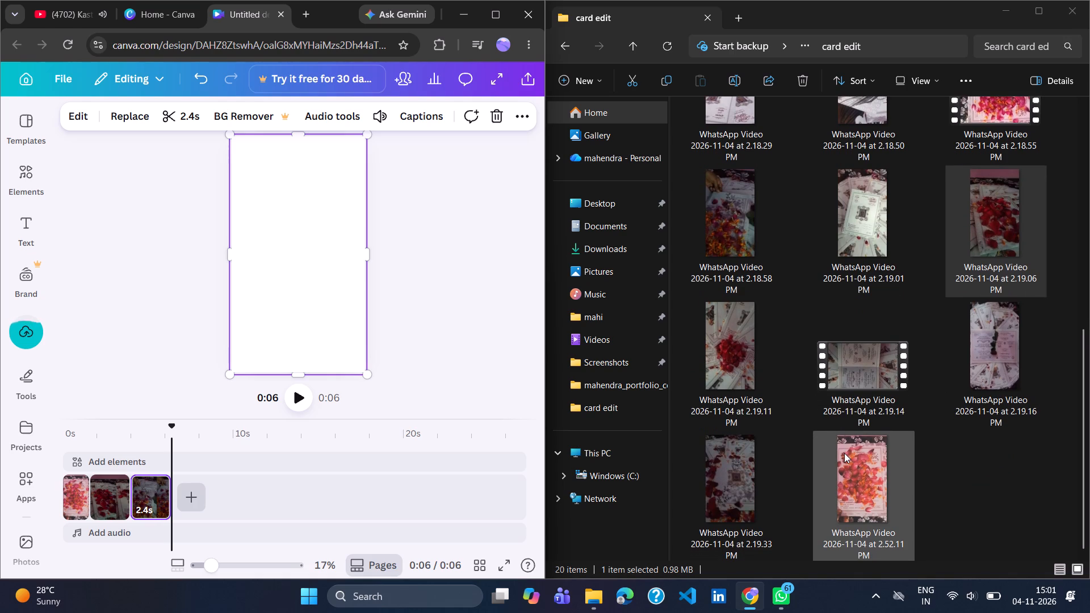
{"action": "scroll", "coordinate": [844, 453], "scroll_direction": "down", "scroll_amount": 1}
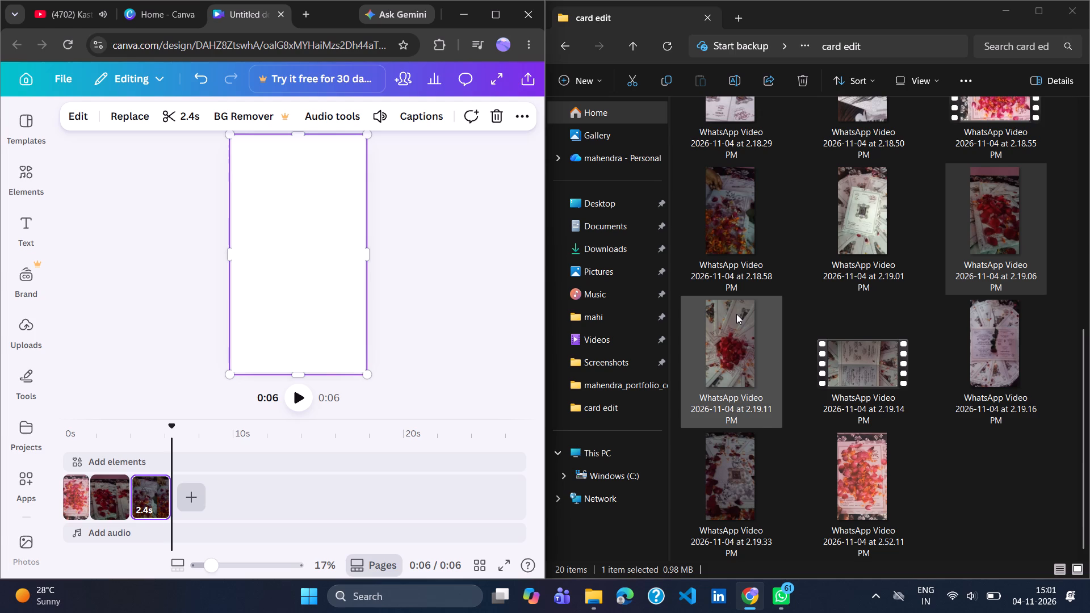
{"action": "scroll", "coordinate": [711, 183], "scroll_direction": "up", "scroll_amount": 2}
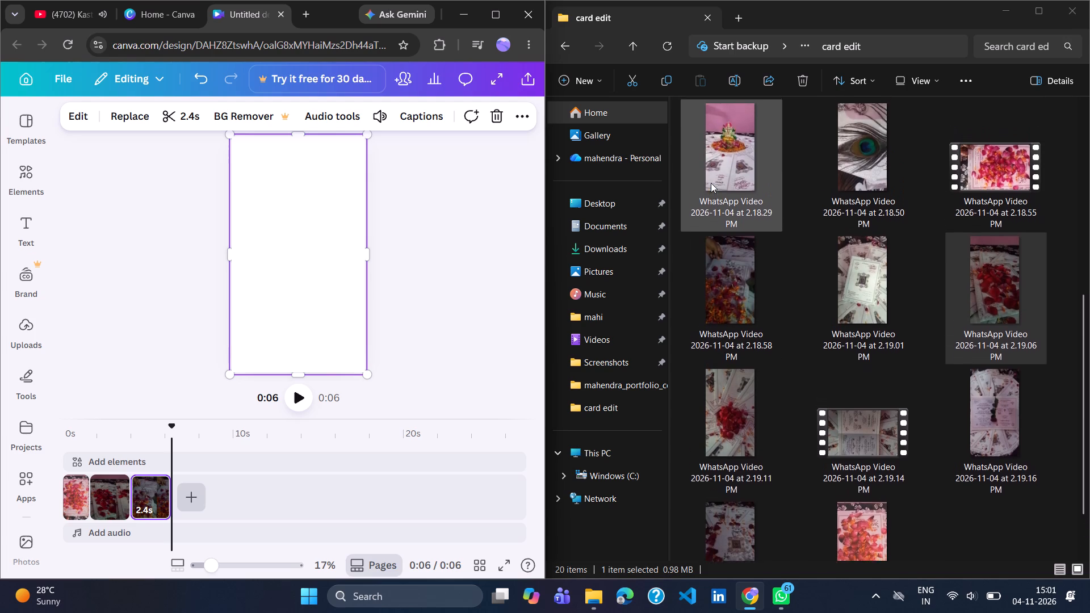
{"action": "scroll", "coordinate": [711, 183], "scroll_direction": "up", "scroll_amount": 3}
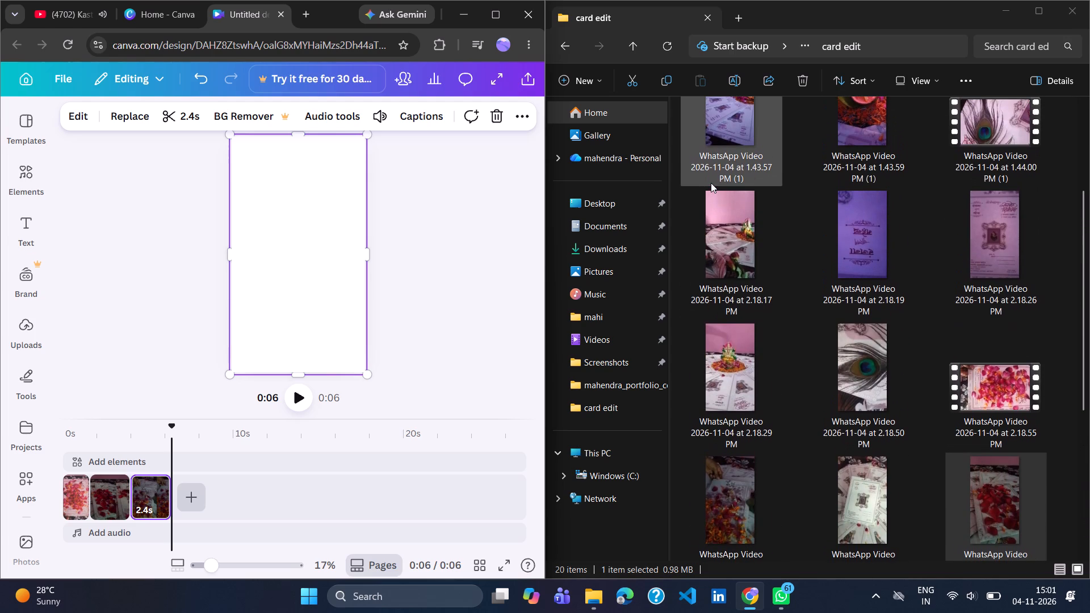
{"action": "scroll", "coordinate": [711, 183], "scroll_direction": "up", "scroll_amount": 1}
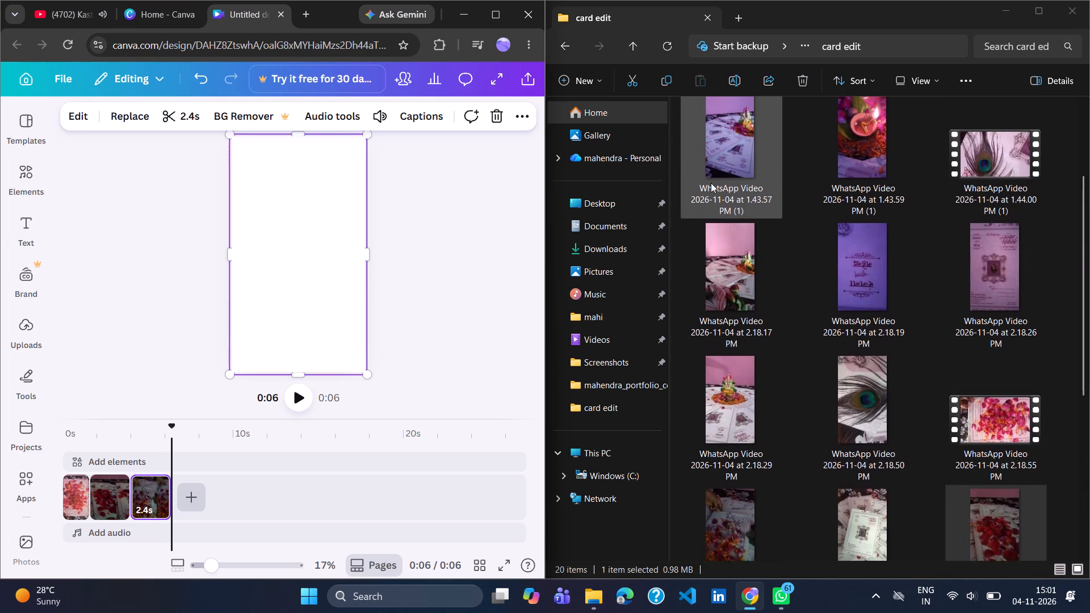
{"action": "scroll", "coordinate": [711, 183], "scroll_direction": "up", "scroll_amount": 3}
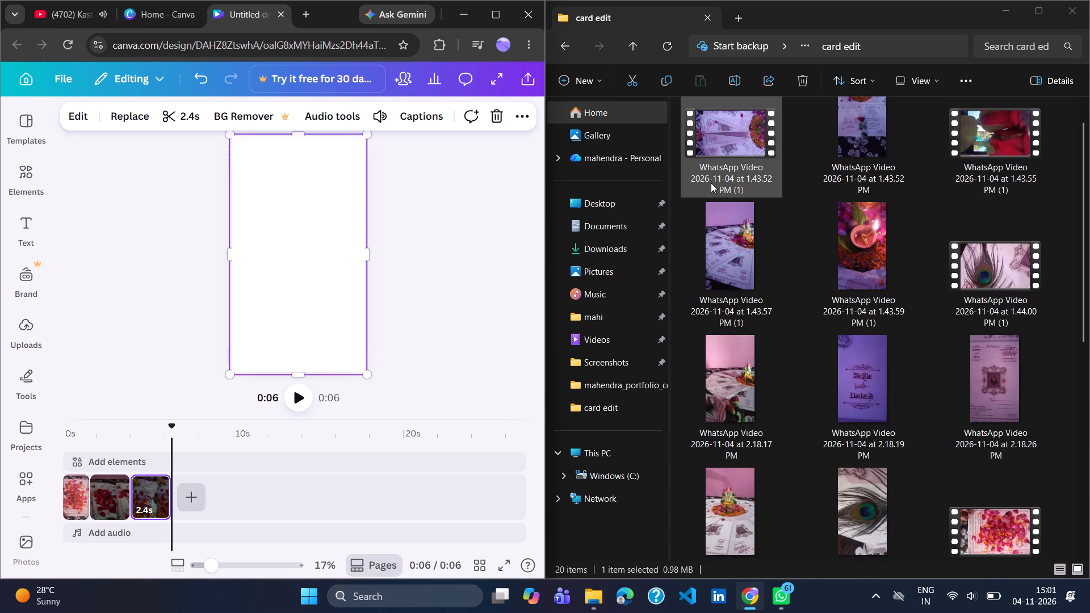
{"action": "scroll", "coordinate": [711, 183], "scroll_direction": "up", "scroll_amount": 2}
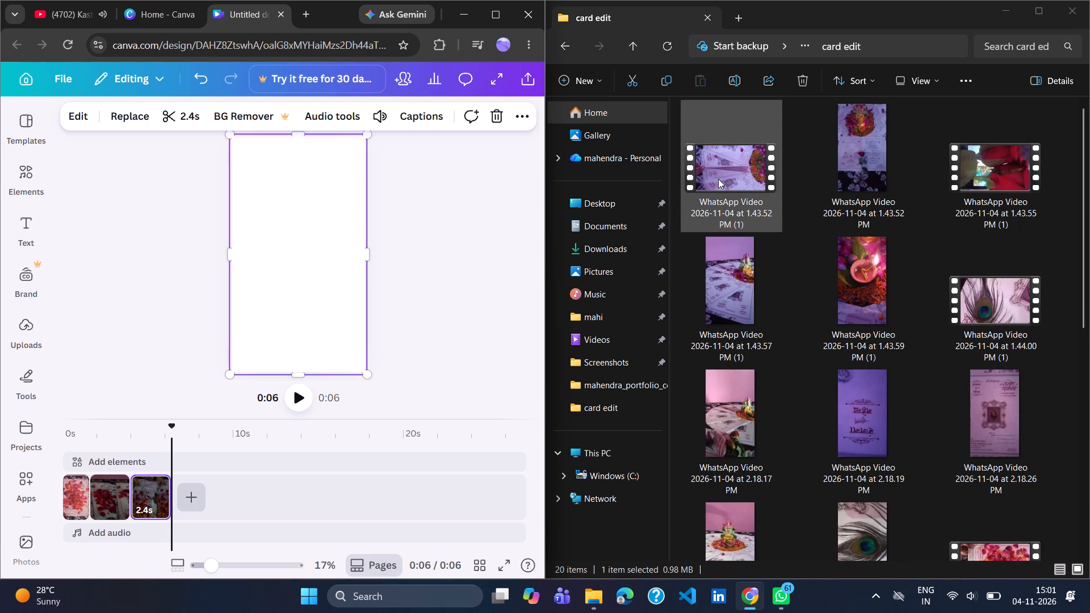
{"action": "scroll", "coordinate": [718, 179], "scroll_direction": "up", "scroll_amount": 1}
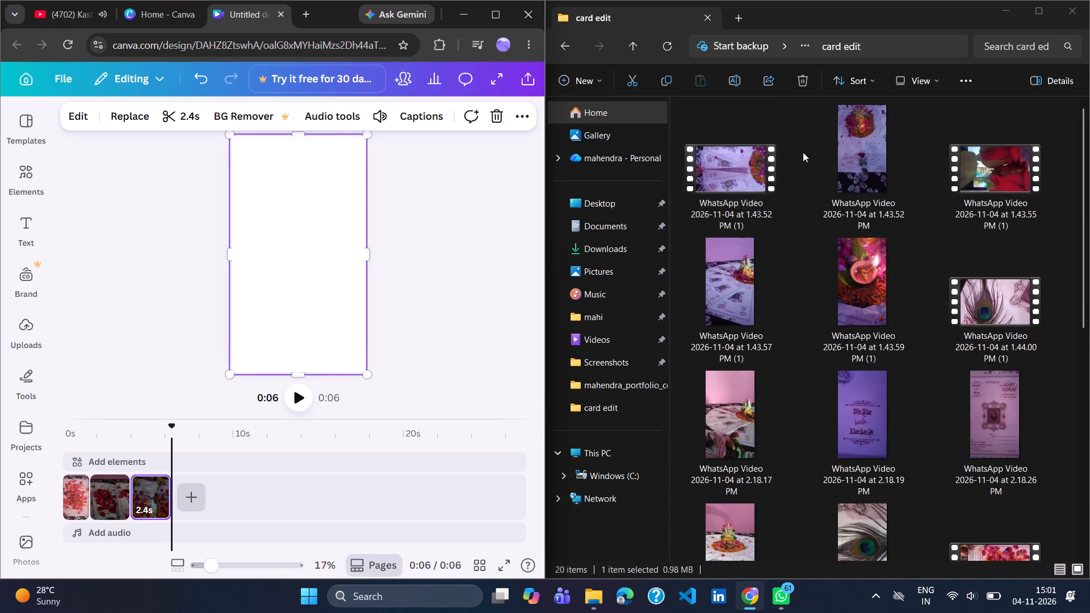
{"action": "scroll", "coordinate": [890, 238], "scroll_direction": "down", "scroll_amount": 1}
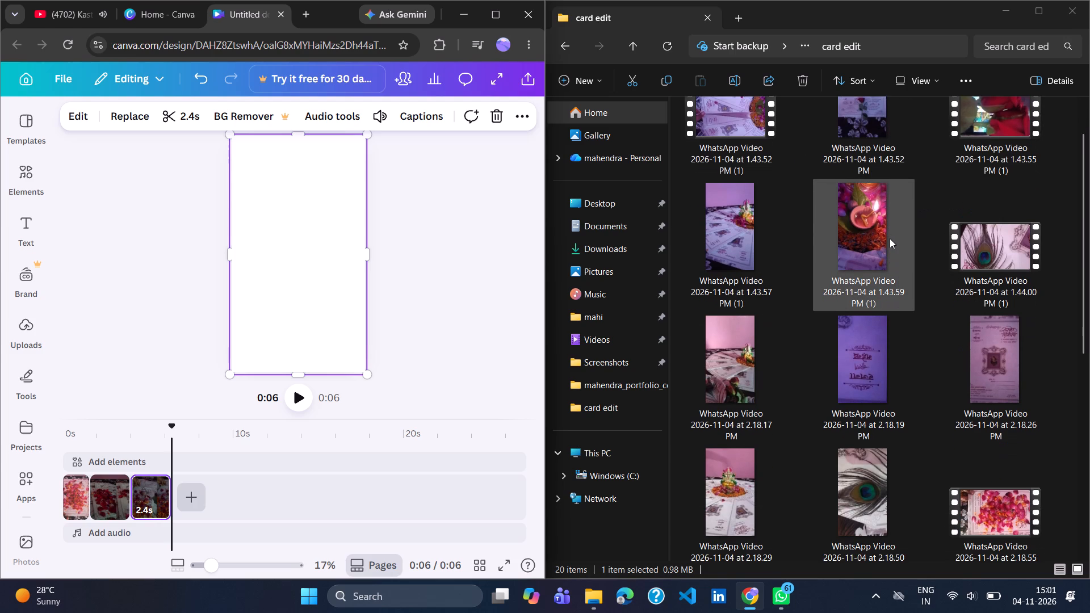
{"action": "scroll", "coordinate": [890, 238], "scroll_direction": "down", "scroll_amount": 1}
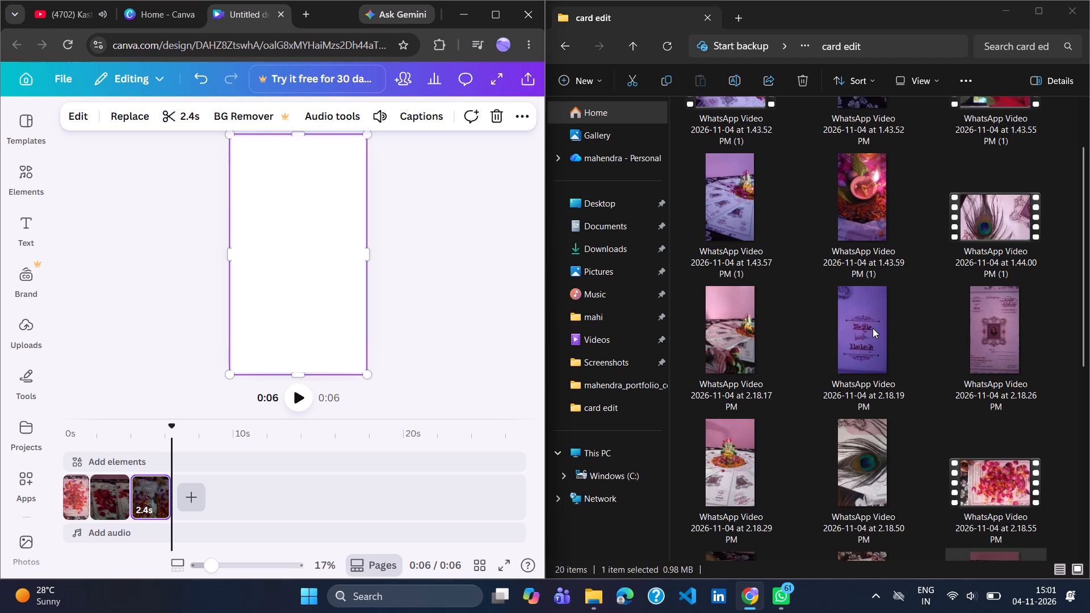
{"action": "left_click_drag", "start_coordinate": [873, 328], "coordinate": [437, 488]}
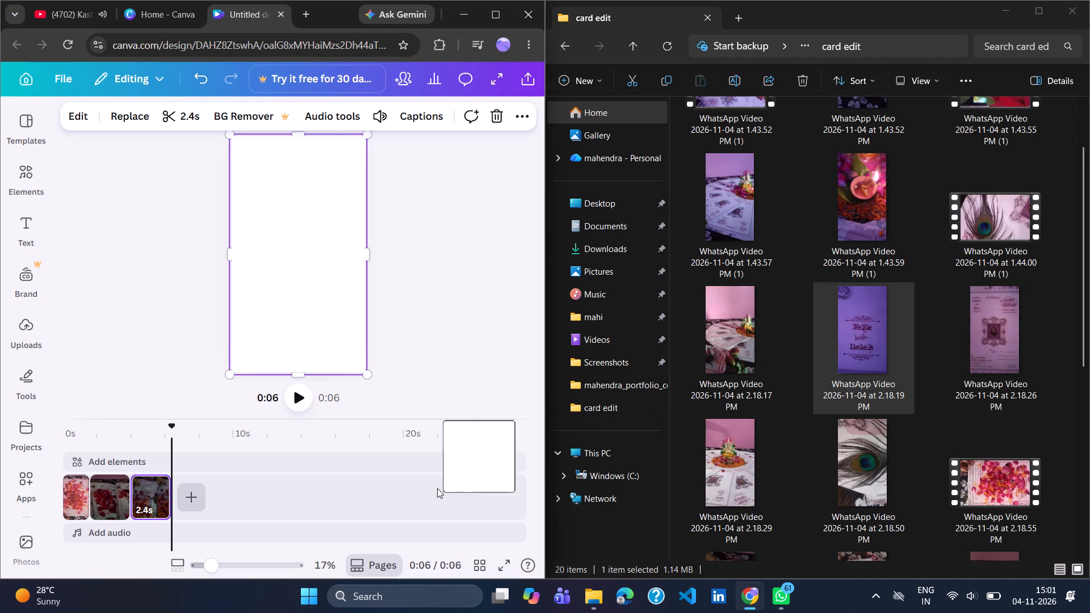
{"action": "left_click_drag", "start_coordinate": [437, 488], "coordinate": [380, 494]}
{"action": "left_click", "coordinate": [169, 469]}
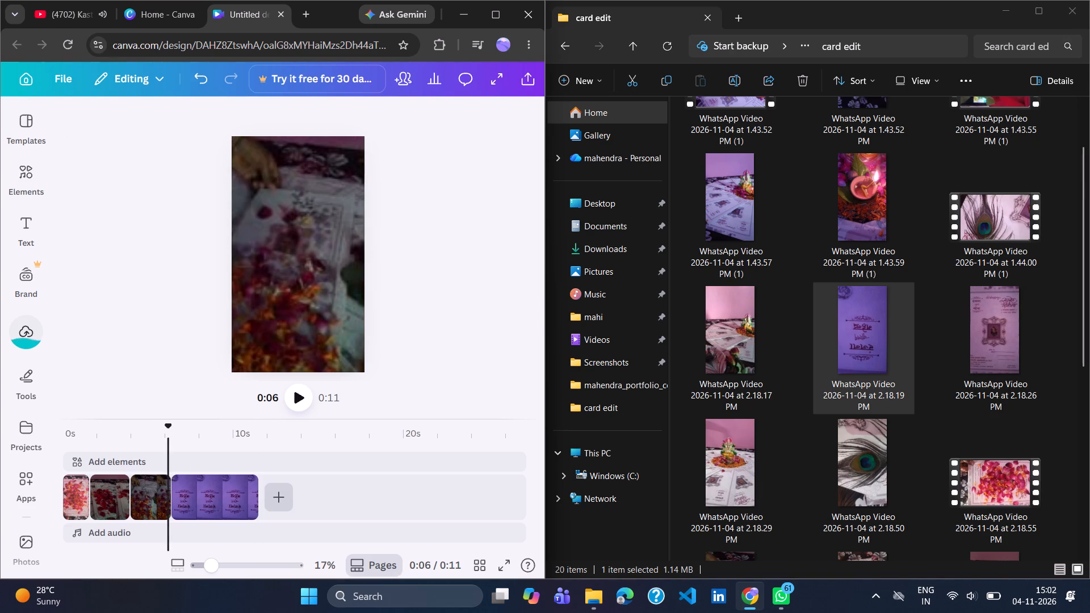
{"action": "left_click", "coordinate": [297, 408]}
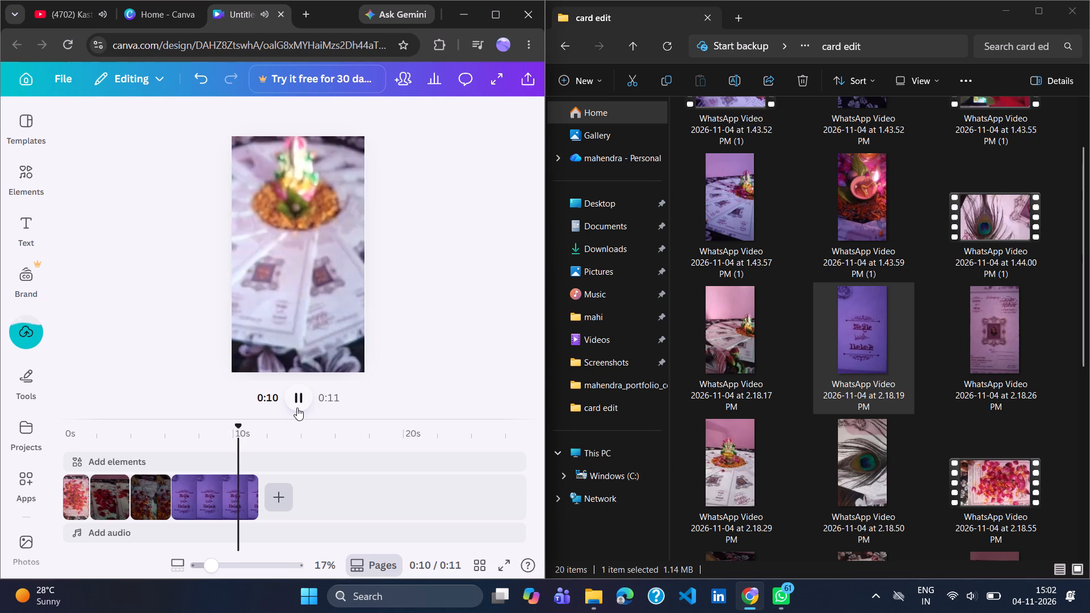
Delete the fourth clip, the purple card video, from the end of the timeline.
{"action": "left_click", "coordinate": [249, 481]}
{"action": "left_click", "coordinate": [249, 481]}
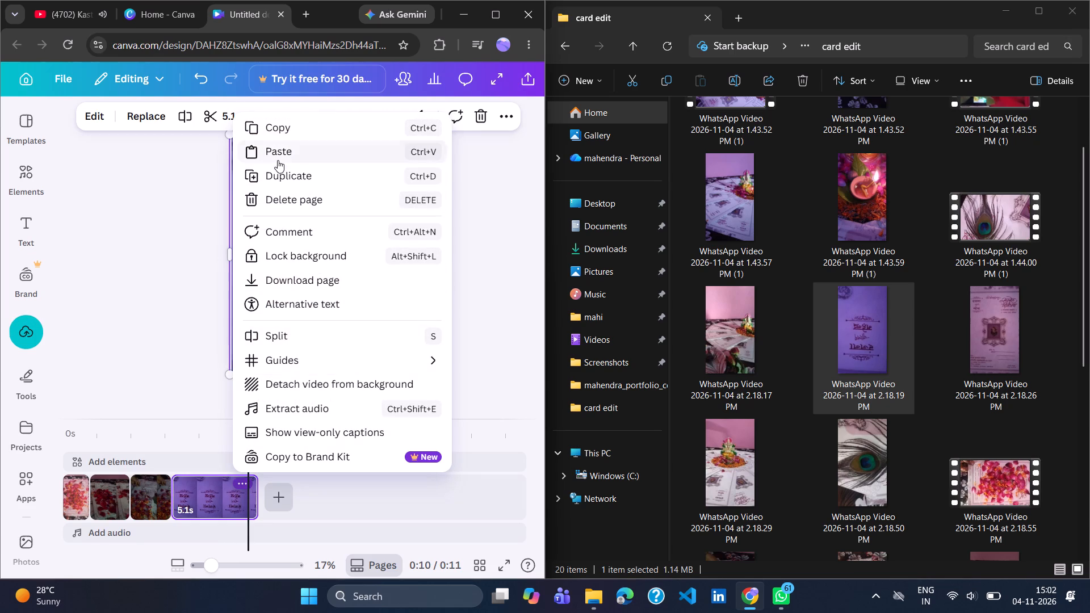
{"action": "left_click", "coordinate": [288, 202]}
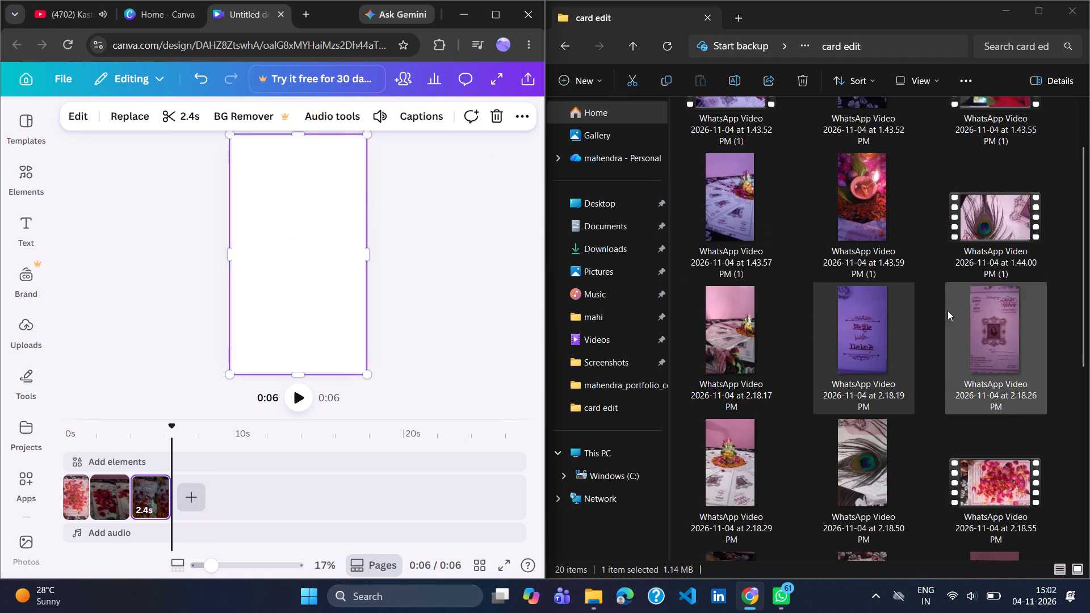
Look through the videos in the card edit folder for the next clip to add to the sequence.
{"action": "scroll", "coordinate": [948, 310], "scroll_direction": "up", "scroll_amount": 1}
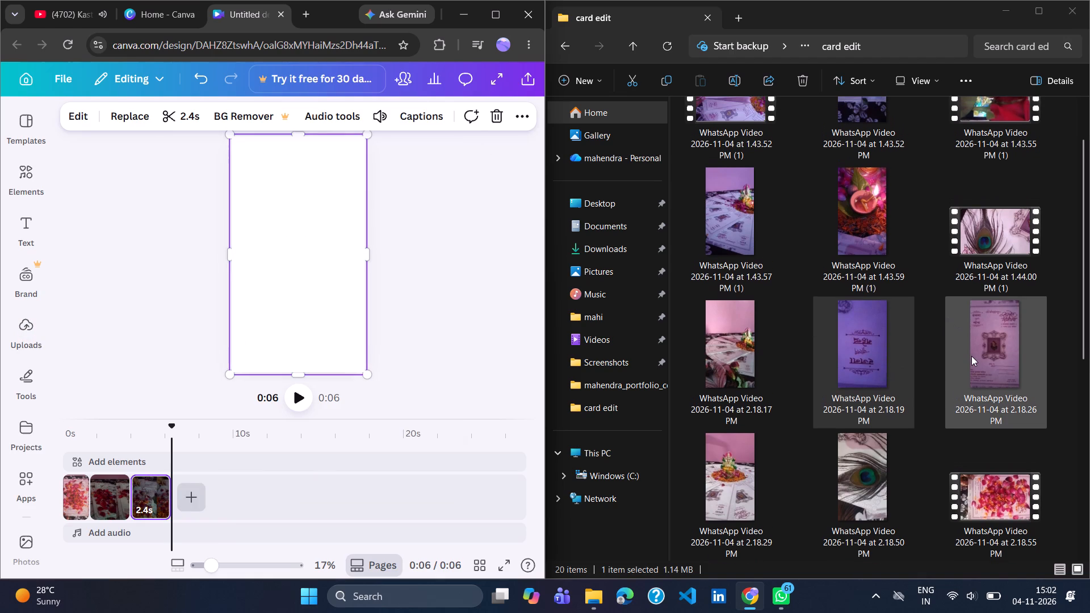
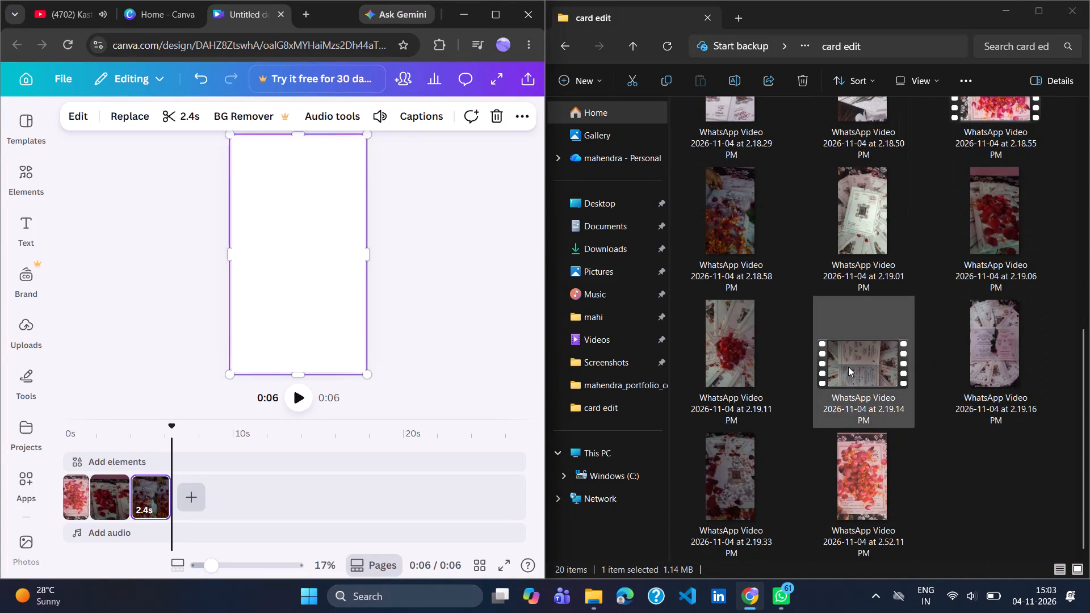
Preview WhatsApp Video 2026-11-04 at 2.19.14 PM from the card edit folder in Media Player, and close the player.
{"action": "double_click", "coordinate": [848, 367]}
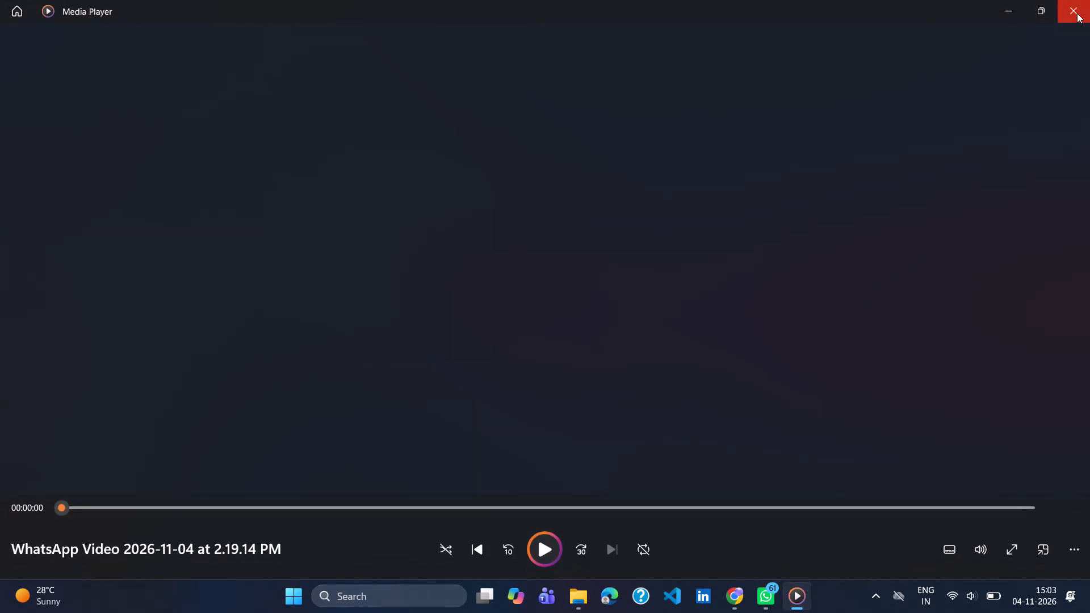
{"action": "left_click", "coordinate": [1087, 6]}
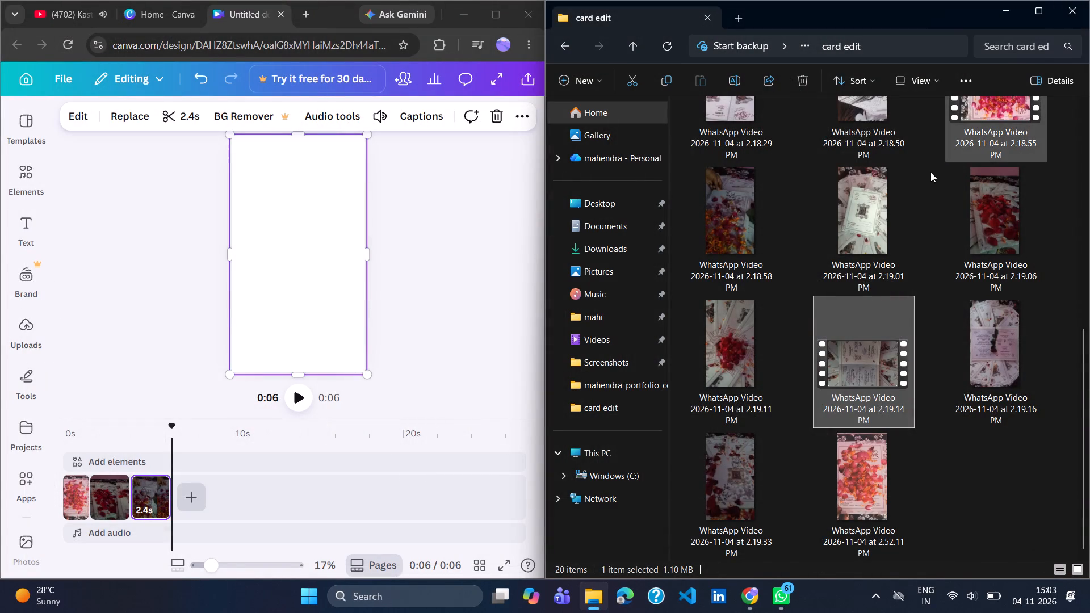
Add WhatsApp Video 2026-11-04 at 1.43.52 PM (1) from the card edit folder as the fourth clip at the end of the Canva timeline.
{"action": "scroll", "coordinate": [836, 373], "scroll_direction": "down", "scroll_amount": 2}
{"action": "scroll", "coordinate": [836, 373], "scroll_direction": "up", "scroll_amount": 2}
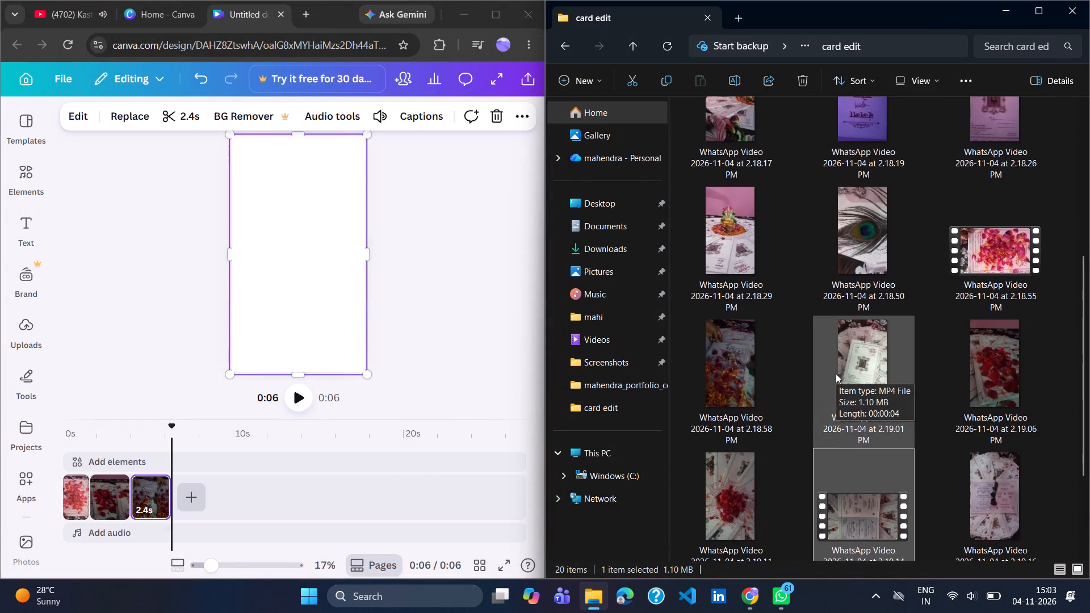
{"action": "scroll", "coordinate": [836, 373], "scroll_direction": "up", "scroll_amount": 4}
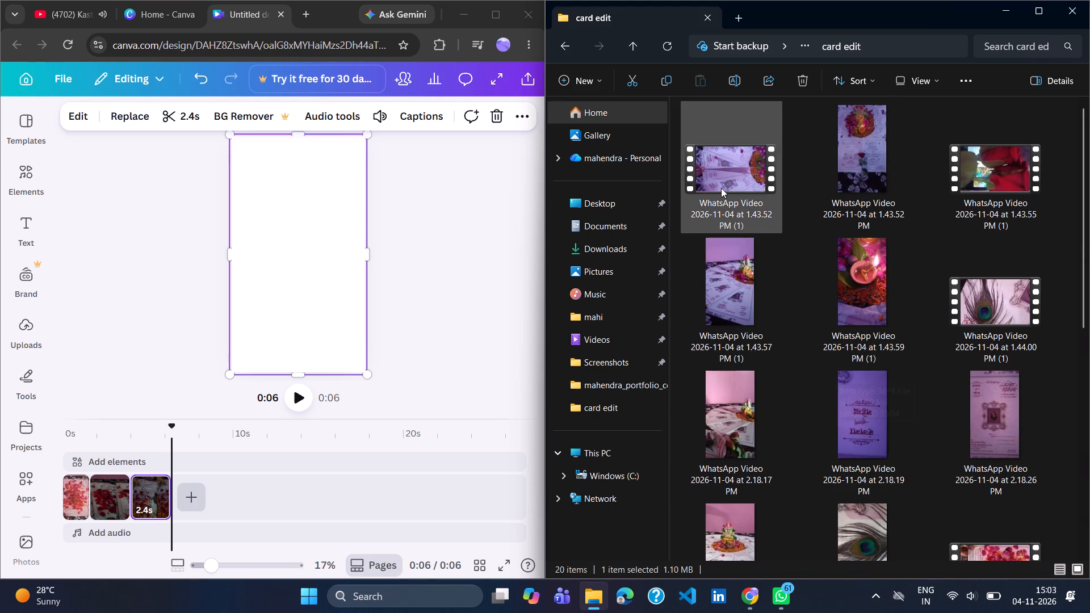
{"action": "left_click_drag", "start_coordinate": [721, 188], "coordinate": [216, 597]}
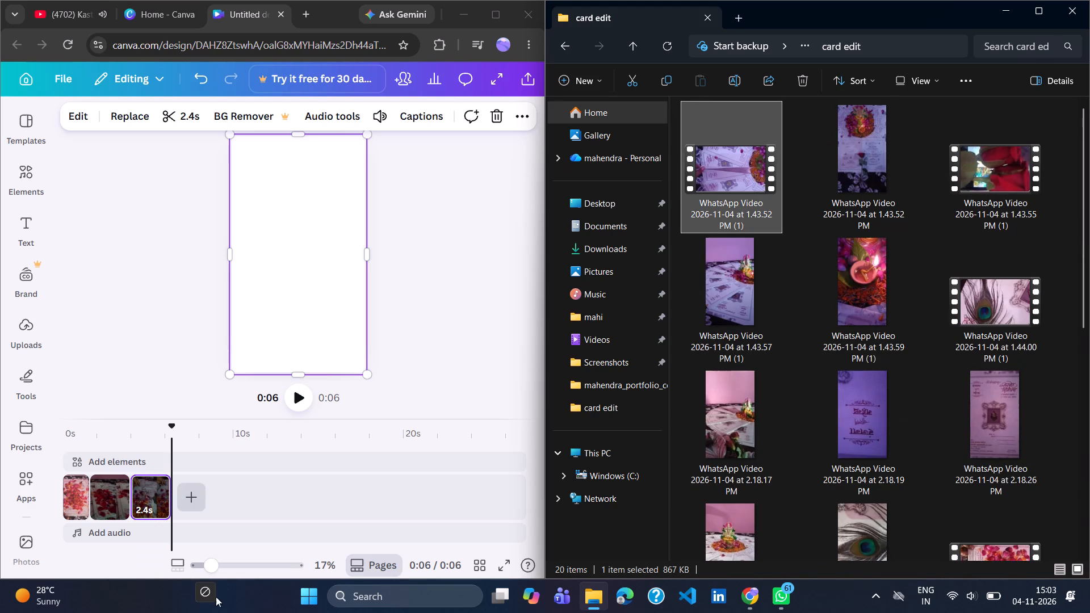
{"action": "left_click_drag", "start_coordinate": [216, 597], "coordinate": [270, 501]}
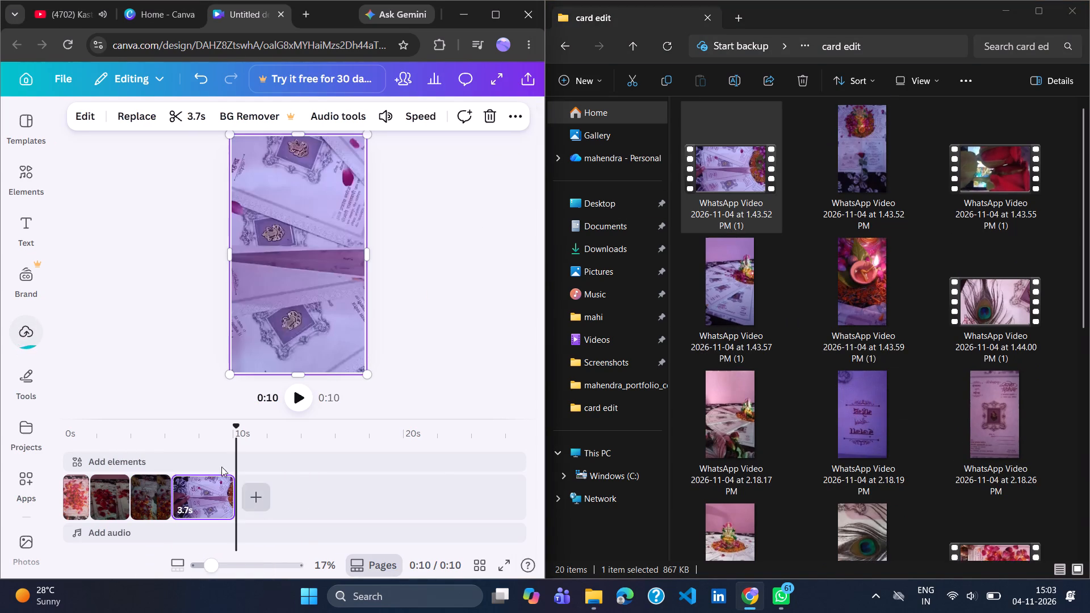
Examine the editing options for the purple card clip, including its white balance, light and colour adjustments.
{"action": "left_click", "coordinate": [86, 111]}
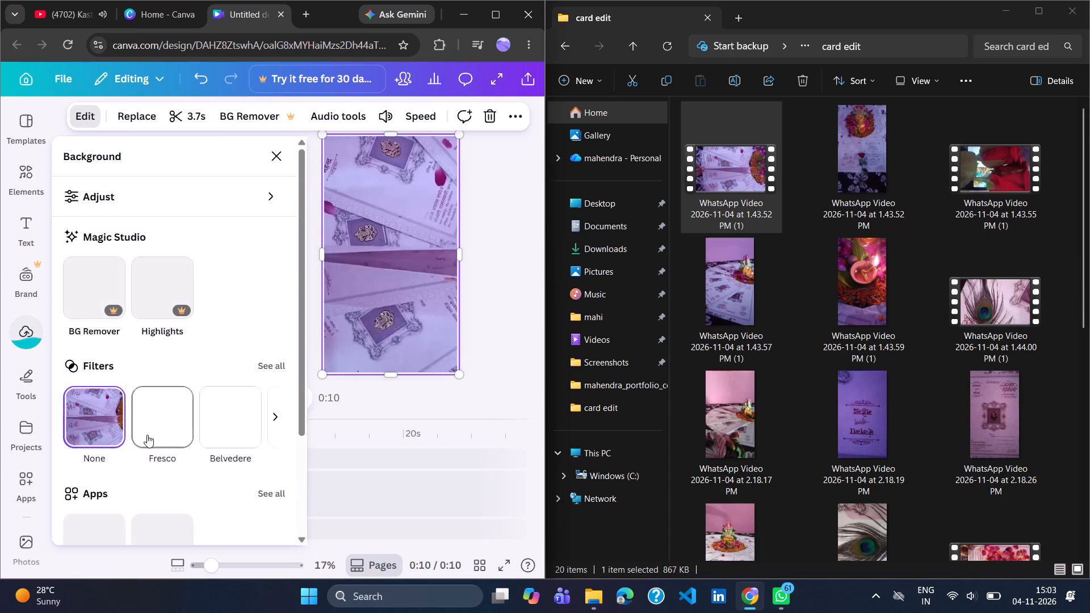
{"action": "scroll", "coordinate": [147, 435], "scroll_direction": "down", "scroll_amount": 1}
{"action": "scroll", "coordinate": [147, 435], "scroll_direction": "up", "scroll_amount": 1}
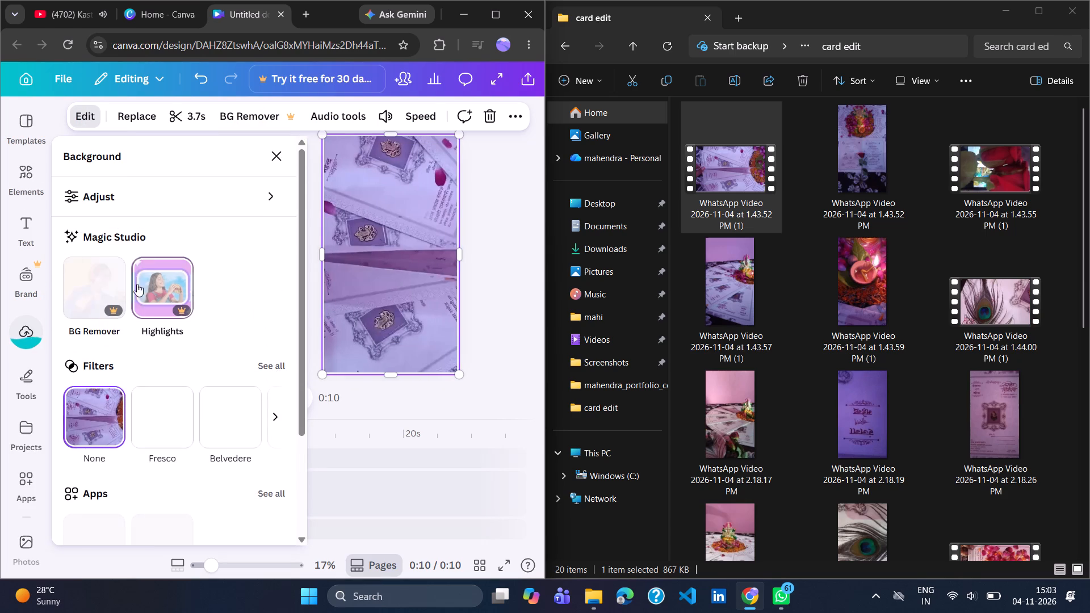
{"action": "left_click", "coordinate": [127, 208]}
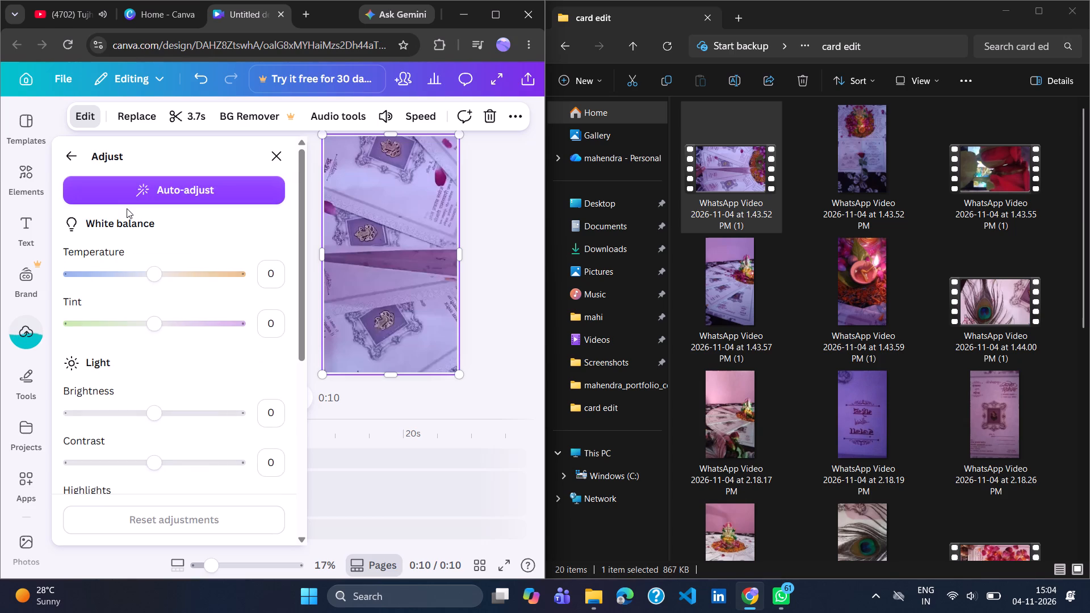
{"action": "scroll", "coordinate": [263, 270], "scroll_direction": "down", "scroll_amount": 6}
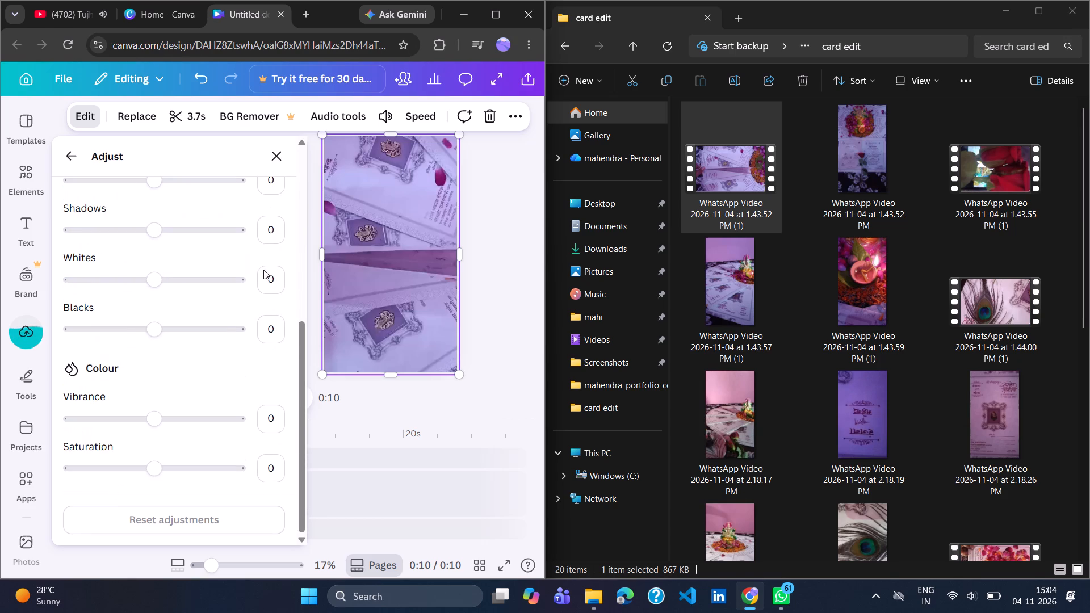
{"action": "scroll", "coordinate": [263, 270], "scroll_direction": "down", "scroll_amount": 1}
{"action": "scroll", "coordinate": [263, 270], "scroll_direction": "up", "scroll_amount": 7}
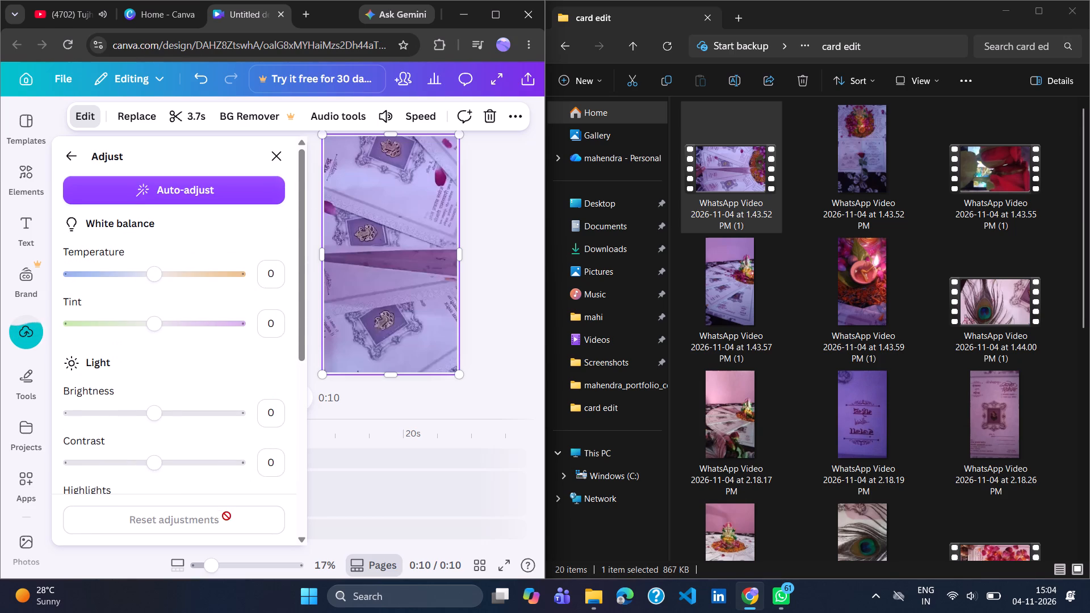
{"action": "left_click", "coordinate": [74, 151]}
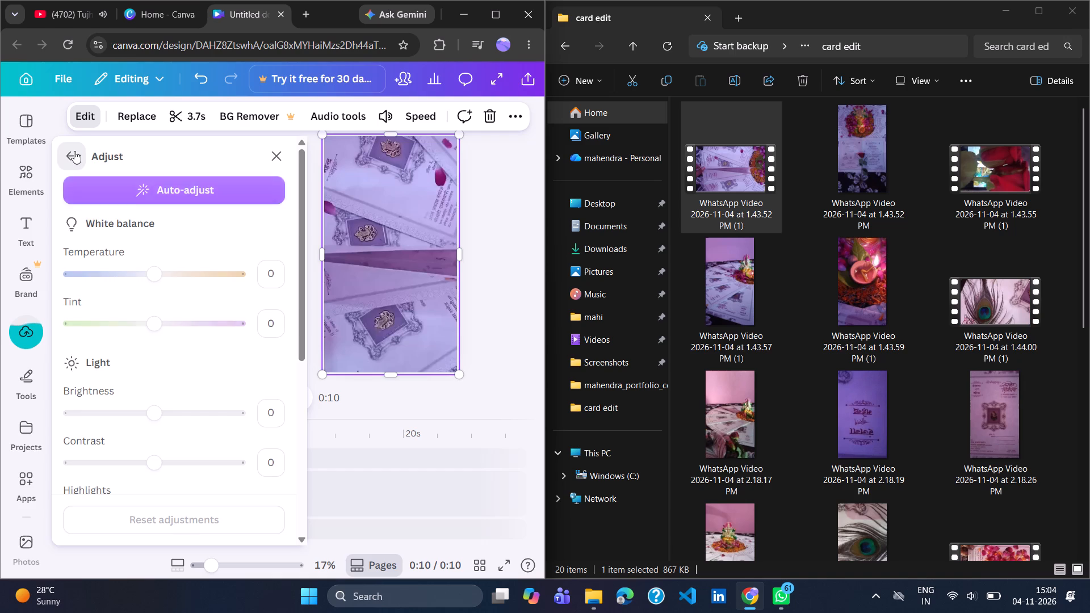
Look through the purple card clip's filters, apps and video speed options, and close its editing options.
{"action": "scroll", "coordinate": [207, 407], "scroll_direction": "down", "scroll_amount": 4}
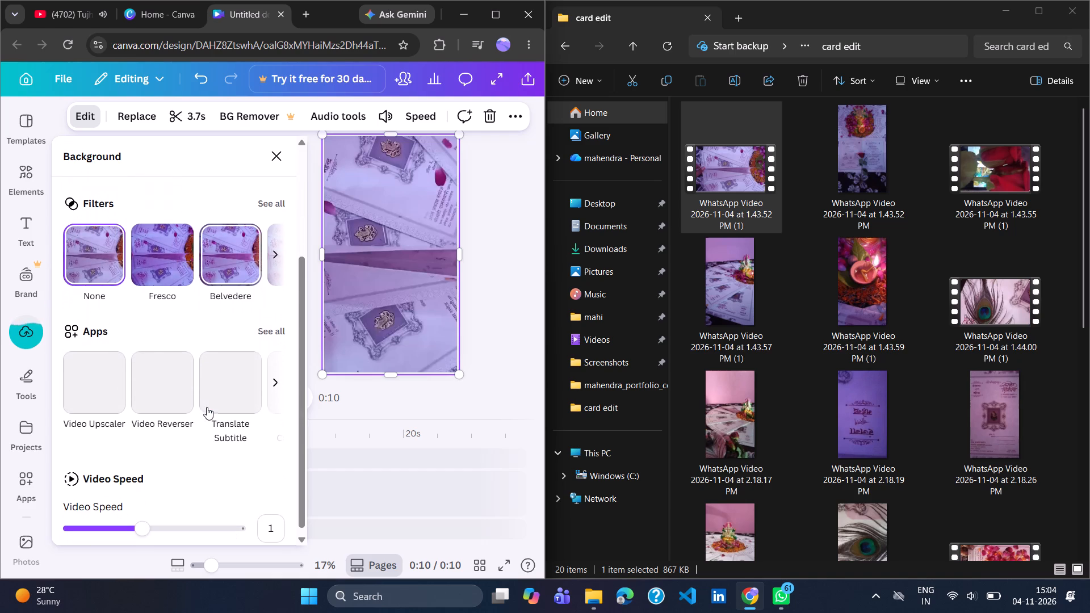
{"action": "scroll", "coordinate": [207, 407], "scroll_direction": "down", "scroll_amount": 2}
{"action": "scroll", "coordinate": [207, 407], "scroll_direction": "up", "scroll_amount": 6}
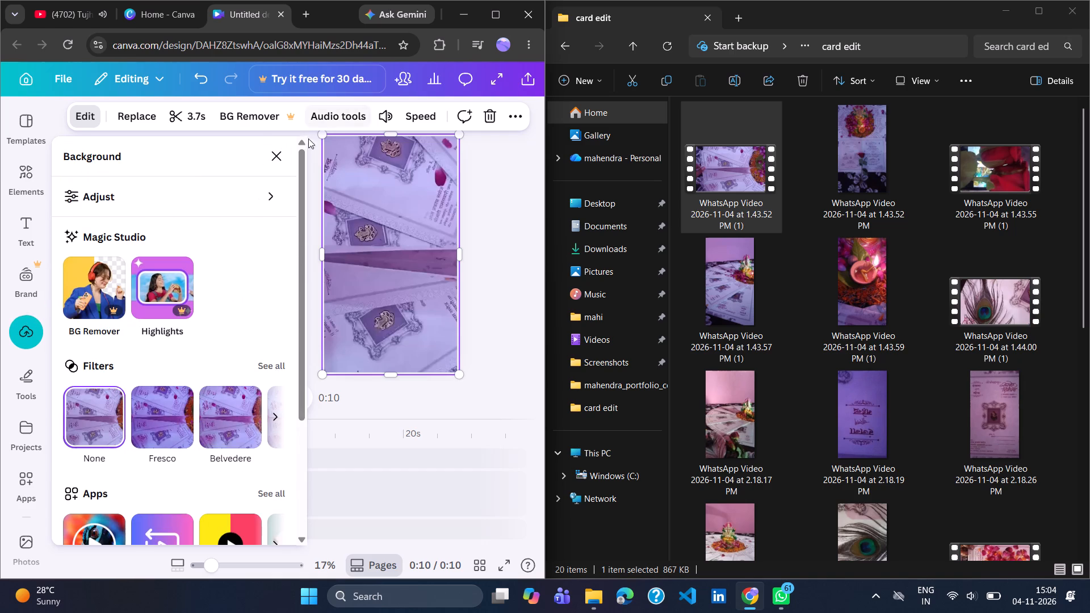
{"action": "left_click", "coordinate": [279, 164]}
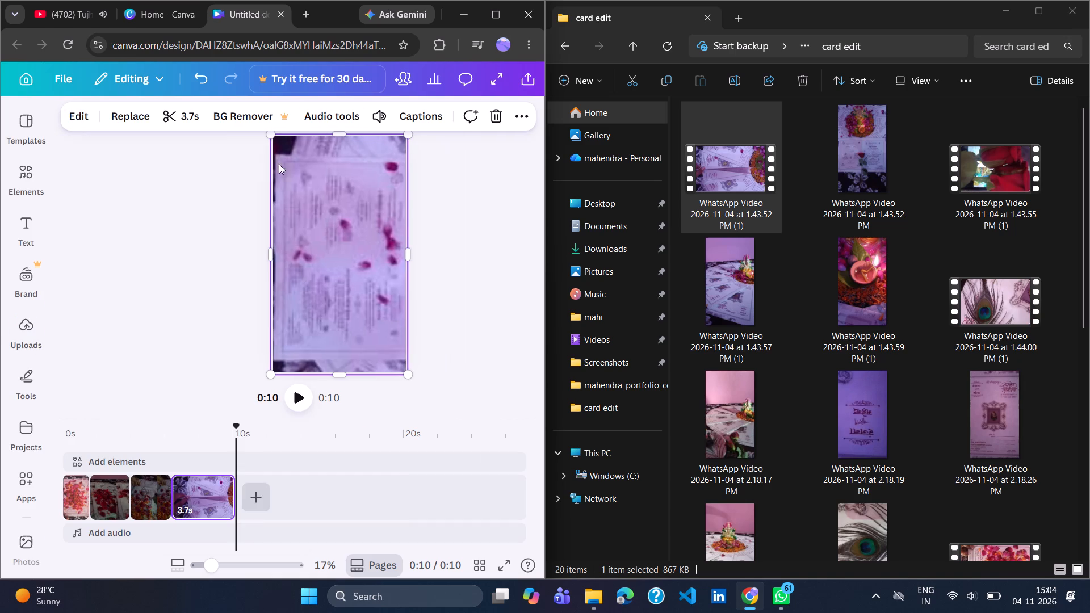
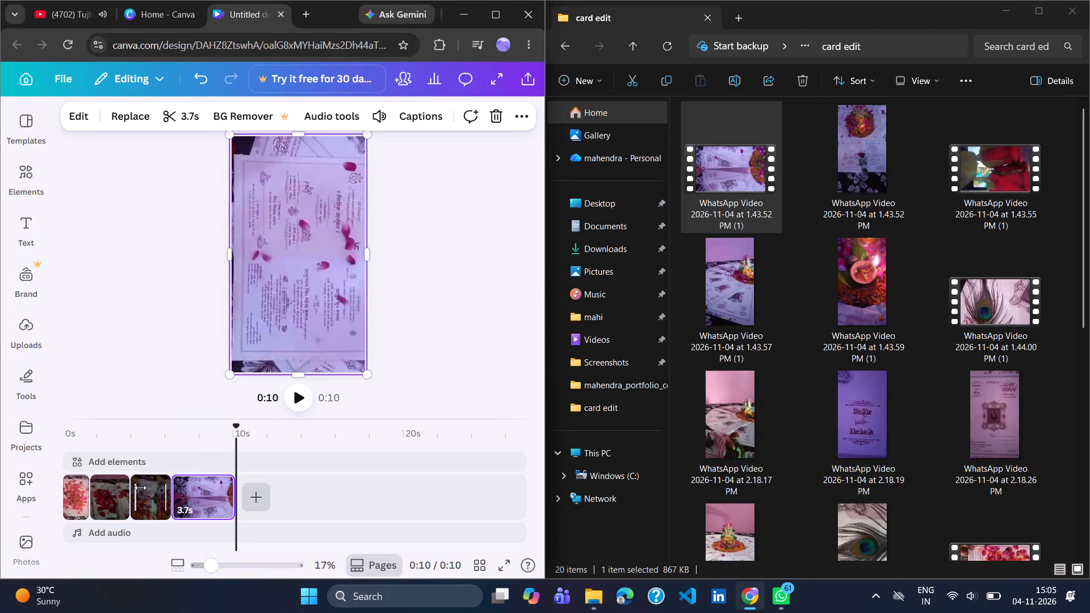
Play the sequence from the second clip, the dark red-petal video, through to the end.
{"action": "left_click", "coordinate": [116, 501]}
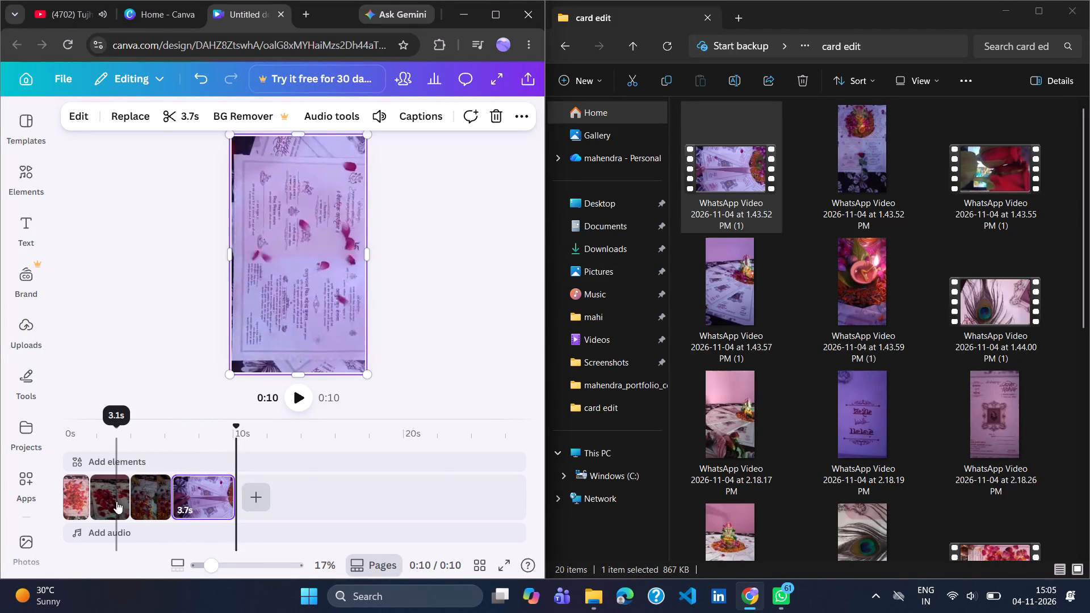
{"action": "left_click", "coordinate": [294, 400]}
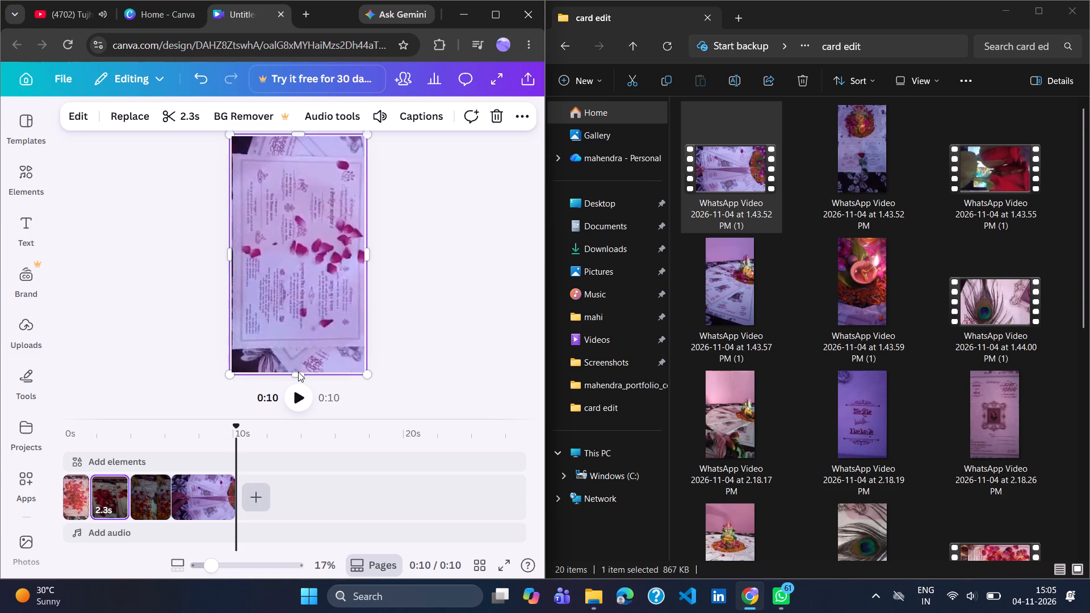
Detach the 2.3-second dark petal clip from its page background so it sits on the elements track.
{"action": "left_click", "coordinate": [370, 373]}
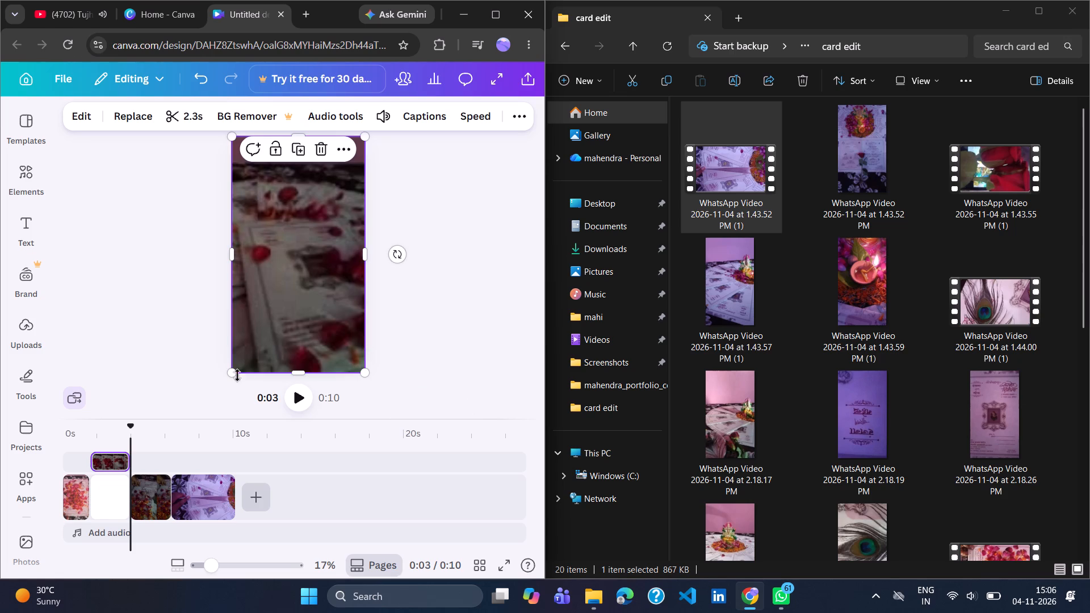
Play back the video from the first petal clip to review the whole sequence.
{"action": "double_click", "coordinate": [190, 514]}
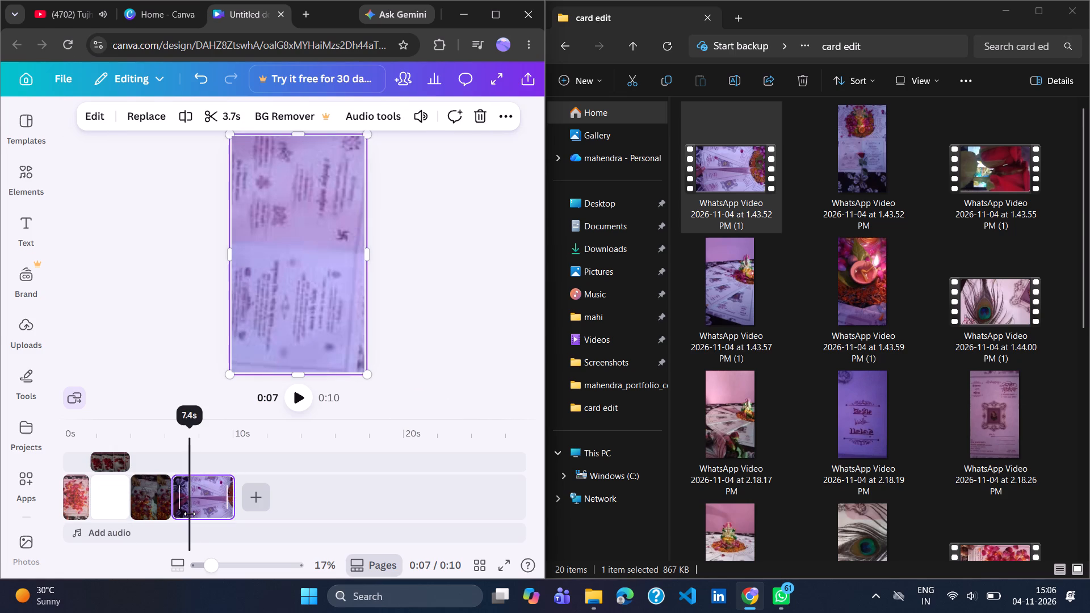
{"action": "left_click", "coordinate": [74, 474]}
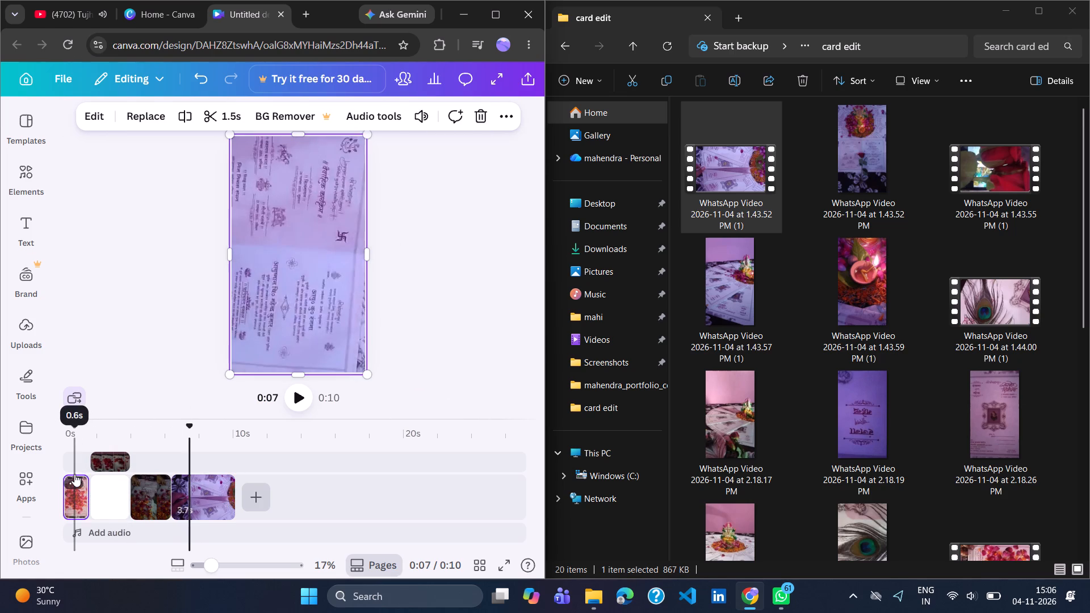
{"action": "left_click", "coordinate": [299, 401]}
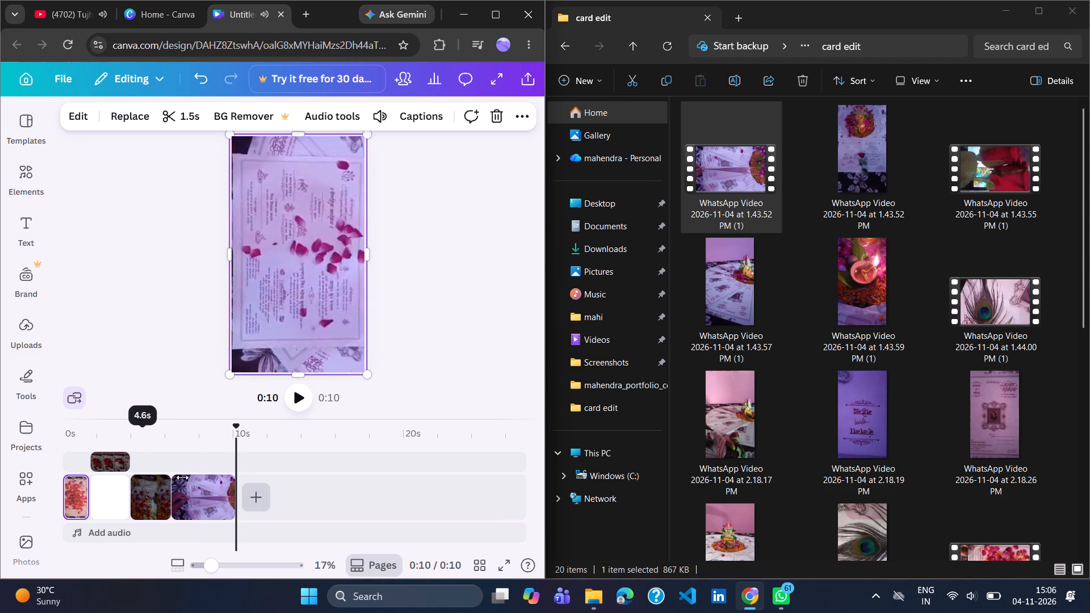
Trim the end of the last purple card clip so that it lasts 2.7 seconds.
{"action": "left_click", "coordinate": [199, 478]}
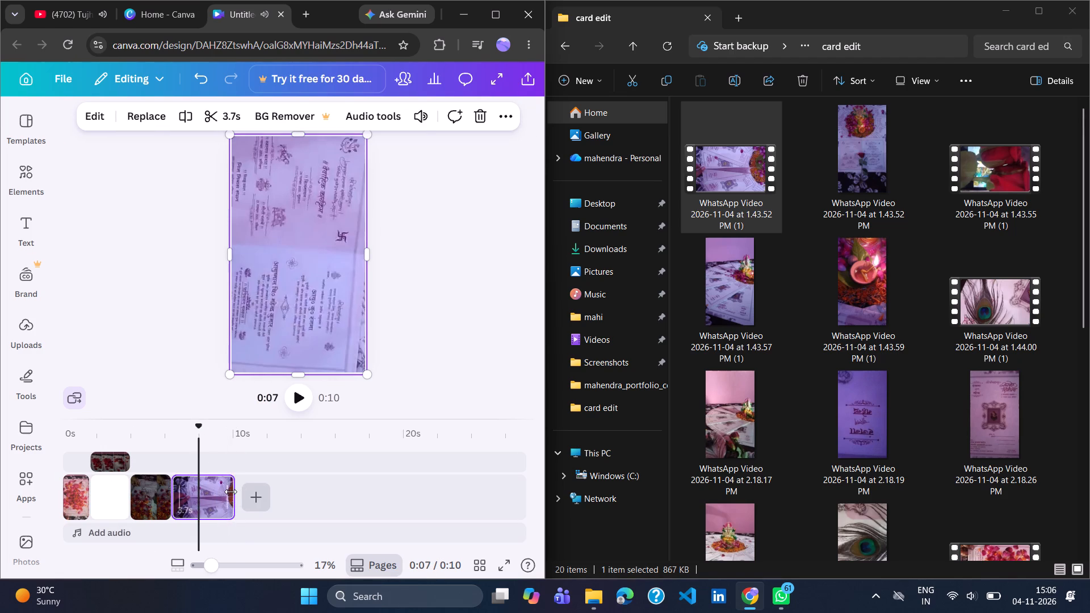
{"action": "left_click", "coordinate": [234, 496]}
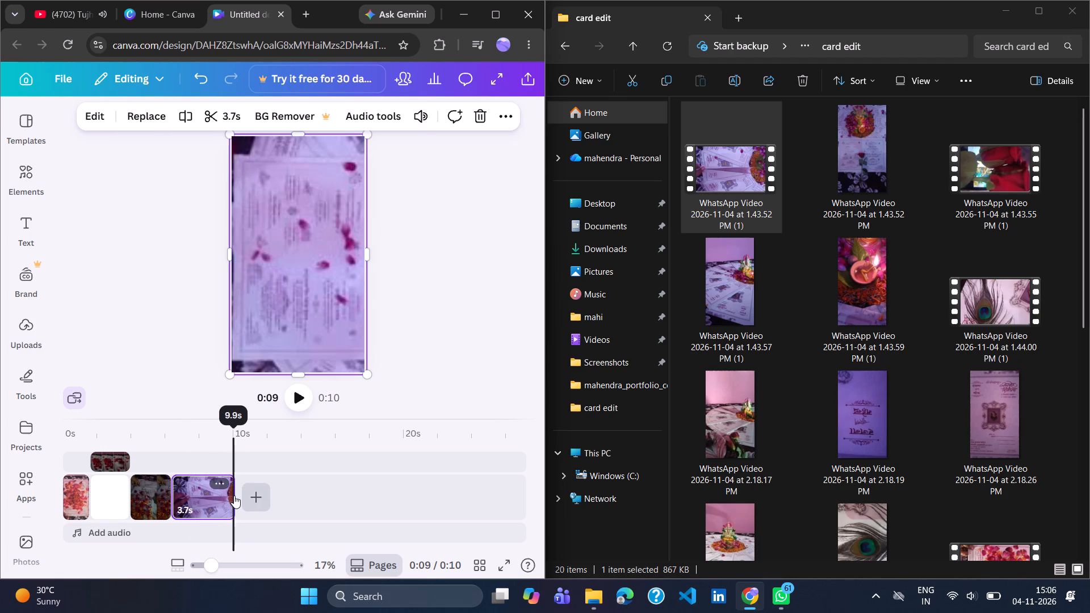
{"action": "left_click_drag", "start_coordinate": [230, 496], "coordinate": [192, 490]}
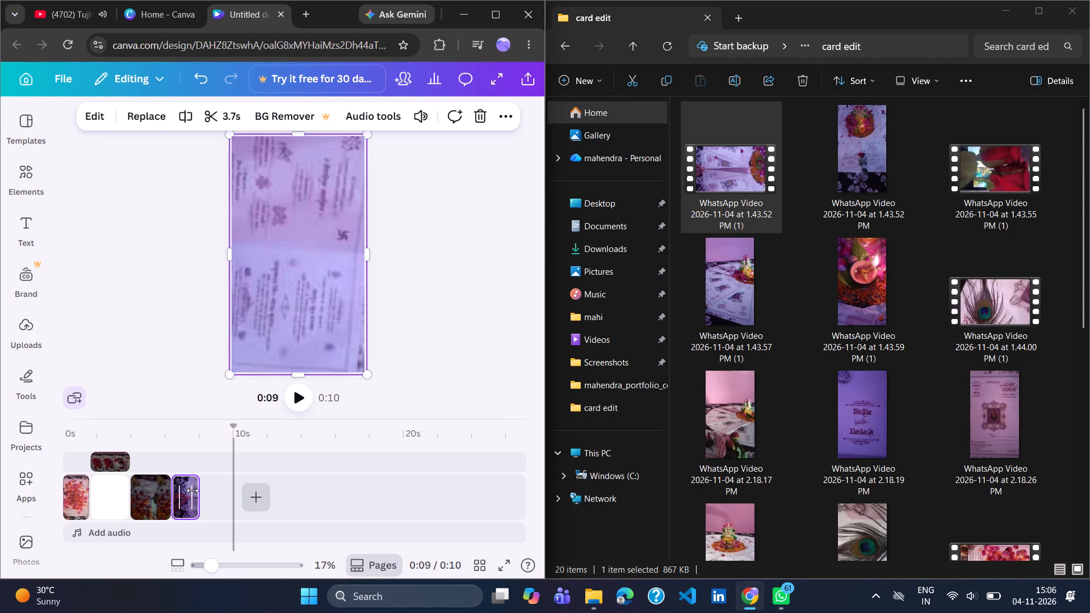
{"action": "left_click_drag", "start_coordinate": [192, 490], "coordinate": [213, 490]}
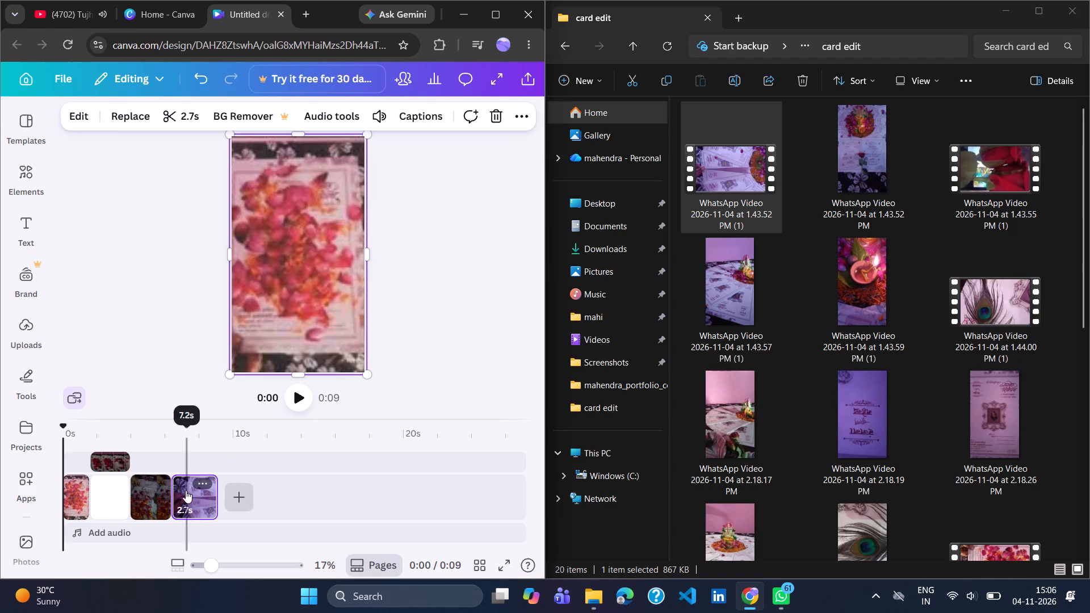
Play back the trimmed purple card clip from its start.
{"action": "left_click", "coordinate": [170, 488]}
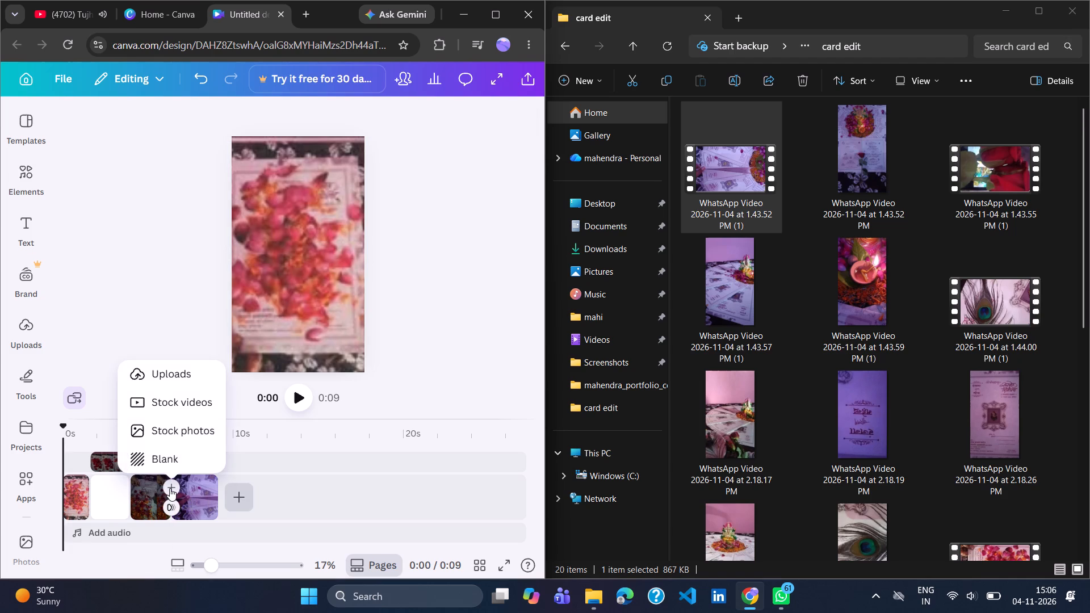
{"action": "left_click", "coordinate": [170, 494]}
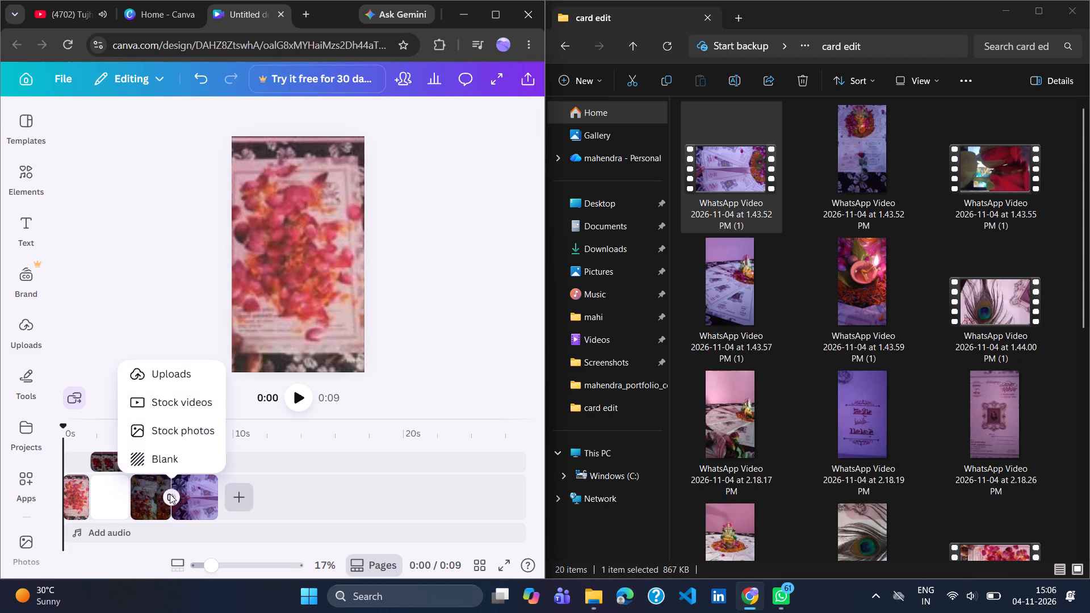
{"action": "left_click", "coordinate": [173, 494]}
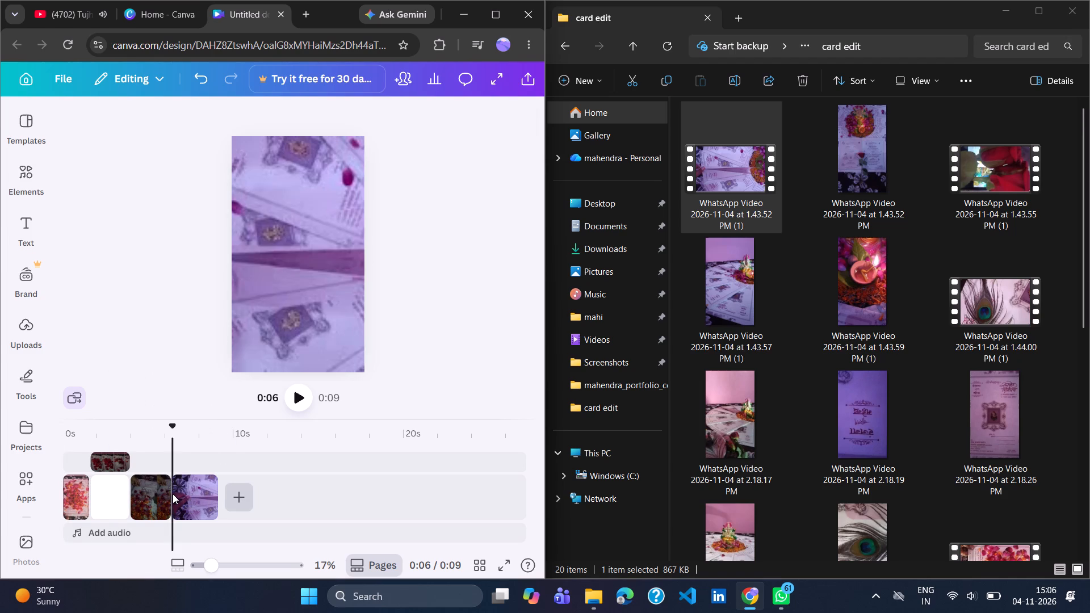
{"action": "left_click", "coordinate": [295, 405]}
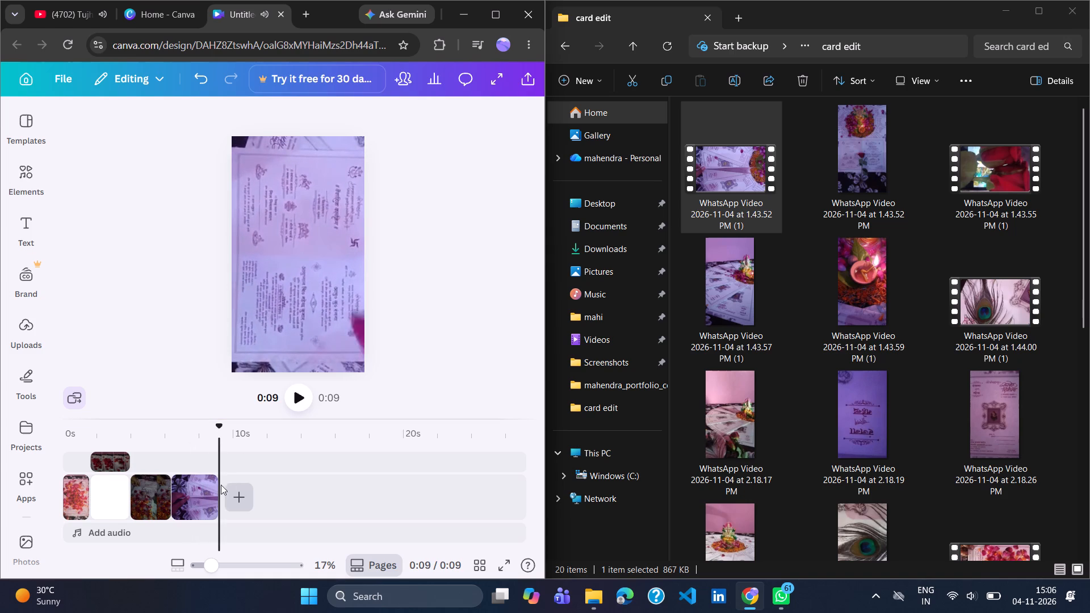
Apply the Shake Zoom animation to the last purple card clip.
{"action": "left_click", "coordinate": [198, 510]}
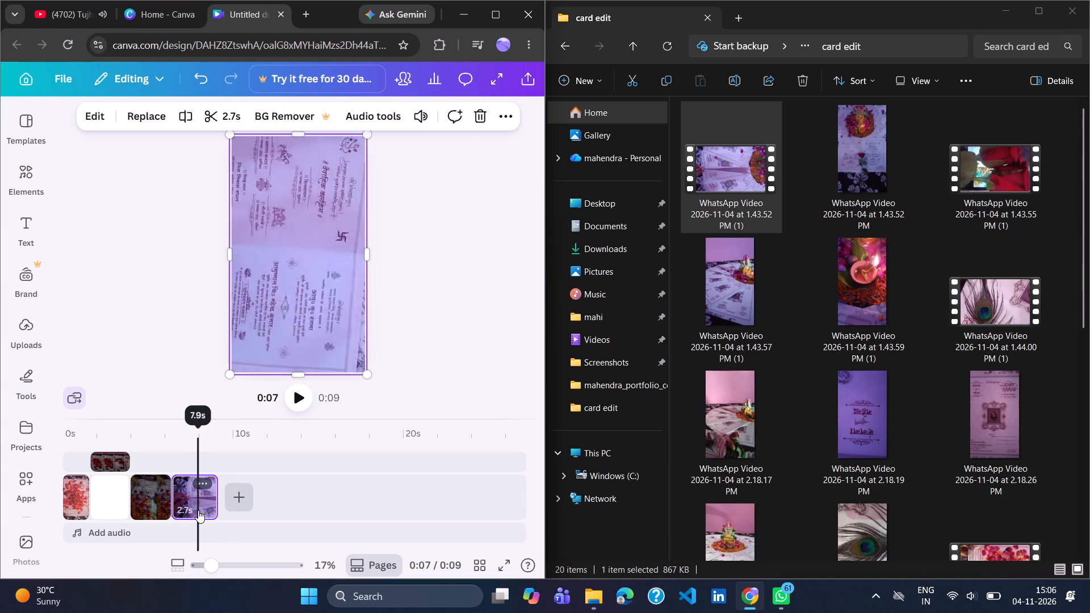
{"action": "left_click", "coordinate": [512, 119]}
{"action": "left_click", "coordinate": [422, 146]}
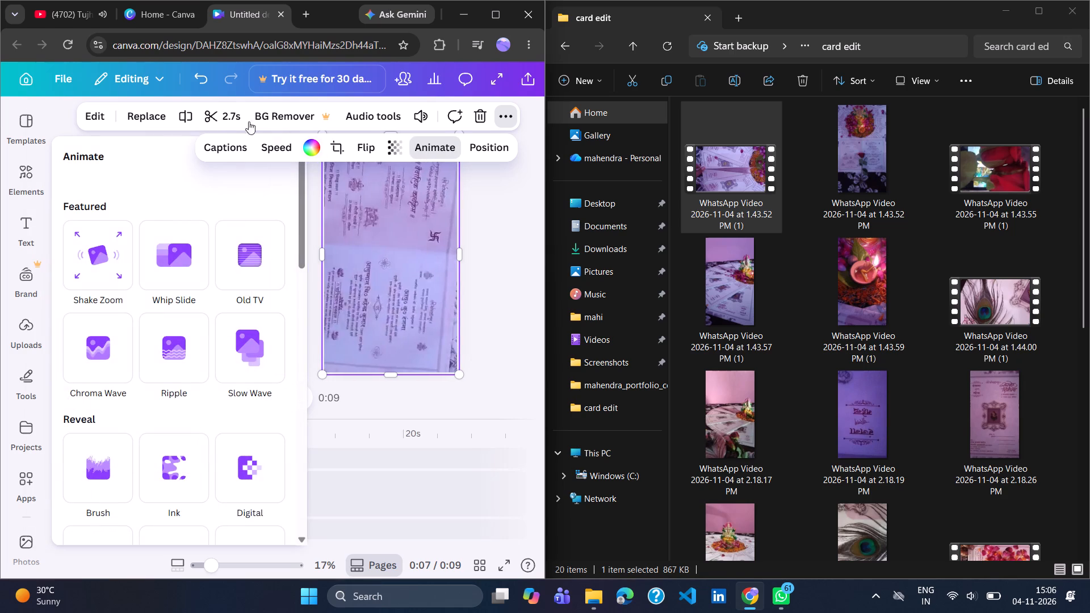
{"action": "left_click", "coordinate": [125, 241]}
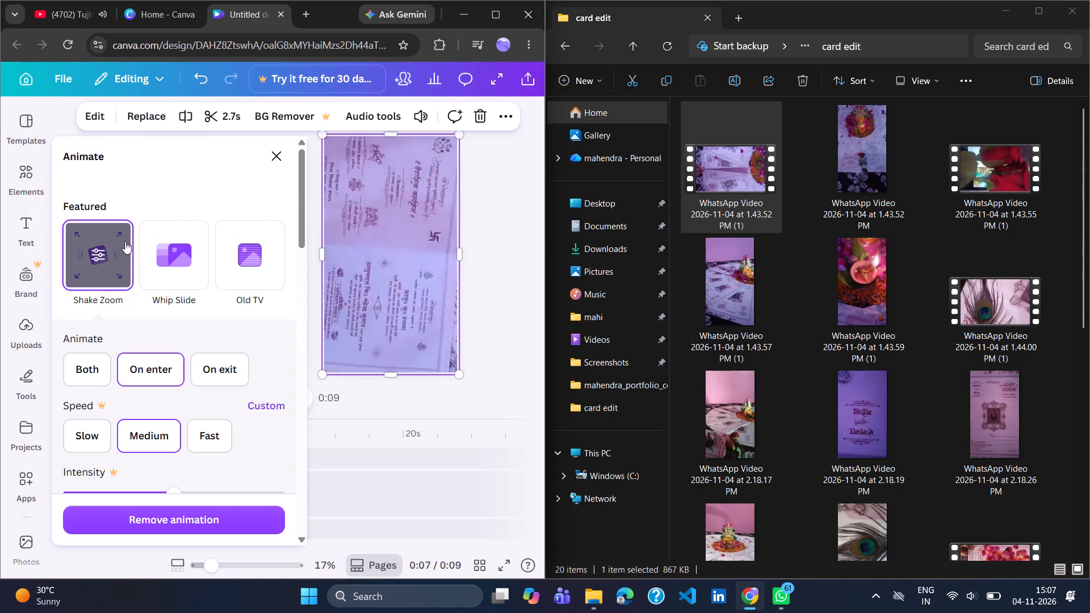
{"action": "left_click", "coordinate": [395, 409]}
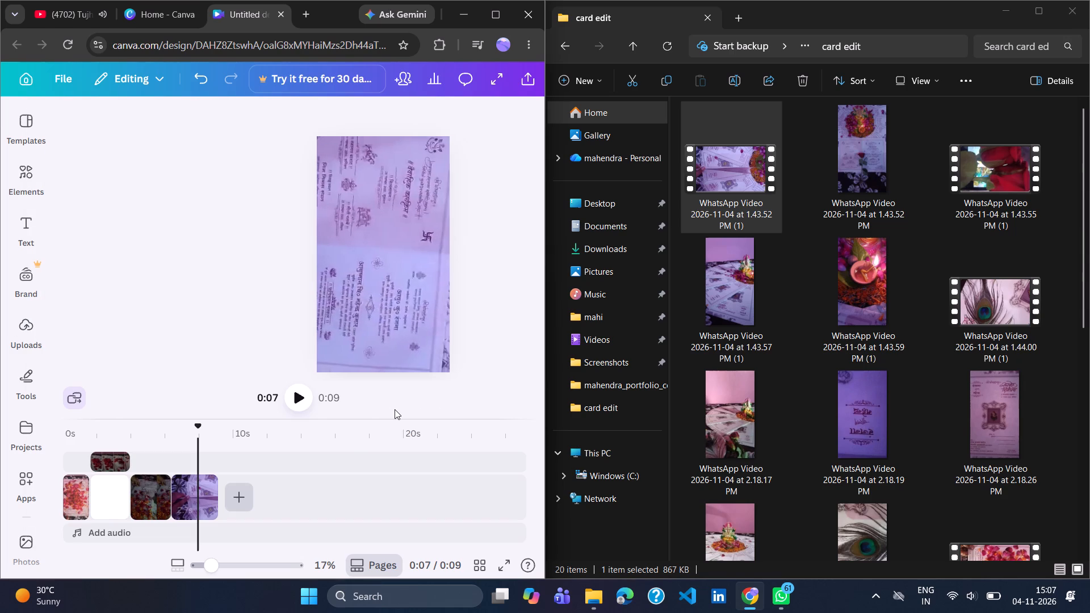
Play back the animated purple card clip from its start, and again from the preceding petal clip.
{"action": "left_click", "coordinate": [173, 485]}
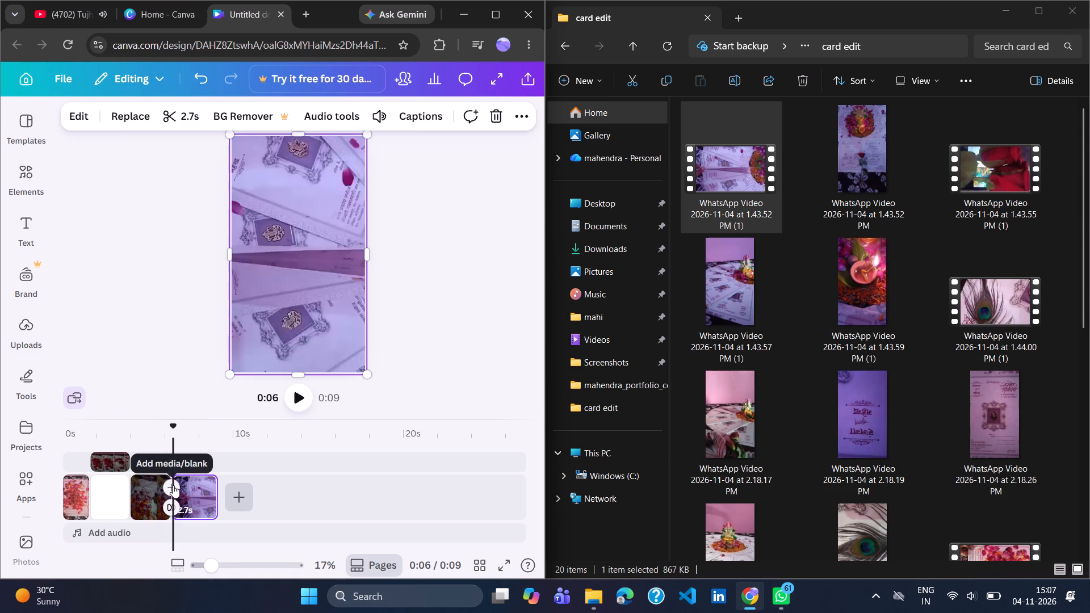
{"action": "left_click", "coordinate": [303, 394]}
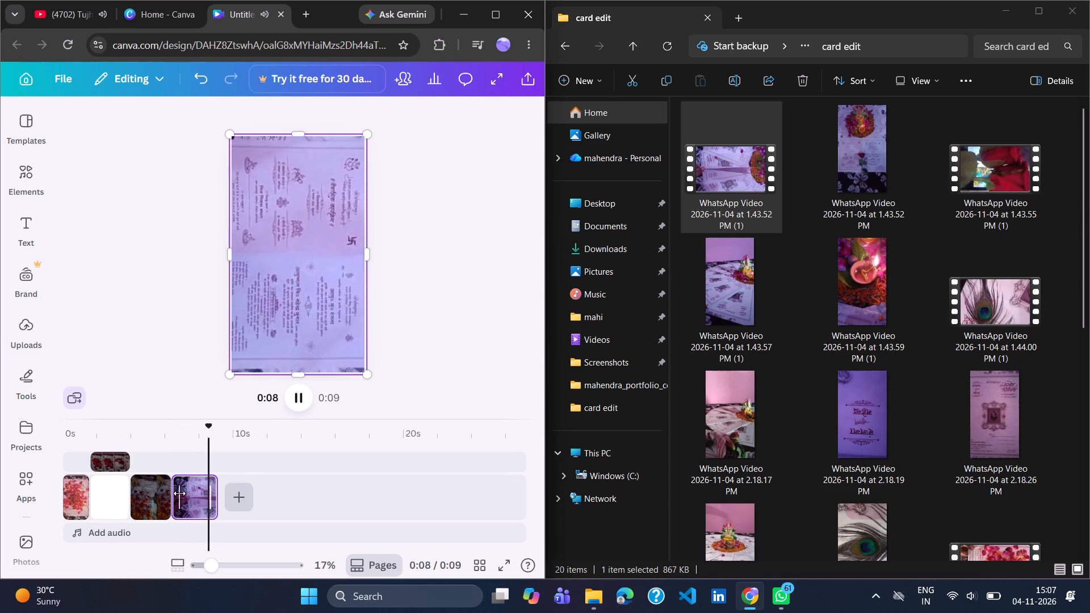
{"action": "left_click", "coordinate": [161, 474]}
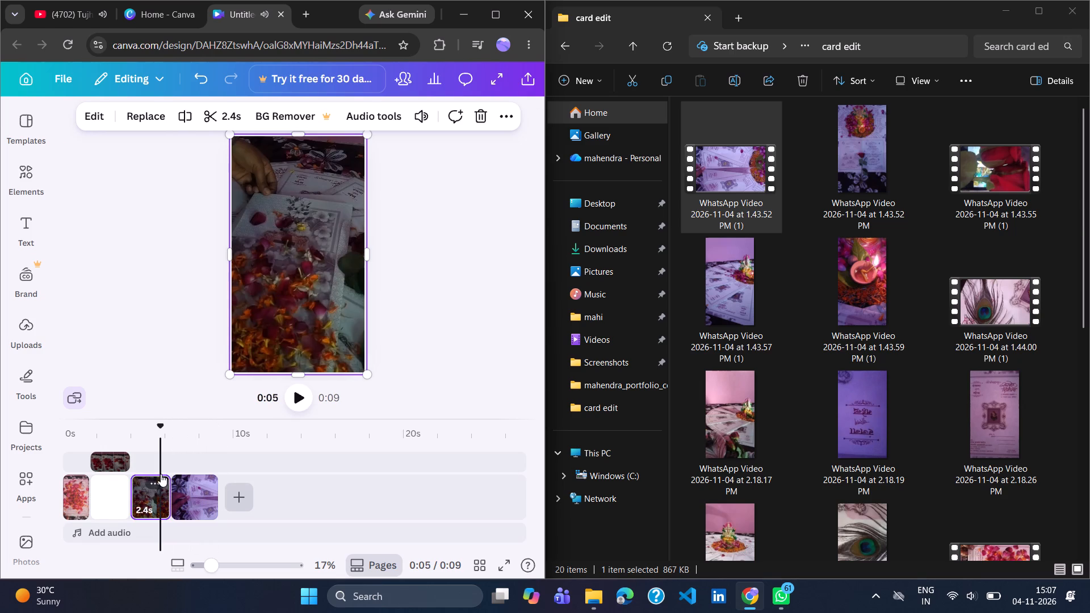
{"action": "left_click", "coordinate": [308, 387]}
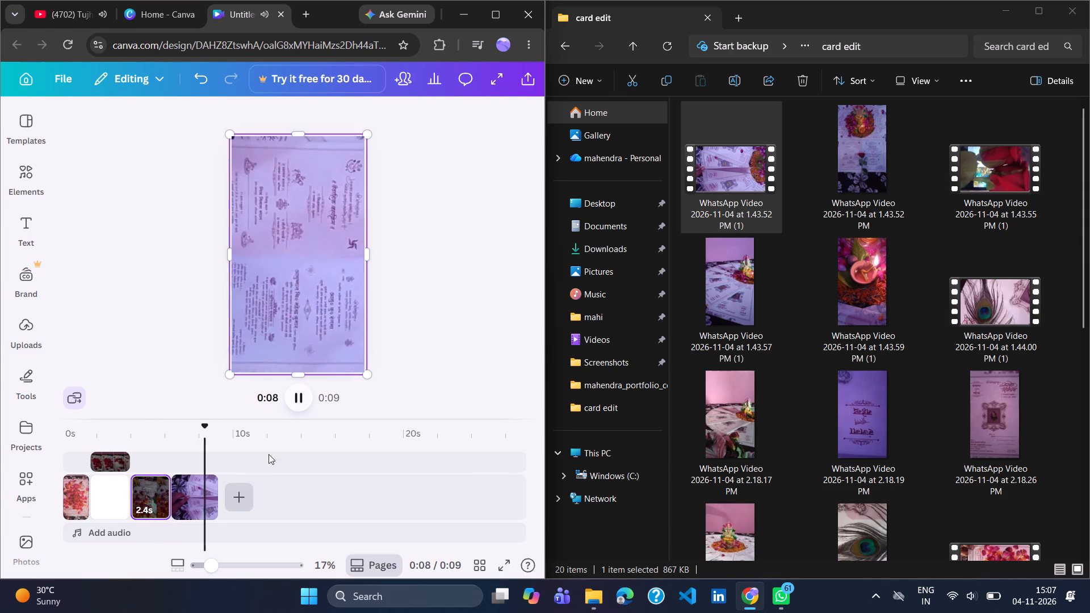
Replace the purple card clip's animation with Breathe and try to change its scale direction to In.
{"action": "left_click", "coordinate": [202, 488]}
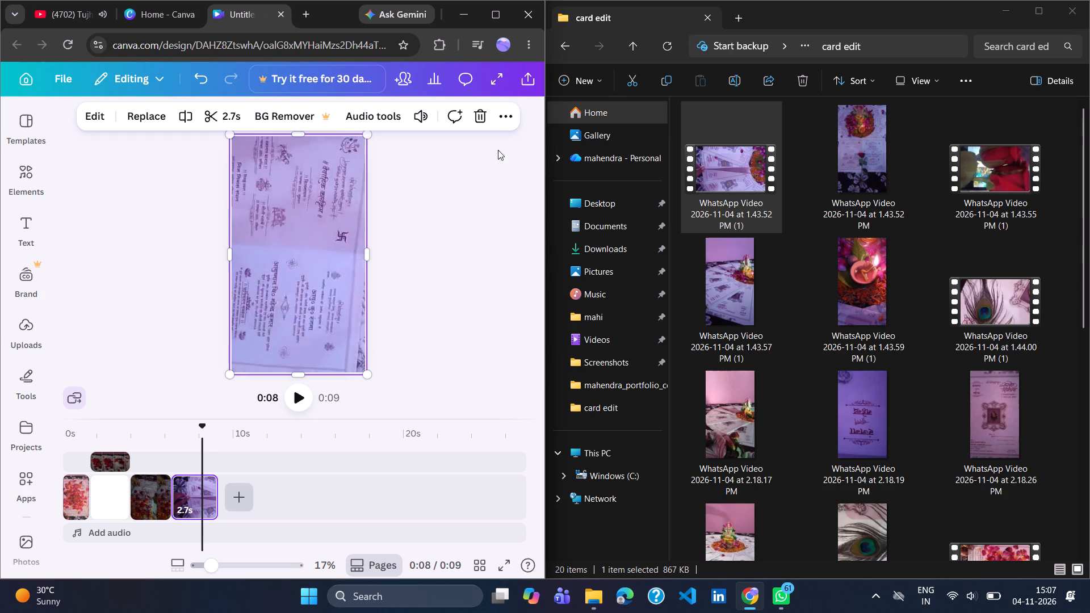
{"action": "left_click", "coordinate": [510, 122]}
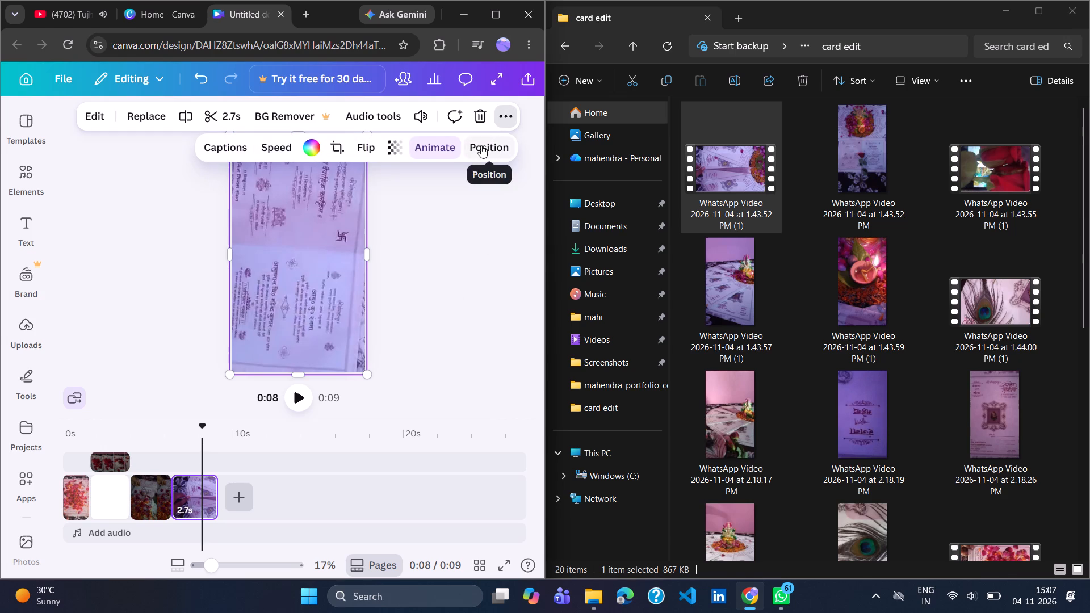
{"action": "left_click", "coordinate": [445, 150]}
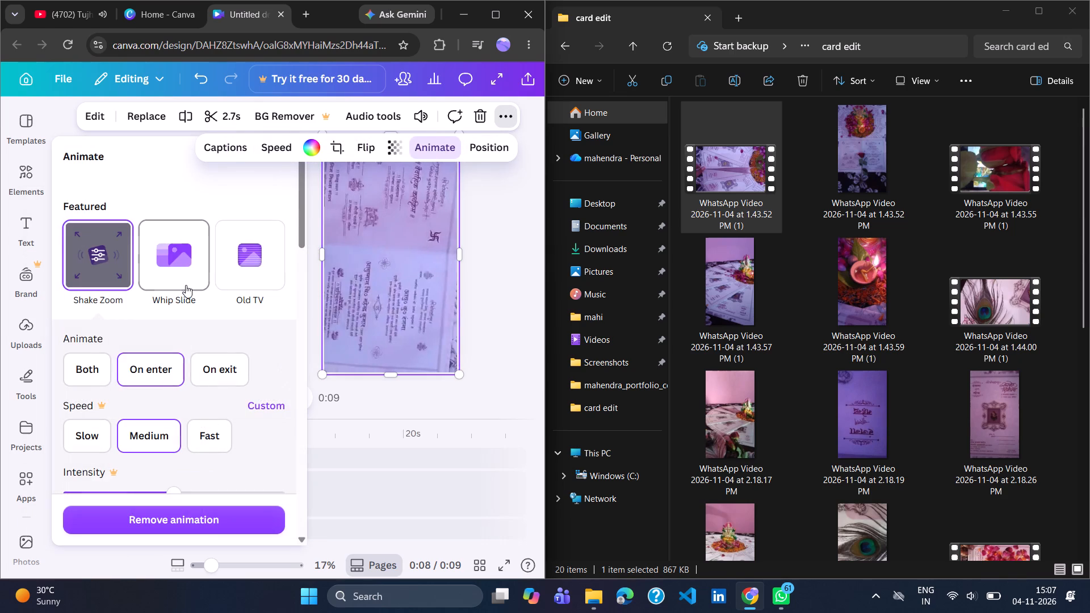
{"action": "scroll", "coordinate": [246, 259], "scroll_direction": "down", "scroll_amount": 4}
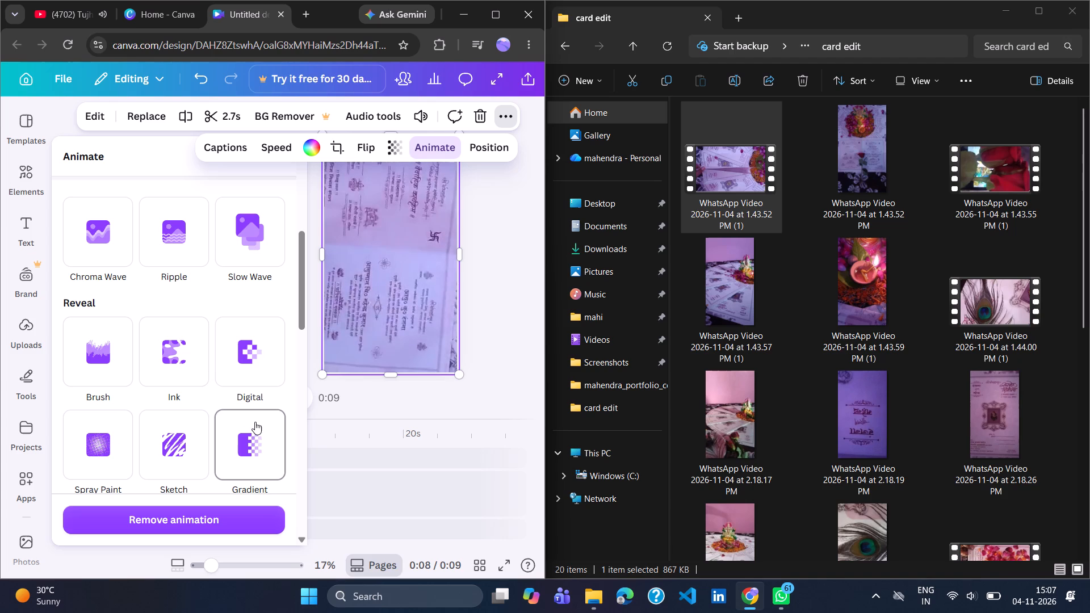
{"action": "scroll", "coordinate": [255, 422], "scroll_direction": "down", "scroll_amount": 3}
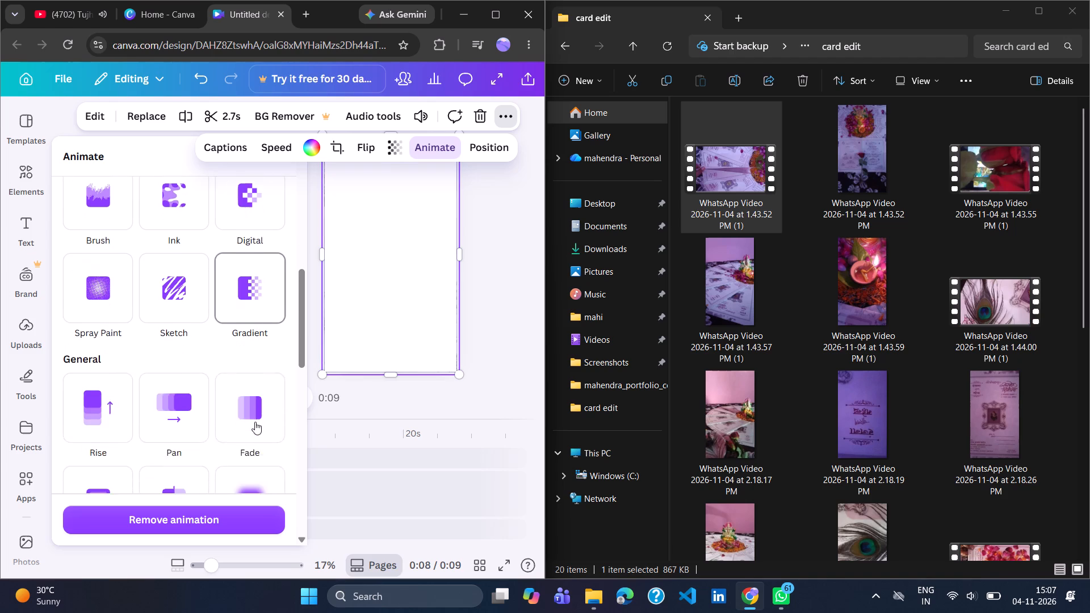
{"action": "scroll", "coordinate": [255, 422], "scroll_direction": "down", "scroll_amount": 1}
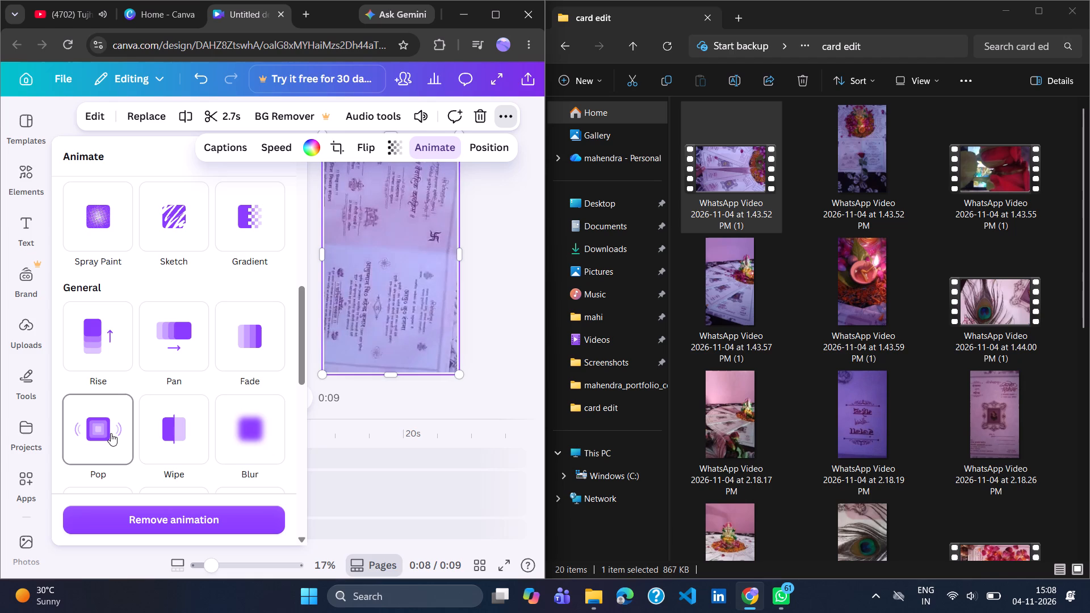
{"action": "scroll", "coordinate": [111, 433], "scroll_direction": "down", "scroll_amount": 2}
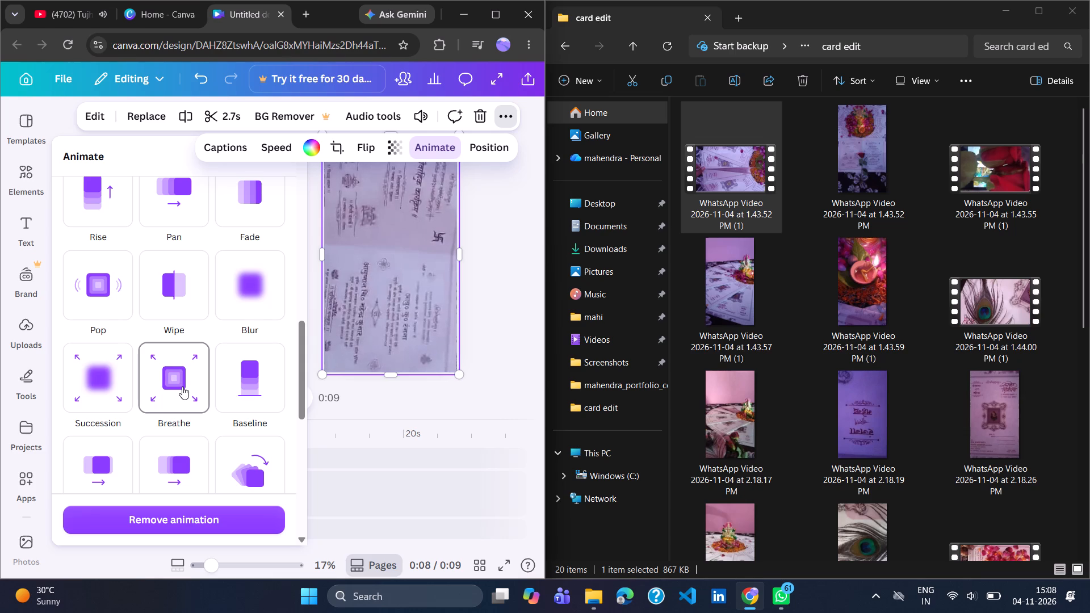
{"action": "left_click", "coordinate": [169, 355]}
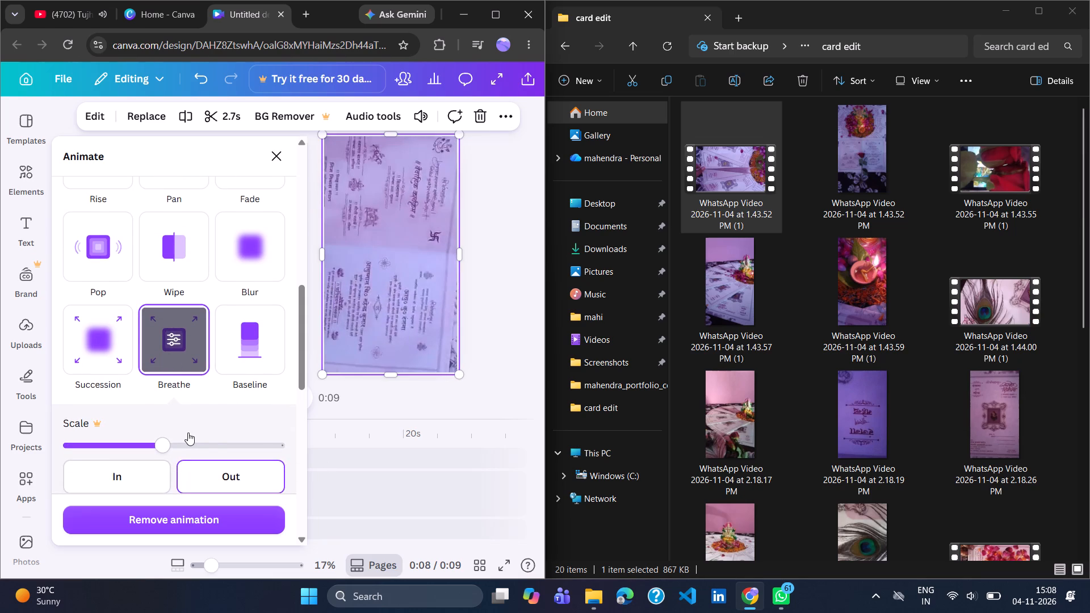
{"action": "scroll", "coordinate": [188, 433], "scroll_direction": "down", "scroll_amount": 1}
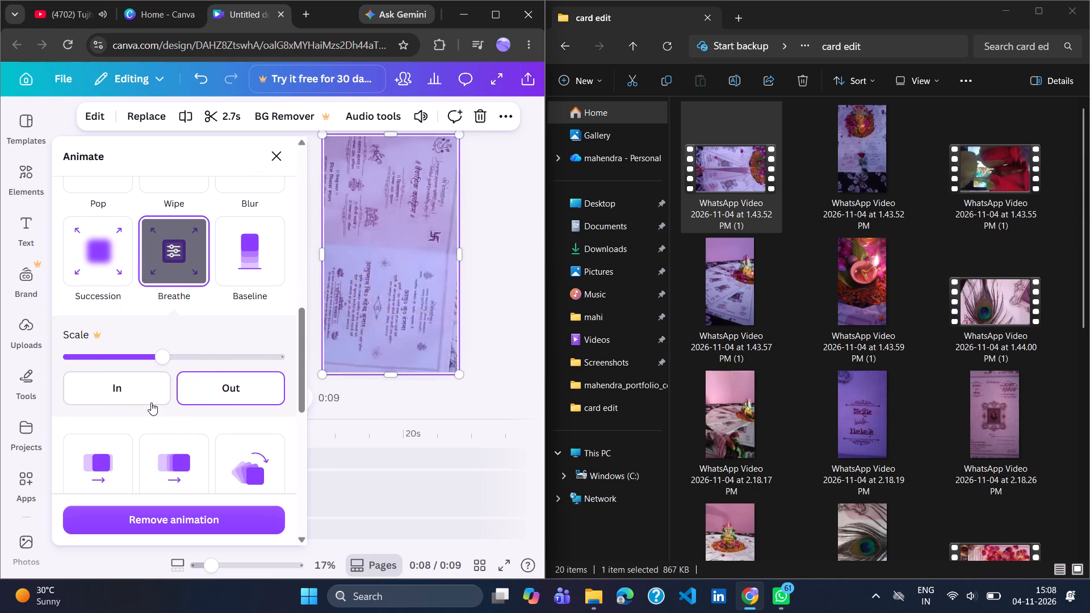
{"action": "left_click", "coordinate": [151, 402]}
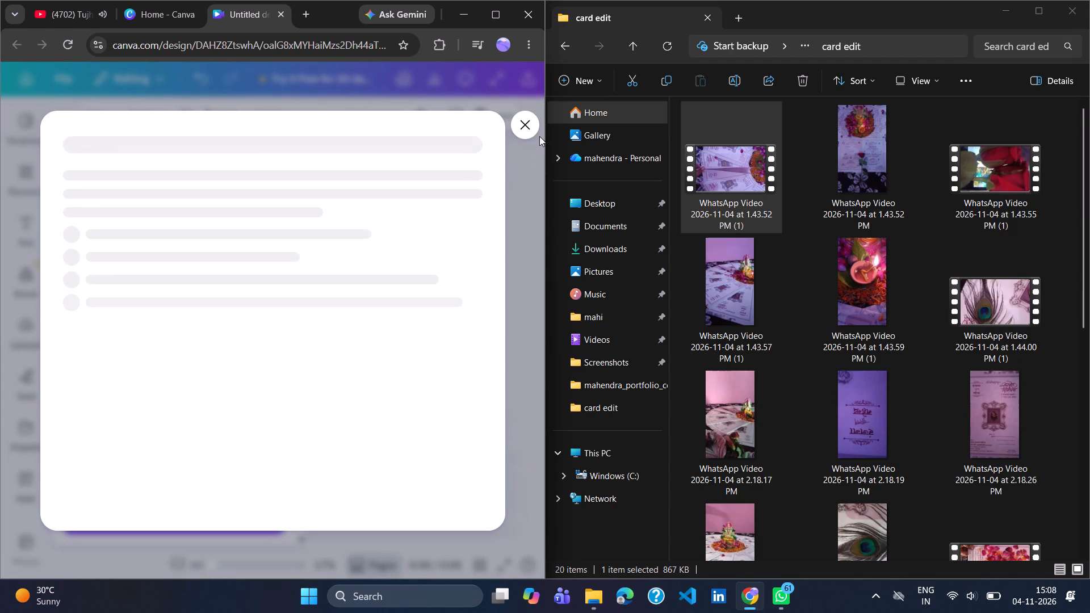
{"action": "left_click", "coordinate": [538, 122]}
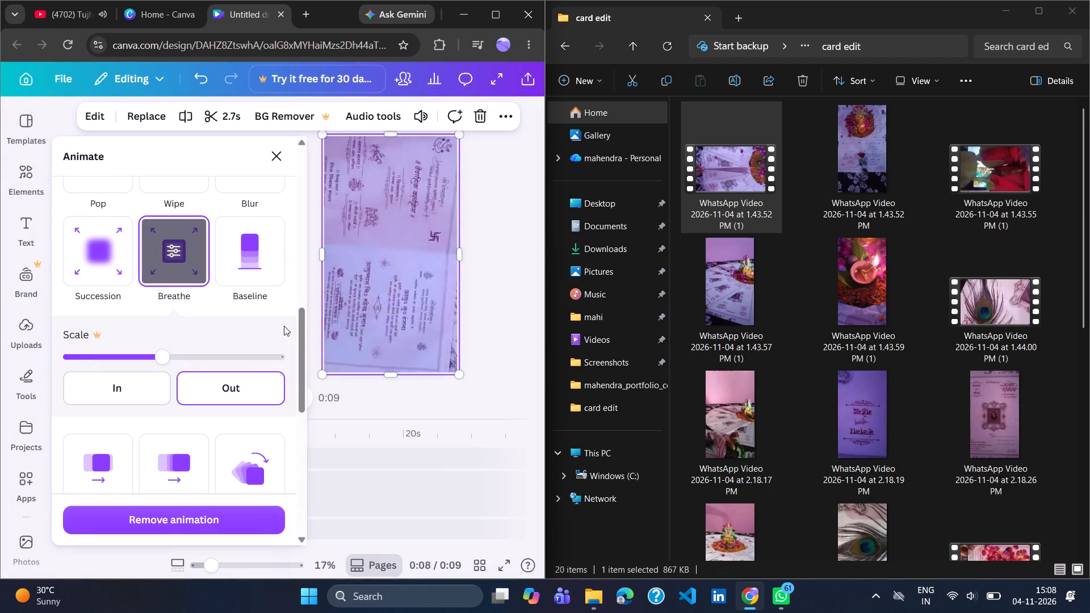
Apply the suggested Photo Zoom animation to the last purple card clip.
{"action": "scroll", "coordinate": [284, 326], "scroll_direction": "down", "scroll_amount": 4}
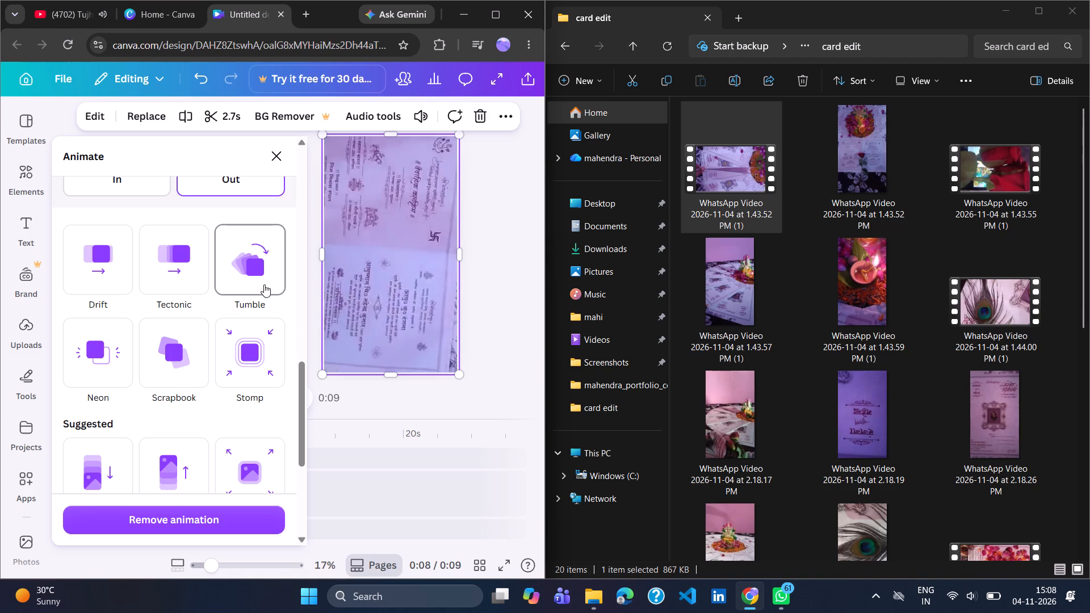
{"action": "scroll", "coordinate": [227, 412], "scroll_direction": "down", "scroll_amount": 2}
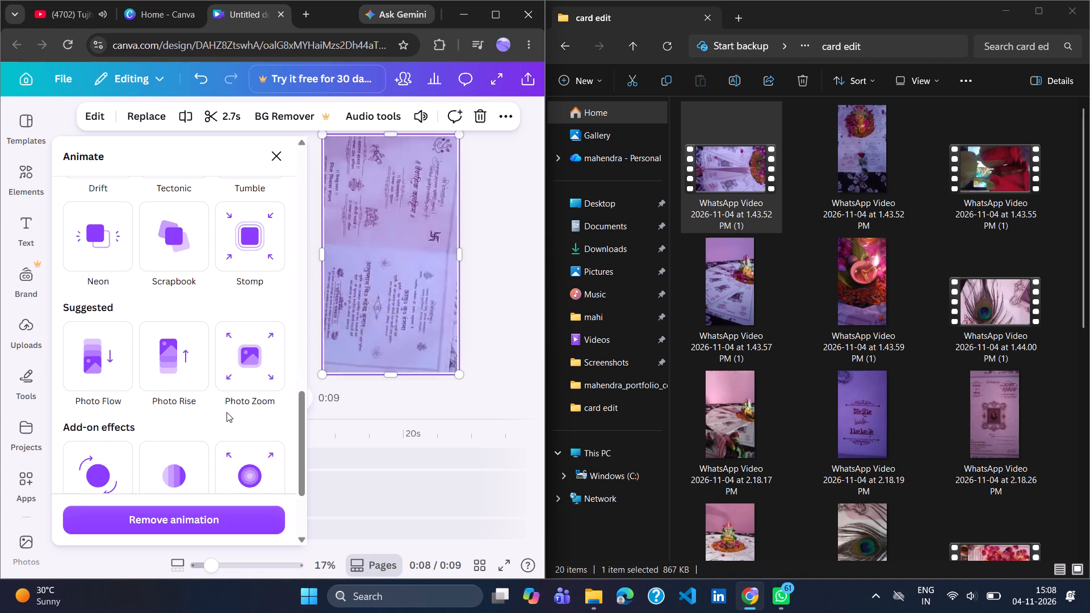
{"action": "left_click", "coordinate": [263, 354]}
{"action": "left_click", "coordinate": [510, 325]}
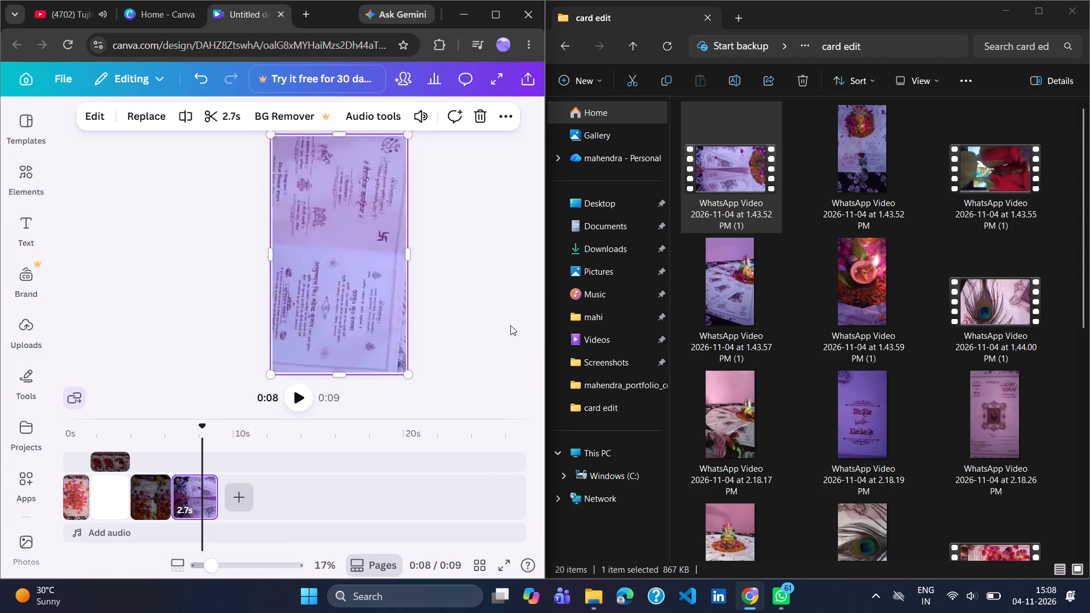
Play back the transition from the hand-and-petals clip into the purple card clip, and again the whole video from its start.
{"action": "left_click", "coordinate": [174, 460]}
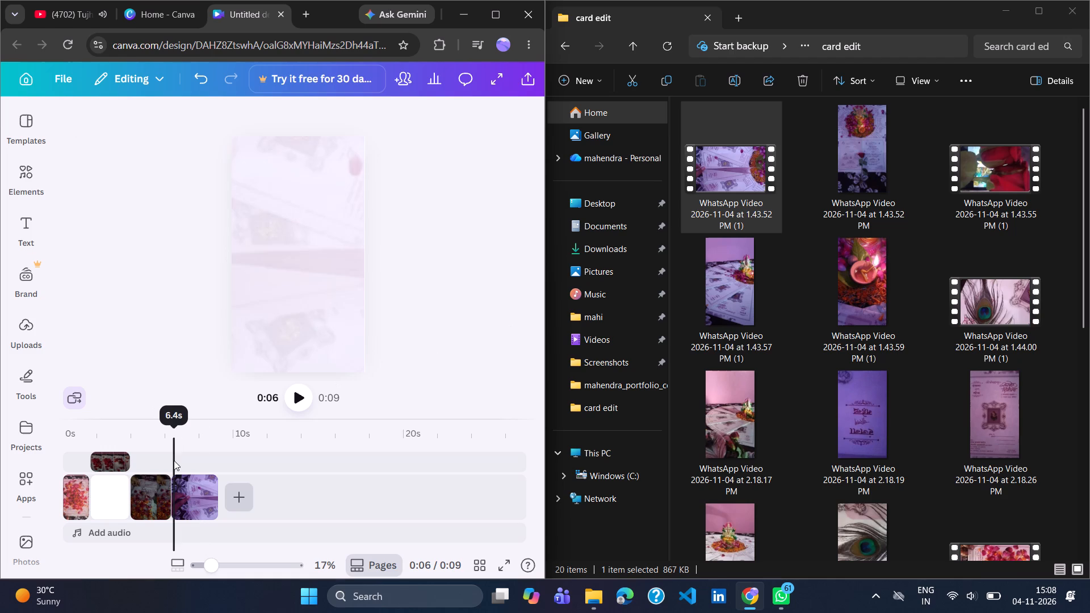
{"action": "left_click", "coordinate": [170, 460]}
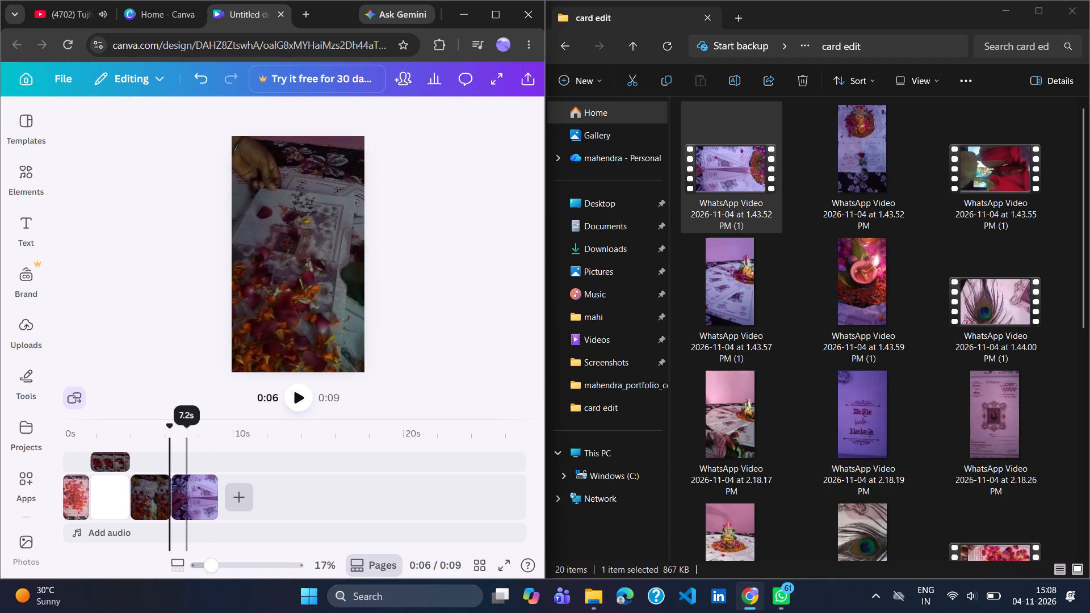
{"action": "left_click", "coordinate": [300, 388]}
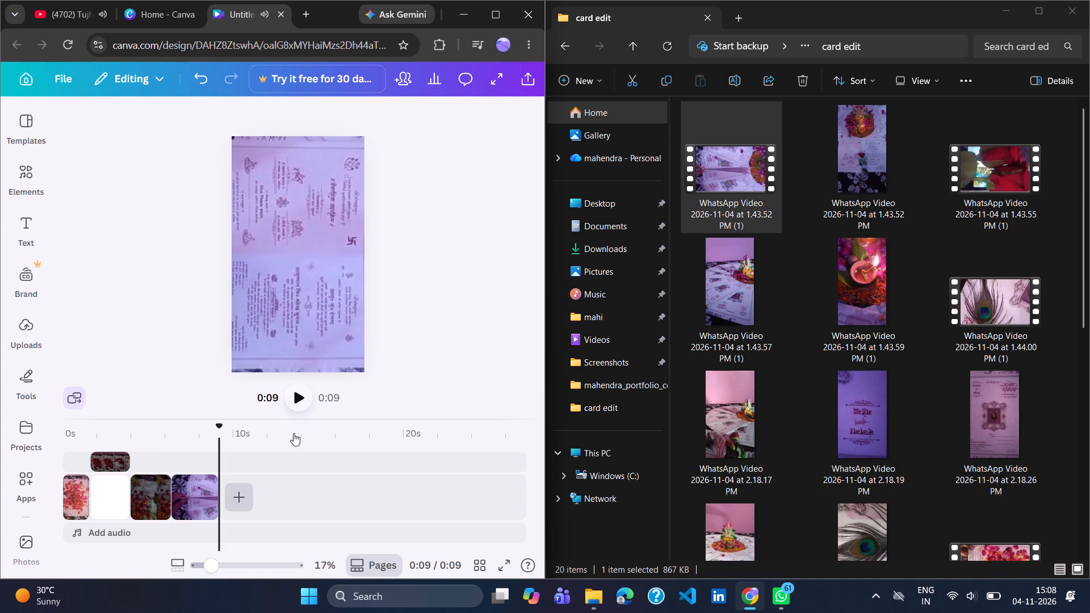
{"action": "left_click", "coordinate": [294, 389]}
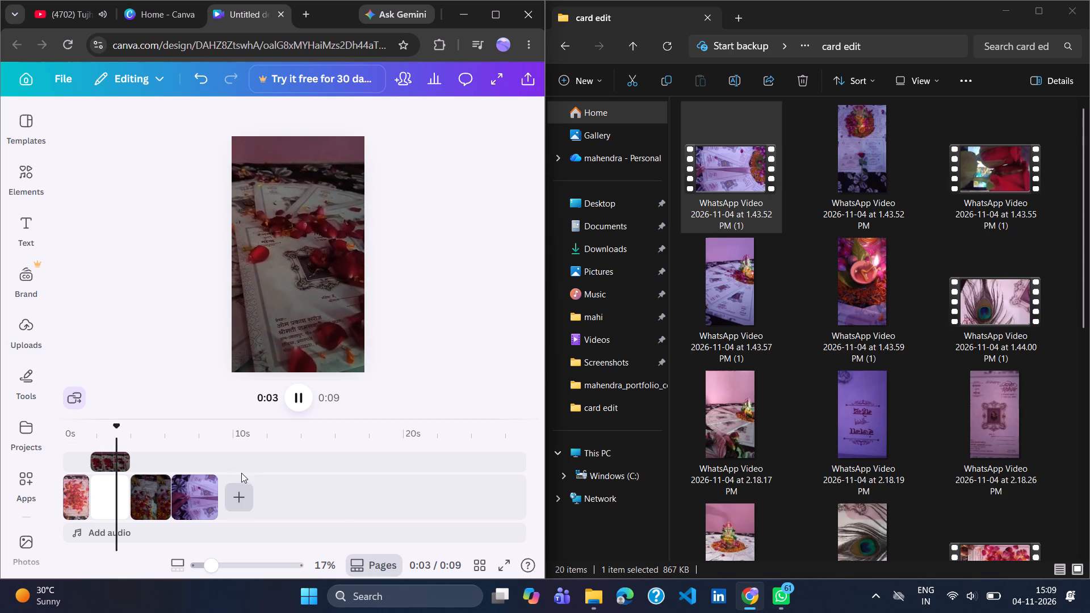
Shift the overlaid rose-petal card clip slightly earlier so it starts before the first clip ends.
{"action": "left_click", "coordinate": [100, 461]}
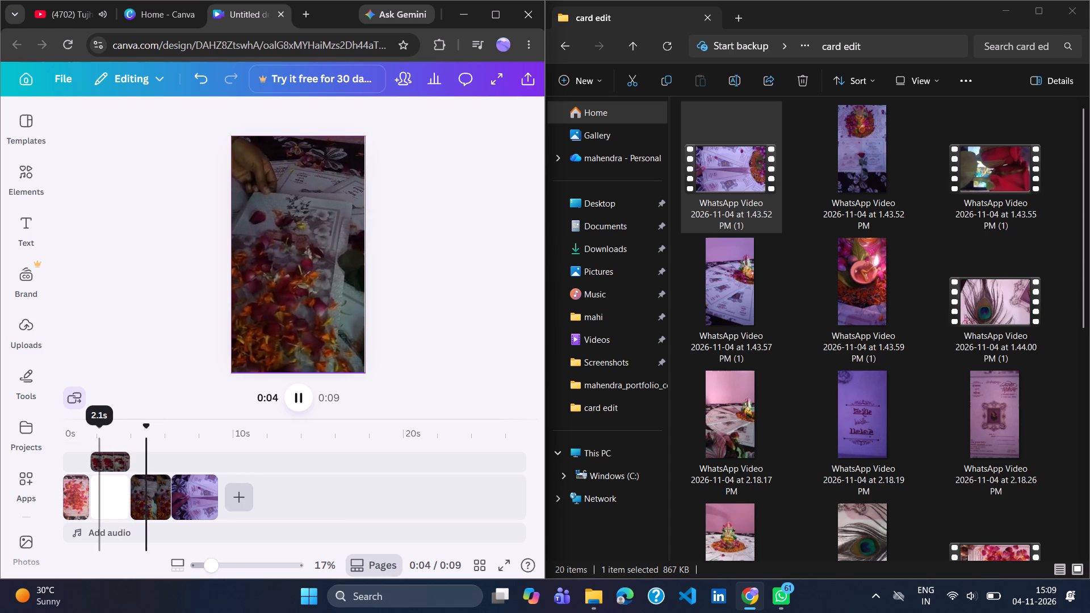
Play back the video from the first clip to check the overlap with the rose-petal overlay clip.
{"action": "left_click", "coordinate": [72, 475]}
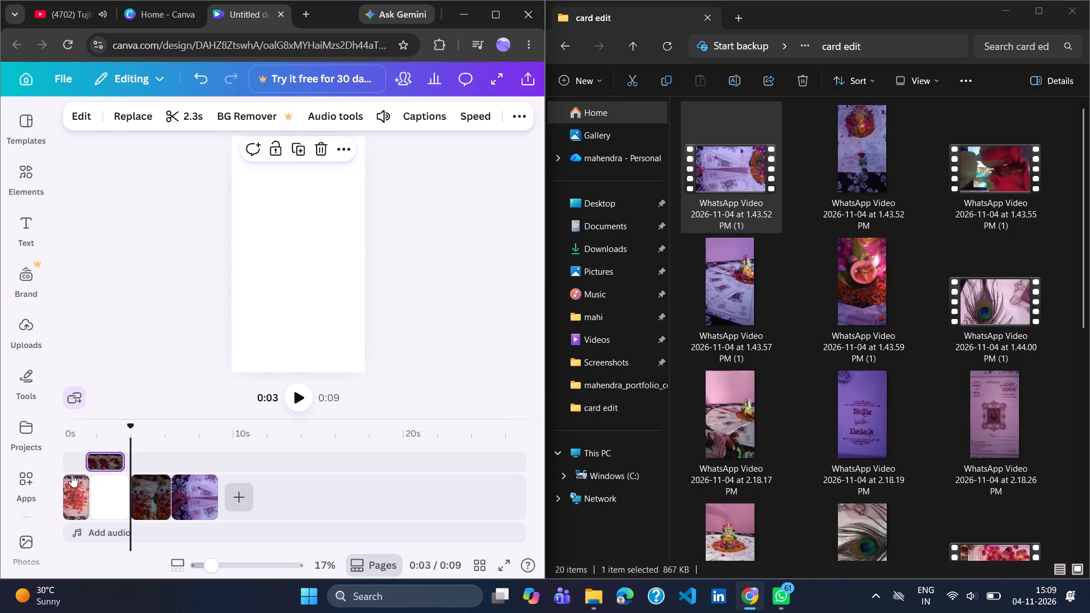
{"action": "left_click", "coordinate": [298, 397]}
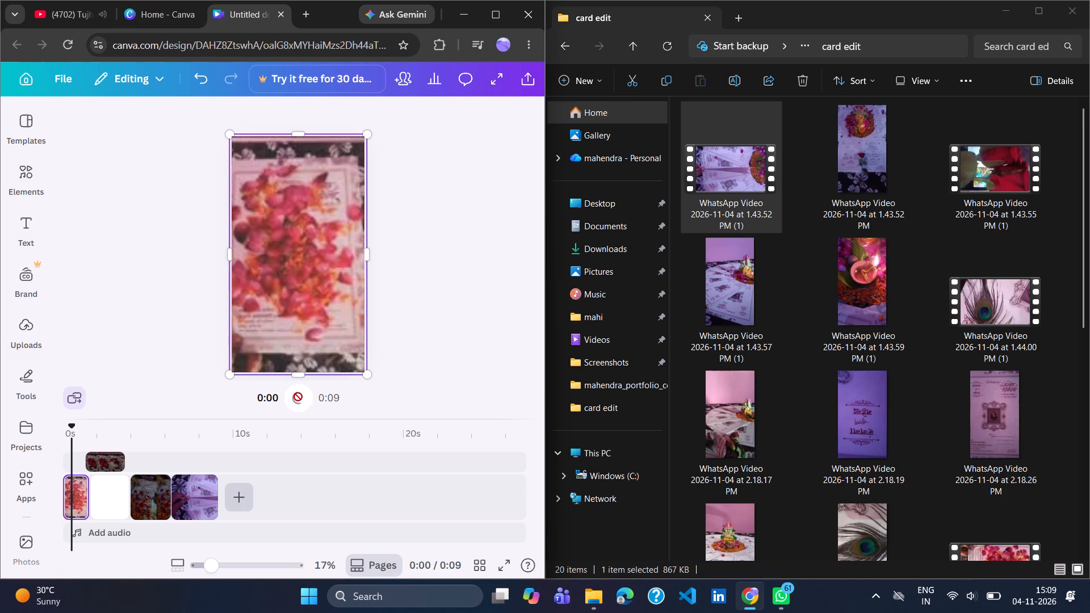
{"action": "left_click", "coordinate": [104, 458]}
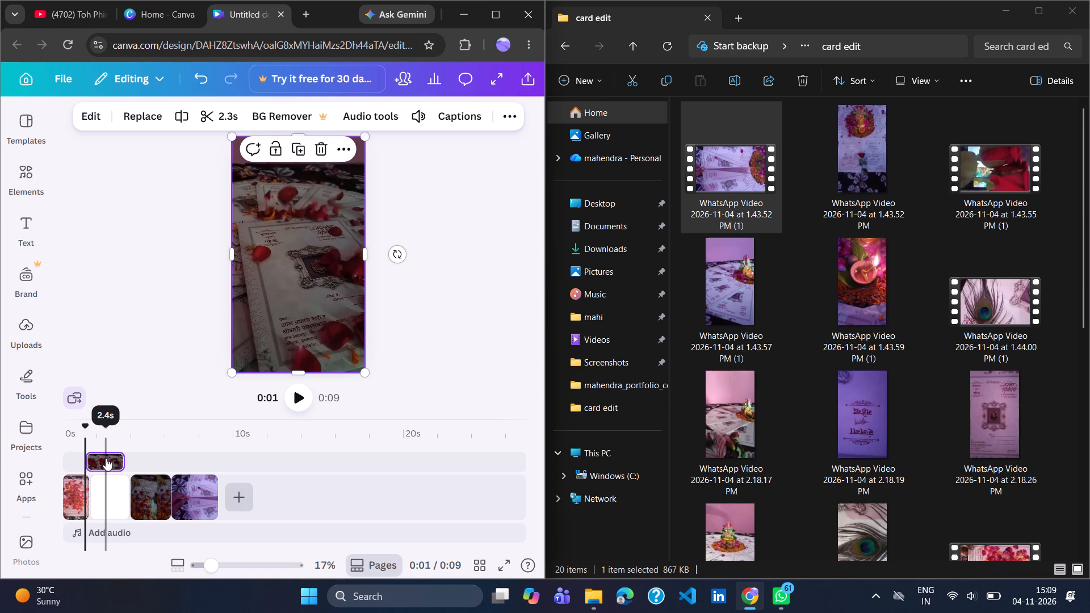
{"action": "left_click", "coordinate": [77, 463]}
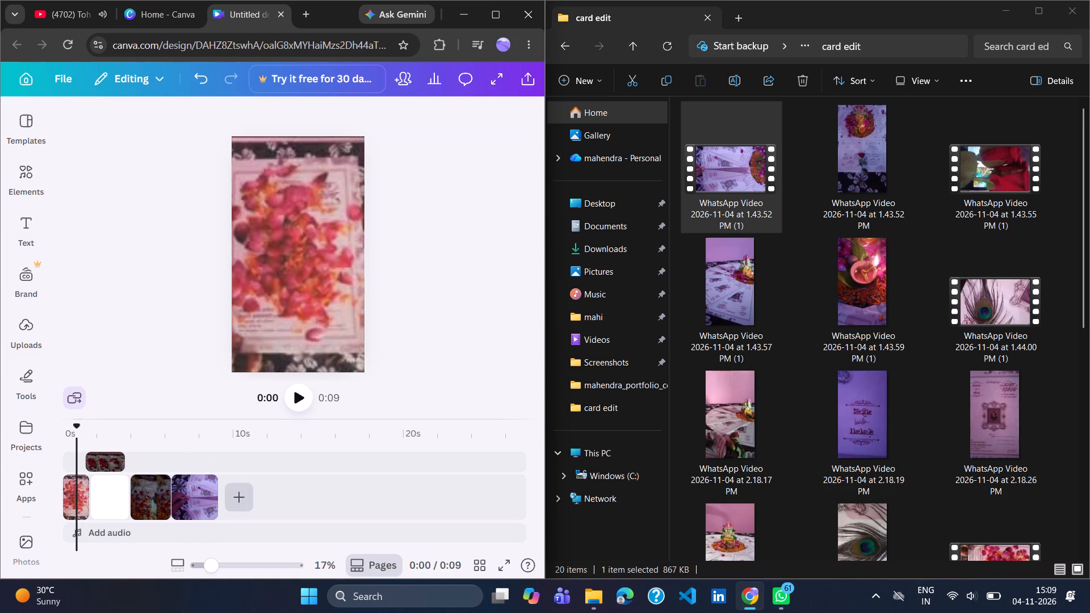
{"action": "left_click", "coordinate": [308, 390]}
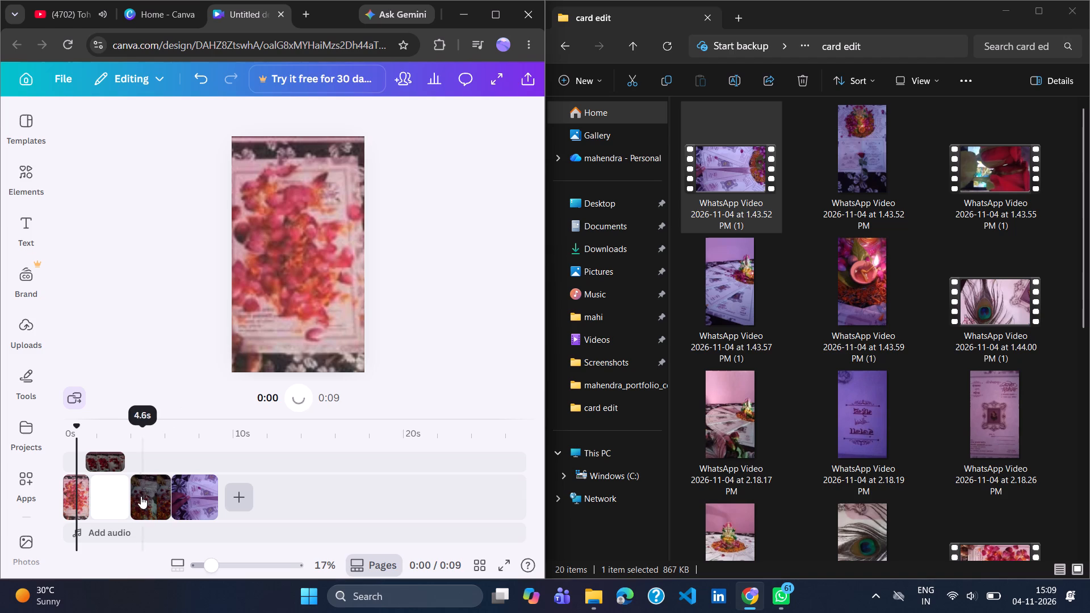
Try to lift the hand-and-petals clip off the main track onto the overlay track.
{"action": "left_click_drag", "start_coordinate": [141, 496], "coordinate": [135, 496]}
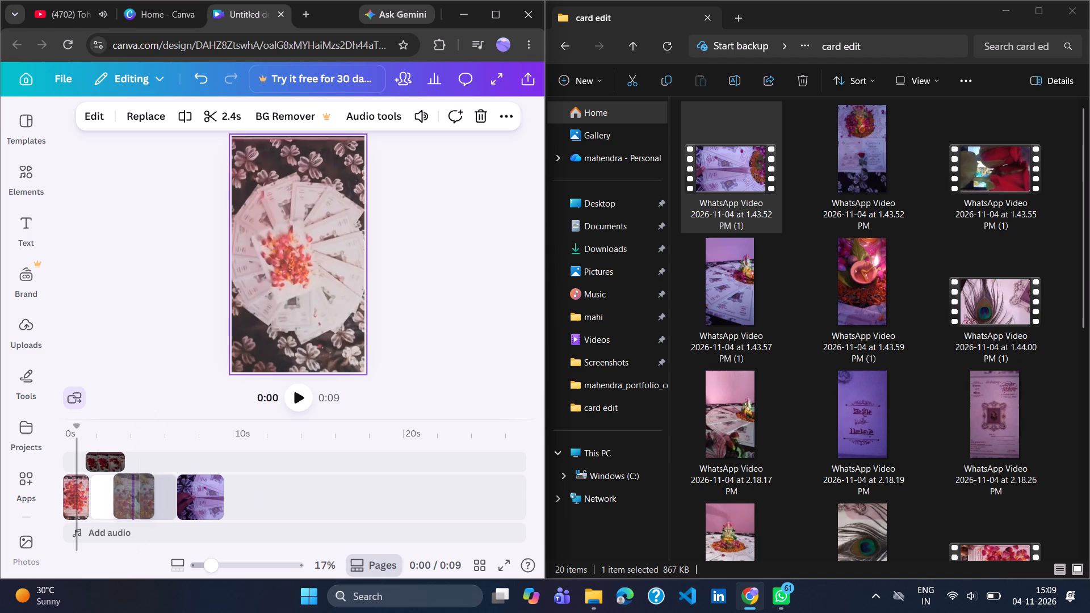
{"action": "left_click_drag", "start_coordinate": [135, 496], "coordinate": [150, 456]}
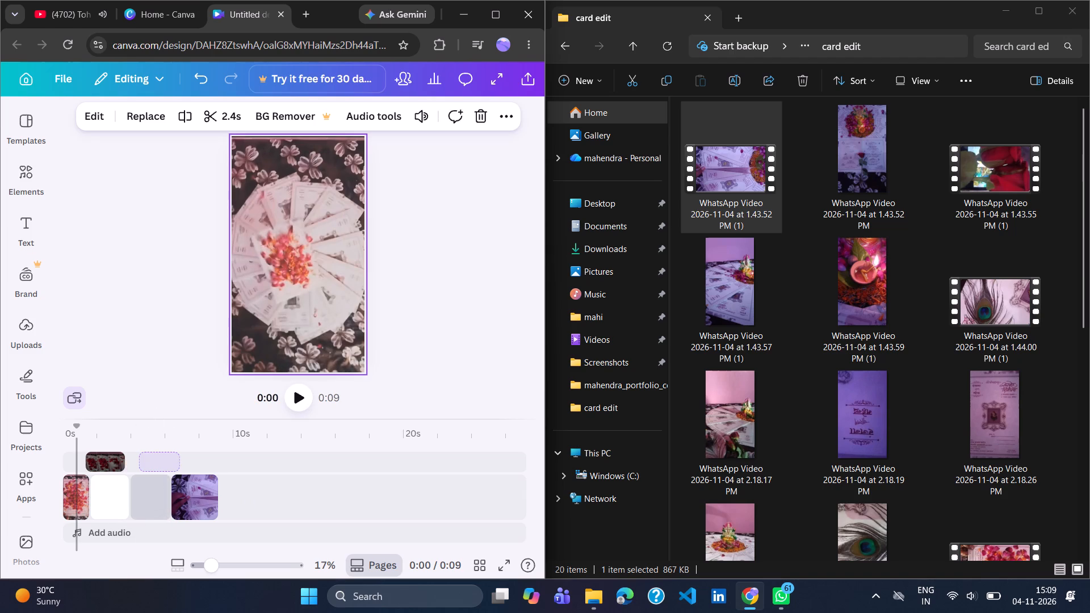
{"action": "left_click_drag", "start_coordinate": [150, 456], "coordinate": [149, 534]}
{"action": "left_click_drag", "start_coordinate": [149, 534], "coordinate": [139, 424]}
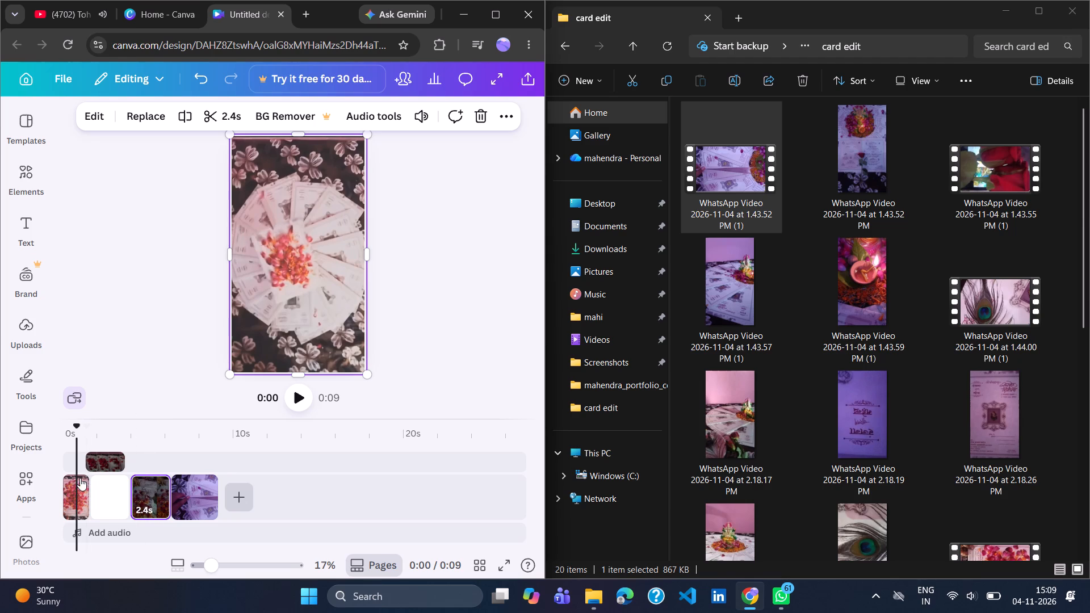
Move the hand-and-petals clip from the main track to the overlay track, directly after the rose-petal overlay clip.
{"action": "left_click", "coordinate": [296, 403]}
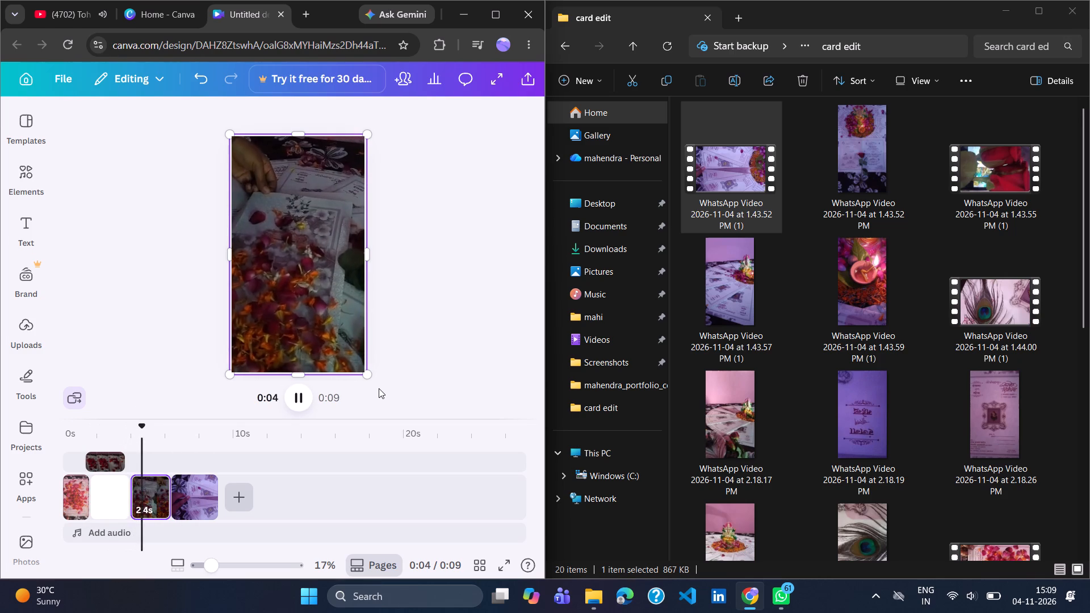
{"action": "left_click_drag", "start_coordinate": [144, 502], "coordinate": [144, 480]}
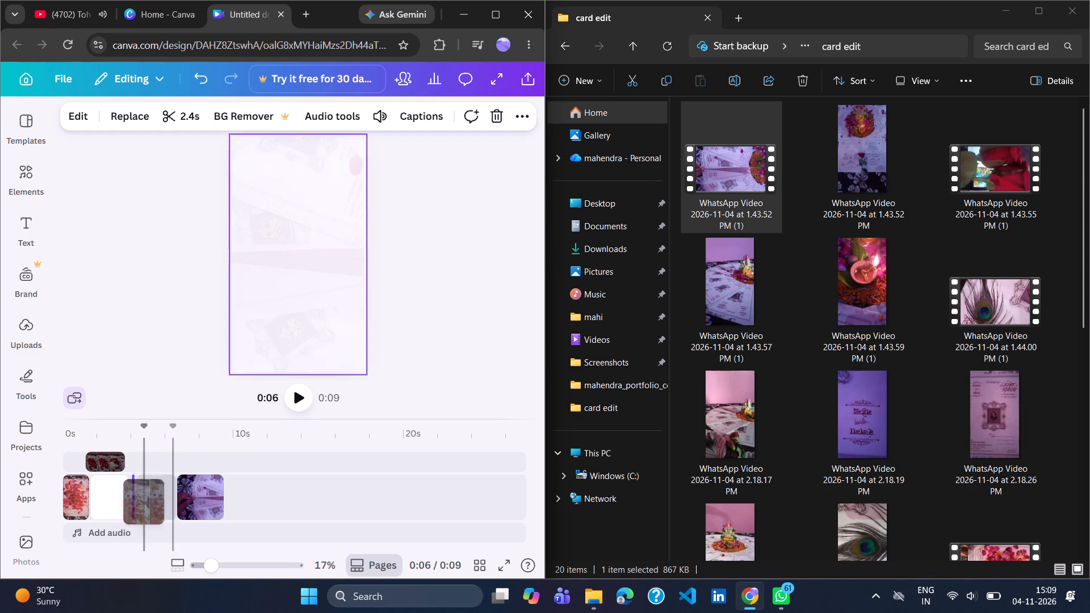
{"action": "left_click_drag", "start_coordinate": [144, 480], "coordinate": [139, 459]}
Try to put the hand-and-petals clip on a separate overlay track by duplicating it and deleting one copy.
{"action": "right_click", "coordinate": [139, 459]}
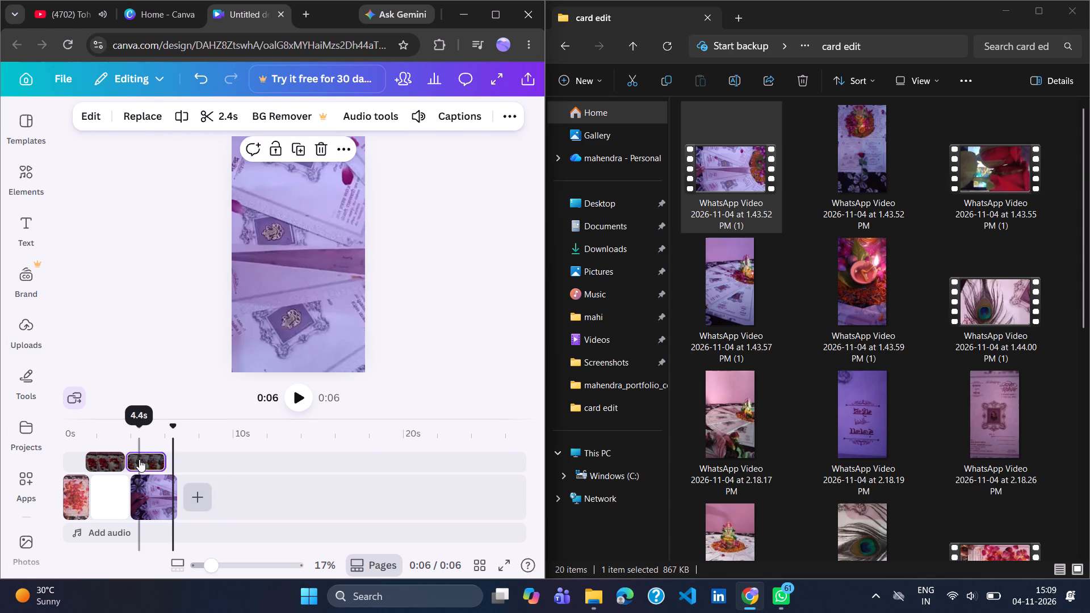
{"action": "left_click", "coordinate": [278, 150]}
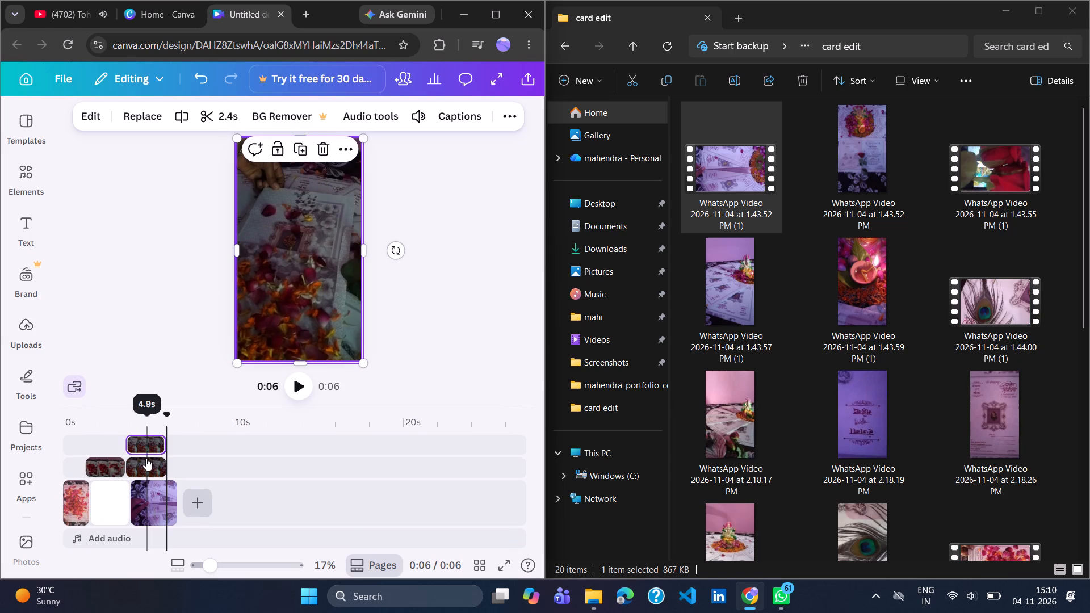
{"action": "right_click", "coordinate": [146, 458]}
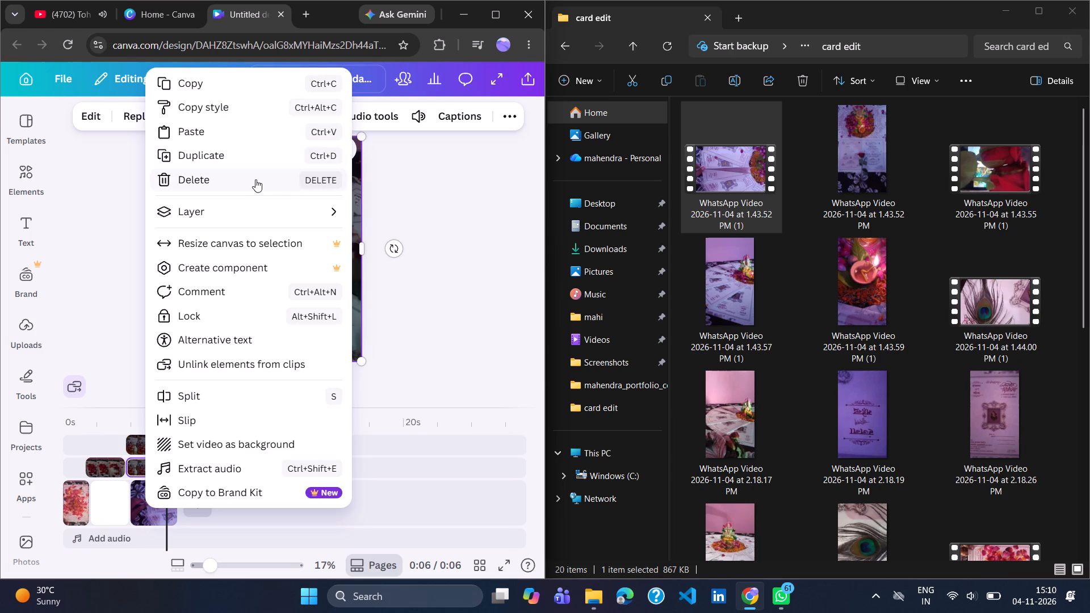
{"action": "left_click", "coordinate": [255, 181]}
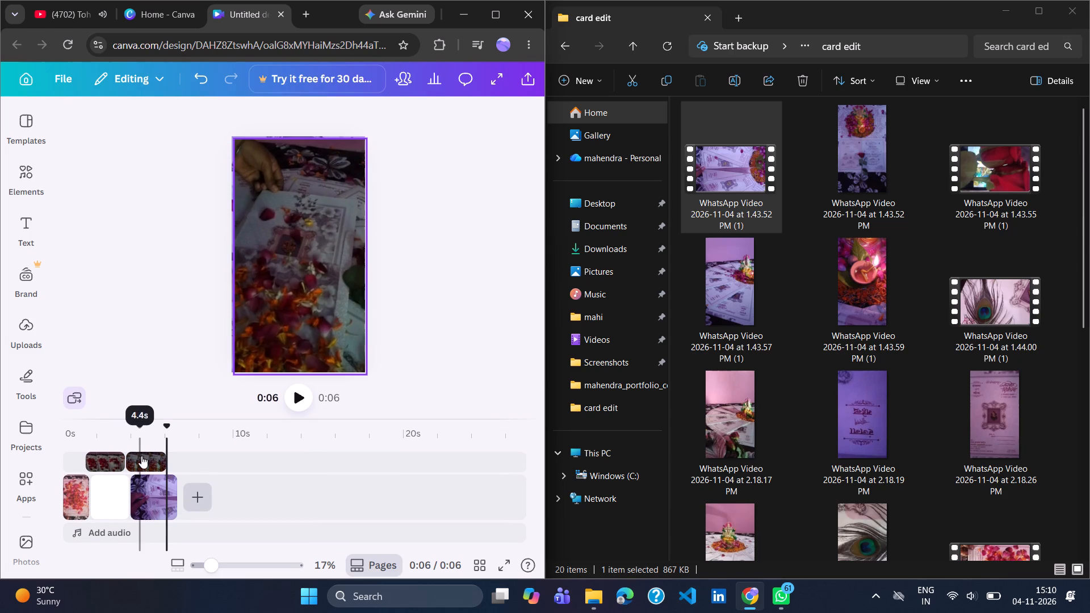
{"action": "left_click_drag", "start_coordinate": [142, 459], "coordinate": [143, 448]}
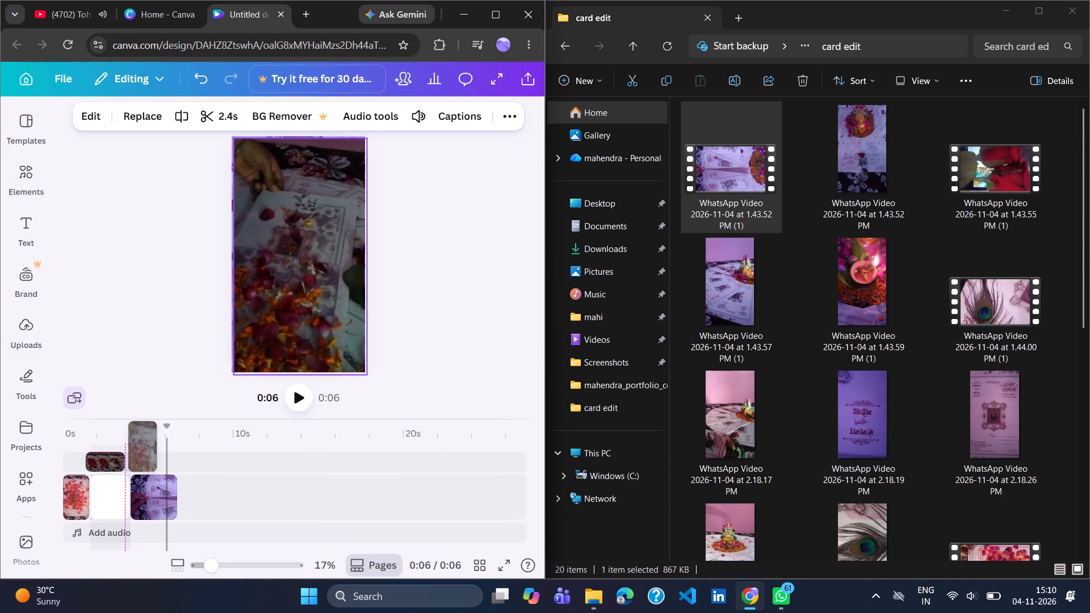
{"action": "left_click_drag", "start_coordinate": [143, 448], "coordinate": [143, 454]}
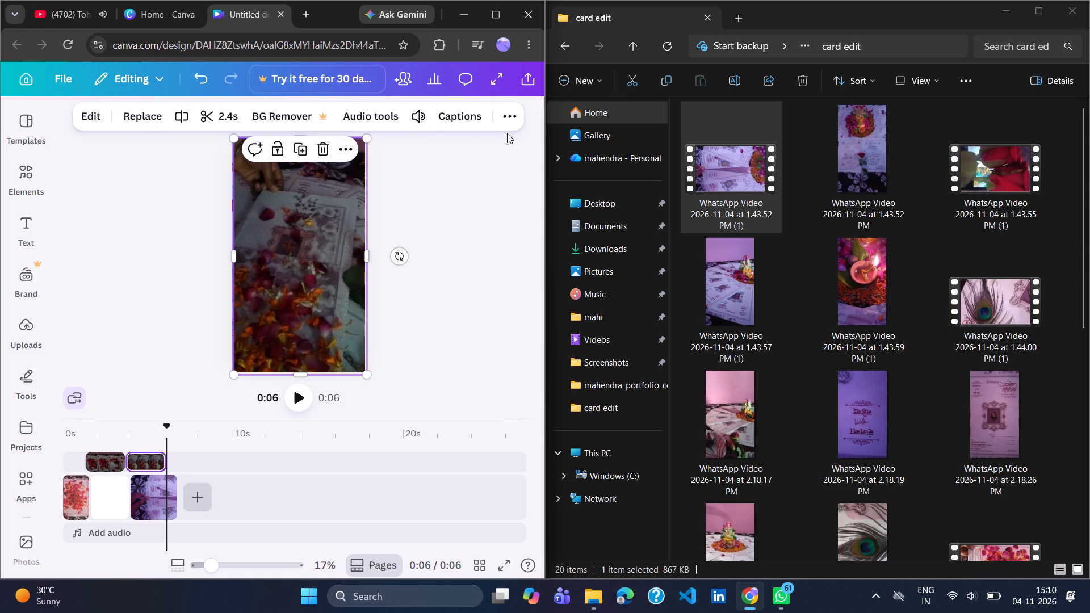
Replace the hand-and-petals clip with a duplicate on a higher overlay track, shifted slightly earlier to overlap the rose-petal clip.
{"action": "left_click", "coordinate": [148, 463]}
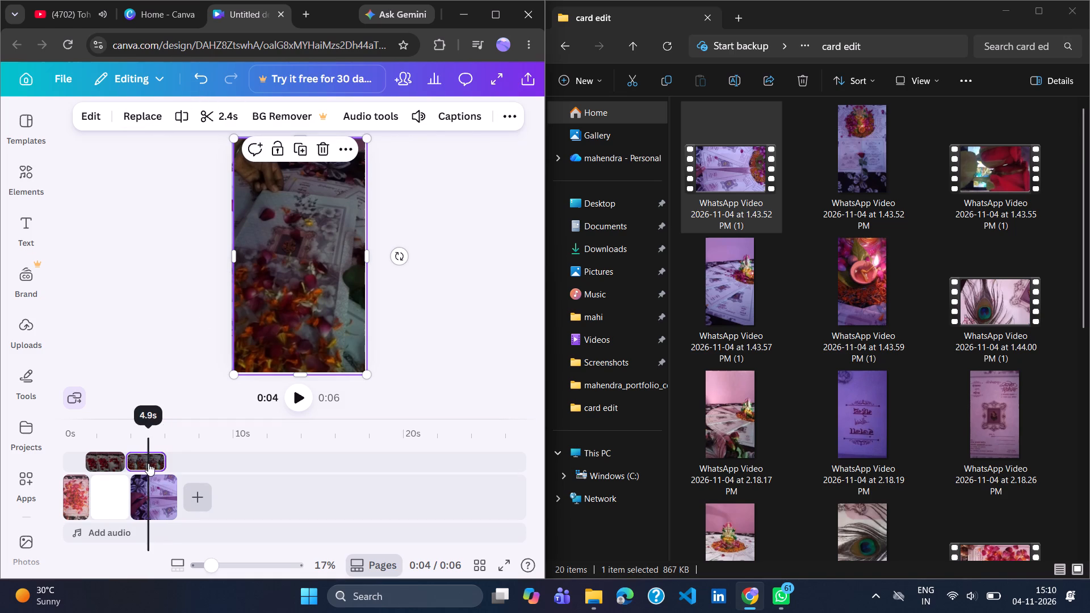
{"action": "right_click", "coordinate": [148, 463]}
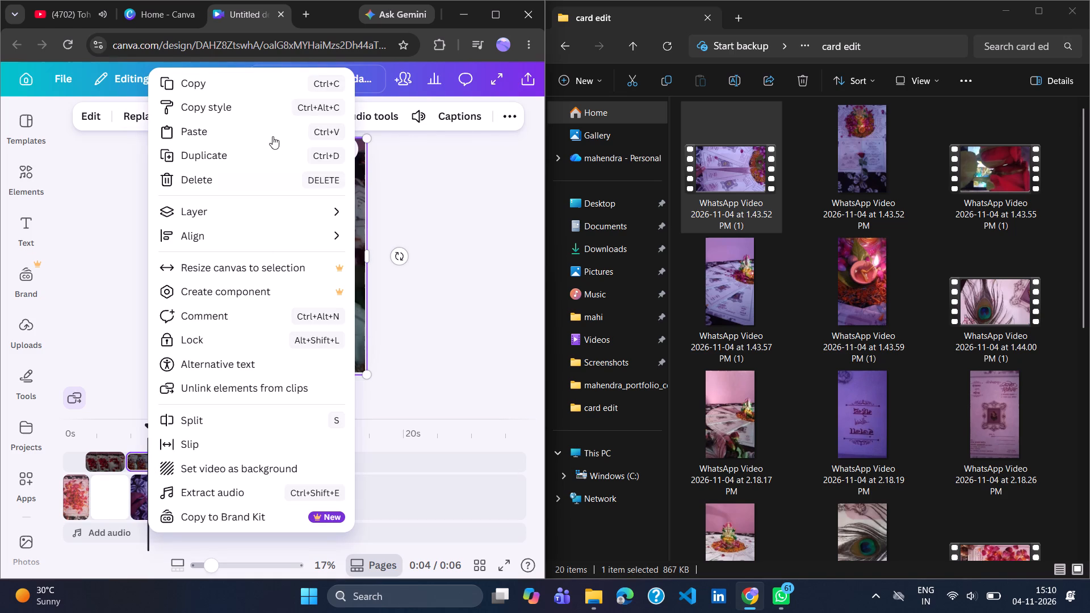
{"action": "left_click", "coordinate": [248, 149]}
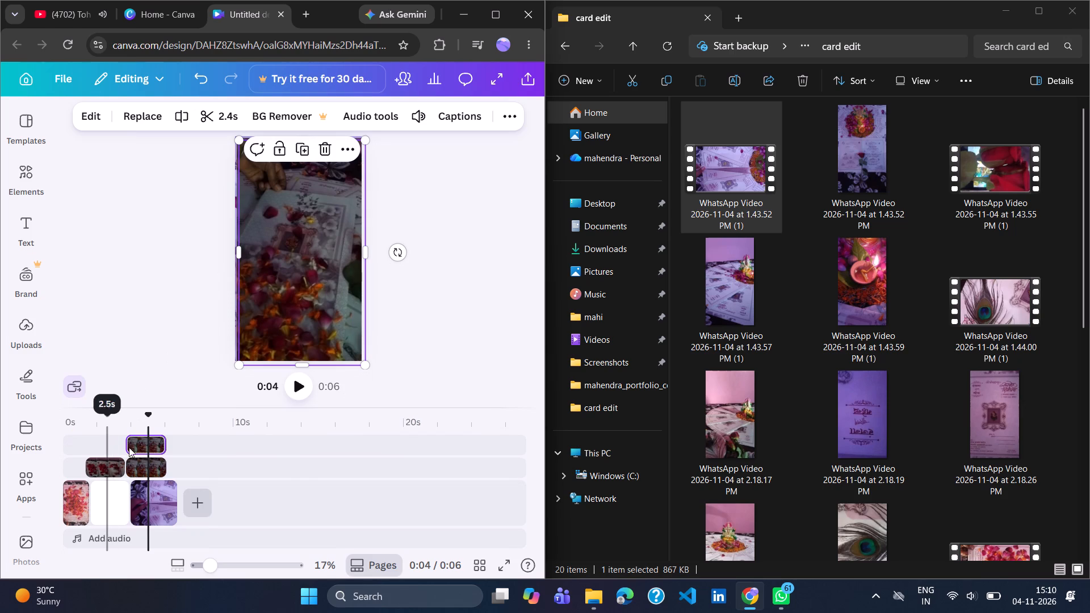
{"action": "left_click", "coordinate": [154, 445]}
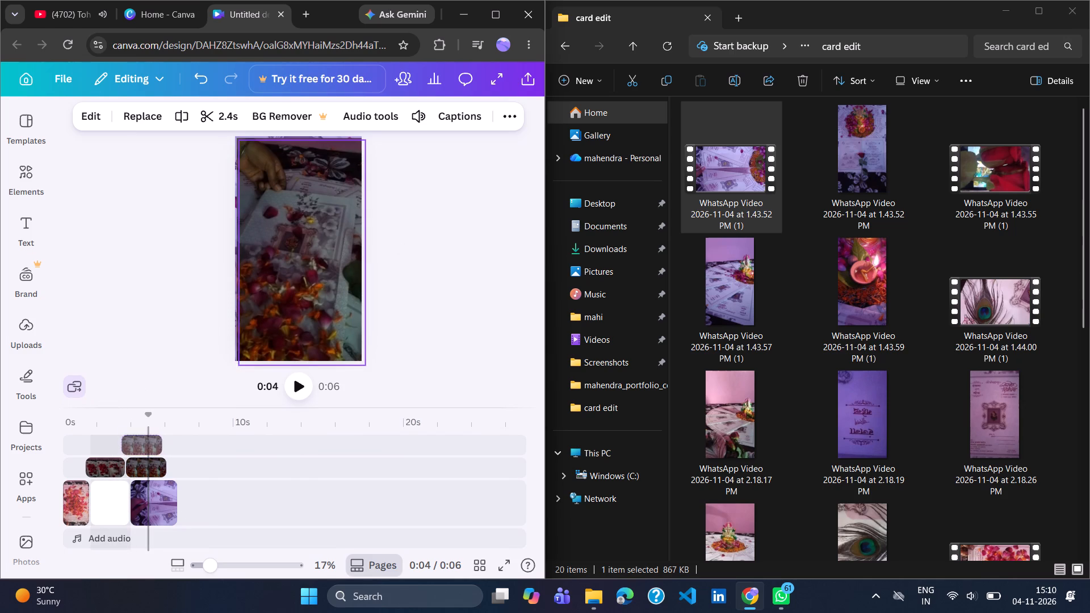
{"action": "right_click", "coordinate": [150, 461]}
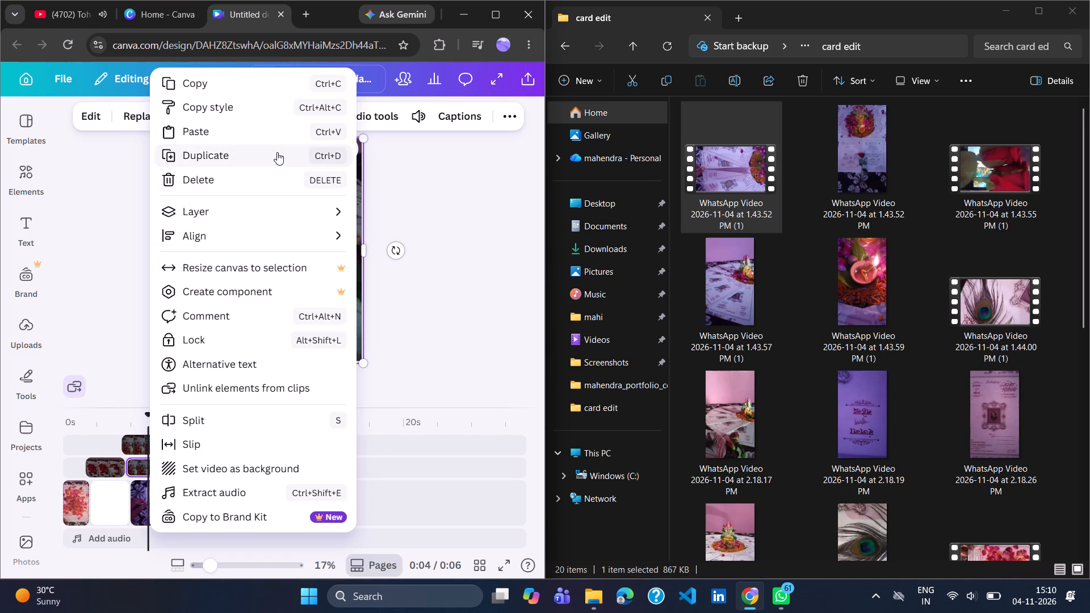
{"action": "left_click", "coordinate": [274, 175]}
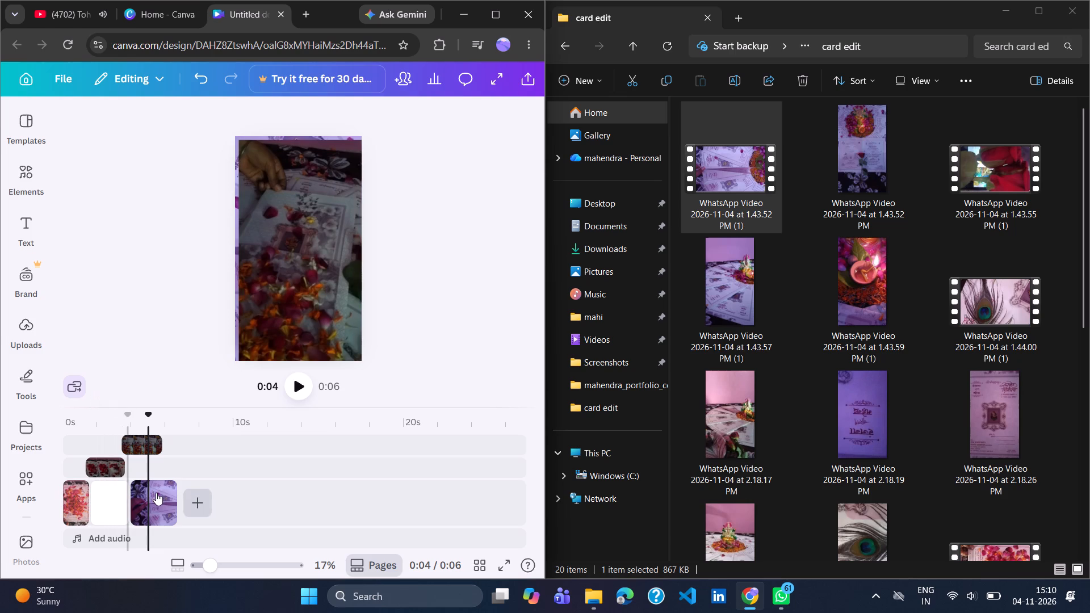
Move the purple card clip from the main track to the lower overlay track, overlapping the end of the hand-and-petals clip.
{"action": "left_click_drag", "start_coordinate": [156, 493], "coordinate": [182, 465]}
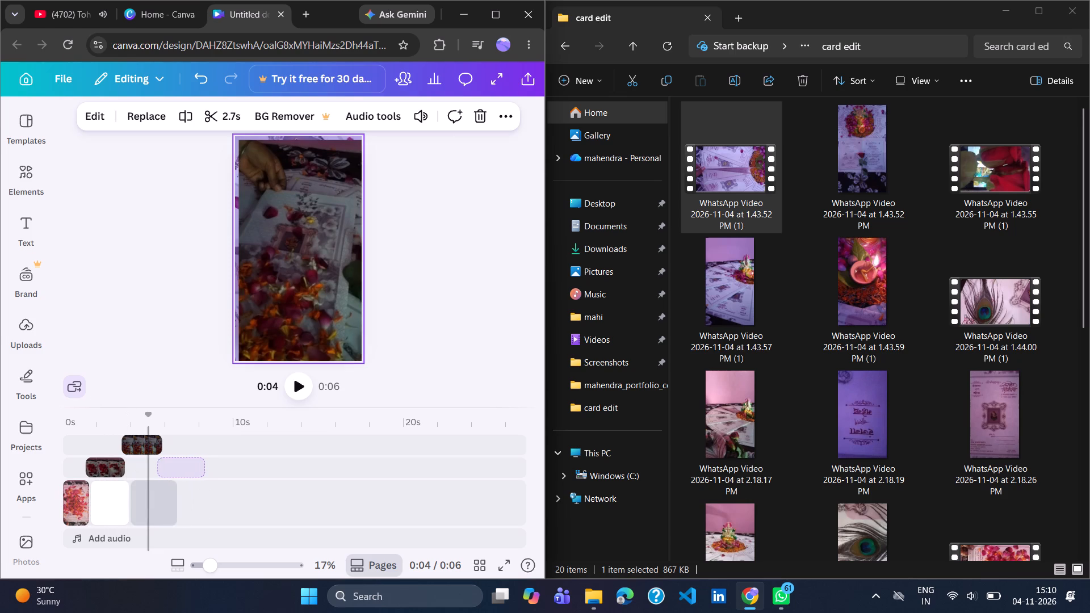
{"action": "left_click_drag", "start_coordinate": [182, 465], "coordinate": [182, 465]}
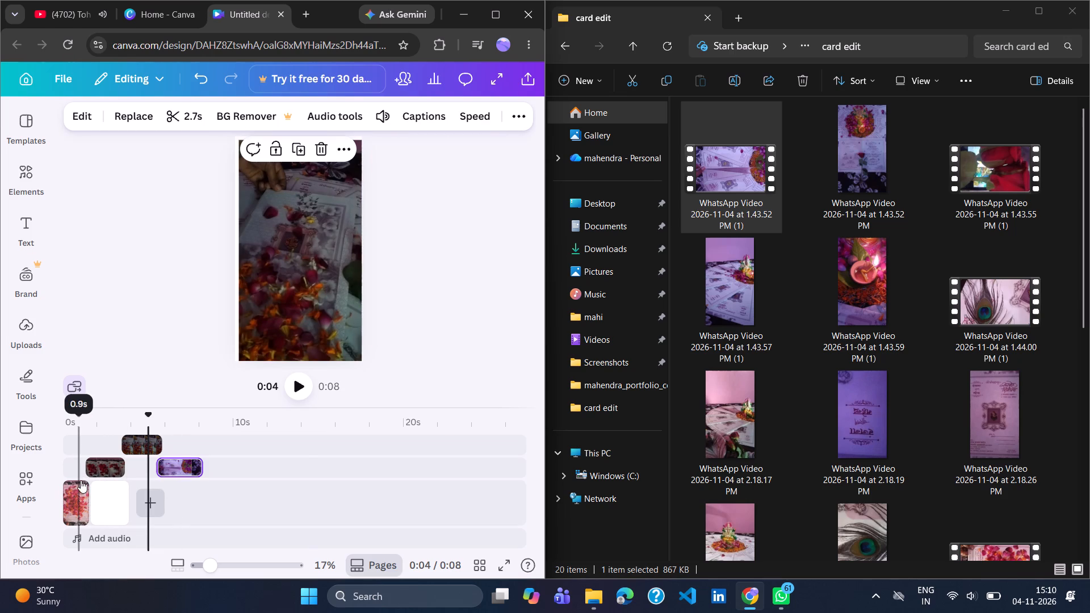
Play back the video from the first clip to check the overlapping overlay clips.
{"action": "left_click", "coordinate": [76, 475]}
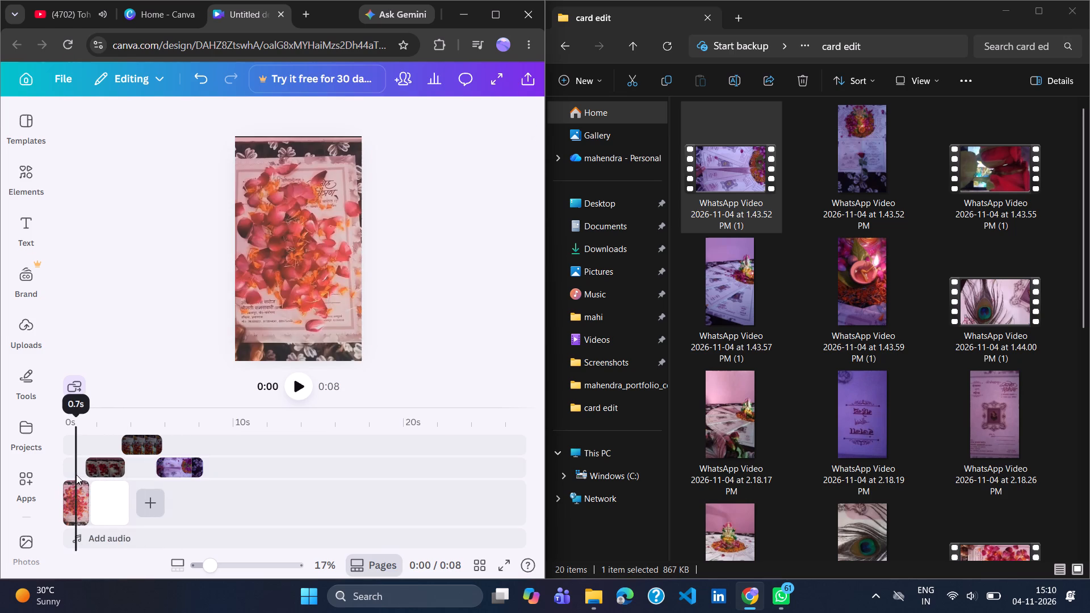
{"action": "left_click", "coordinate": [295, 387]}
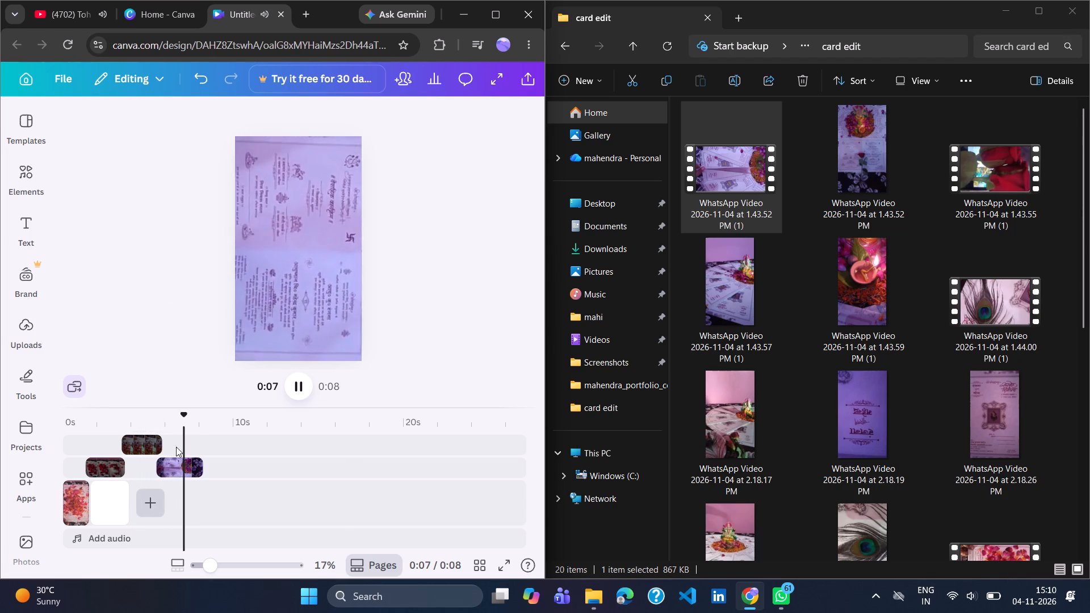
Reposition the hand-and-petals overlay clip on the canvas so it is centred and covers the whole frame.
{"action": "left_click", "coordinate": [142, 446]}
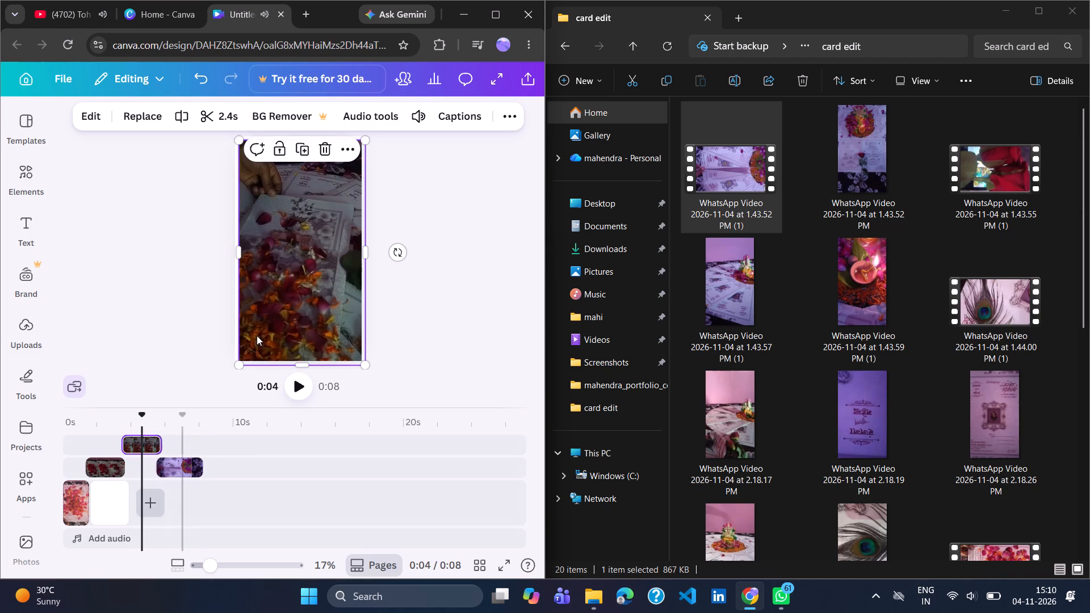
{"action": "left_click", "coordinate": [274, 306]}
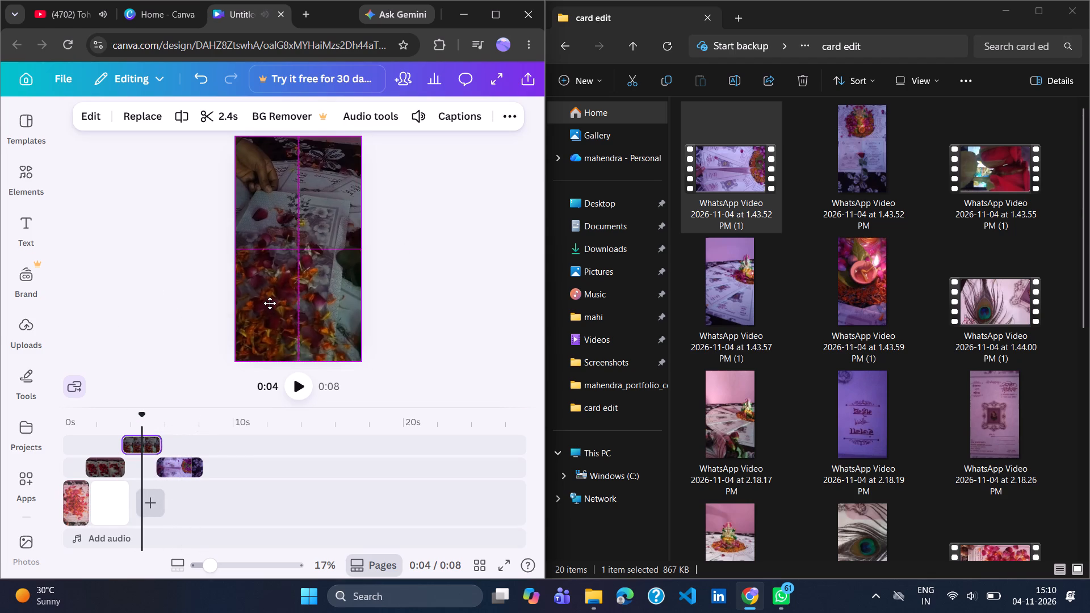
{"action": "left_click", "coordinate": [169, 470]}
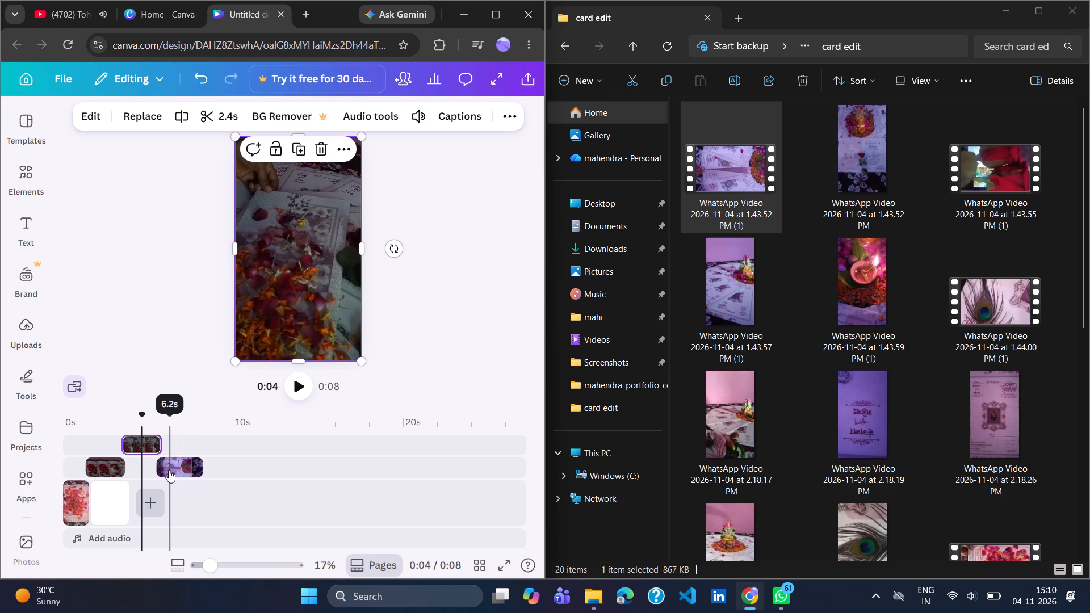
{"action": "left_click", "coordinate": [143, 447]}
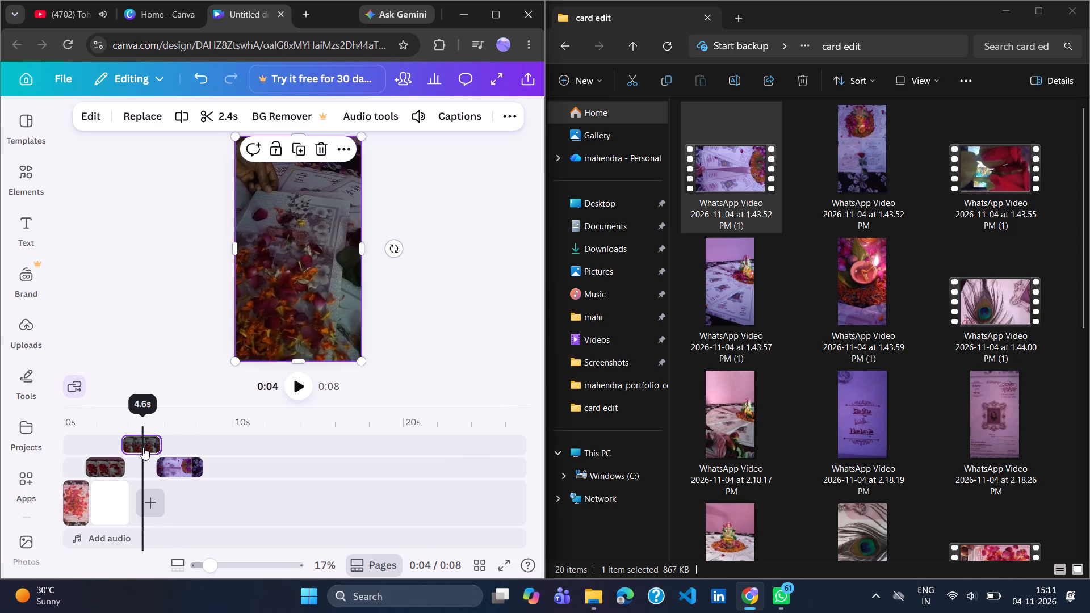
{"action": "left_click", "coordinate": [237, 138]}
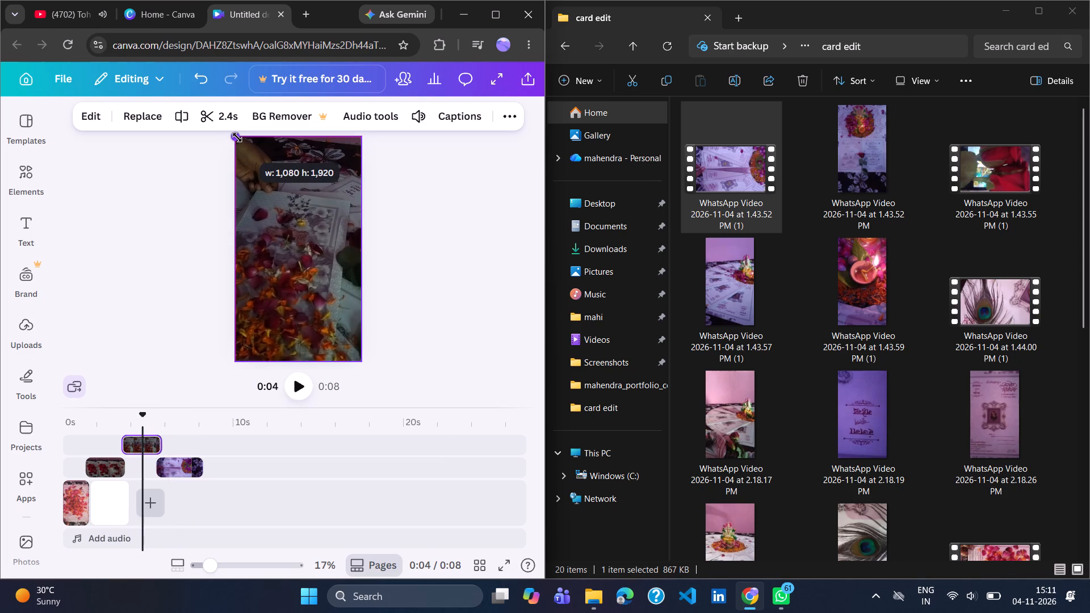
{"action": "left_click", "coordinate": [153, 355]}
Play back the video from the rose-petal overlay clip through to the purple card clip to check the transitions.
{"action": "left_click", "coordinate": [98, 462]}
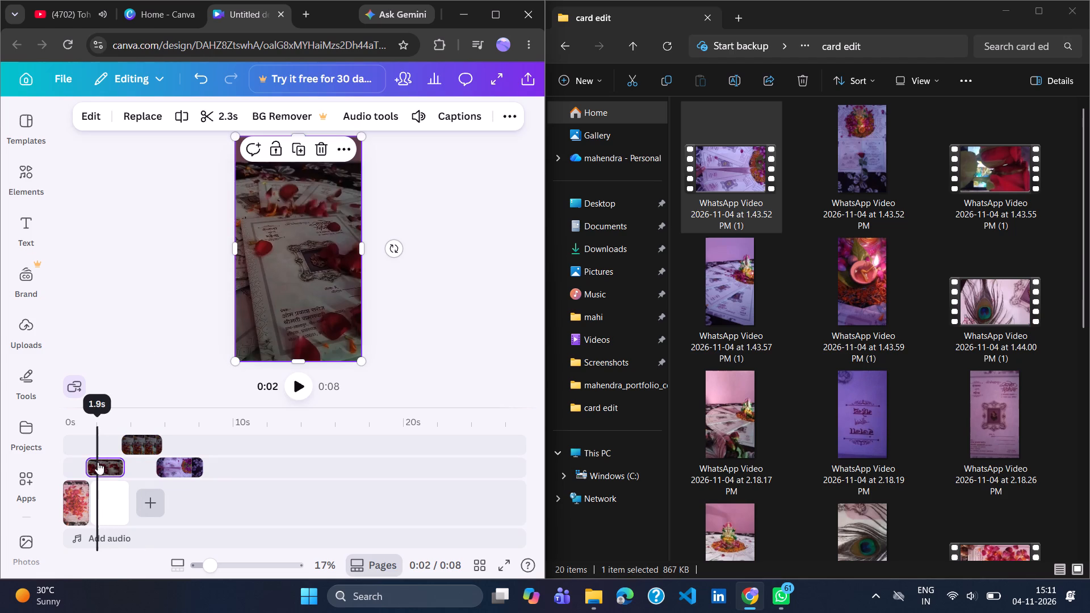
{"action": "left_click", "coordinate": [72, 477]}
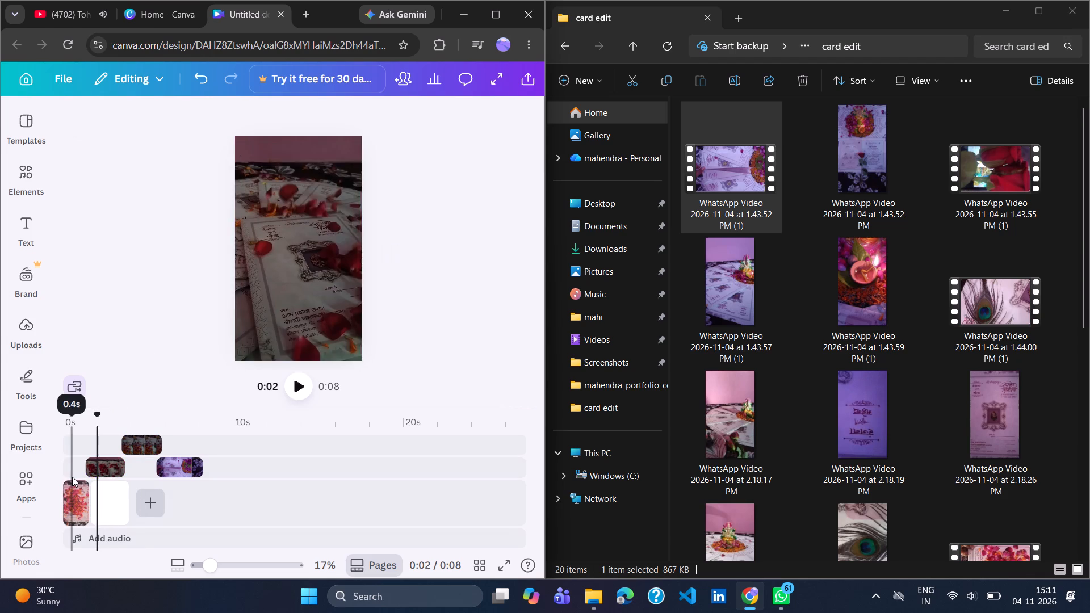
{"action": "left_click", "coordinate": [300, 396]}
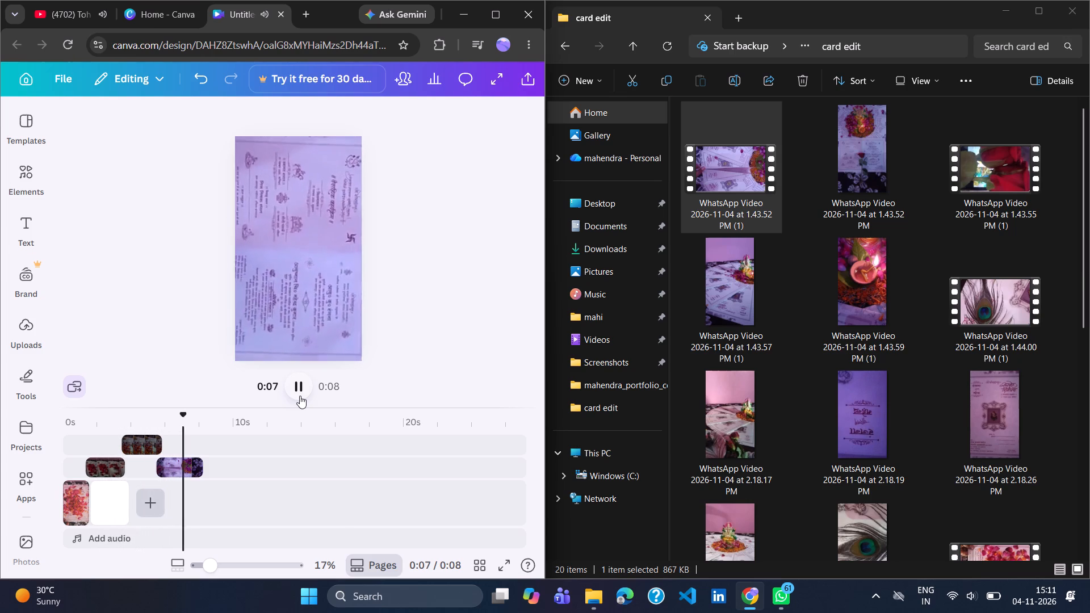
Extend the end of the hand-and-petals overlay clip so that it lasts 2.5 s.
{"action": "left_click", "coordinate": [153, 444]}
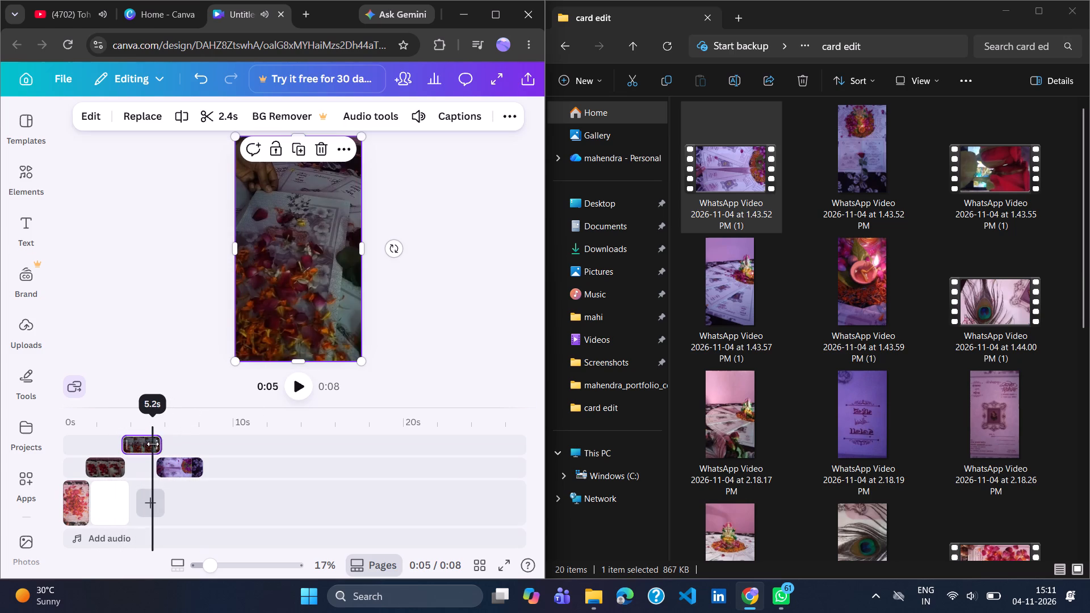
{"action": "left_click", "coordinate": [160, 444]}
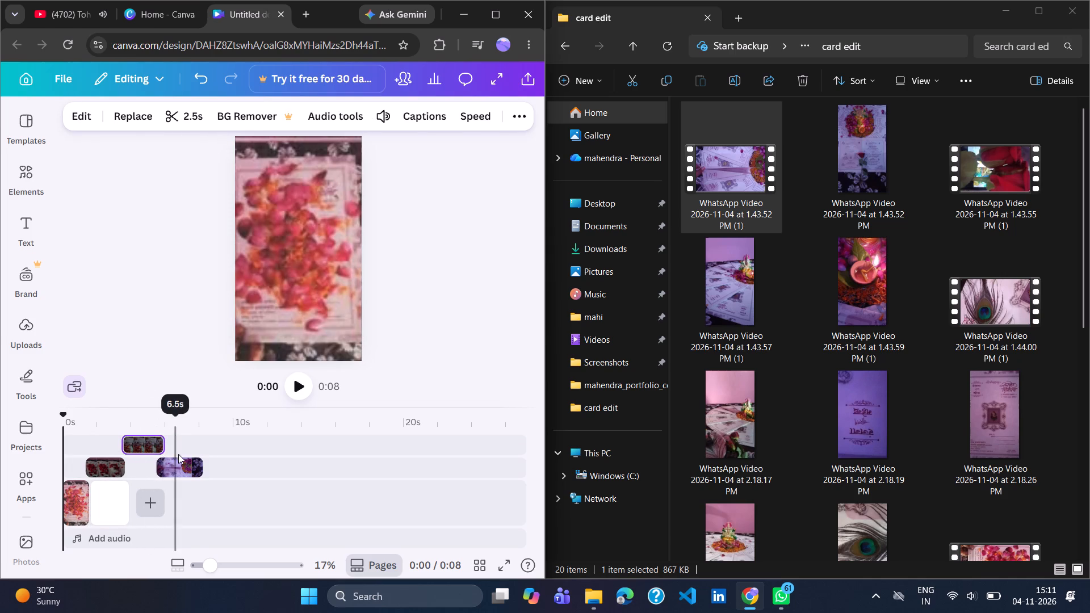
Shift the purple card clip slightly later on the lower overlay track, keeping a small overlap with the hand-and-petals clip's end.
{"action": "left_click", "coordinate": [179, 462]}
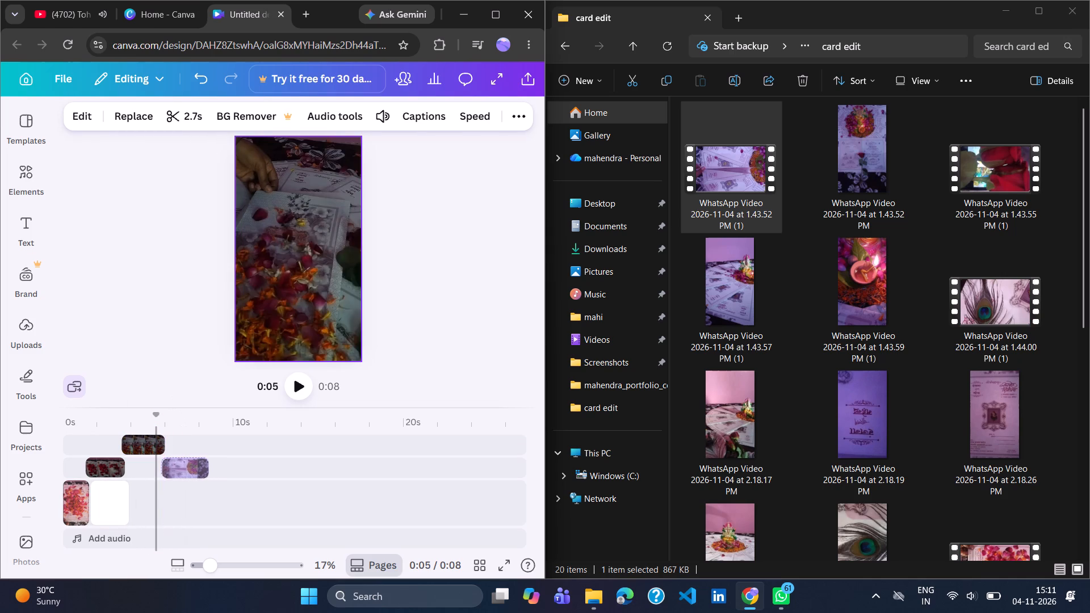
{"action": "left_click_drag", "start_coordinate": [184, 461], "coordinate": [188, 461]}
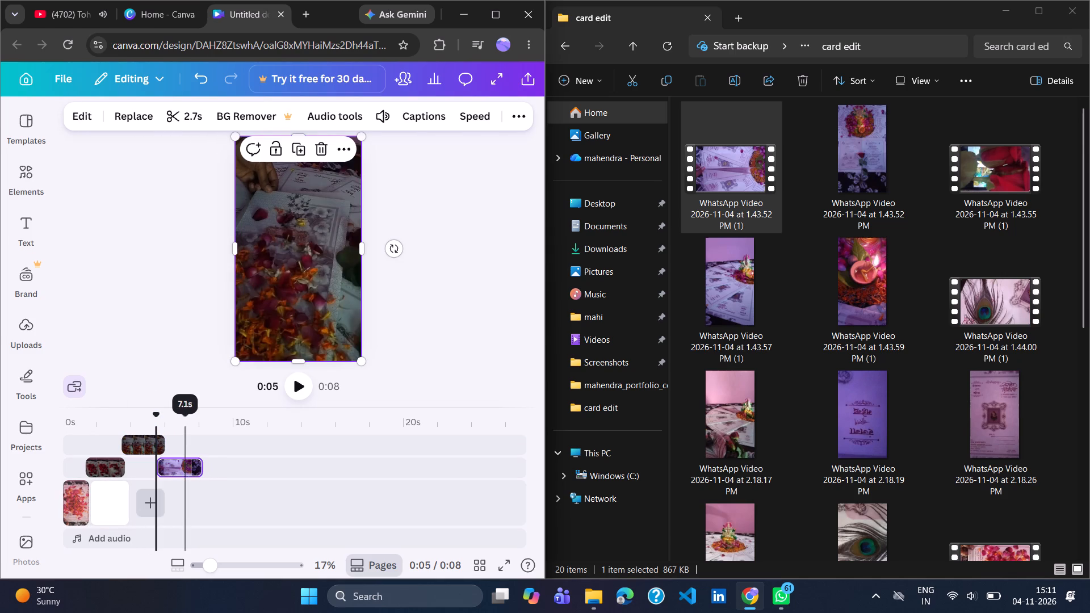
{"action": "left_click_drag", "start_coordinate": [188, 461], "coordinate": [190, 461]}
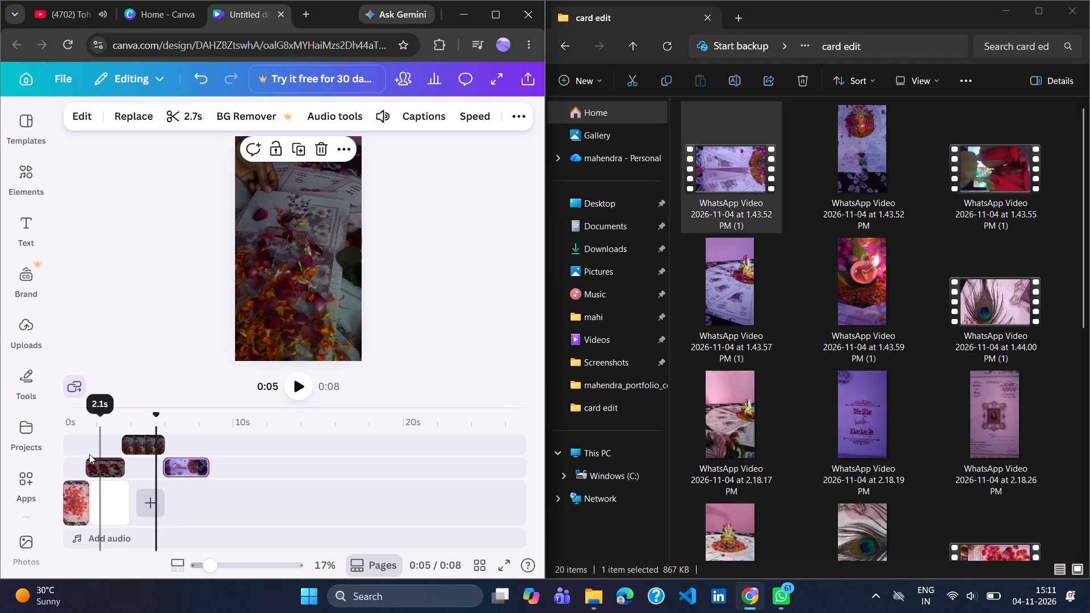
Play back the video from the first clip to check the adjusted overlap with the purple card clip.
{"action": "left_click", "coordinate": [78, 485]}
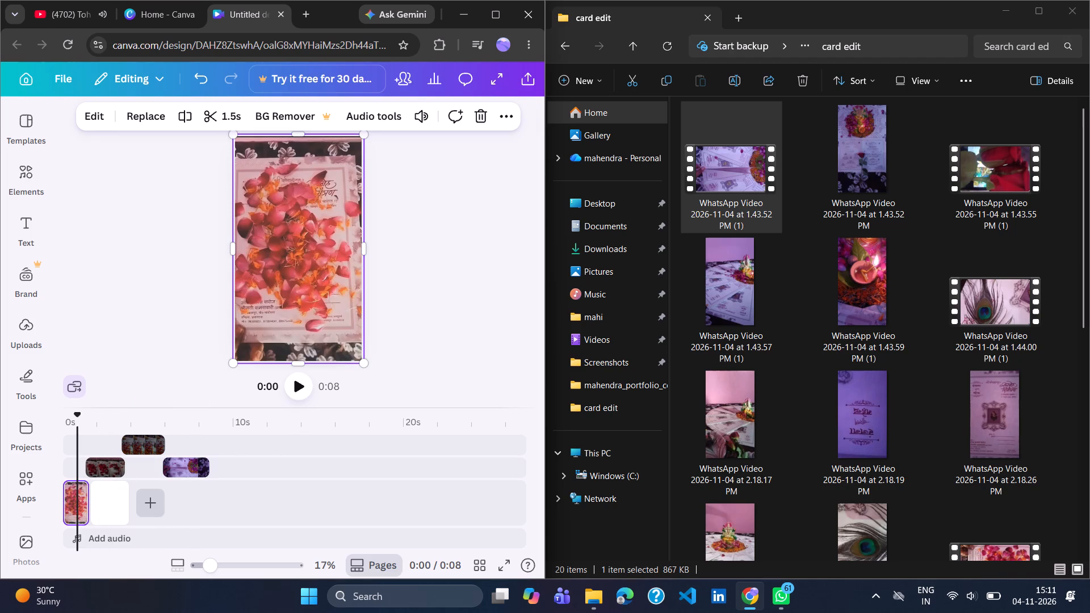
{"action": "left_click", "coordinate": [301, 377]}
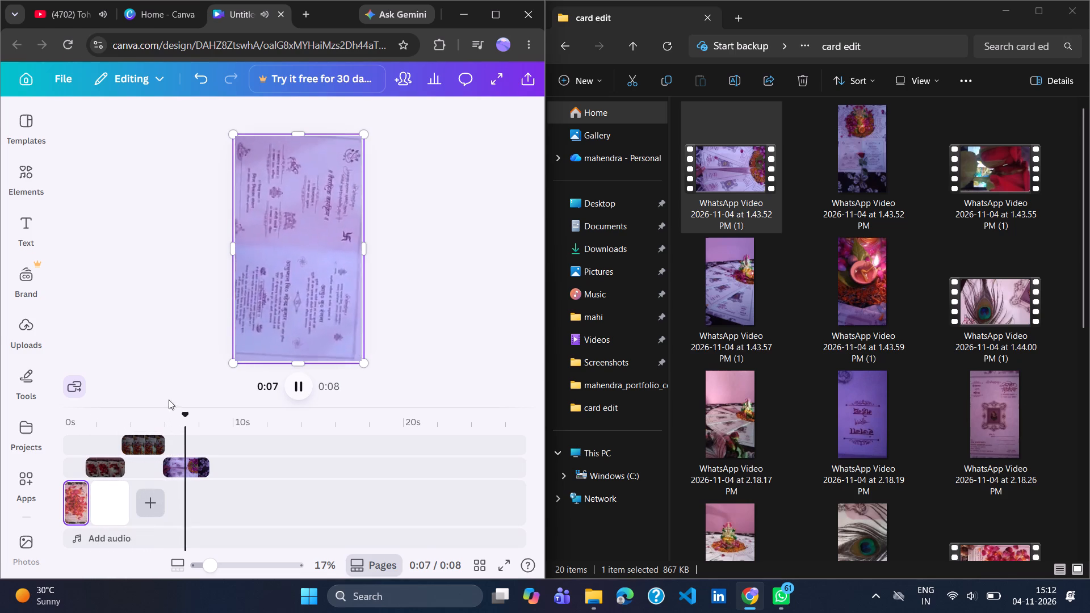
Apply the Photo Zoom animation to the purple card clip, keeping Both and Out as its settings.
{"action": "left_click", "coordinate": [184, 463]}
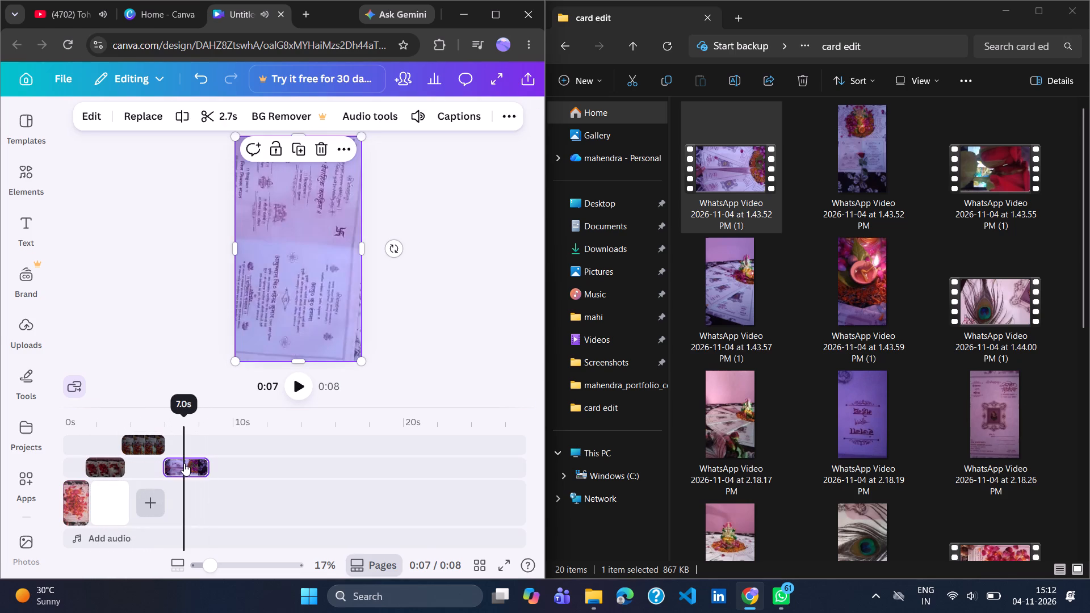
{"action": "left_click", "coordinate": [512, 117]}
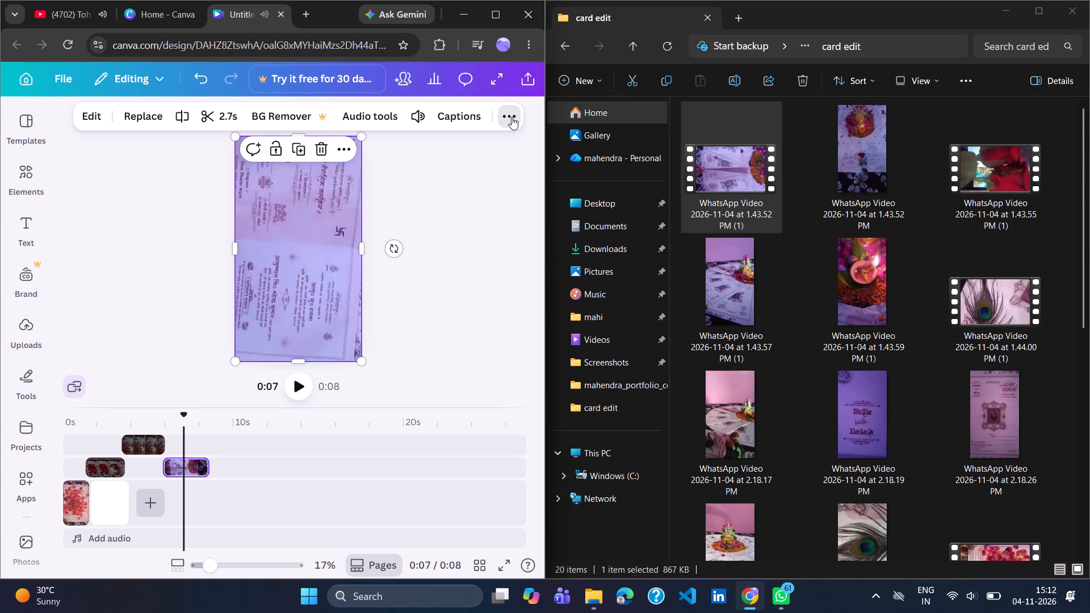
{"action": "left_click", "coordinate": [419, 146]}
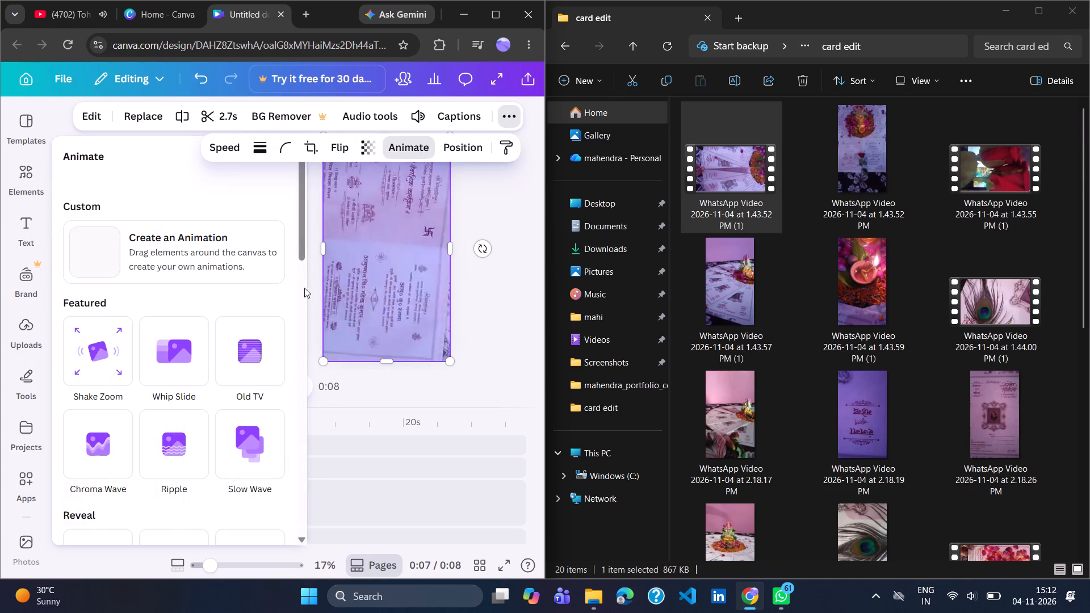
{"action": "scroll", "coordinate": [216, 433], "scroll_direction": "down", "scroll_amount": 5}
{"action": "scroll", "coordinate": [216, 433], "scroll_direction": "up", "scroll_amount": 4}
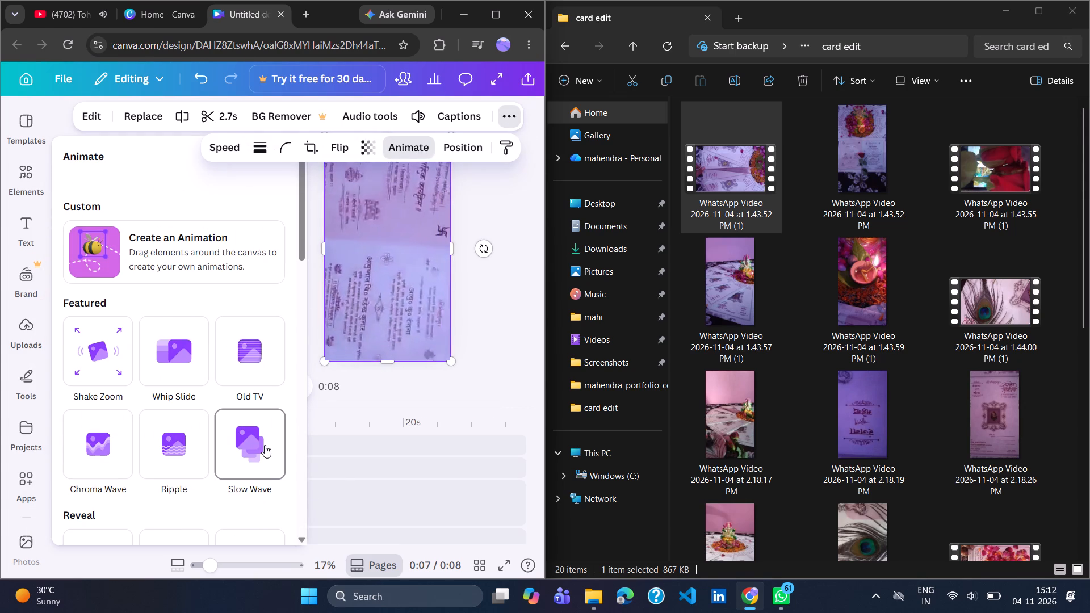
{"action": "scroll", "coordinate": [265, 445], "scroll_direction": "down", "scroll_amount": 9}
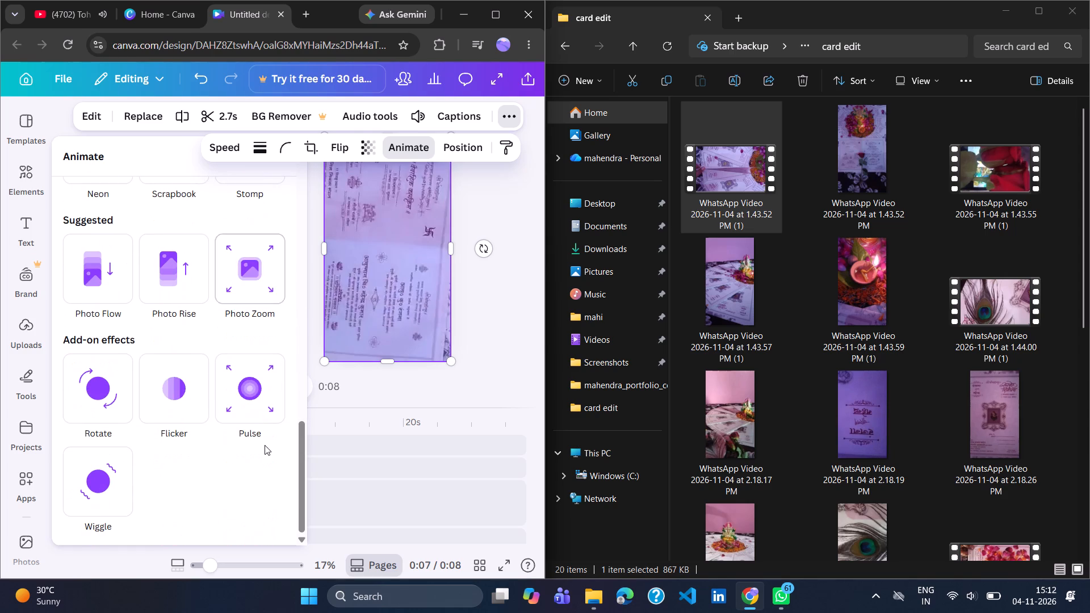
{"action": "scroll", "coordinate": [265, 445], "scroll_direction": "down", "scroll_amount": 1}
{"action": "scroll", "coordinate": [250, 279], "scroll_direction": "up", "scroll_amount": 2}
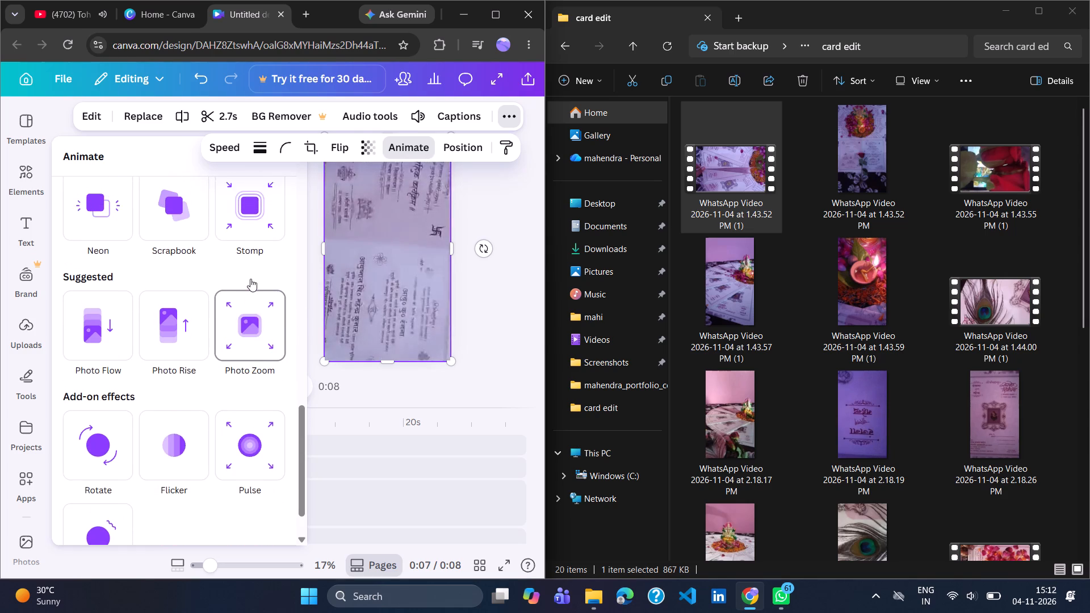
{"action": "scroll", "coordinate": [250, 279], "scroll_direction": "up", "scroll_amount": 1}
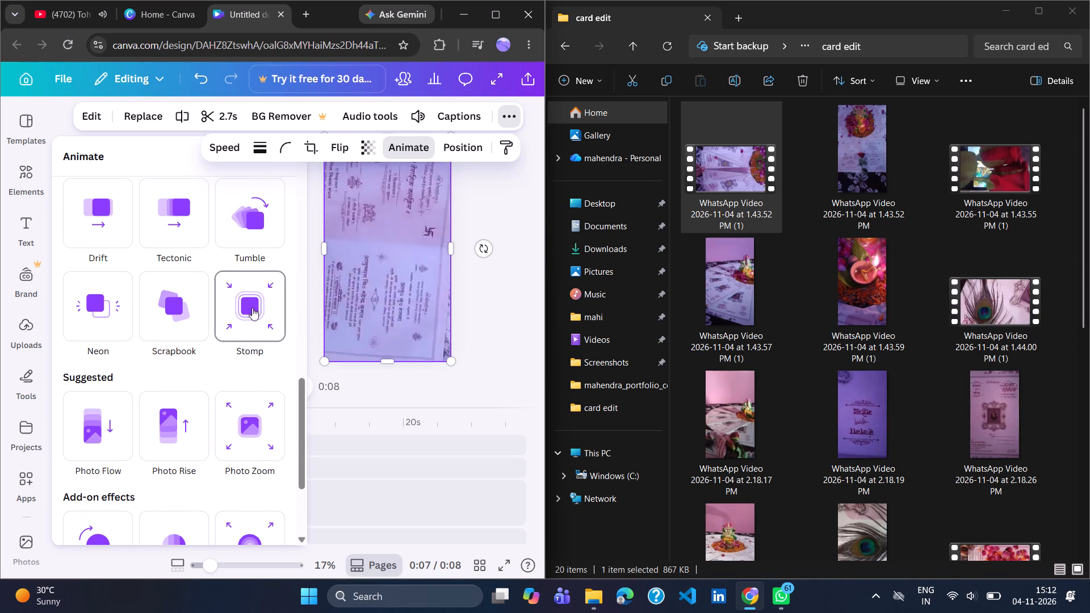
{"action": "left_click", "coordinate": [242, 419]}
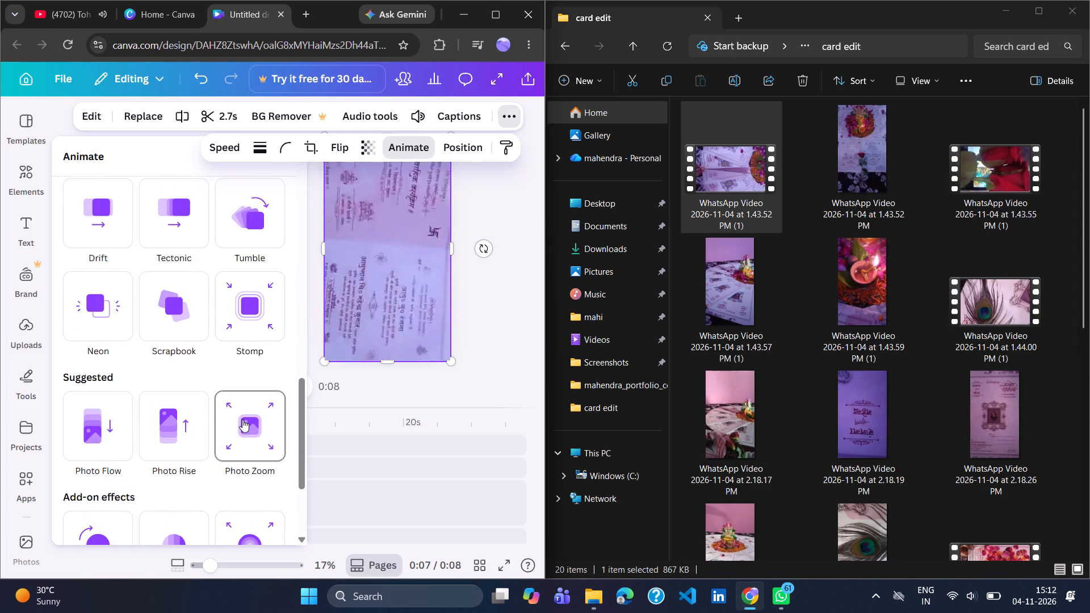
{"action": "scroll", "coordinate": [242, 419], "scroll_direction": "down", "scroll_amount": 3}
{"action": "scroll", "coordinate": [221, 360], "scroll_direction": "up", "scroll_amount": 1}
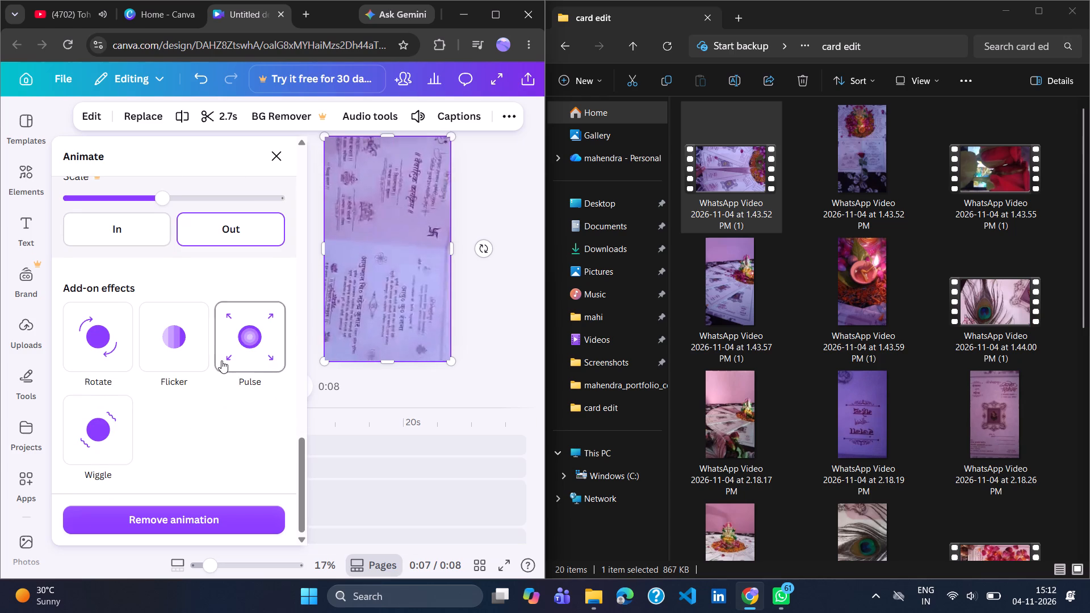
{"action": "scroll", "coordinate": [221, 360], "scroll_direction": "up", "scroll_amount": 3}
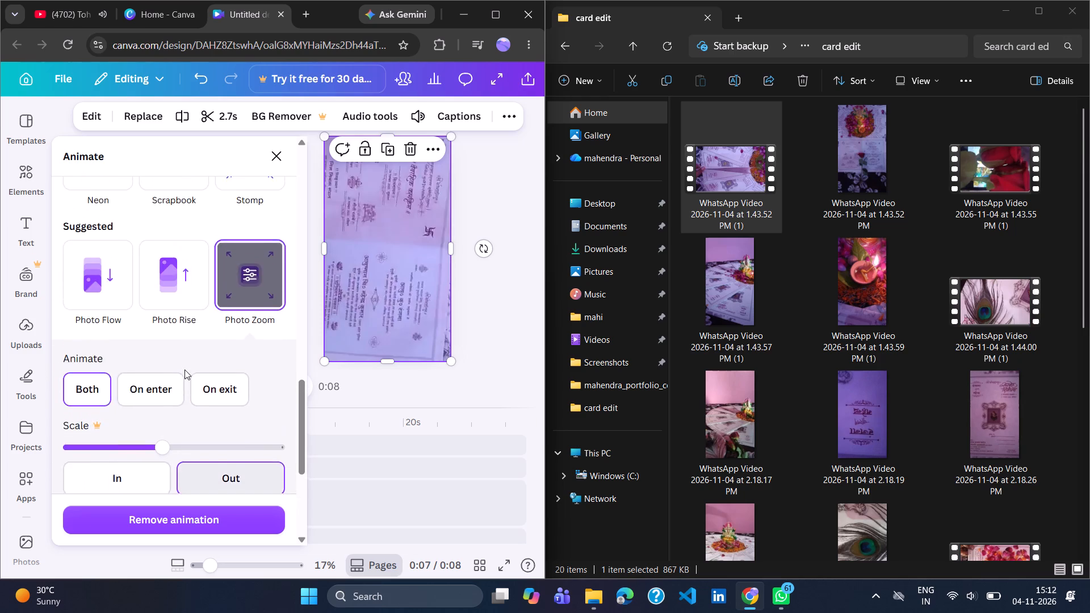
{"action": "scroll", "coordinate": [185, 370], "scroll_direction": "up", "scroll_amount": 3}
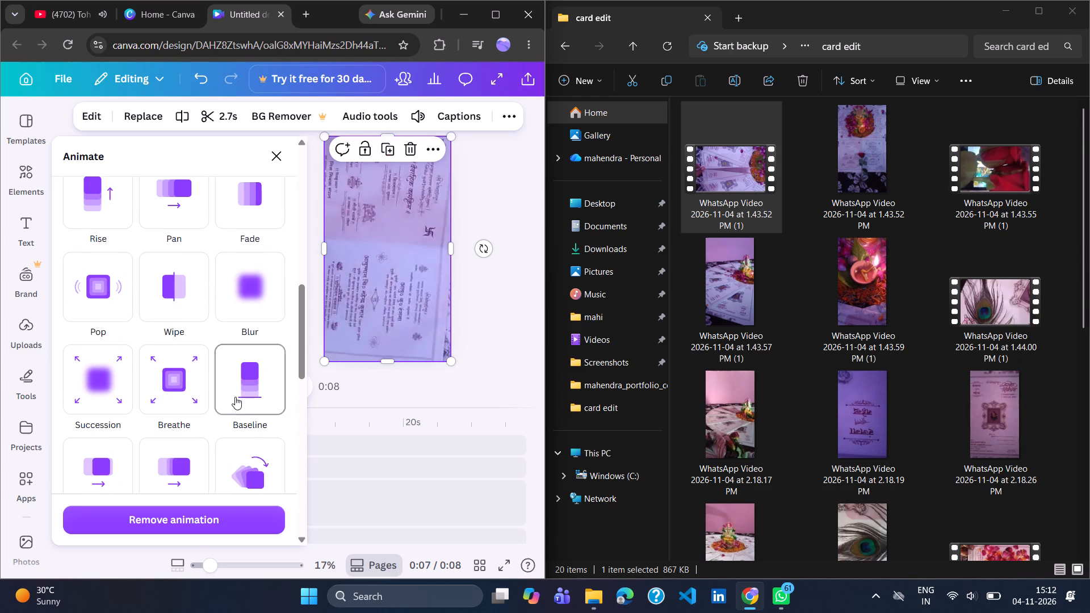
{"action": "scroll", "coordinate": [235, 397], "scroll_direction": "down", "scroll_amount": 4}
{"action": "left_click", "coordinate": [504, 316]}
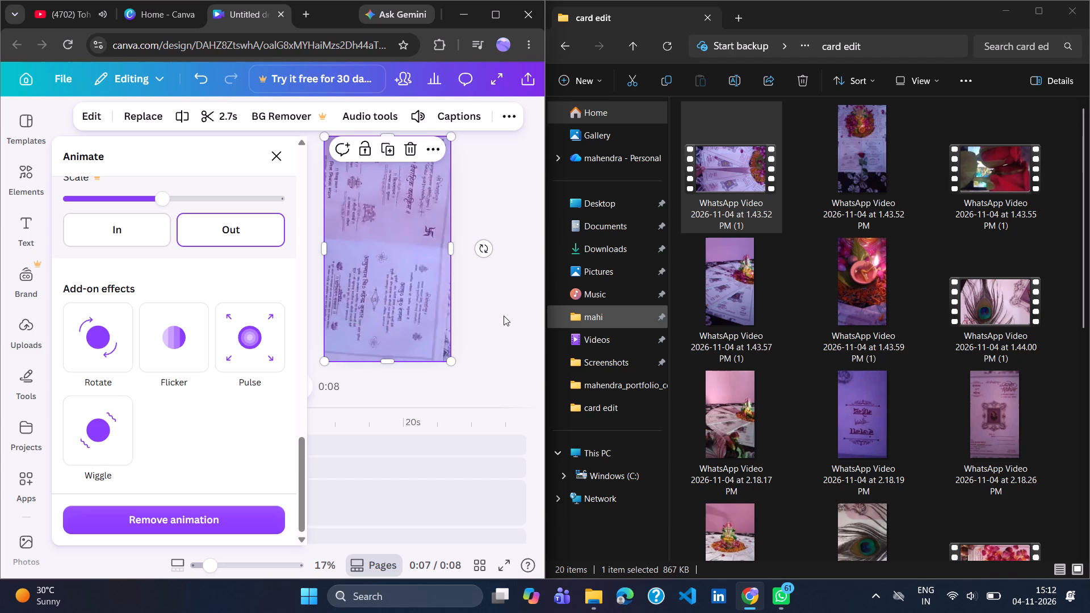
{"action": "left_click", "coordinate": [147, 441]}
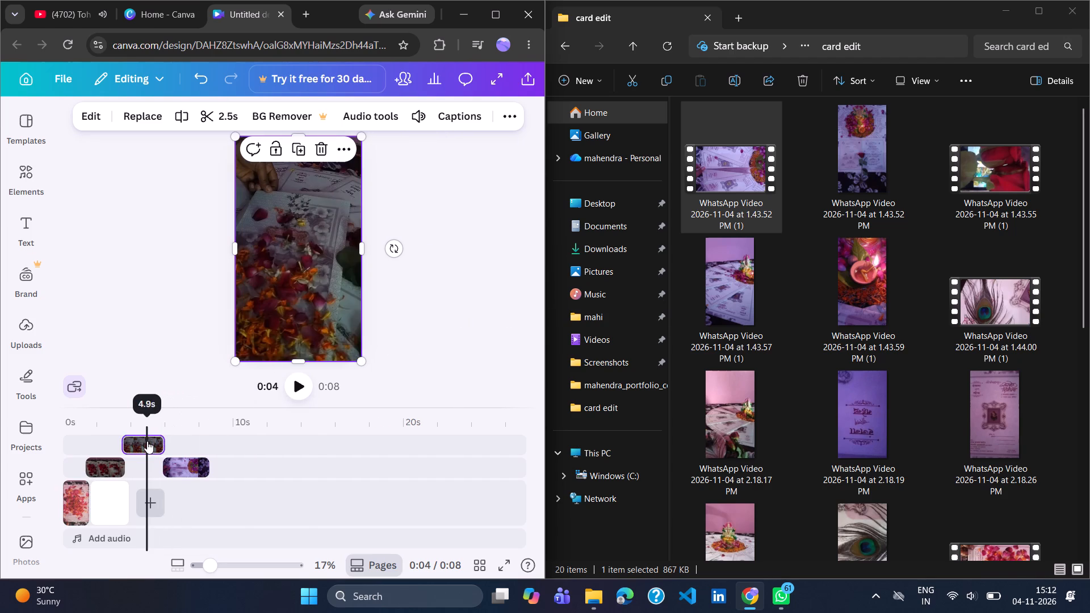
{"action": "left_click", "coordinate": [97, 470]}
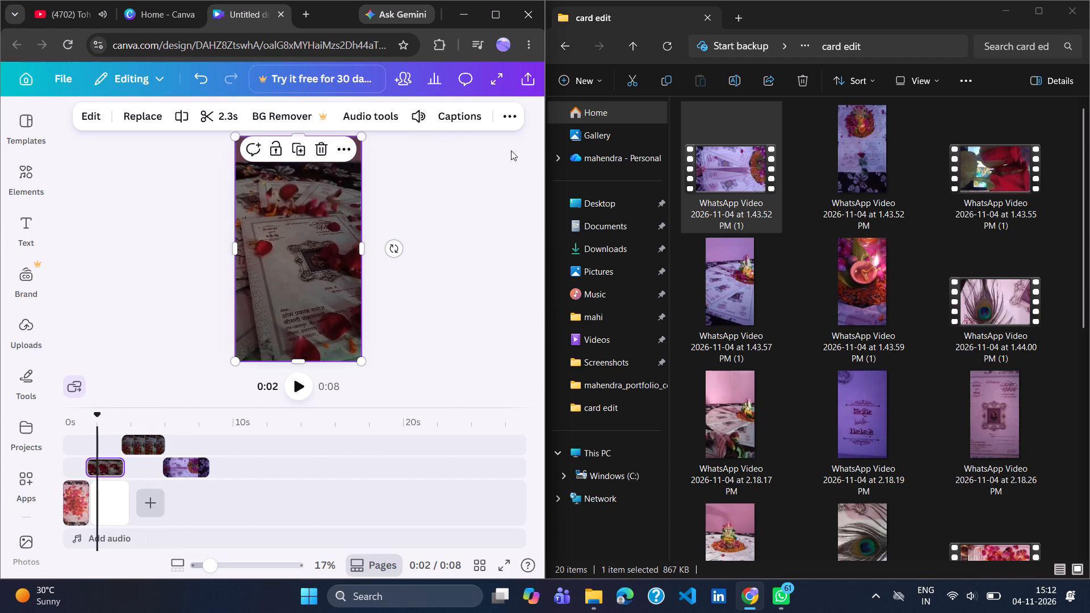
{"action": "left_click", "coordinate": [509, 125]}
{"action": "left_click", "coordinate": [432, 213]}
Play back the video from near the start to check the transitions between the opening clips.
{"action": "left_click", "coordinate": [74, 450]}
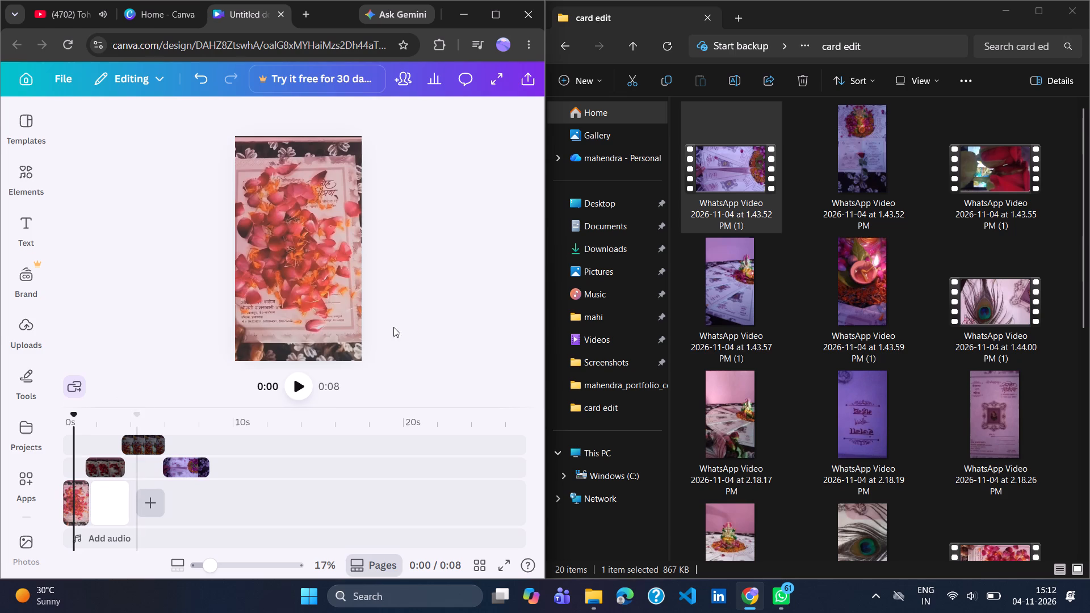
{"action": "left_click", "coordinate": [300, 388]}
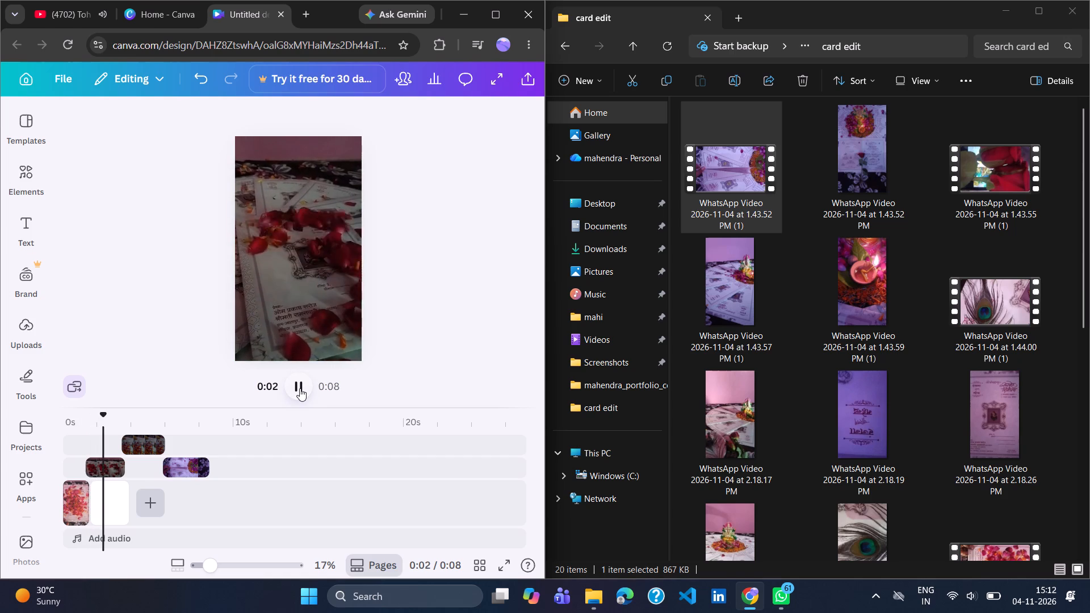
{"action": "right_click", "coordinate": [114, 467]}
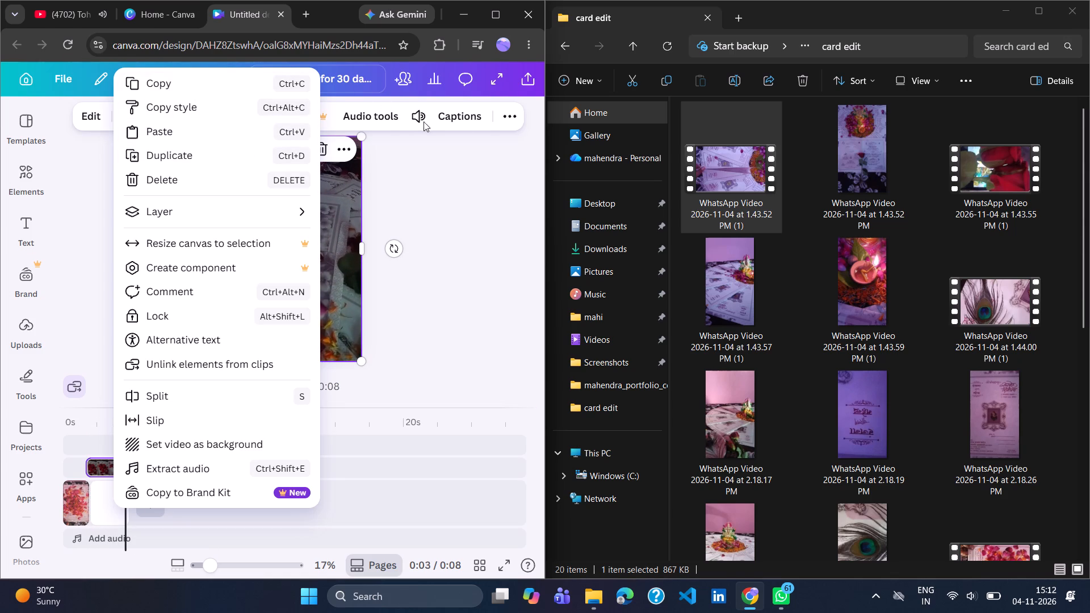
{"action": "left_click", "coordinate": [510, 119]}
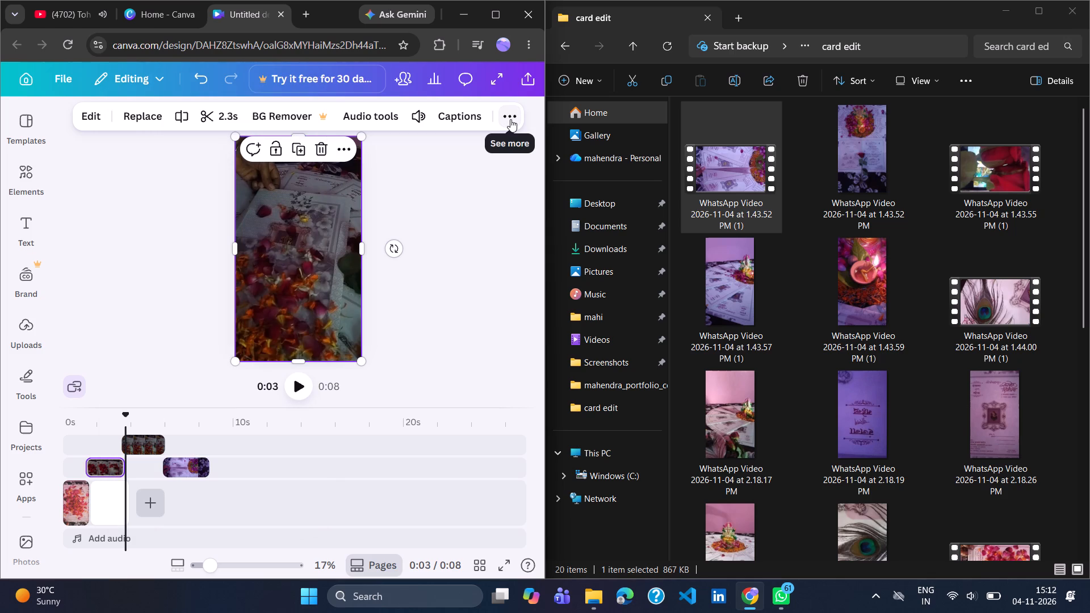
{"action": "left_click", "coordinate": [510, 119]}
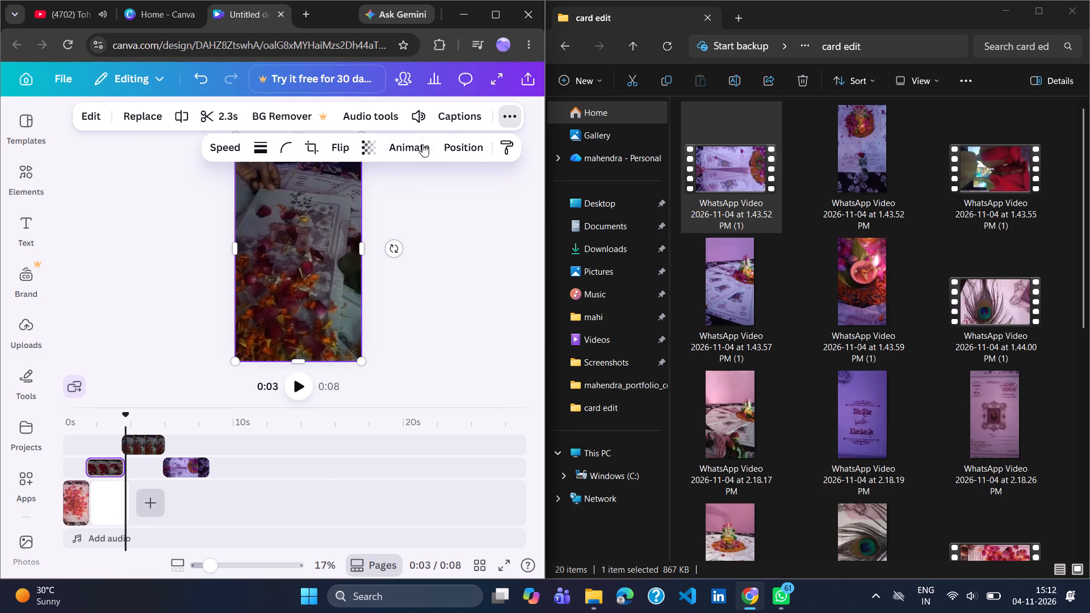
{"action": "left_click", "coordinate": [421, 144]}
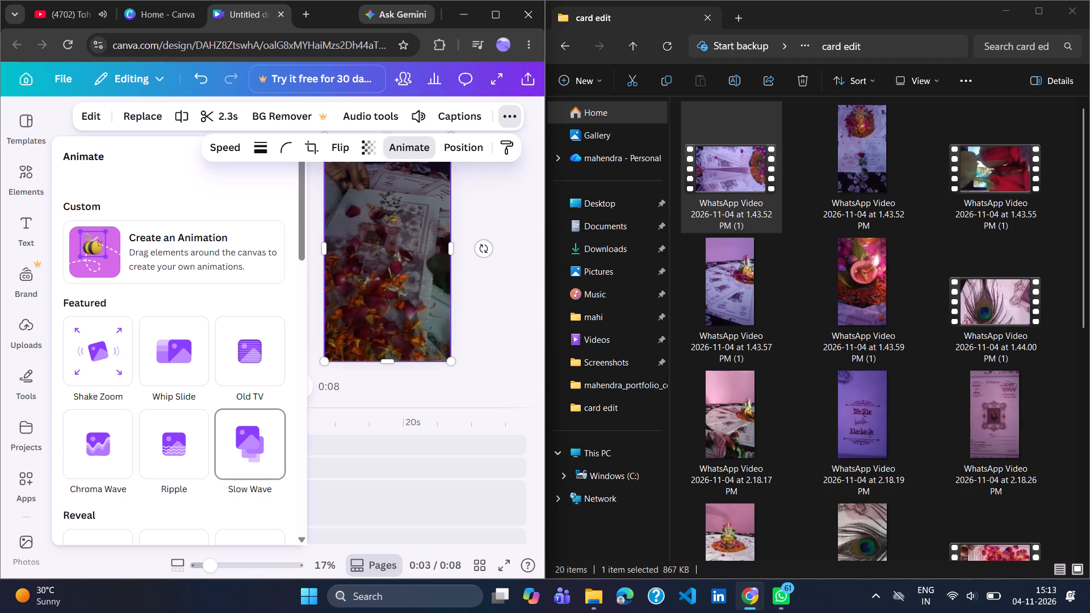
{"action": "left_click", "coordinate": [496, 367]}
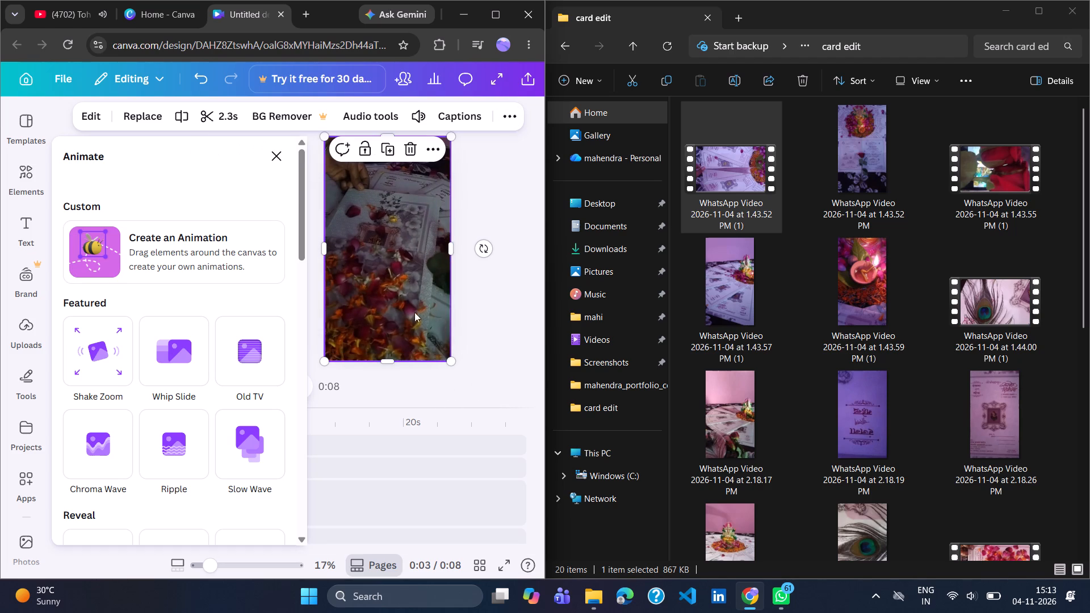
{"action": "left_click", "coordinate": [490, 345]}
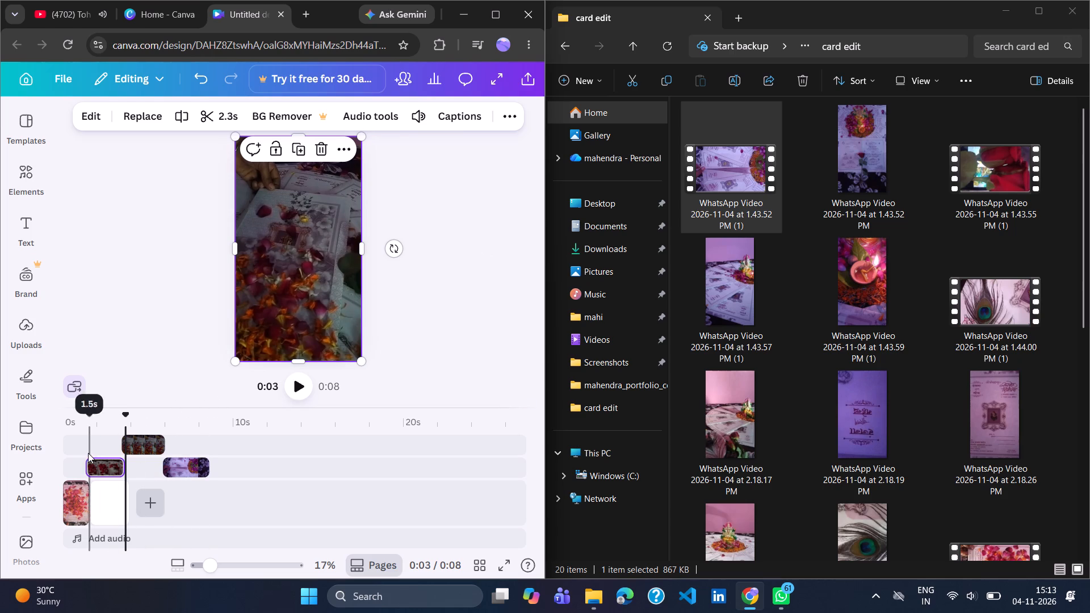
Apply the Slow Wave animation to the rose-petal card clip, the first clip on the lower overlay track.
{"action": "left_click", "coordinate": [90, 460]}
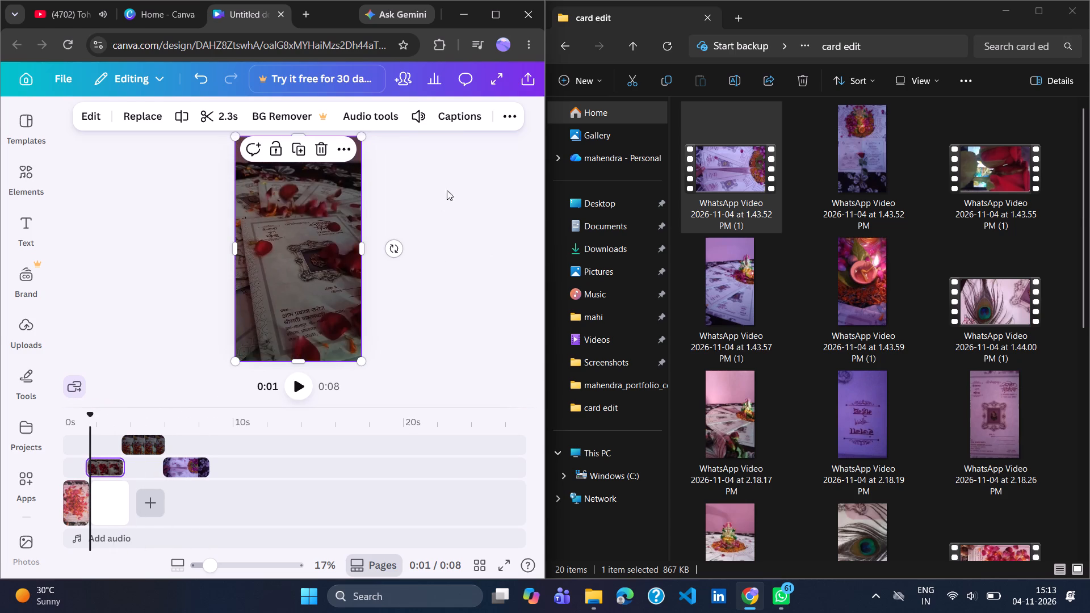
{"action": "left_click", "coordinate": [506, 117]}
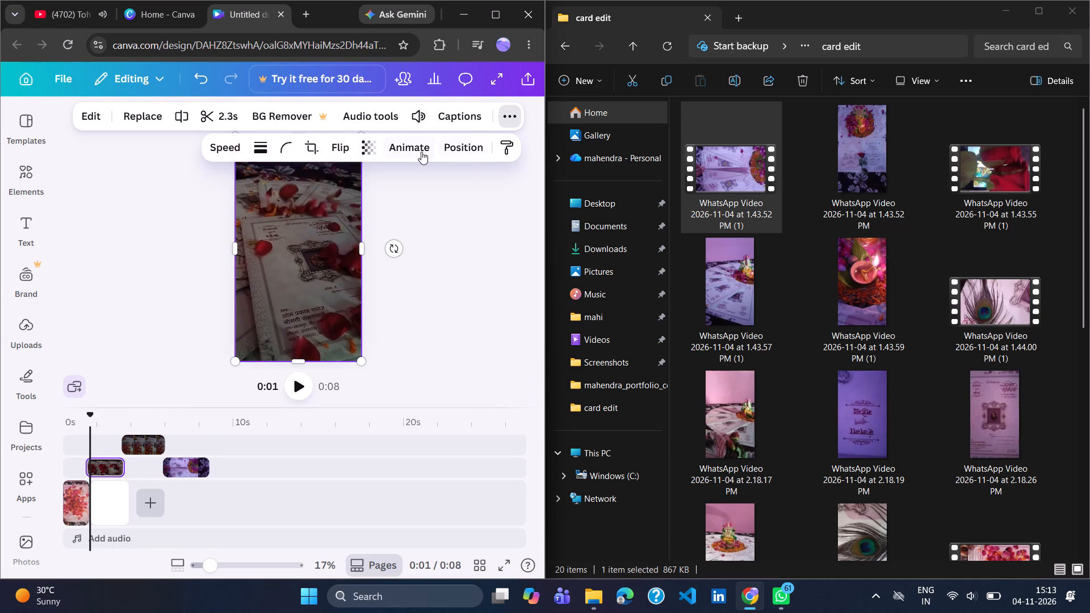
{"action": "left_click", "coordinate": [412, 150]}
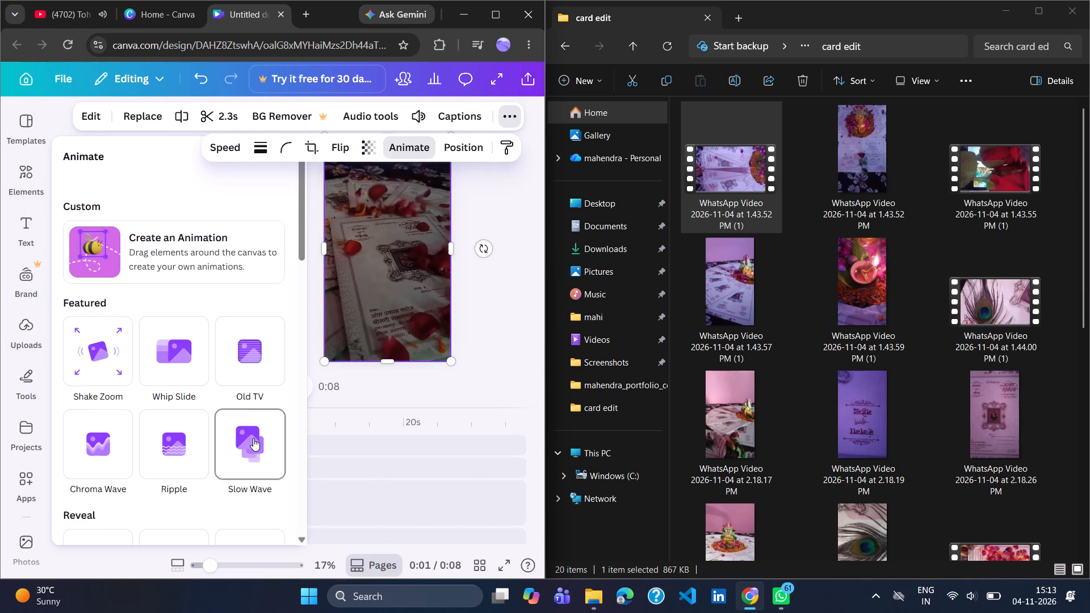
{"action": "left_click", "coordinate": [253, 438]}
{"action": "left_click", "coordinate": [501, 330]}
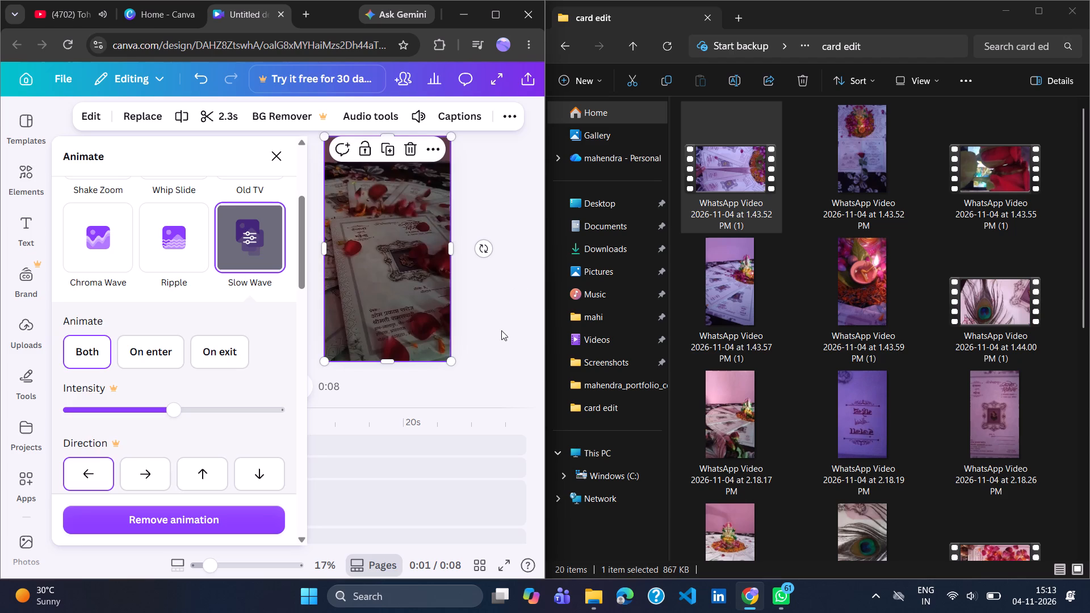
Play back the video from about 0.8 s to check the newly animated rose-petal card clip and the following transitions.
{"action": "left_click", "coordinate": [77, 470]}
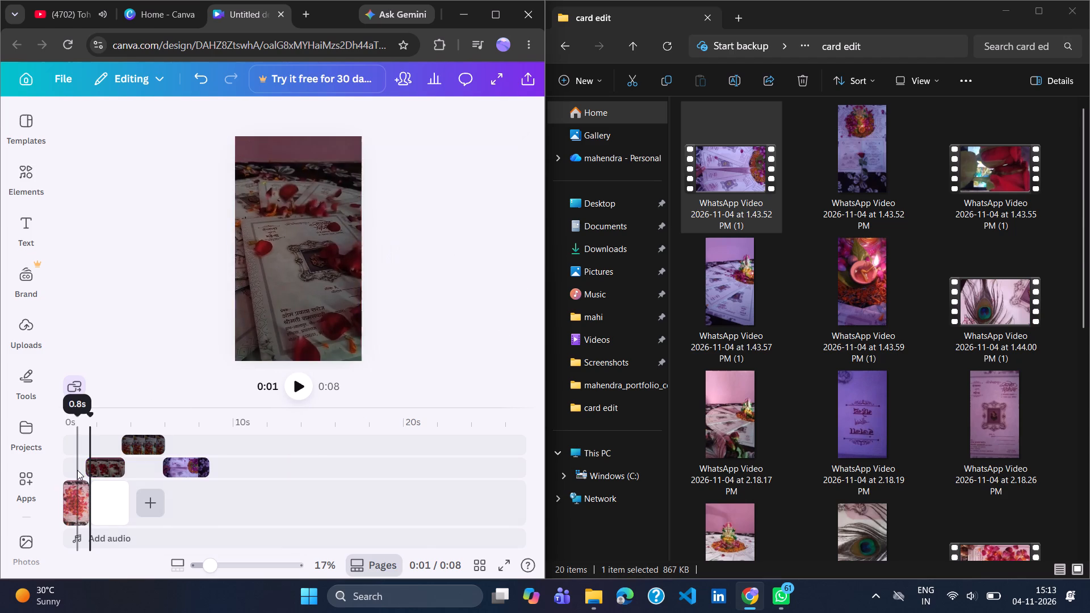
{"action": "left_click", "coordinate": [297, 389]}
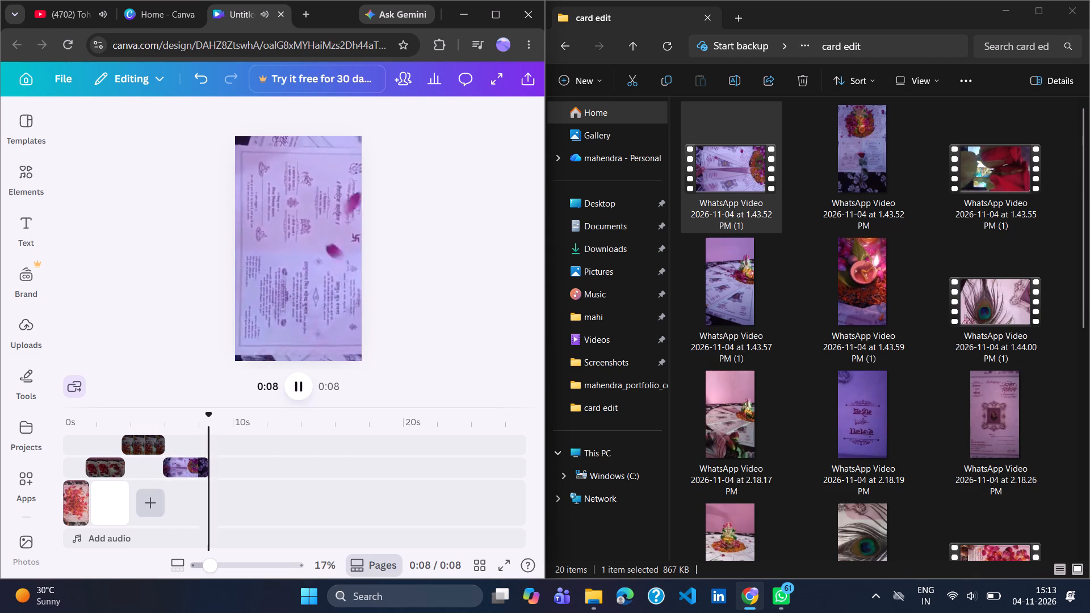
Browse the animation options for the purple card clip and replace its Photo Zoom animation with Stomp.
{"action": "left_click", "coordinate": [181, 469]}
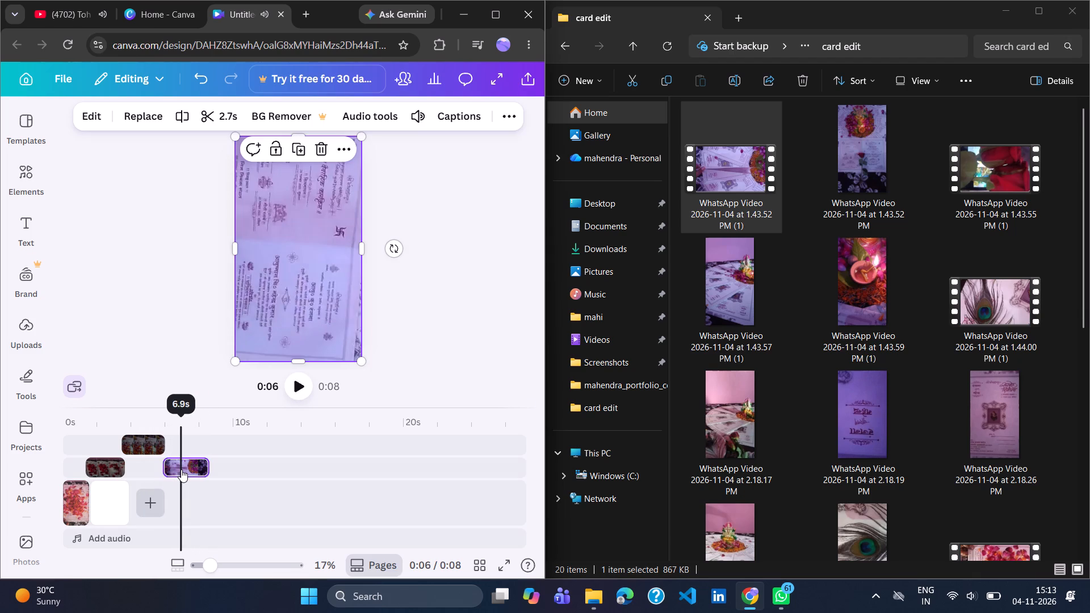
{"action": "left_click", "coordinate": [517, 116]}
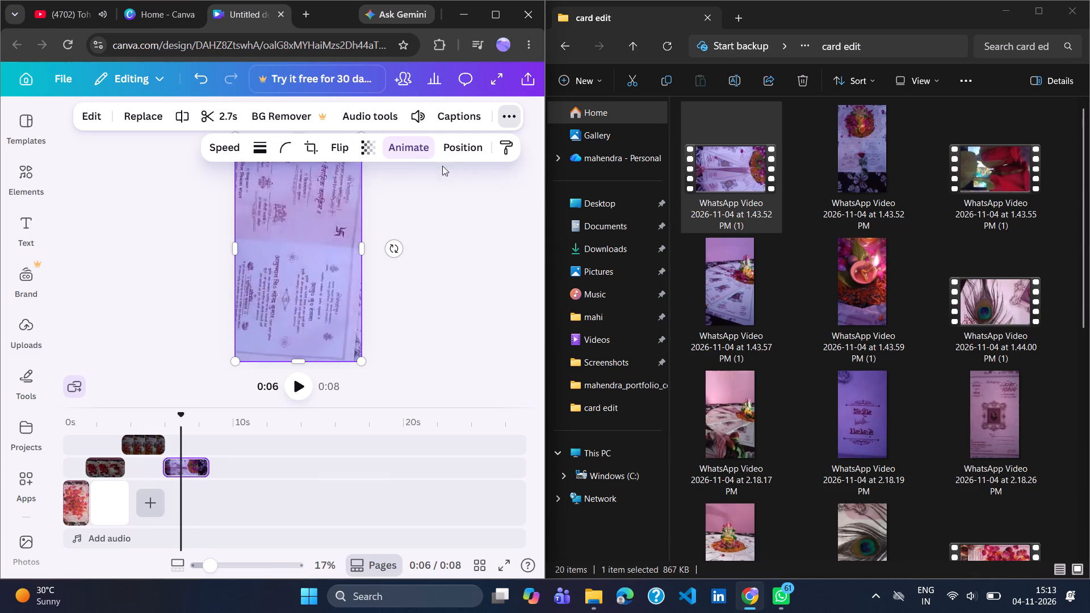
{"action": "left_click", "coordinate": [401, 145]}
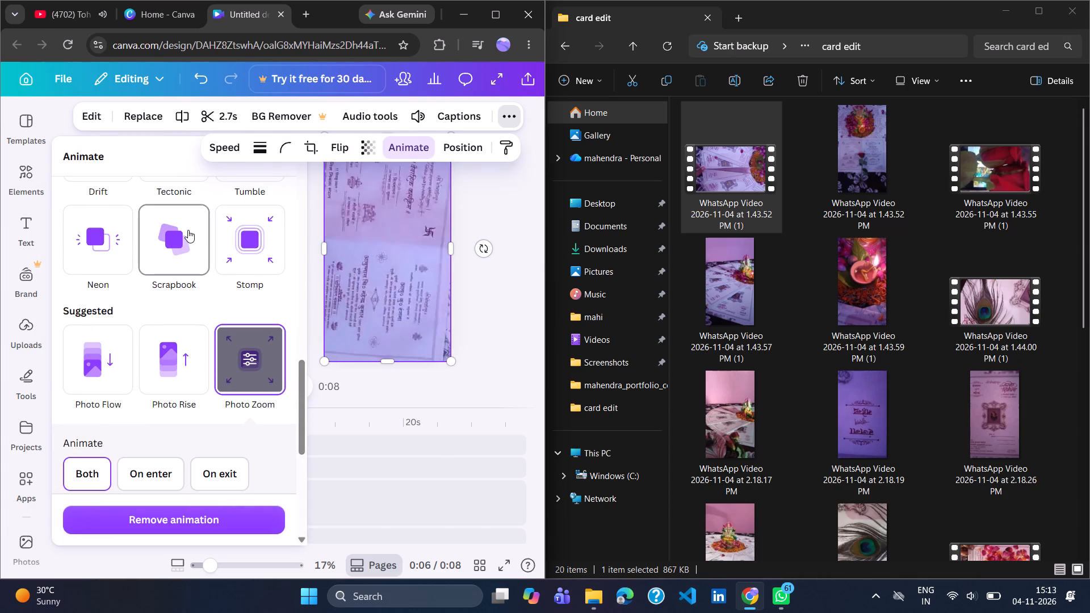
{"action": "scroll", "coordinate": [103, 236], "scroll_direction": "up", "scroll_amount": 2}
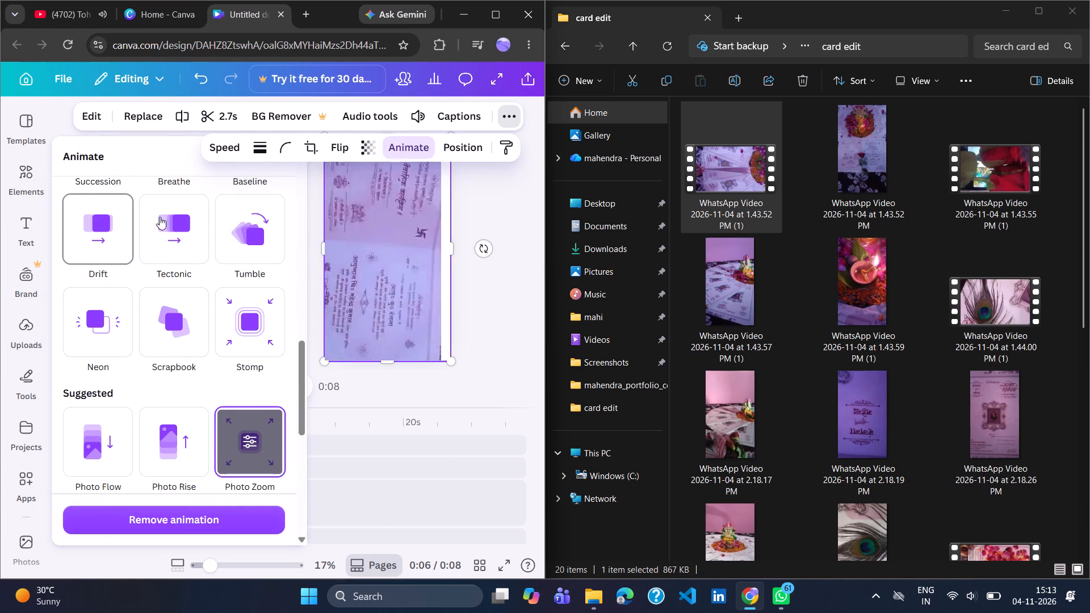
{"action": "scroll", "coordinate": [238, 233], "scroll_direction": "up", "scroll_amount": 3}
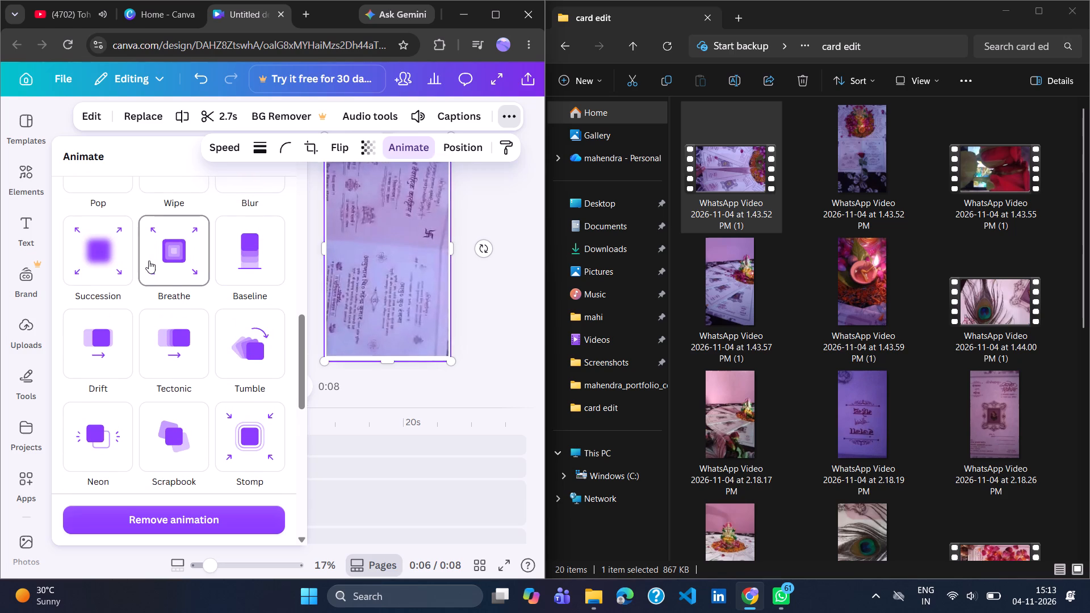
{"action": "scroll", "coordinate": [149, 261], "scroll_direction": "up", "scroll_amount": 1}
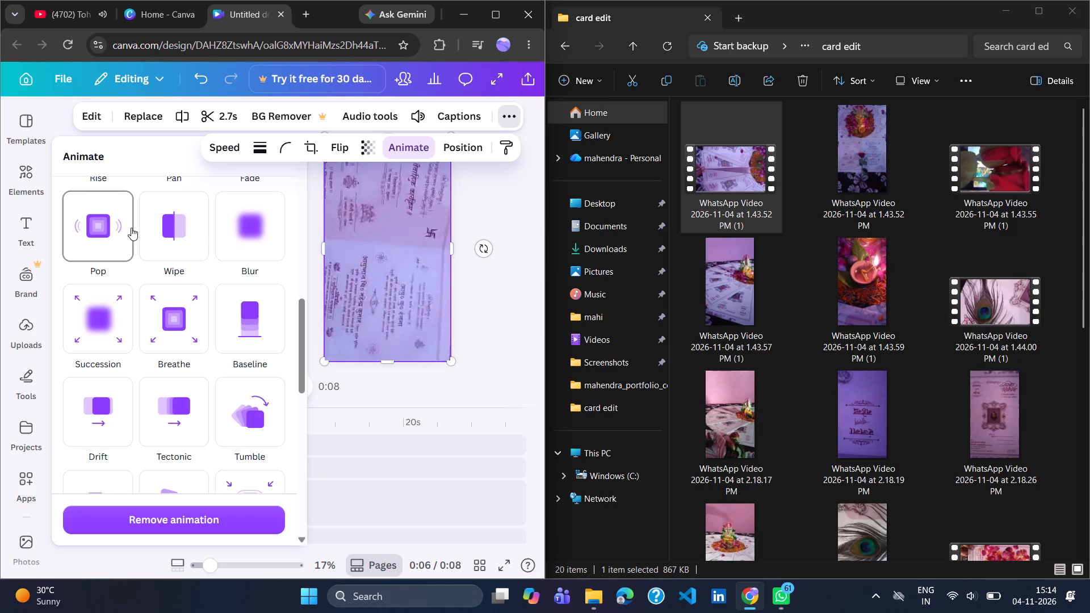
{"action": "scroll", "coordinate": [131, 228], "scroll_direction": "up", "scroll_amount": 1}
{"action": "scroll", "coordinate": [192, 238], "scroll_direction": "up", "scroll_amount": 2}
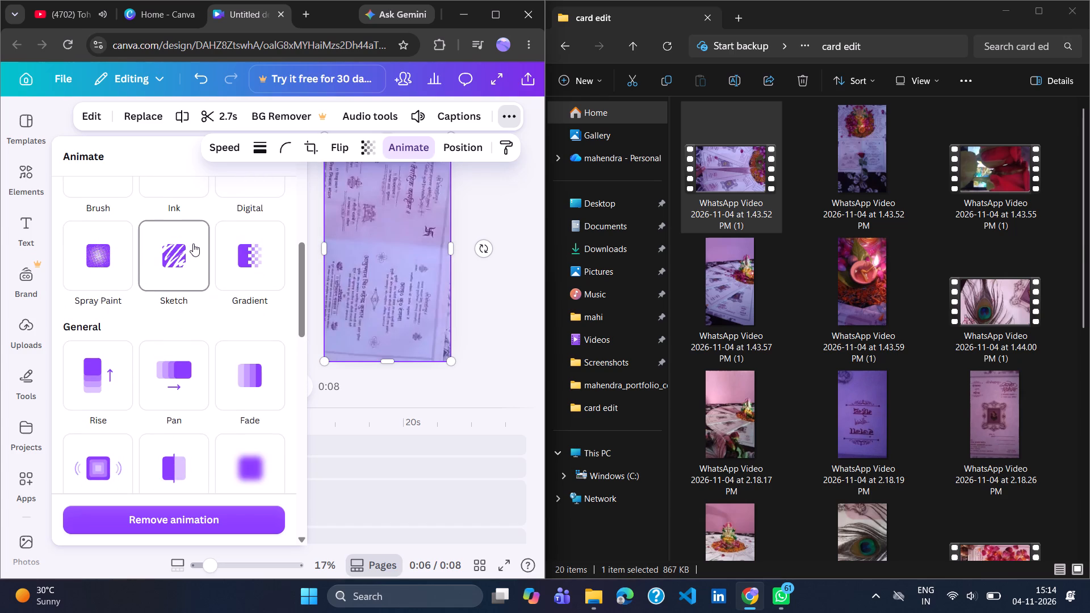
{"action": "scroll", "coordinate": [126, 258], "scroll_direction": "up", "scroll_amount": 3}
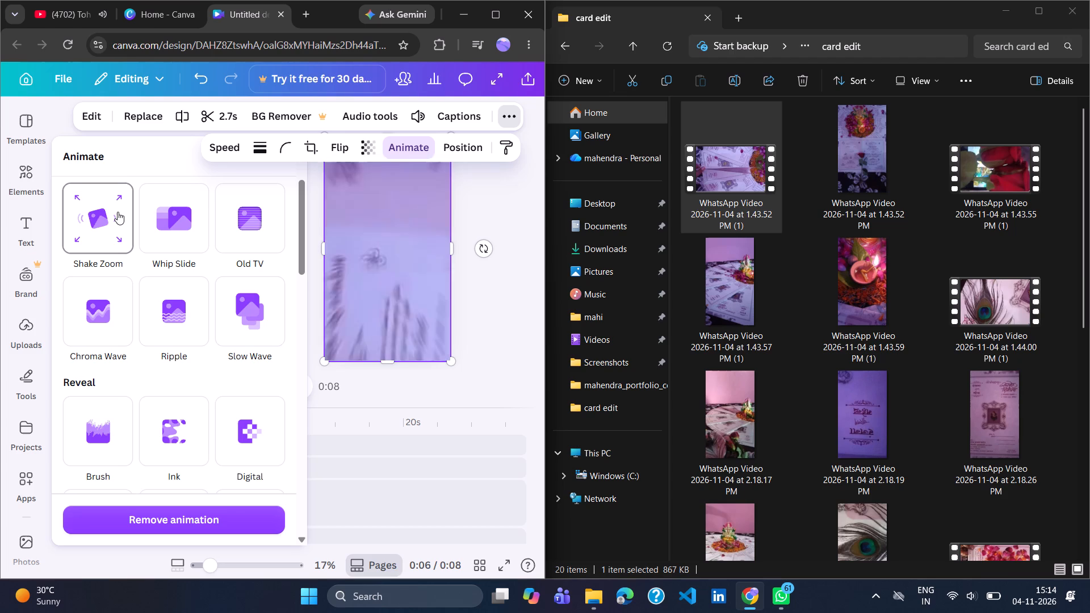
{"action": "scroll", "coordinate": [244, 222], "scroll_direction": "down", "scroll_amount": 5}
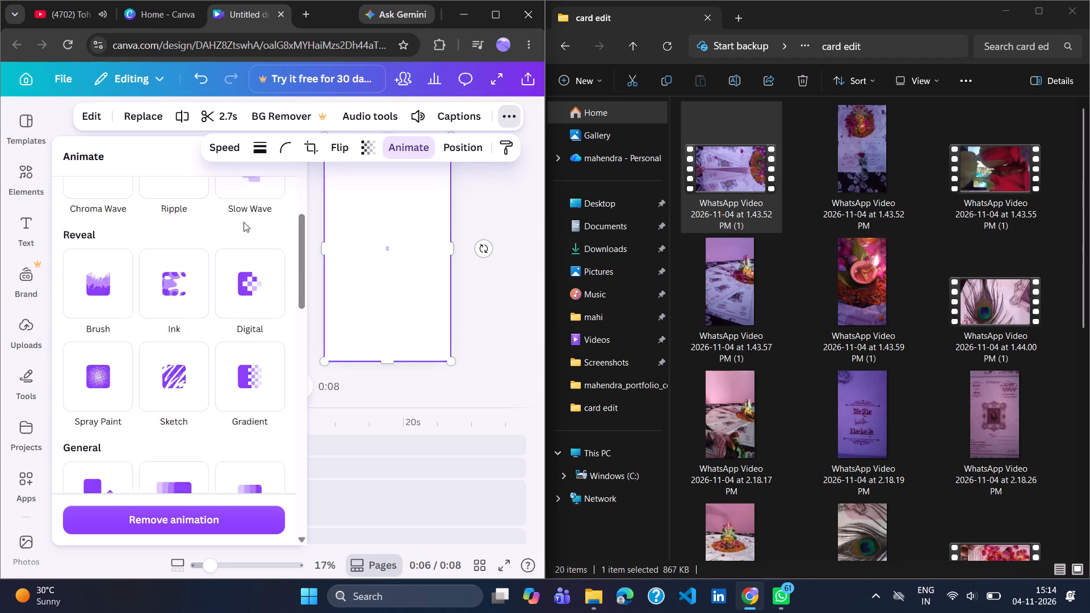
{"action": "scroll", "coordinate": [244, 222], "scroll_direction": "down", "scroll_amount": 1}
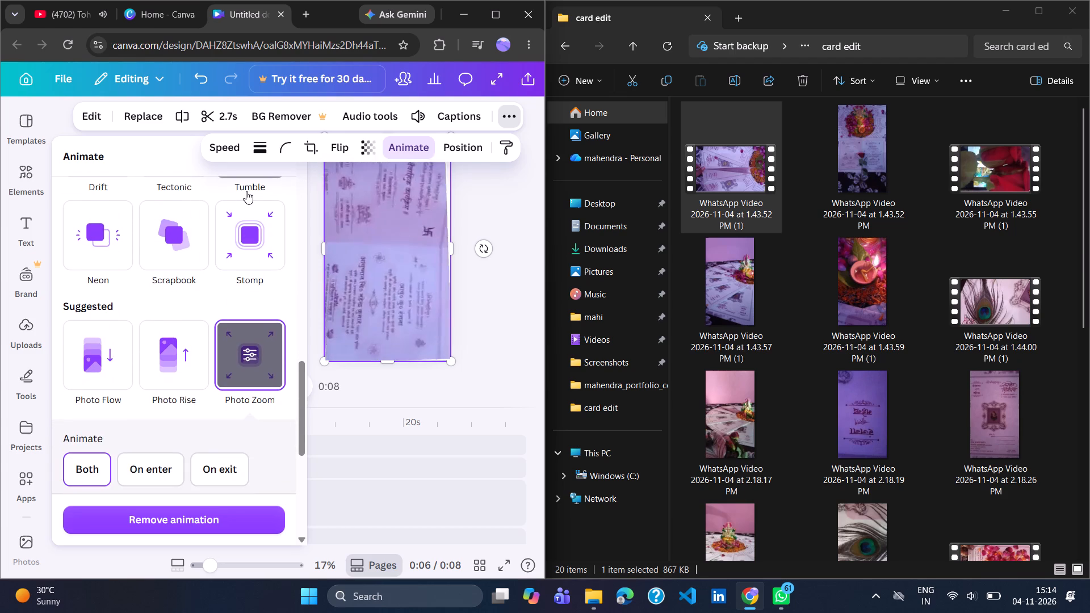
{"action": "left_click", "coordinate": [234, 240]}
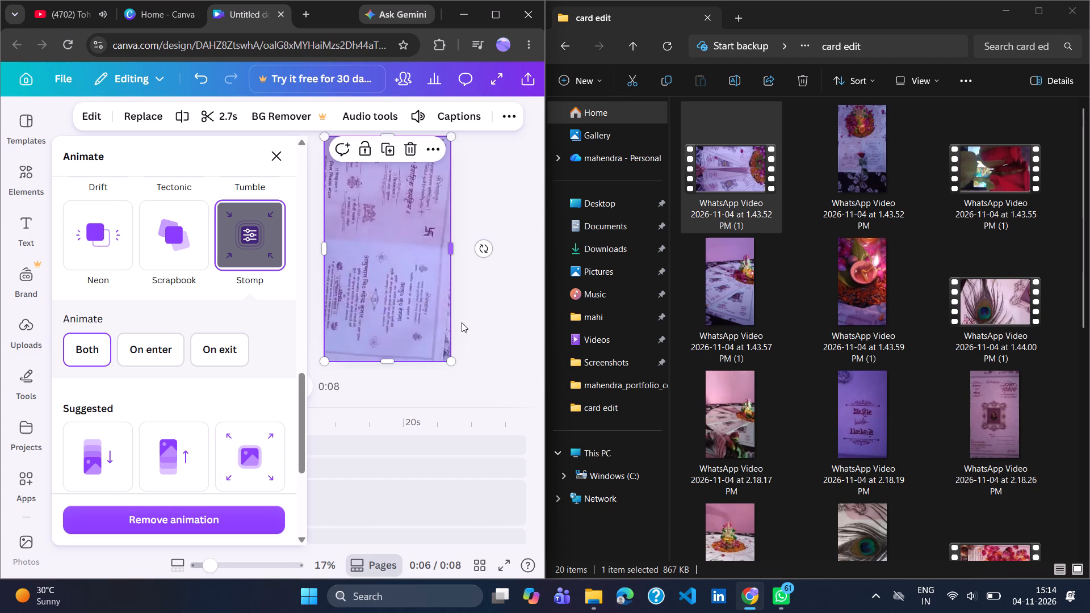
{"action": "left_click", "coordinate": [487, 320]}
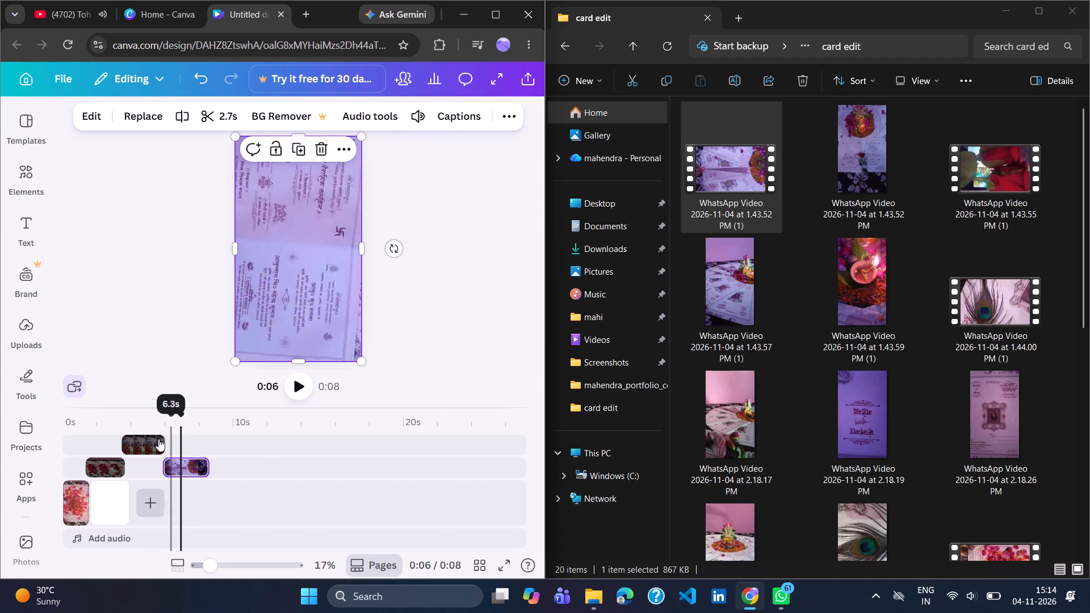
Play back the video from the hand-and-petals clip to check the transition into the purple card clip.
{"action": "left_click", "coordinate": [146, 436]}
{"action": "left_click", "coordinate": [301, 384]}
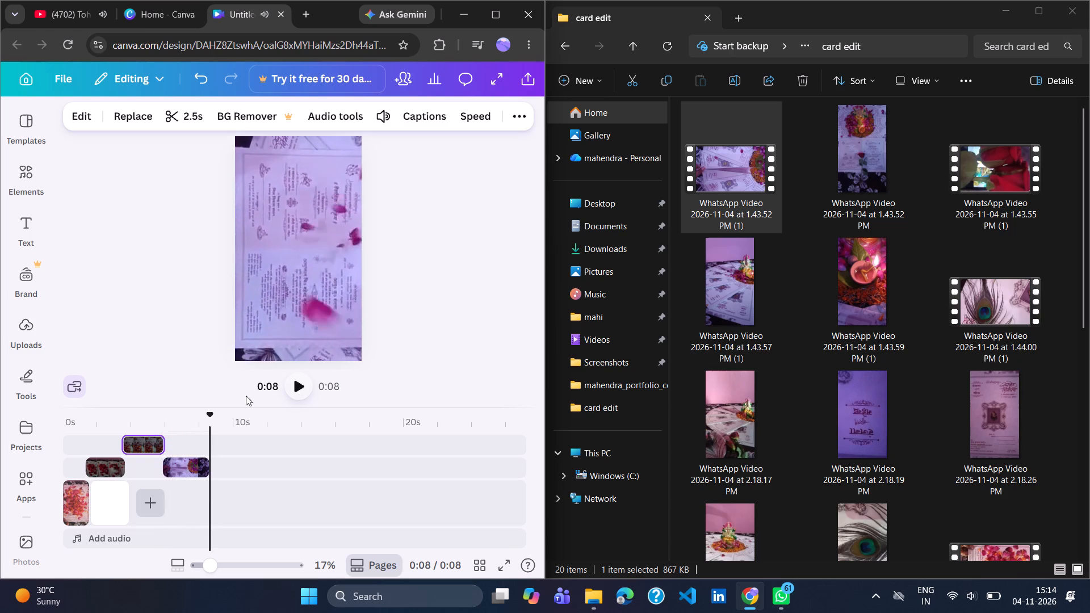
Trim the end of the purple card clip on the lower overlay track to shorten it to 2.5 s.
{"action": "left_click", "coordinate": [209, 460]}
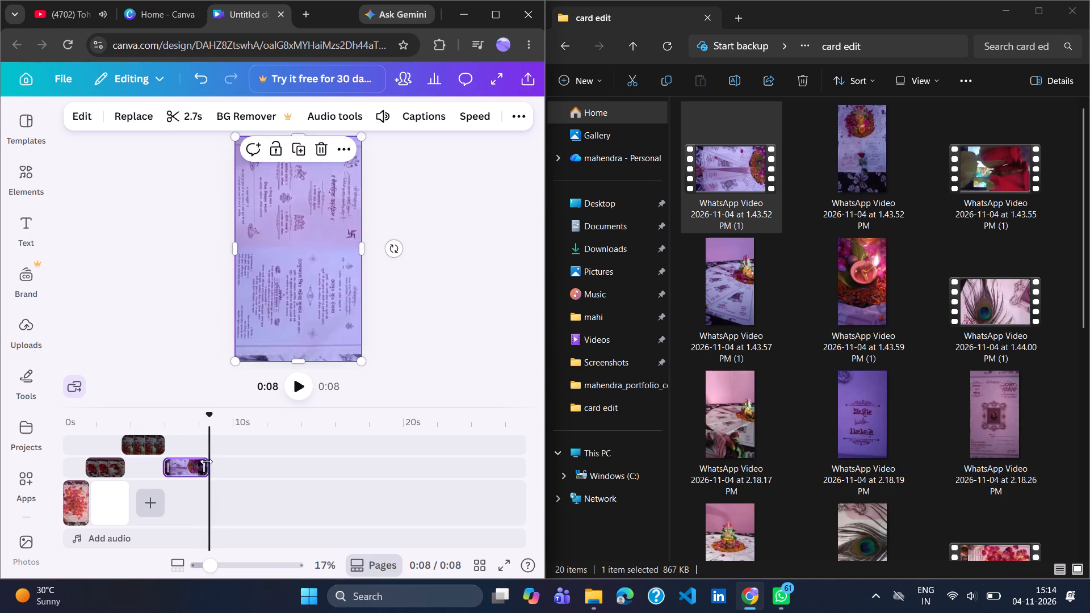
{"action": "left_click", "coordinate": [206, 461]}
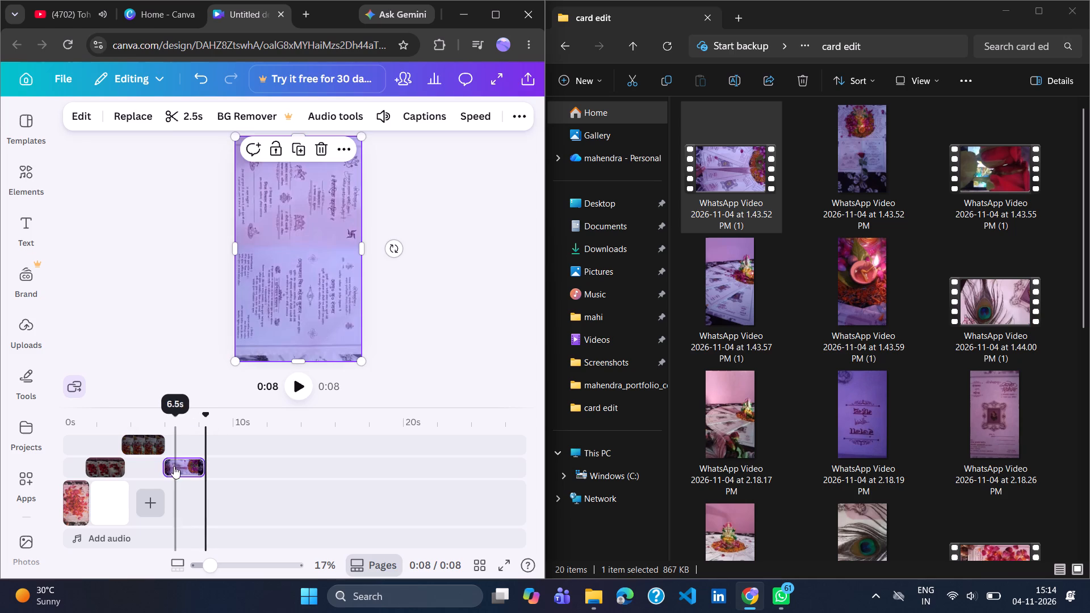
Play back the video from about the 4-second mark to check the trimmed purple card clip.
{"action": "left_click", "coordinate": [174, 467]}
{"action": "left_click", "coordinate": [139, 462]}
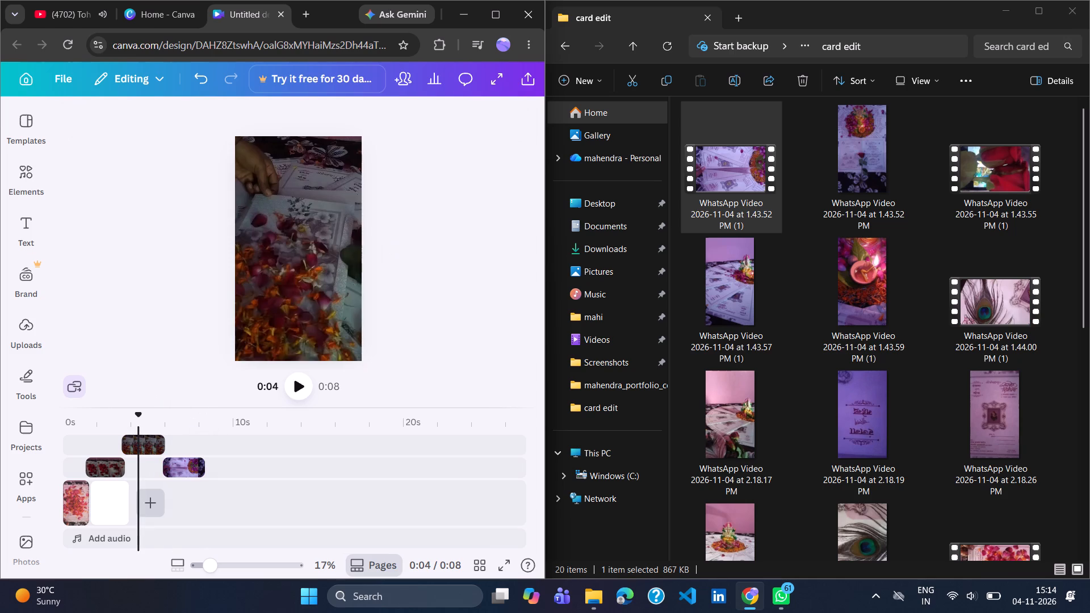
{"action": "left_click", "coordinate": [296, 384]}
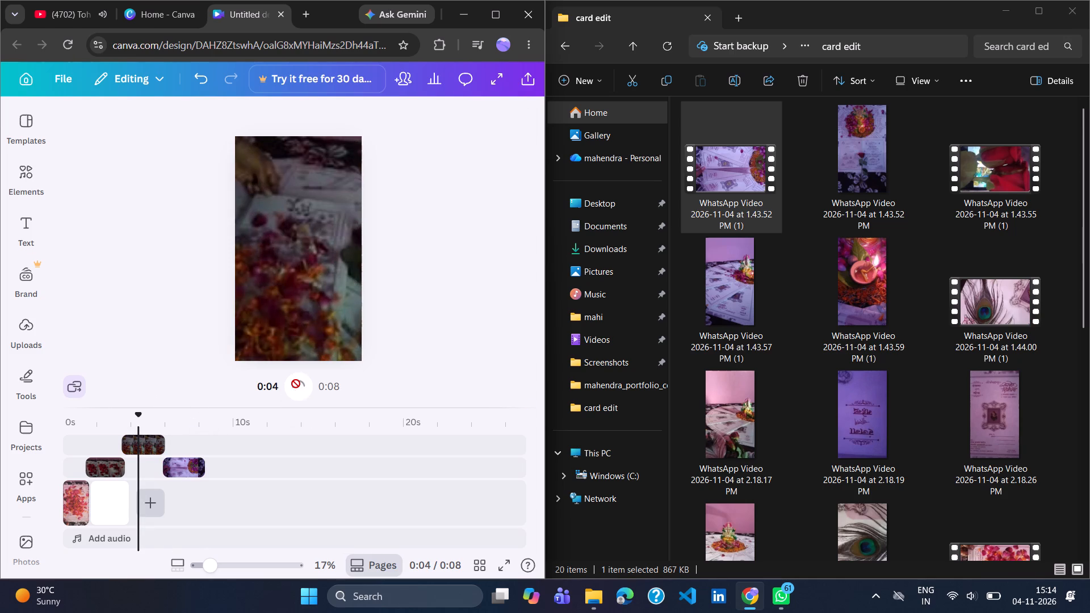
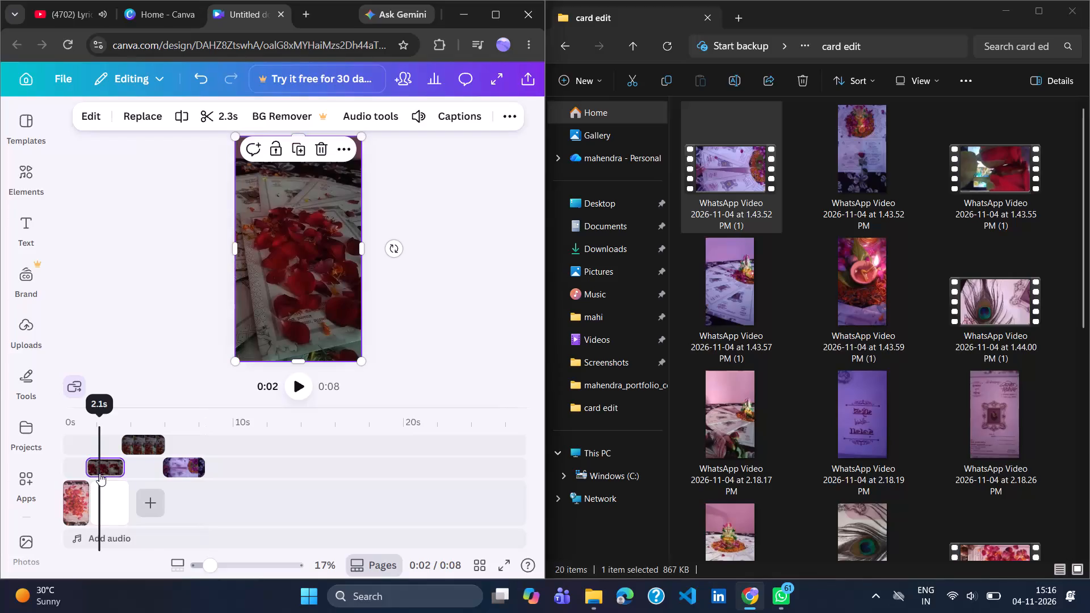
Play back the video from near the start to check the transitions between the opening clips.
{"action": "left_click", "coordinate": [293, 380]}
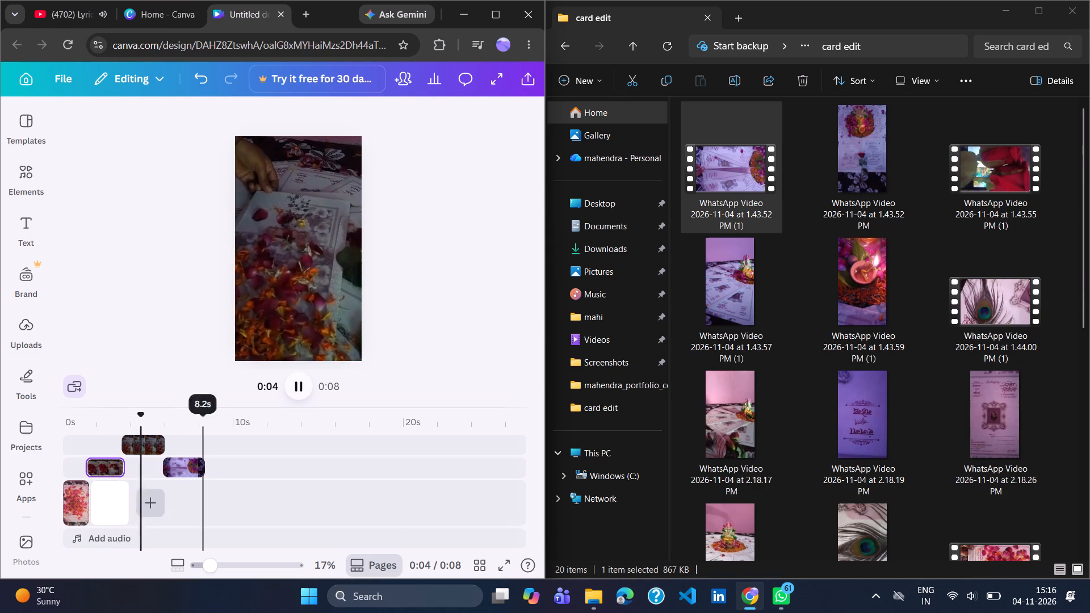
{"action": "left_click", "coordinate": [85, 451]}
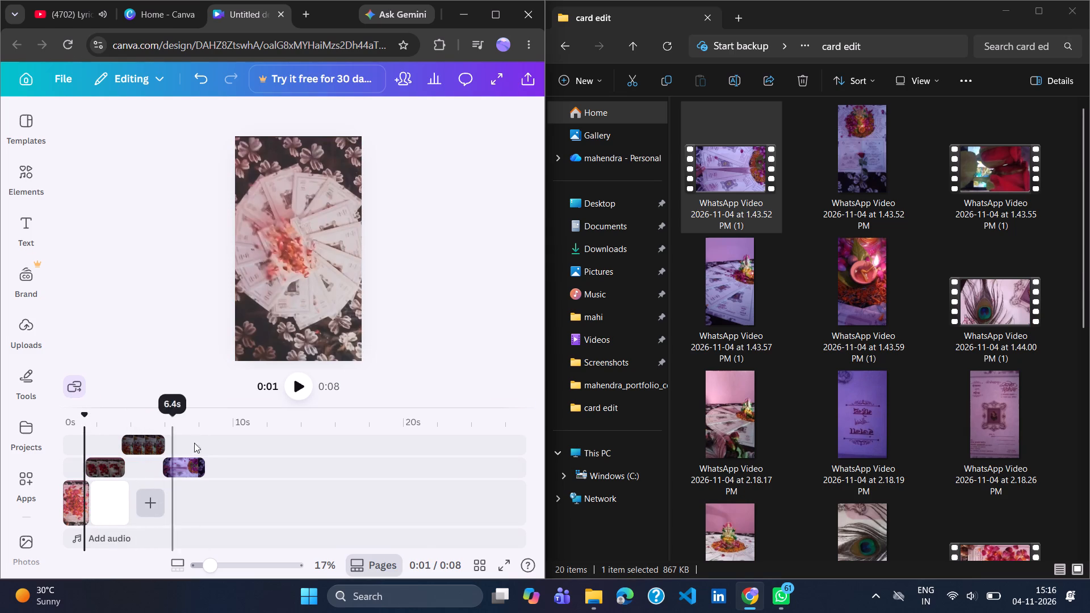
{"action": "left_click", "coordinate": [297, 380]}
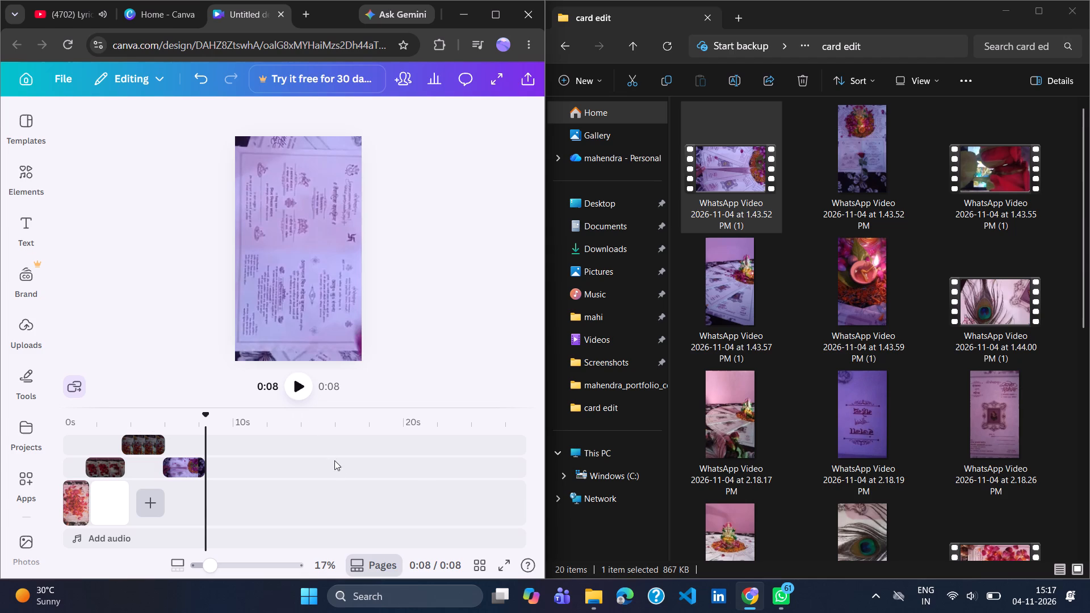
Add the card video WhatsApp Video 2026-11-04 at 2.19.11 PM from the card edit folder to the main track after the blank clip.
{"action": "scroll", "coordinate": [880, 363], "scroll_direction": "down", "scroll_amount": 2}
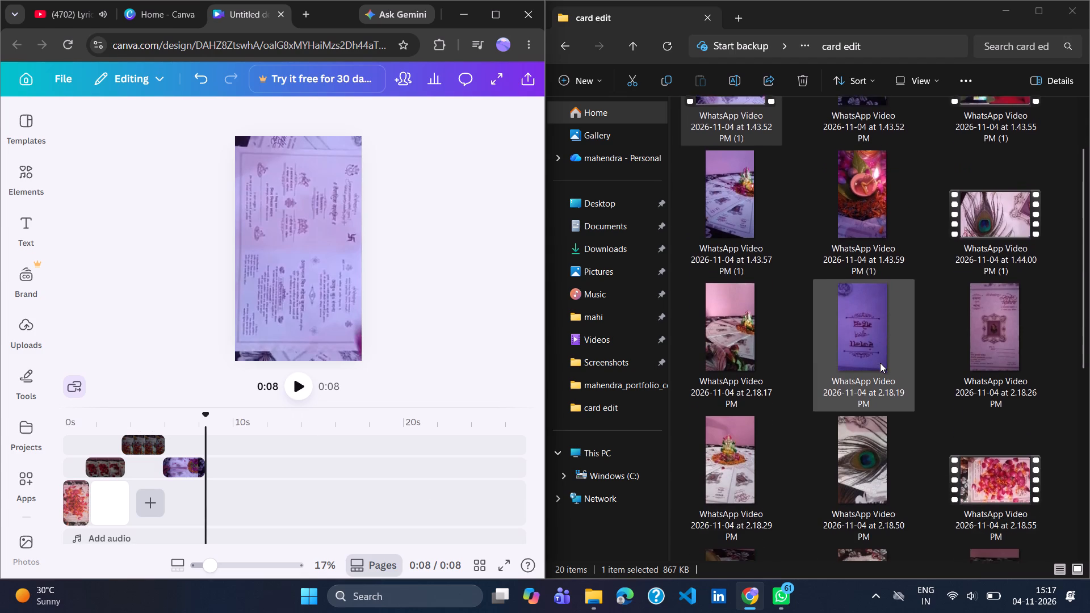
{"action": "scroll", "coordinate": [880, 363], "scroll_direction": "down", "scroll_amount": 2}
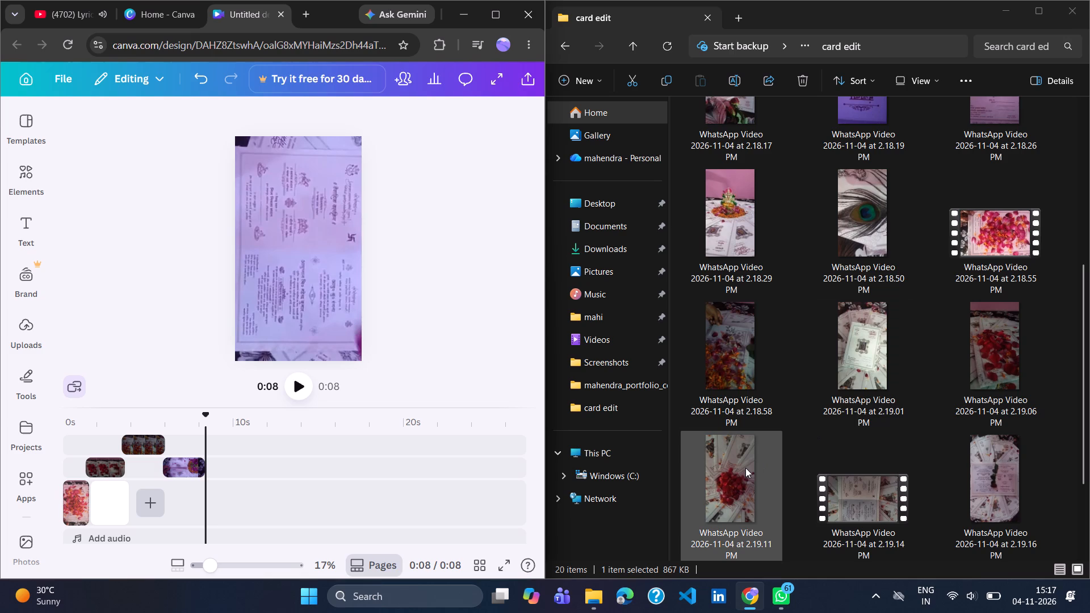
{"action": "left_click_drag", "start_coordinate": [745, 468], "coordinate": [428, 478]}
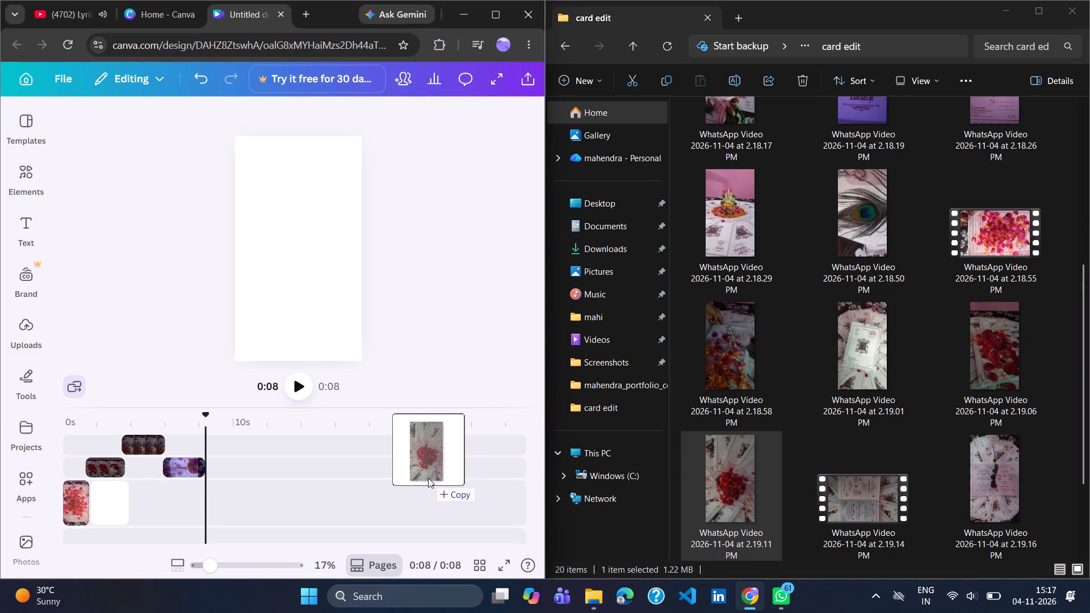
{"action": "left_click_drag", "start_coordinate": [428, 478], "coordinate": [288, 482]}
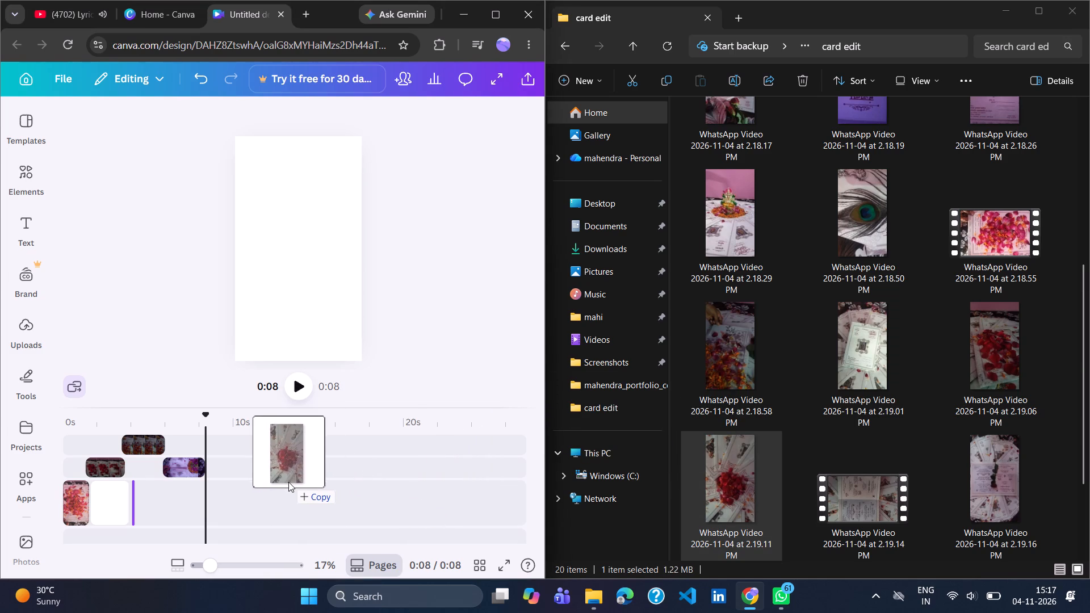
{"action": "left_click_drag", "start_coordinate": [288, 482], "coordinate": [287, 497]}
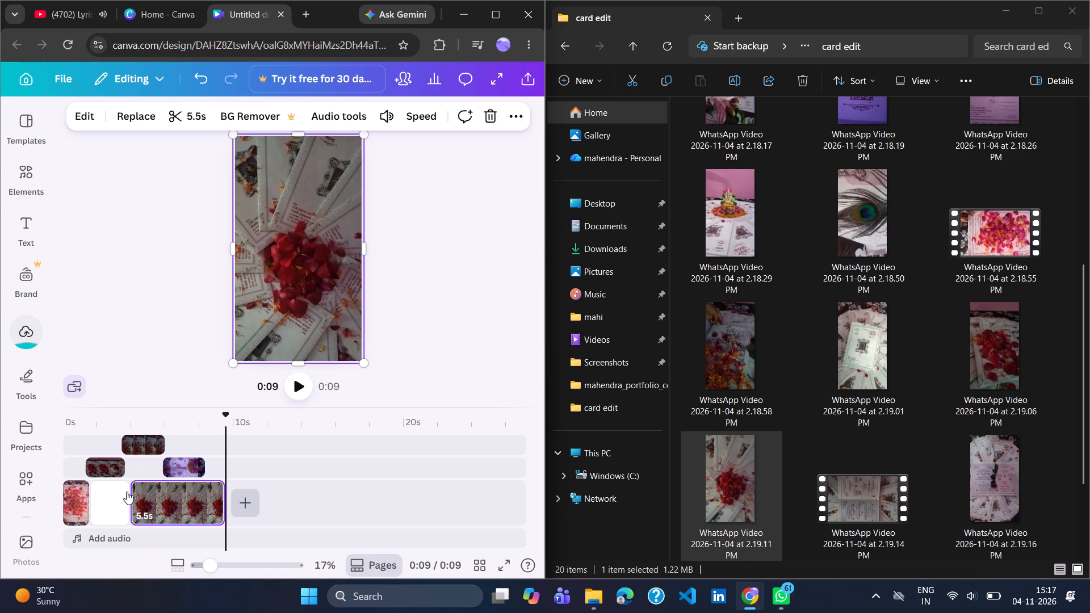
Move the 5.5 s red-petals card clip later along the main track, towards the end of the timeline.
{"action": "left_click", "coordinate": [133, 489]}
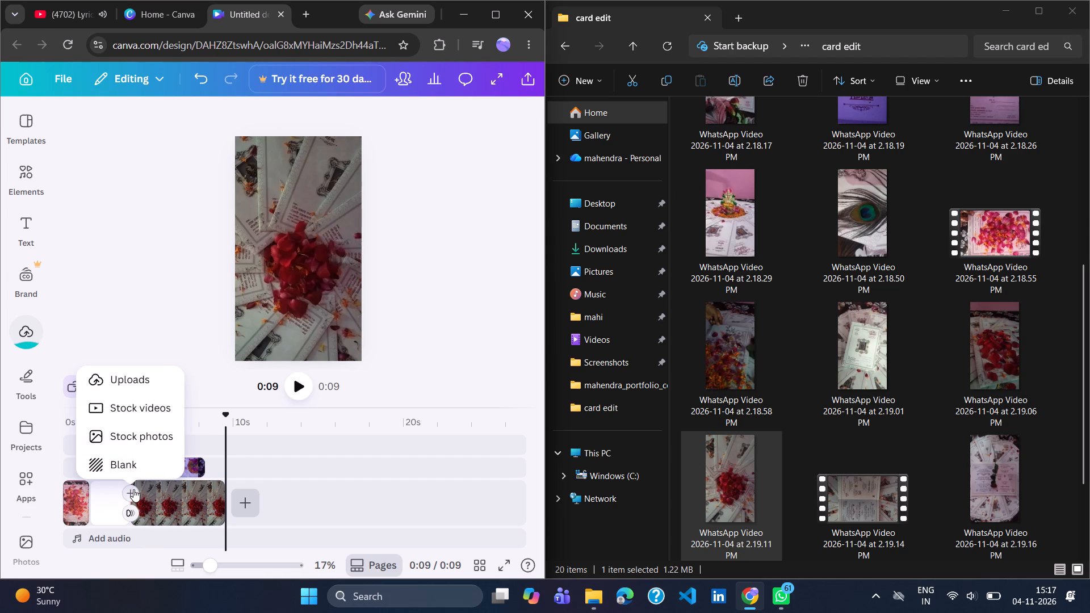
{"action": "left_click_drag", "start_coordinate": [158, 491], "coordinate": [235, 499]}
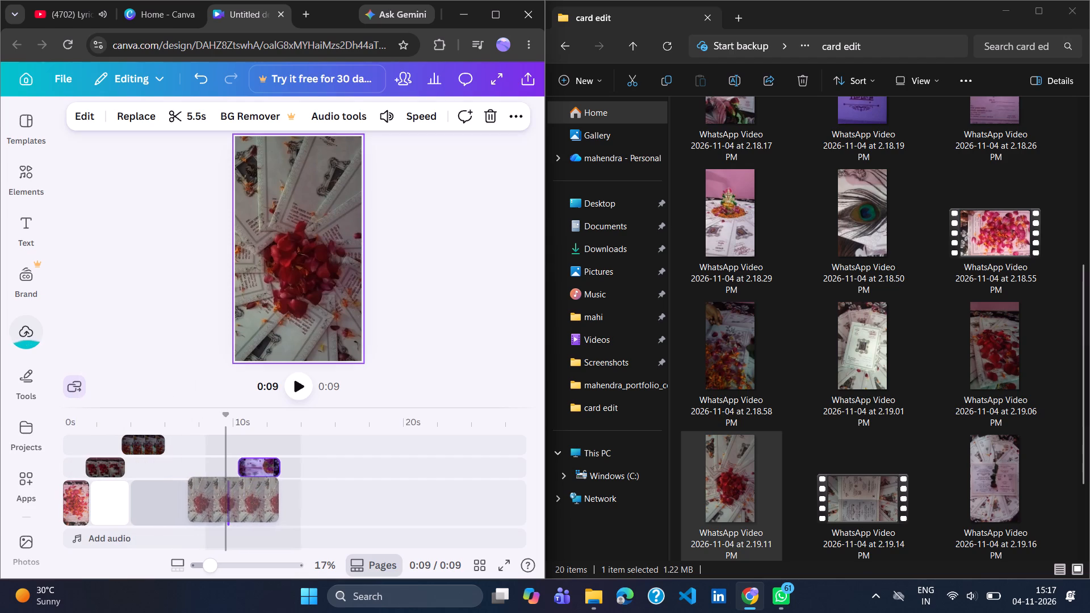
Move the newly added 5.5 s fanned-cards clip from the main track to the upper overlay track, starting at about 9.4 s.
{"action": "left_click_drag", "start_coordinate": [235, 499], "coordinate": [267, 502]}
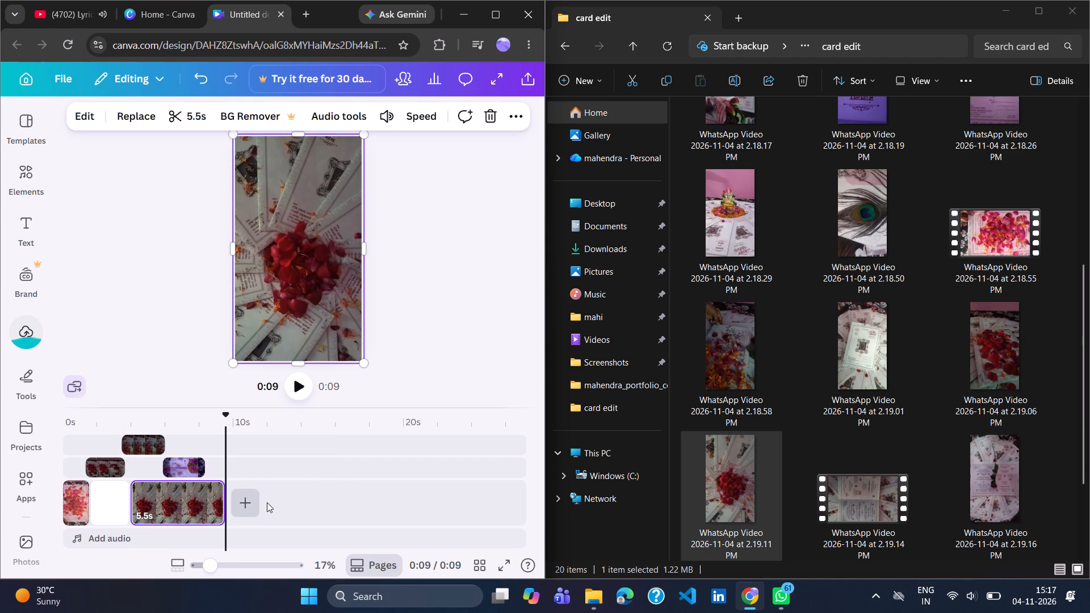
{"action": "left_click", "coordinate": [215, 509]}
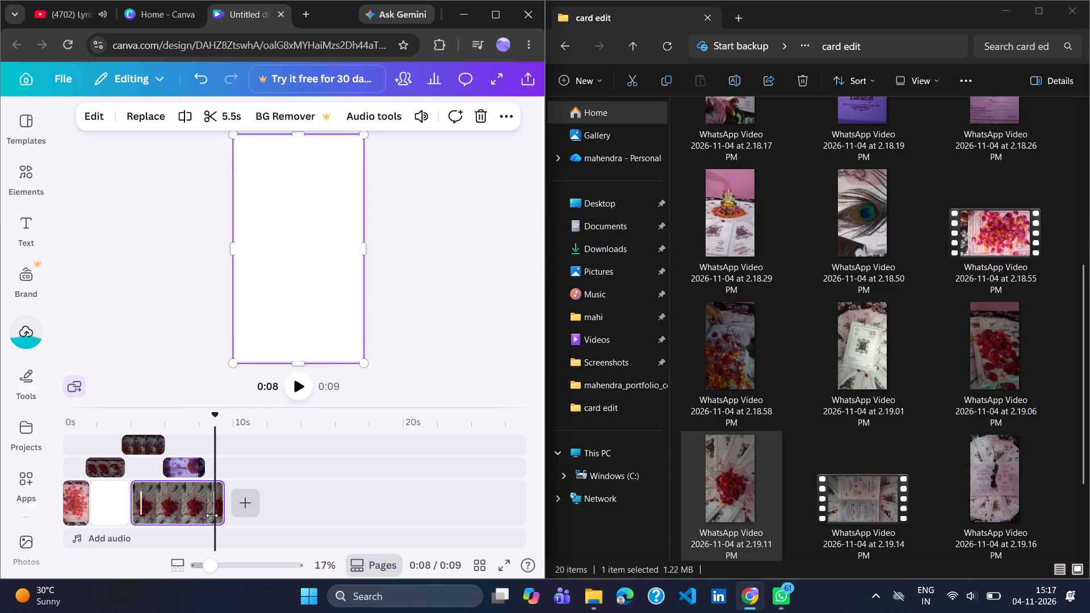
{"action": "left_click_drag", "start_coordinate": [197, 515], "coordinate": [242, 520]}
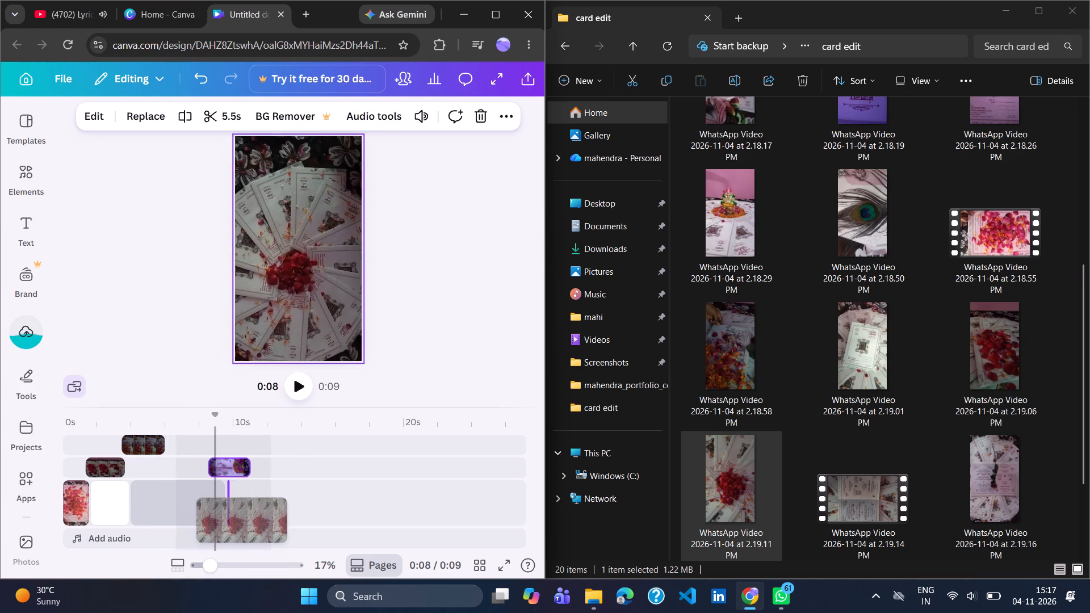
{"action": "left_click_drag", "start_coordinate": [242, 520], "coordinate": [294, 452]}
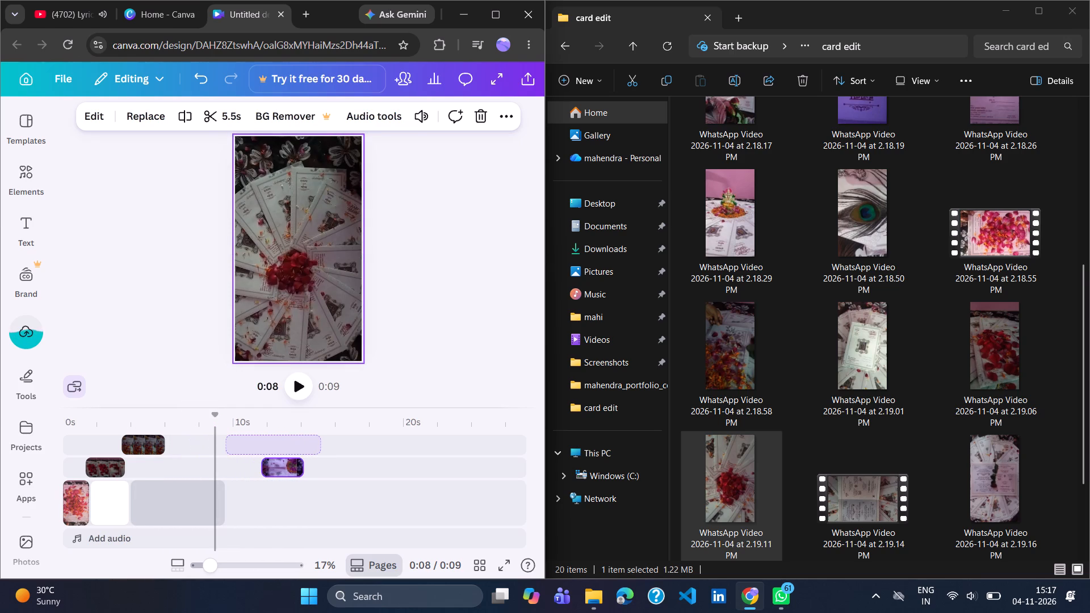
{"action": "left_click_drag", "start_coordinate": [294, 452], "coordinate": [289, 453]}
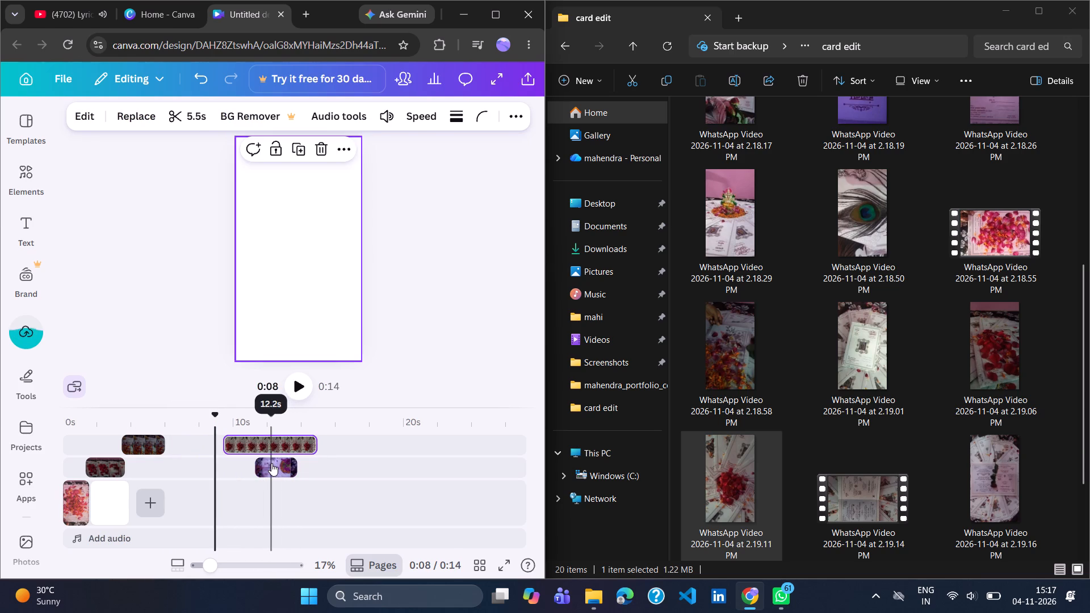
Move the purple card clip back on the lower overlay track to about 5.8 s, slightly overlapping the hand-and-petals clip's end.
{"action": "left_click_drag", "start_coordinate": [271, 463], "coordinate": [186, 459]}
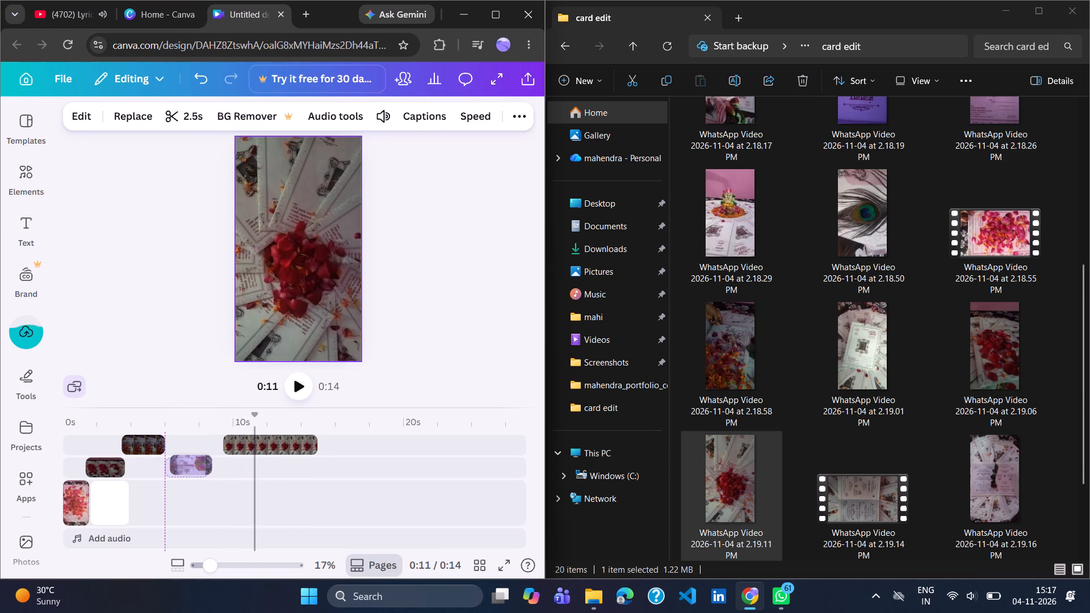
{"action": "left_click_drag", "start_coordinate": [186, 459], "coordinate": [178, 463]}
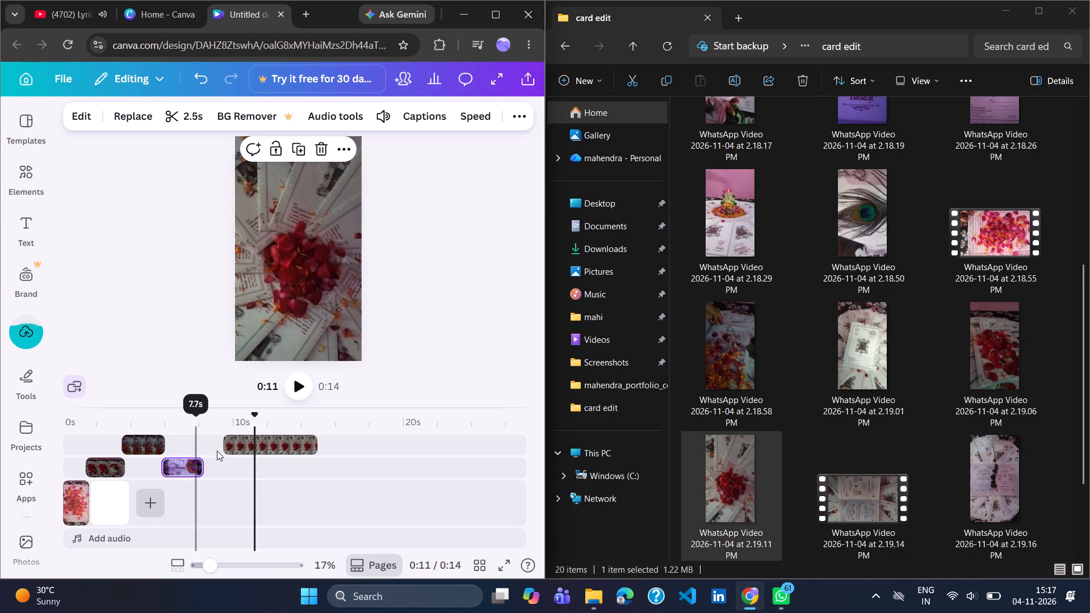
Play back the fanned-cards clip from its beginning to find the part worth keeping.
{"action": "left_click", "coordinate": [229, 446]}
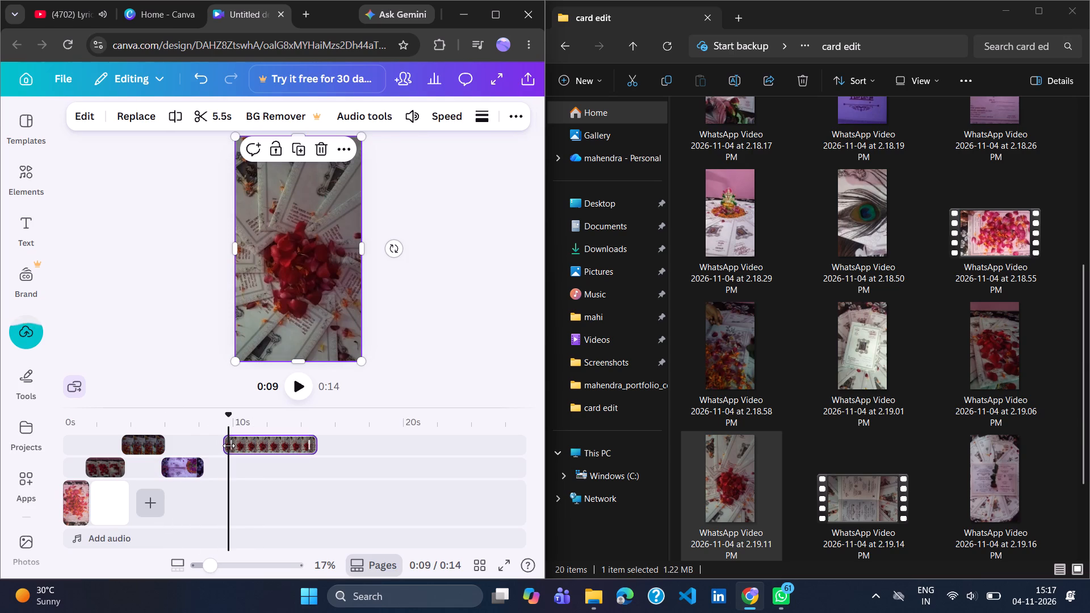
{"action": "left_click", "coordinate": [224, 444]}
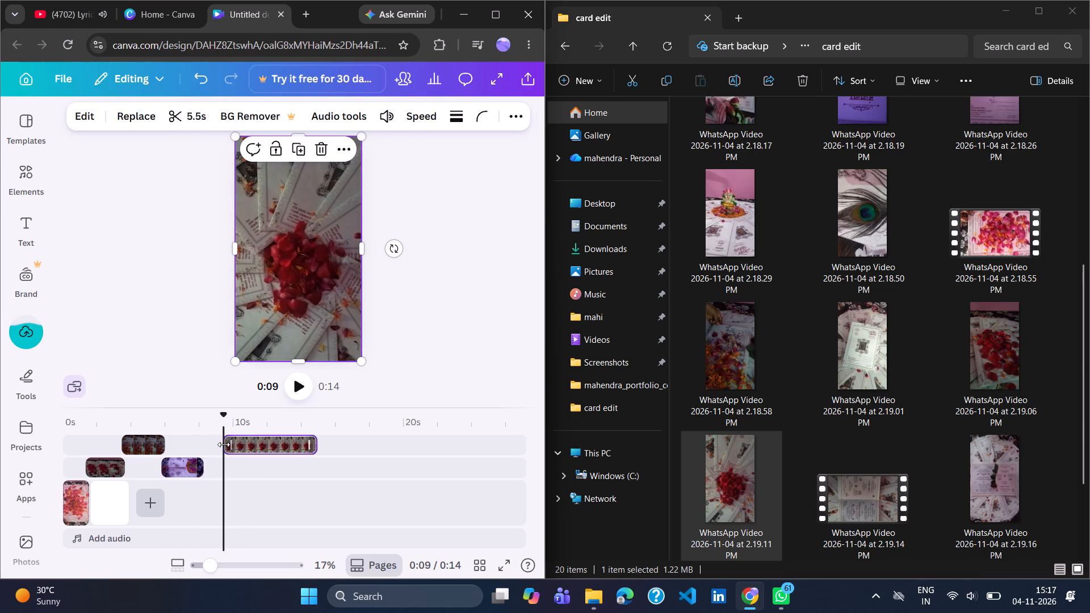
{"action": "left_click", "coordinate": [295, 384]}
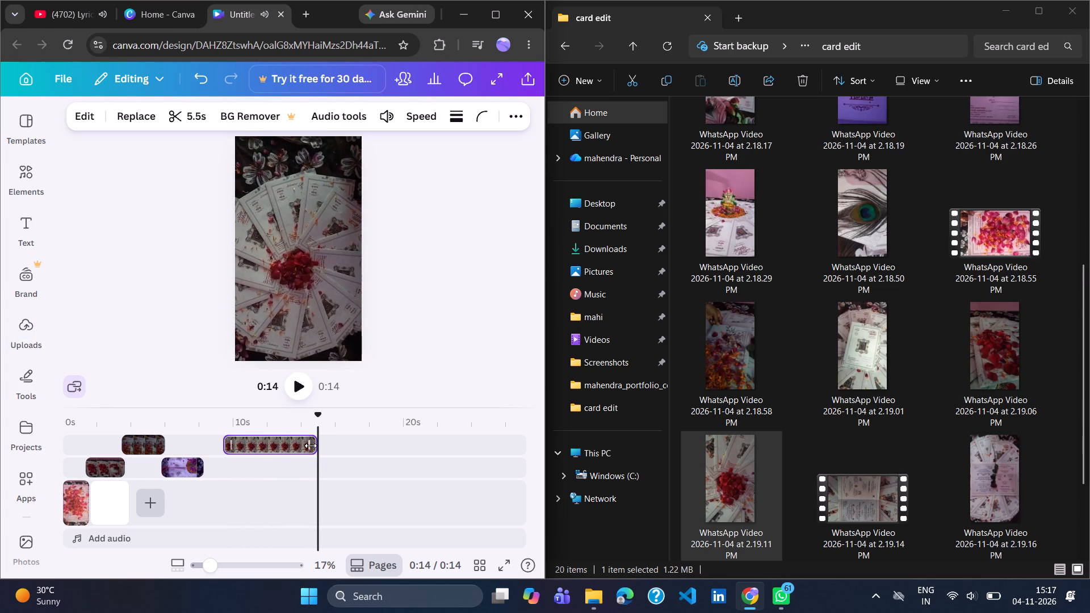
Trim both the end and the start of the fanned-cards clip on the upper overlay track to shorten it to 3.2 s.
{"action": "left_click_drag", "start_coordinate": [314, 442], "coordinate": [292, 443]}
{"action": "left_click_drag", "start_coordinate": [225, 445], "coordinate": [227, 445]}
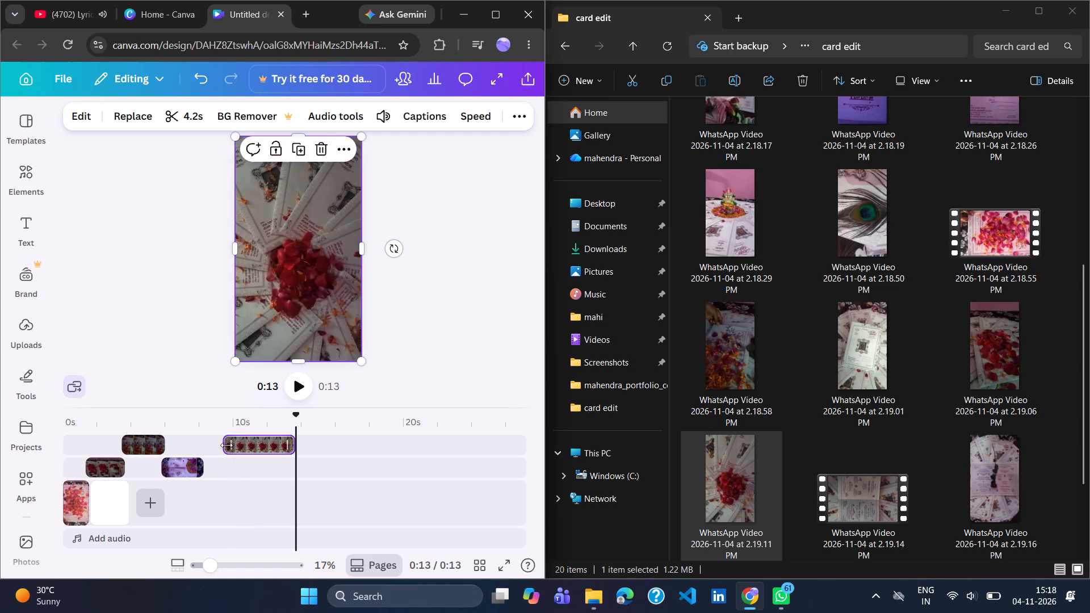
{"action": "left_click_drag", "start_coordinate": [227, 445], "coordinate": [238, 445]}
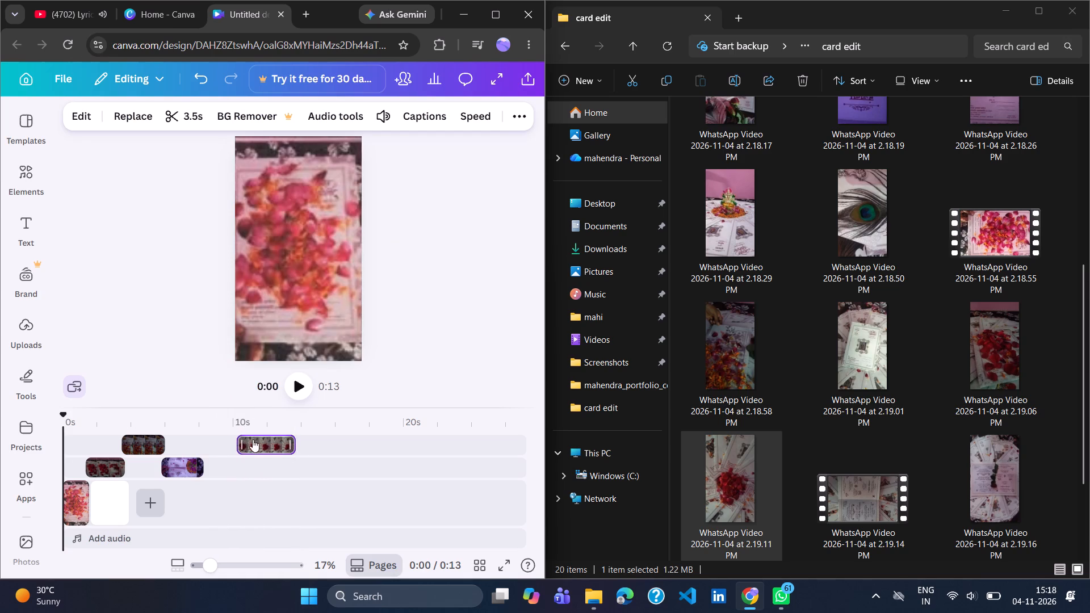
{"action": "left_click_drag", "start_coordinate": [294, 436], "coordinate": [289, 436]}
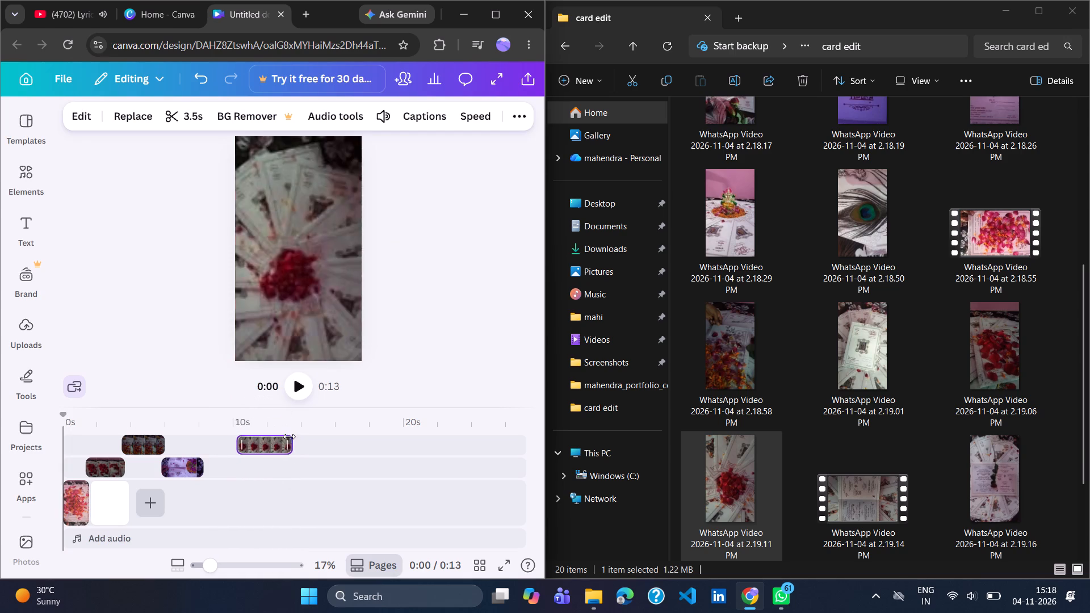
{"action": "left_click_drag", "start_coordinate": [289, 436], "coordinate": [288, 436]}
{"action": "left_click", "coordinate": [235, 440]}
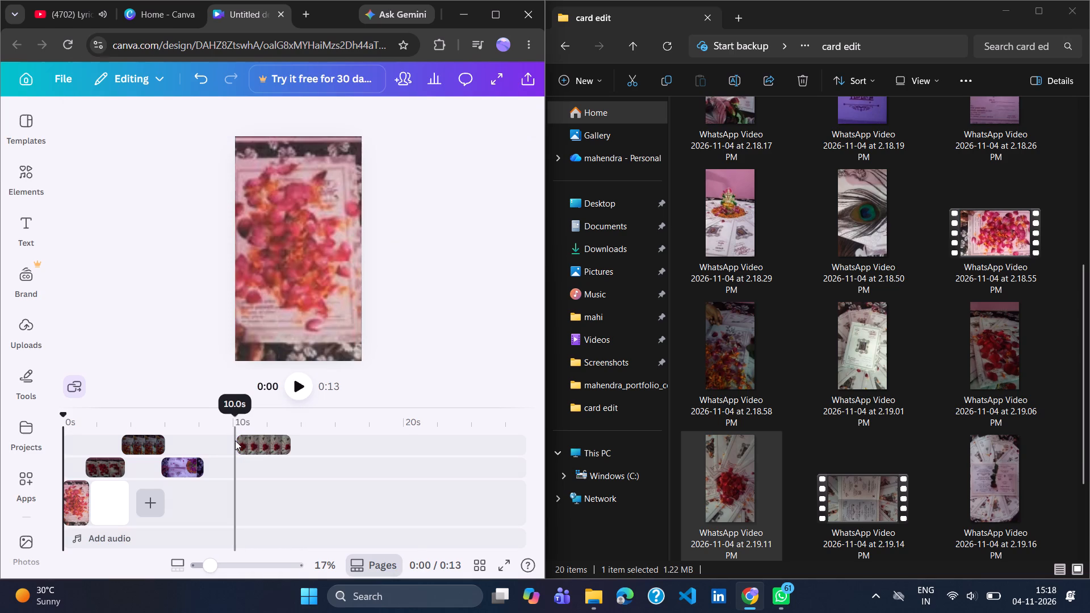
Play back the whole video to check the trimmed fanned-cards clip in sequence.
{"action": "left_click", "coordinate": [300, 386]}
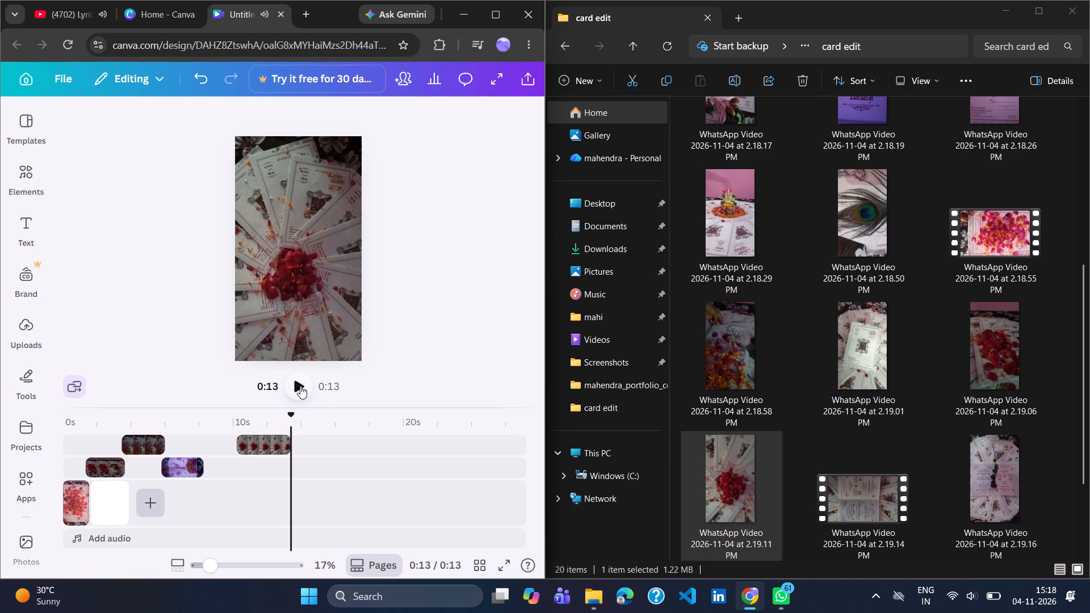
Trim more off the start of the fanned-cards clip and extend its end slightly to make it 3.0 s long.
{"action": "left_click", "coordinate": [236, 444]}
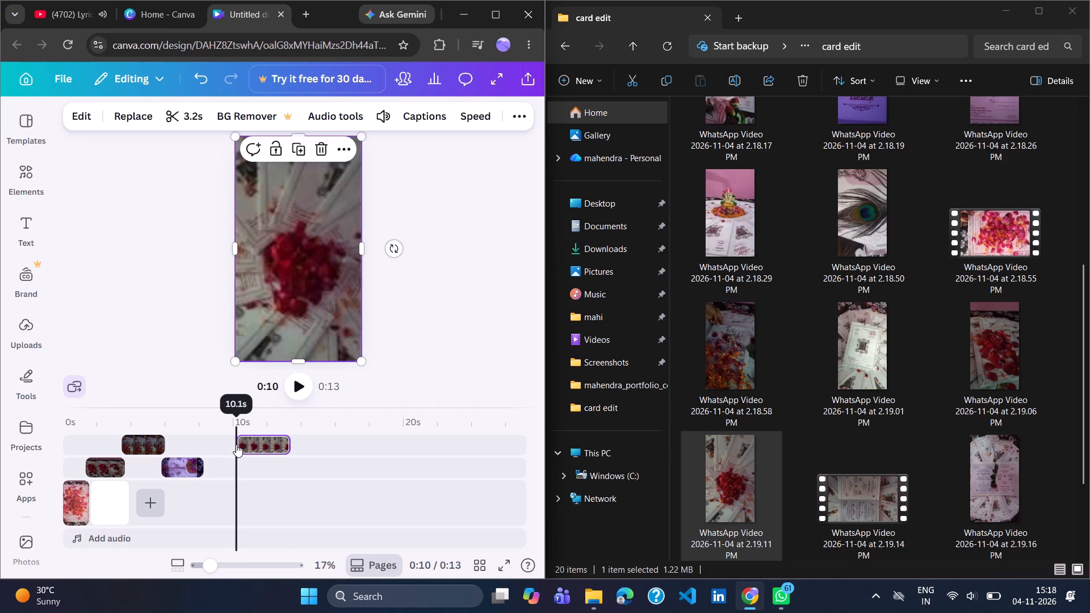
{"action": "left_click_drag", "start_coordinate": [241, 444], "coordinate": [247, 447]}
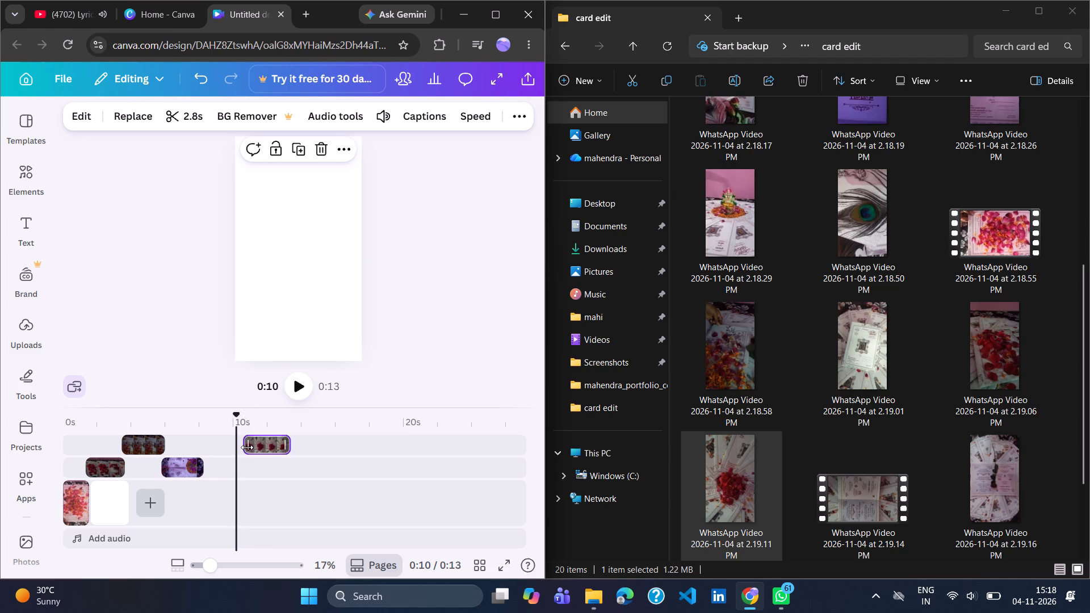
{"action": "left_click", "coordinate": [289, 446]}
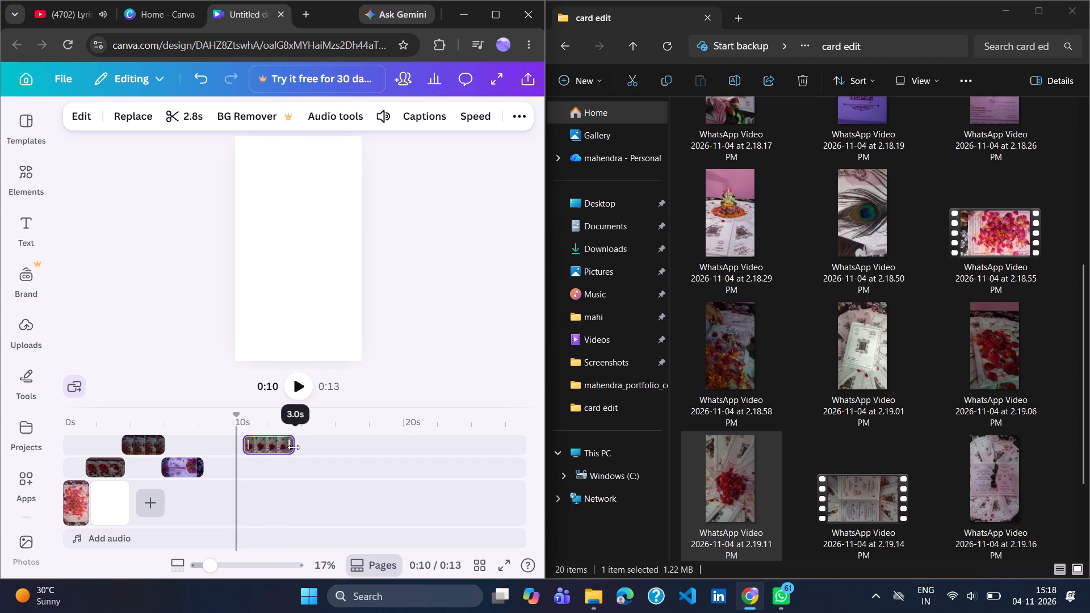
Play back the fanned-cards clip from near its start to check the new trim.
{"action": "left_click", "coordinate": [249, 447]}
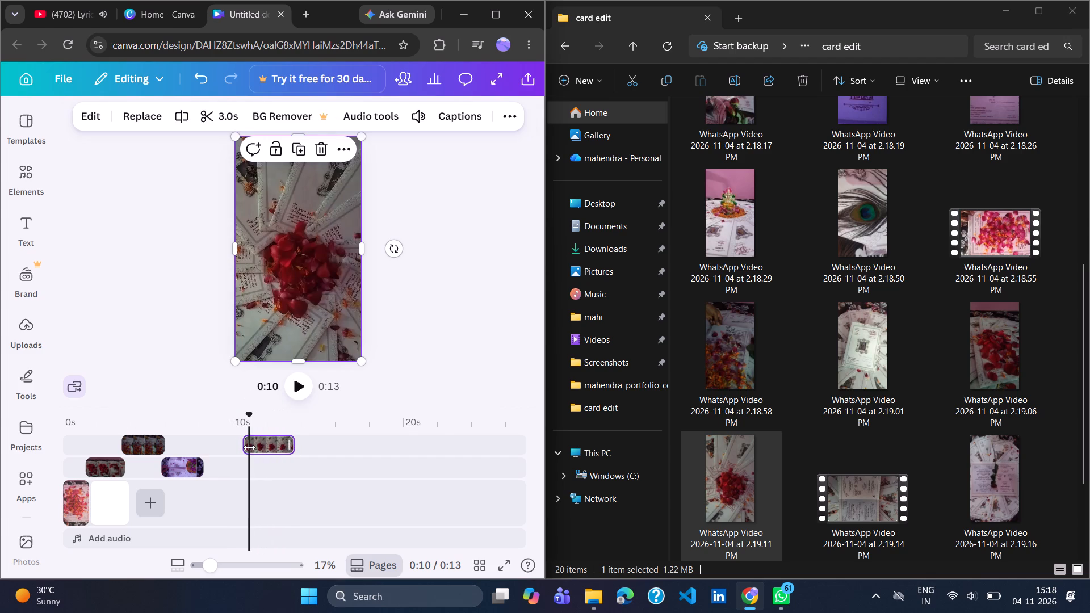
{"action": "left_click", "coordinate": [299, 388]}
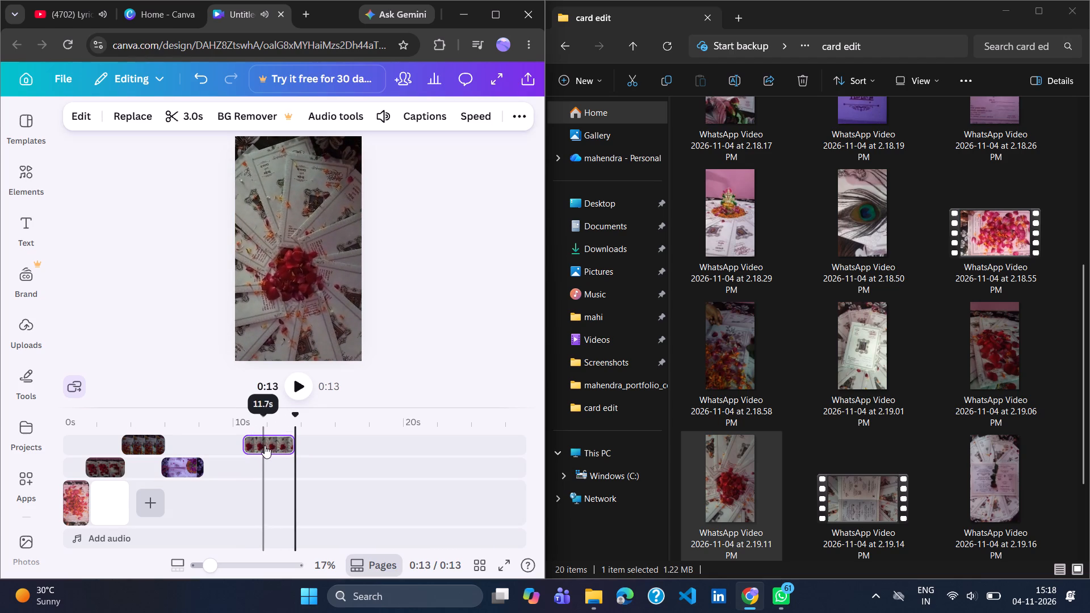
Move the fanned-cards clip to start at about 8 s, against the purple card clip's end, and extend its end to 3.3 s.
{"action": "left_click_drag", "start_coordinate": [271, 446], "coordinate": [229, 444]}
{"action": "left_click", "coordinate": [229, 444]}
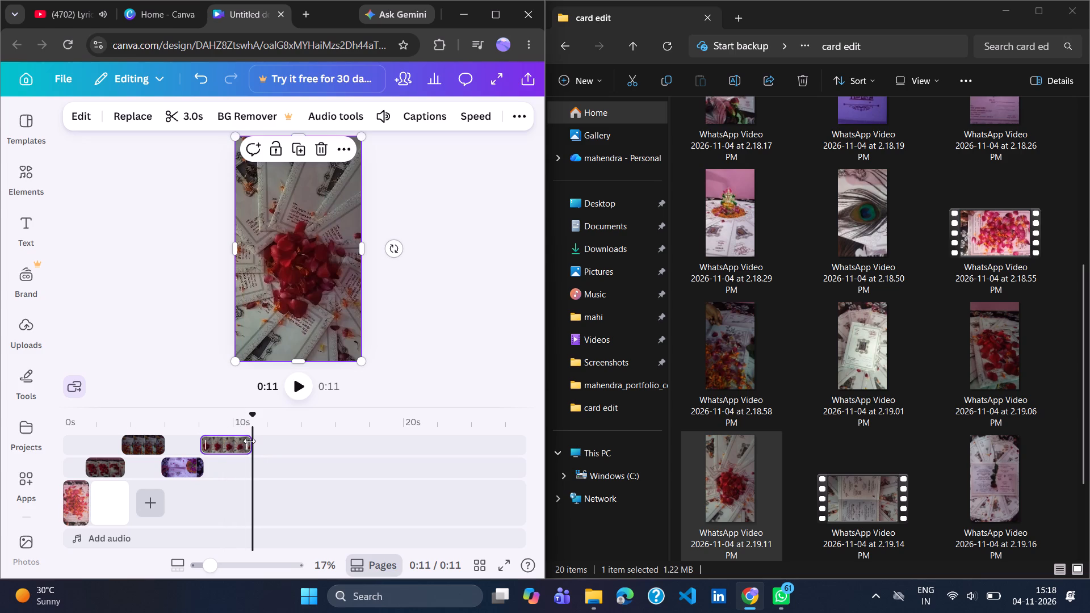
{"action": "left_click_drag", "start_coordinate": [249, 441], "coordinate": [254, 441]}
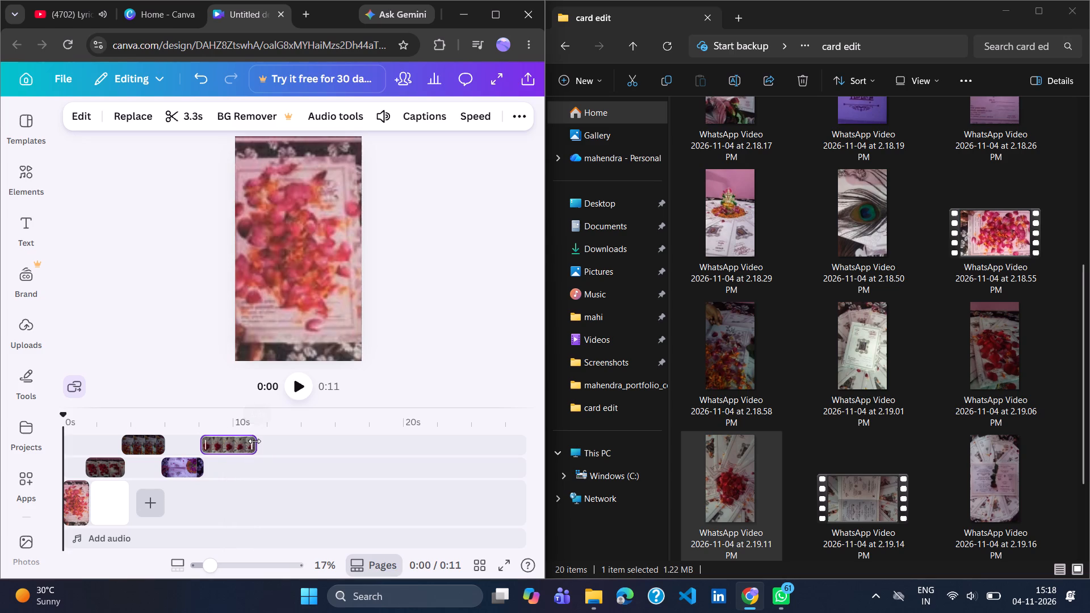
Open the animation options for the fanned-cards clip on the upper overlay track.
{"action": "left_click", "coordinate": [222, 439]}
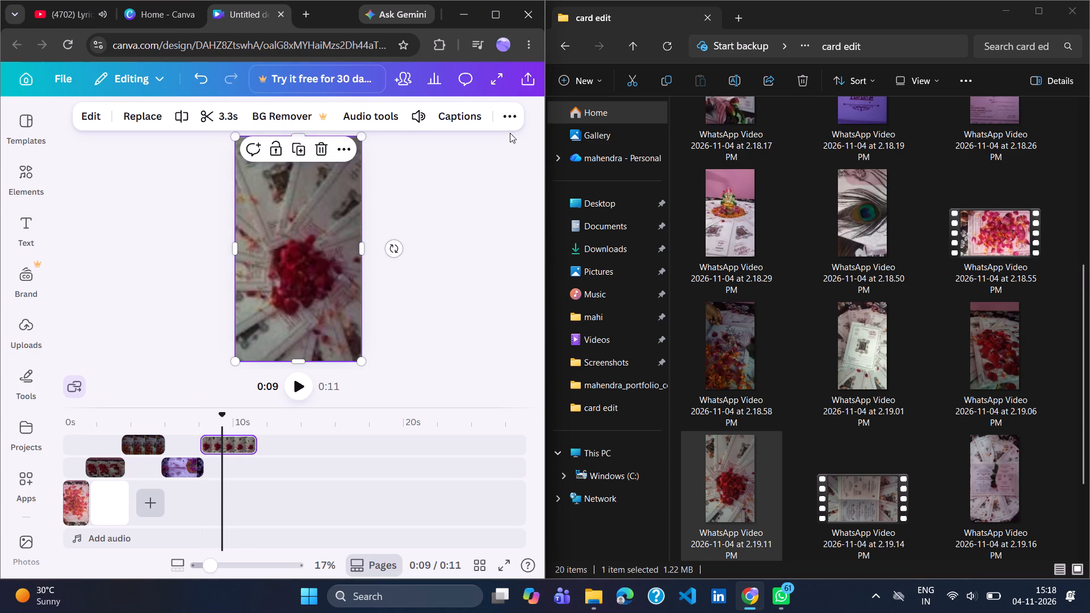
{"action": "left_click", "coordinate": [510, 121]}
{"action": "left_click", "coordinate": [415, 142]}
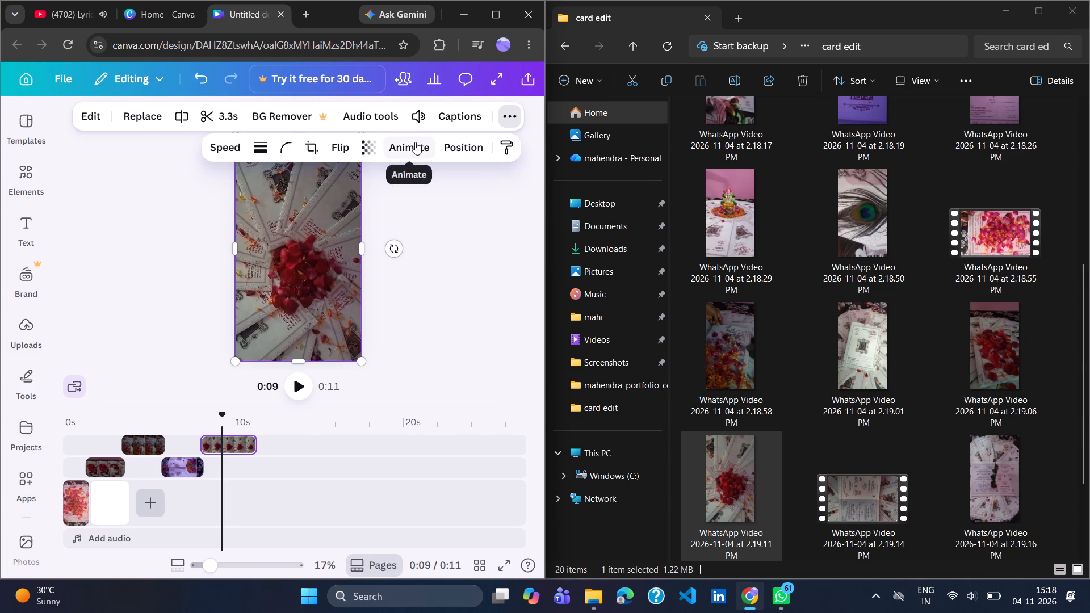
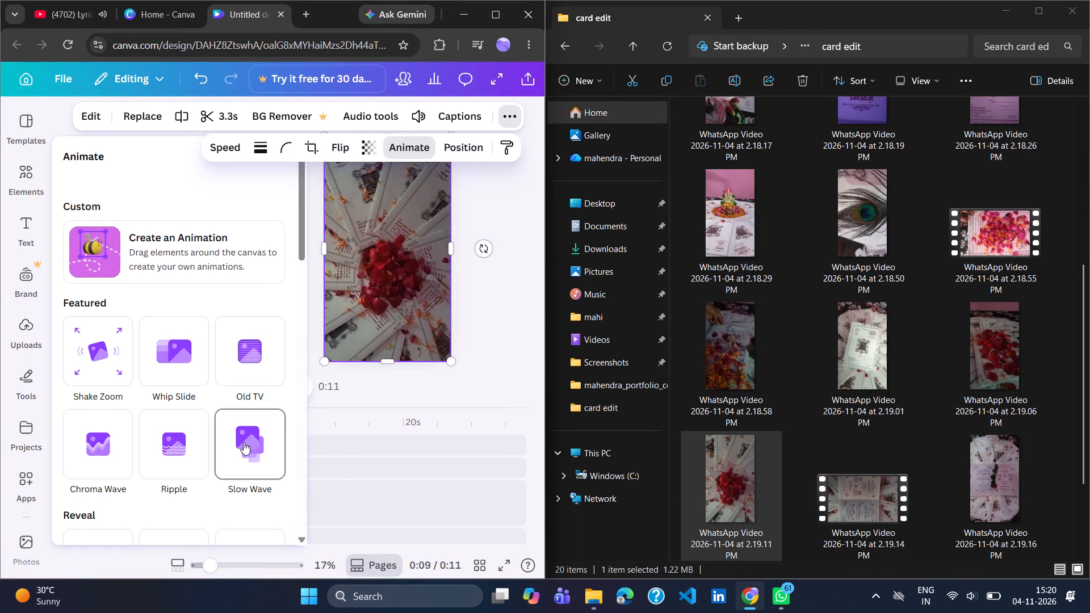
Look through the animations available for the fanned-cards clip as far as the General group.
{"action": "scroll", "coordinate": [244, 442], "scroll_direction": "down", "scroll_amount": 6}
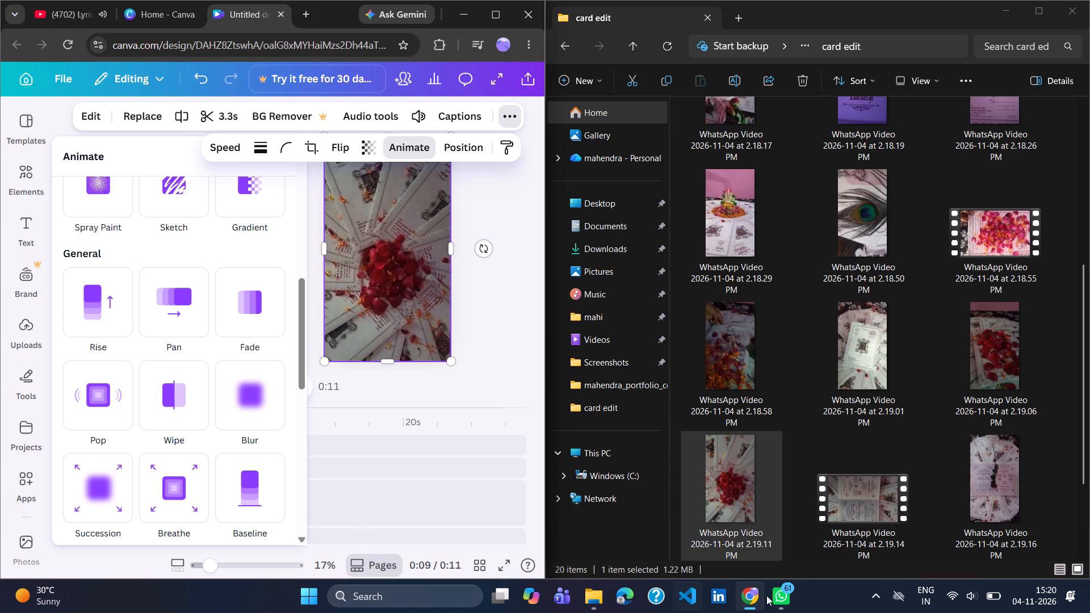
Switch the computer's Wi-Fi connection to the Redmi Note 12 5G network.
{"action": "left_click", "coordinate": [947, 607]}
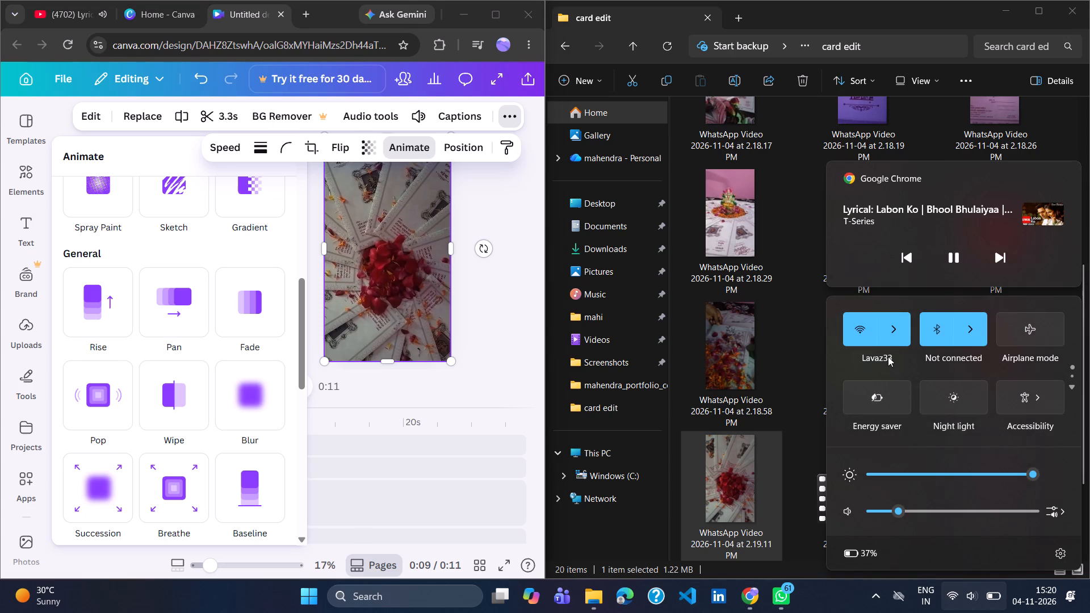
{"action": "left_click", "coordinate": [896, 333]}
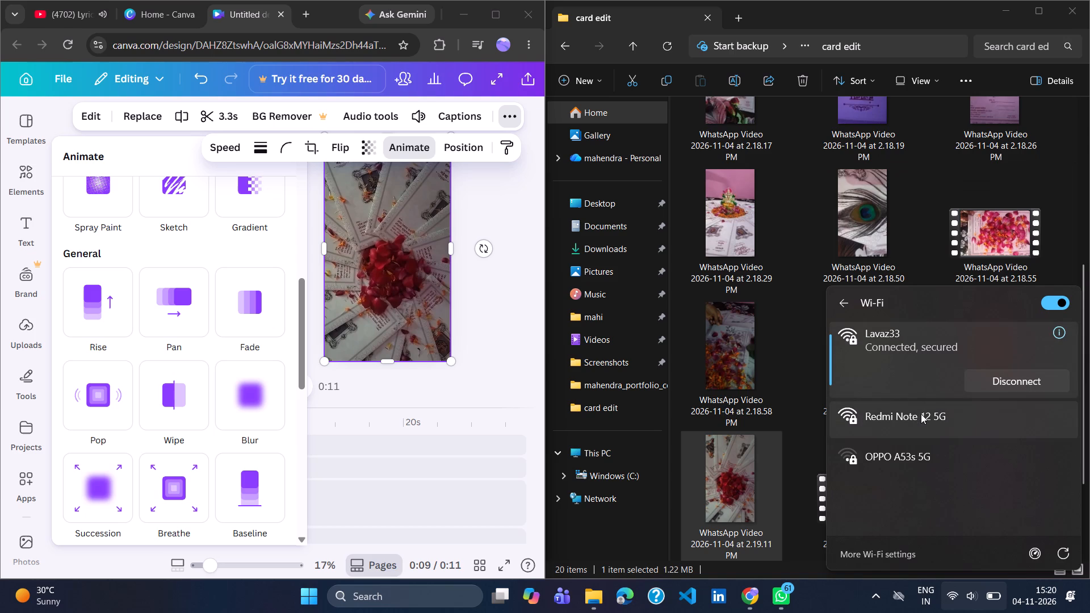
{"action": "left_click", "coordinate": [921, 414]}
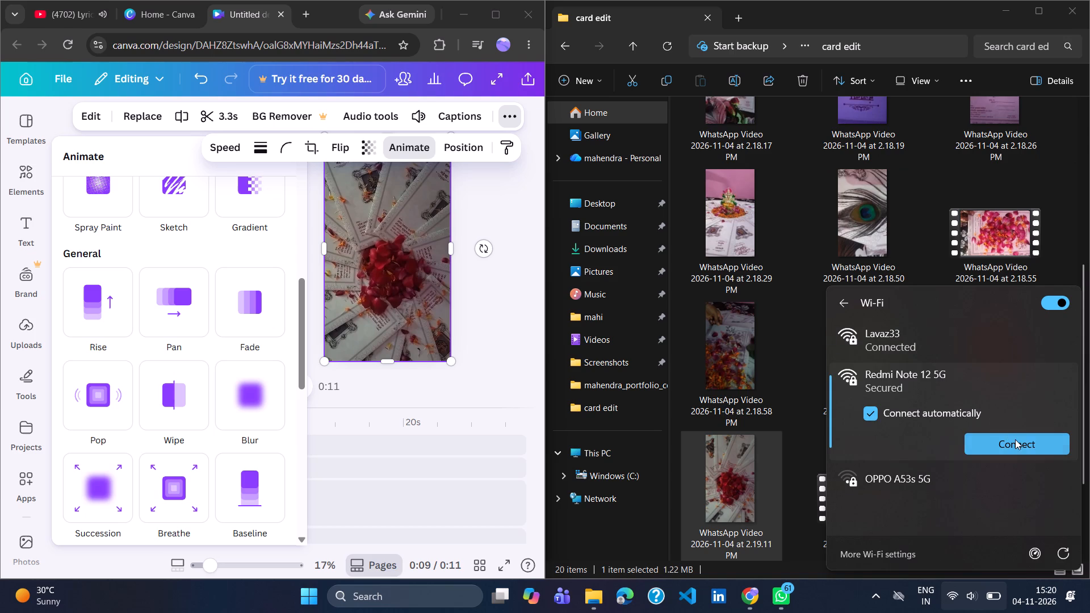
{"action": "left_click", "coordinate": [1015, 439]}
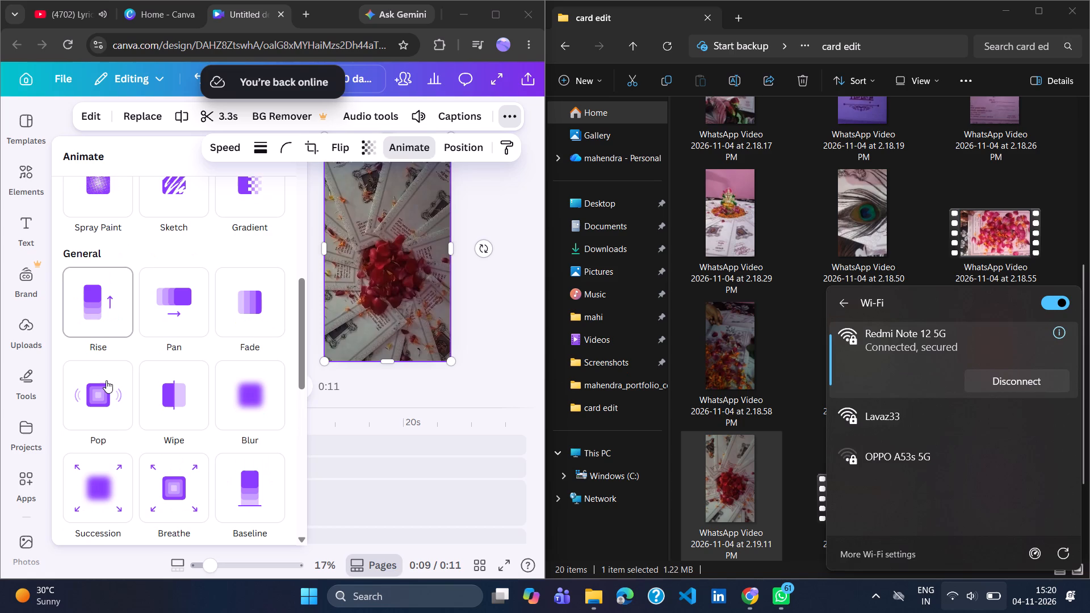
Apply the Pop animation from the General group to the fanned-cards clip.
{"action": "left_click", "coordinate": [106, 380]}
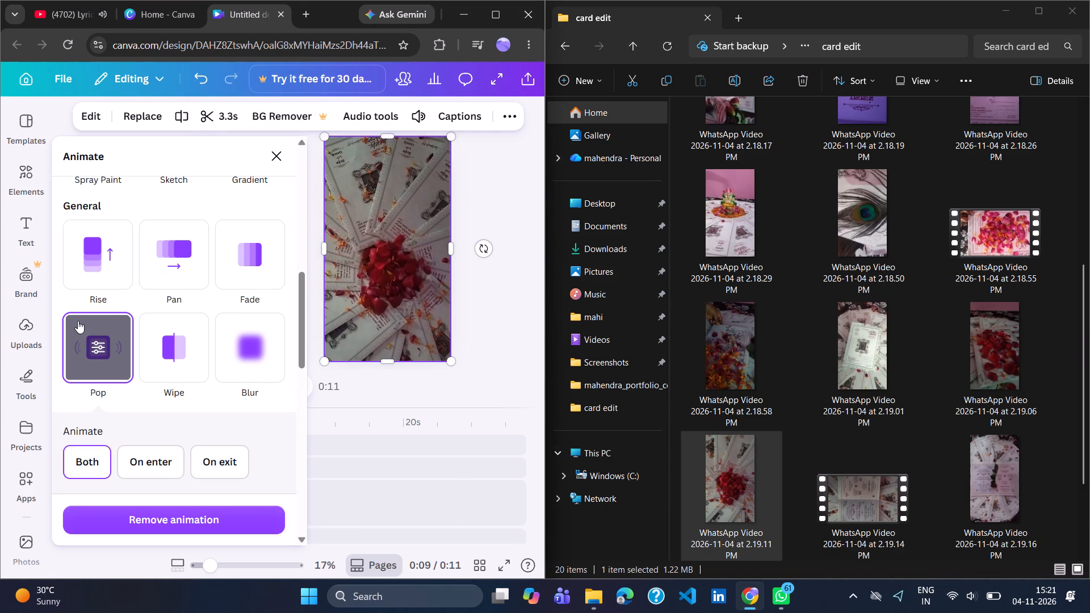
{"action": "left_click", "coordinate": [85, 347]}
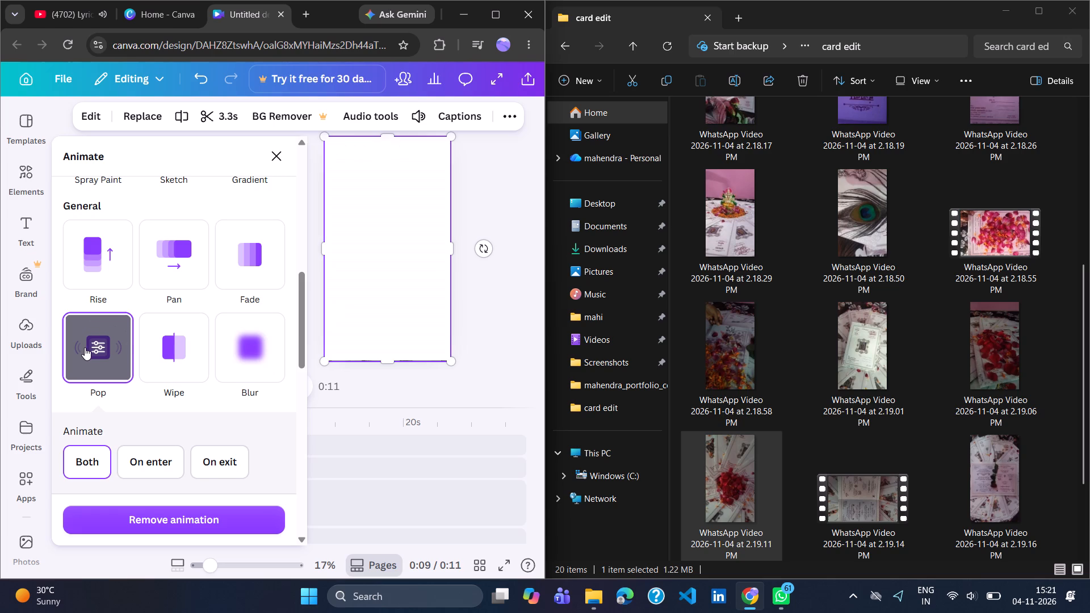
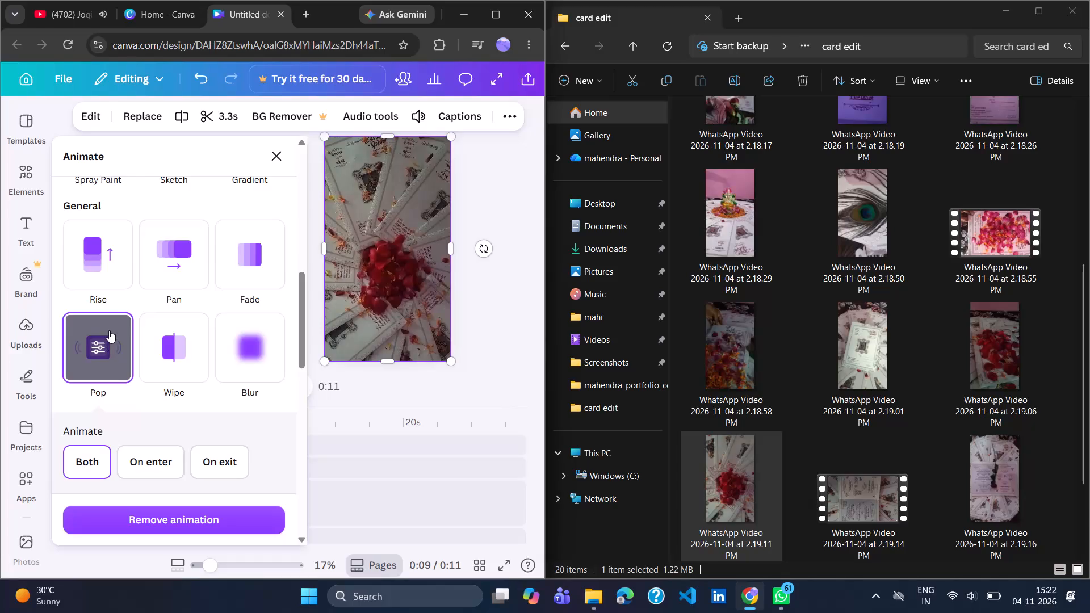
Play back the video from about 7 s to check the transition from the purple card clip to the fanned-cards clip.
{"action": "left_click", "coordinate": [501, 335]}
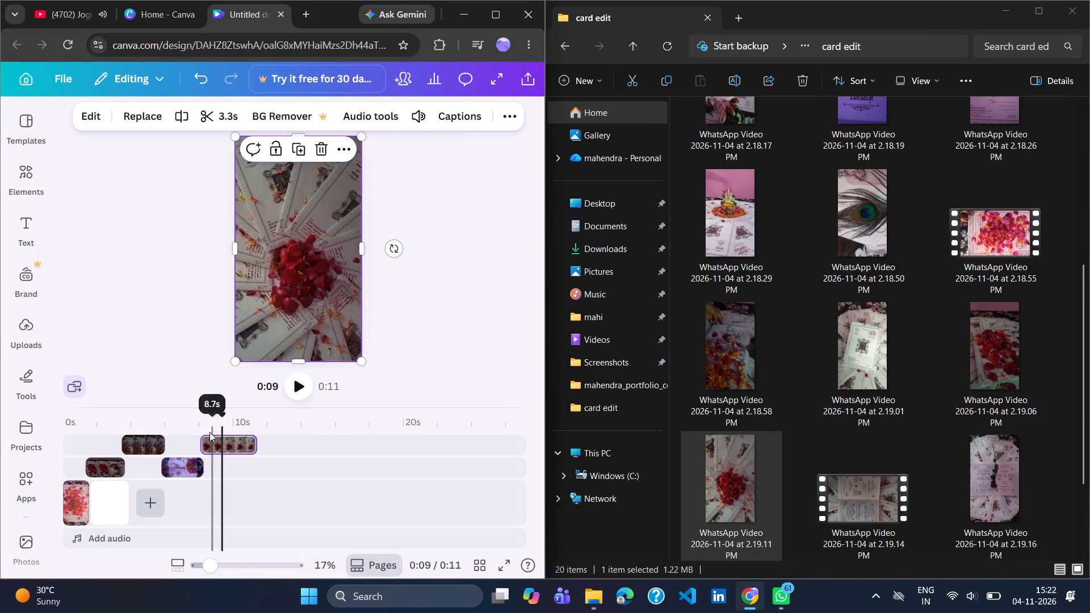
{"action": "left_click", "coordinate": [190, 448]}
{"action": "left_click", "coordinate": [297, 376]}
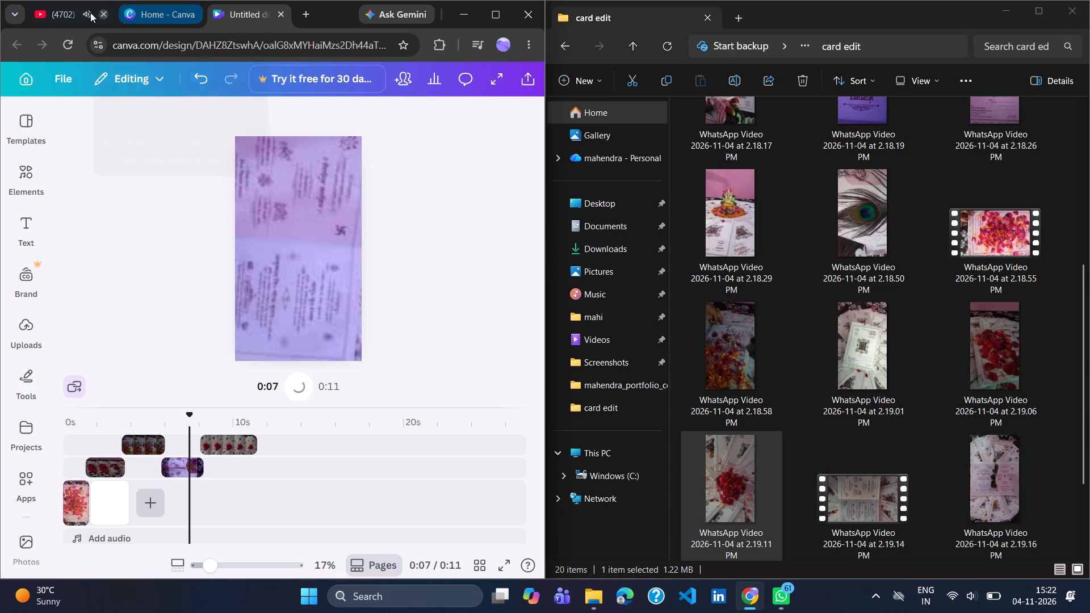
Switch to YouTube and browse the Barsaat mix and the recommended videos below the Jogi lyric video.
{"action": "left_click", "coordinate": [75, 9]}
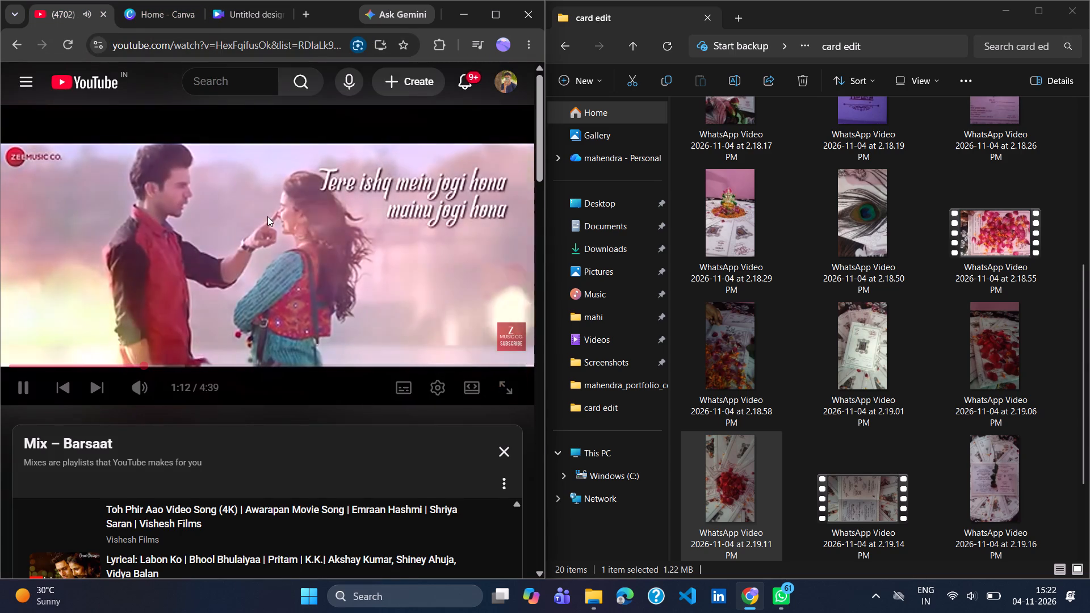
{"action": "scroll", "coordinate": [267, 216], "scroll_direction": "down", "scroll_amount": 8}
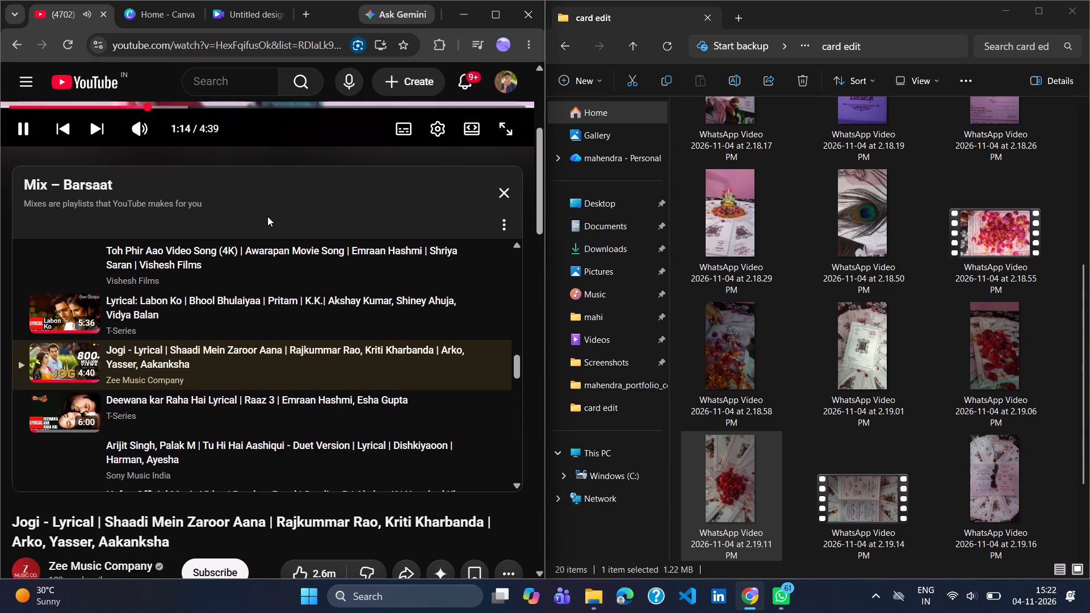
{"action": "scroll", "coordinate": [267, 216], "scroll_direction": "down", "scroll_amount": 4}
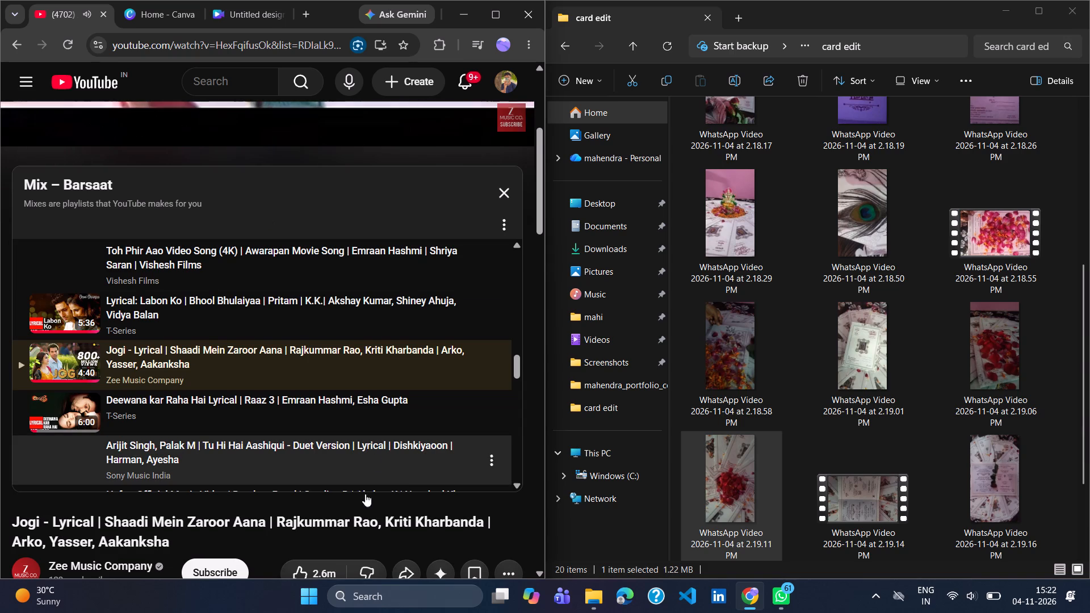
{"action": "scroll", "coordinate": [360, 528], "scroll_direction": "down", "scroll_amount": 4}
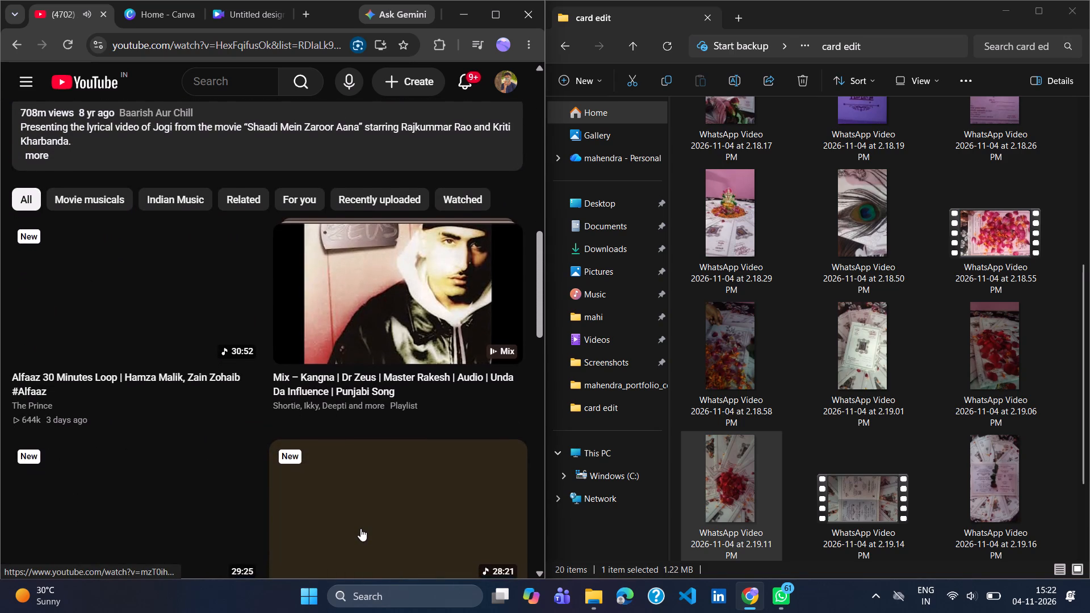
{"action": "scroll", "coordinate": [360, 528], "scroll_direction": "down", "scroll_amount": 8}
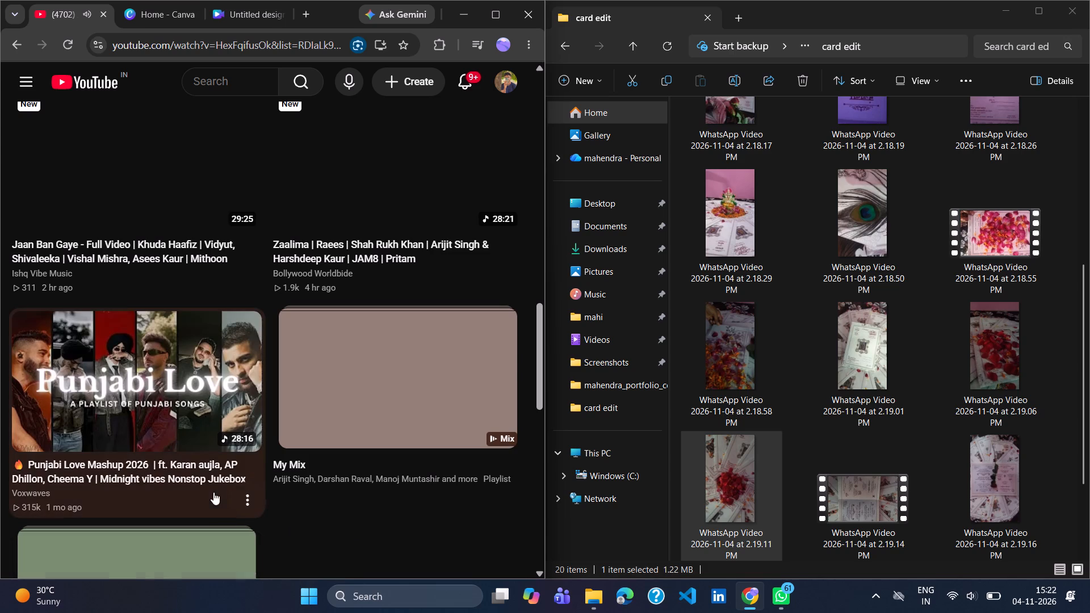
Find the Karan Aujla - AUJLA SZN 1 (All songs EP) video among the YouTube recommendations and start playing it.
{"action": "scroll", "coordinate": [117, 383], "scroll_direction": "down", "scroll_amount": 2}
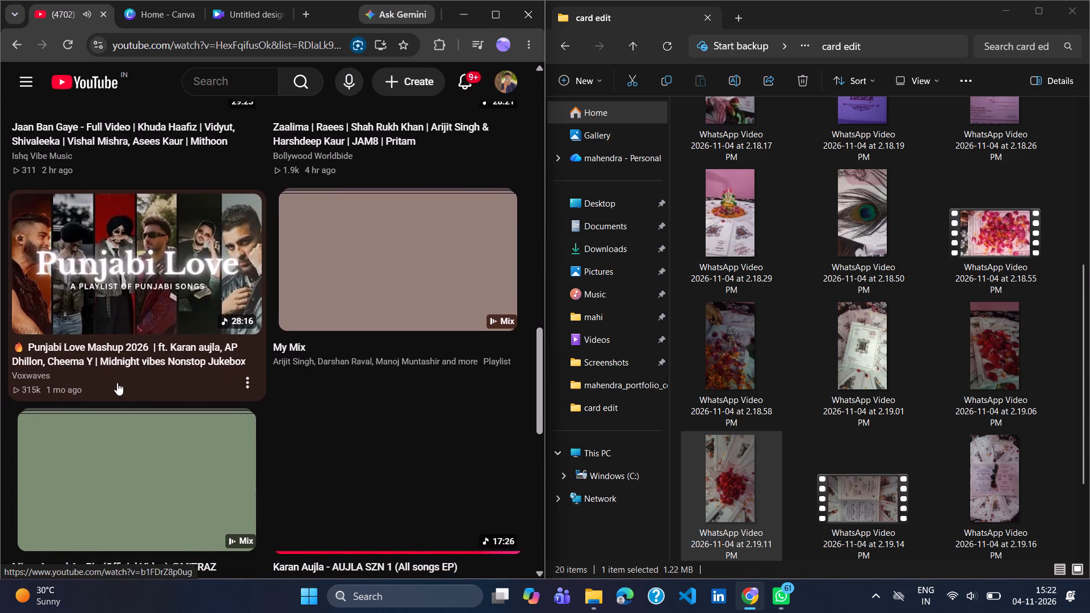
{"action": "scroll", "coordinate": [117, 383], "scroll_direction": "down", "scroll_amount": 2}
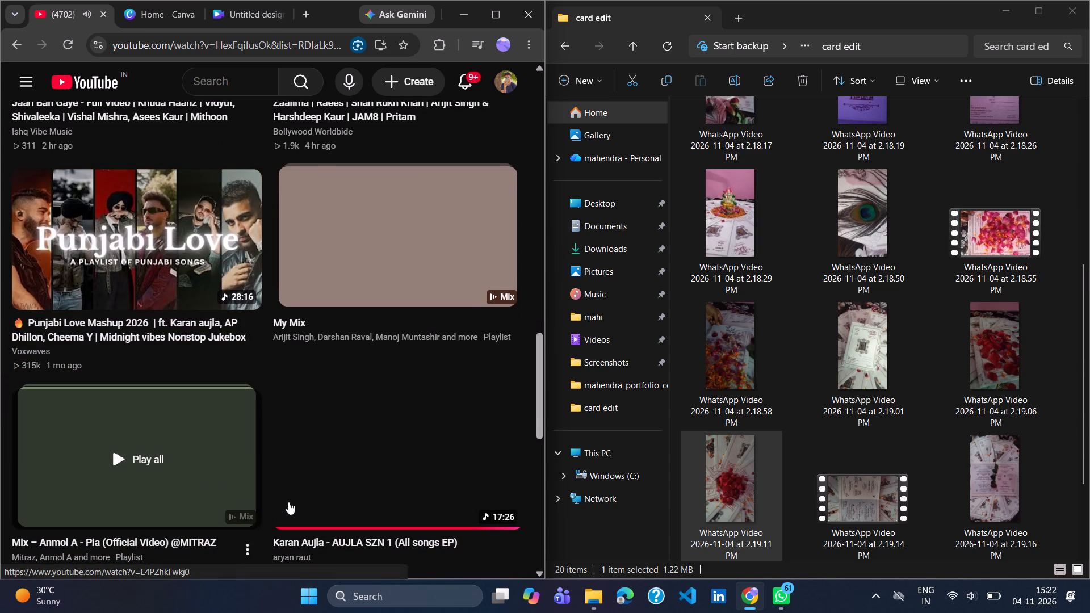
{"action": "left_click", "coordinate": [296, 498]}
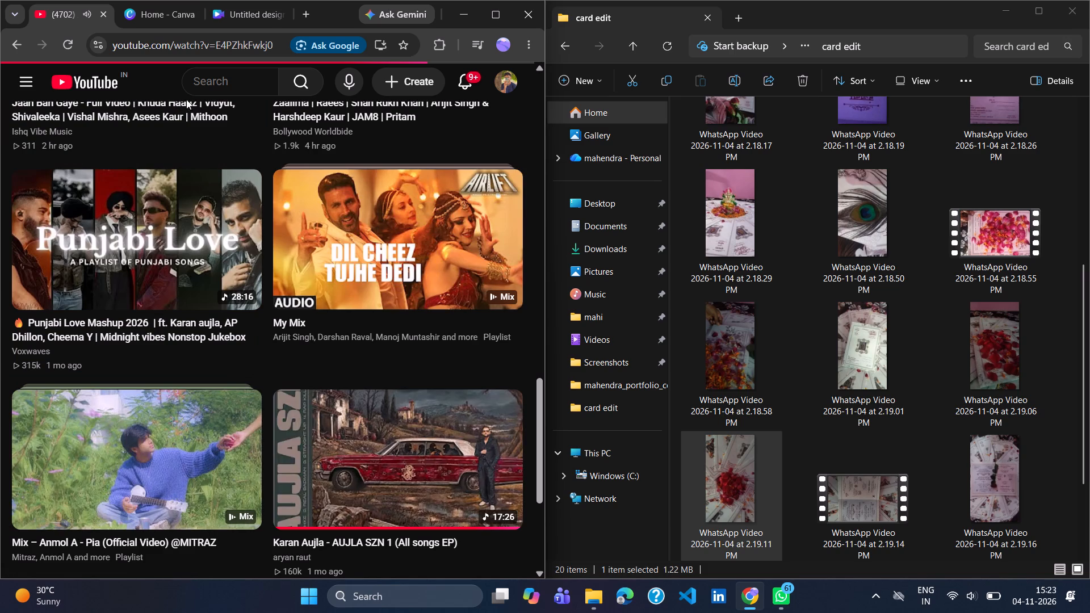
{"action": "scroll", "coordinate": [271, 250], "scroll_direction": "up", "scroll_amount": 9}
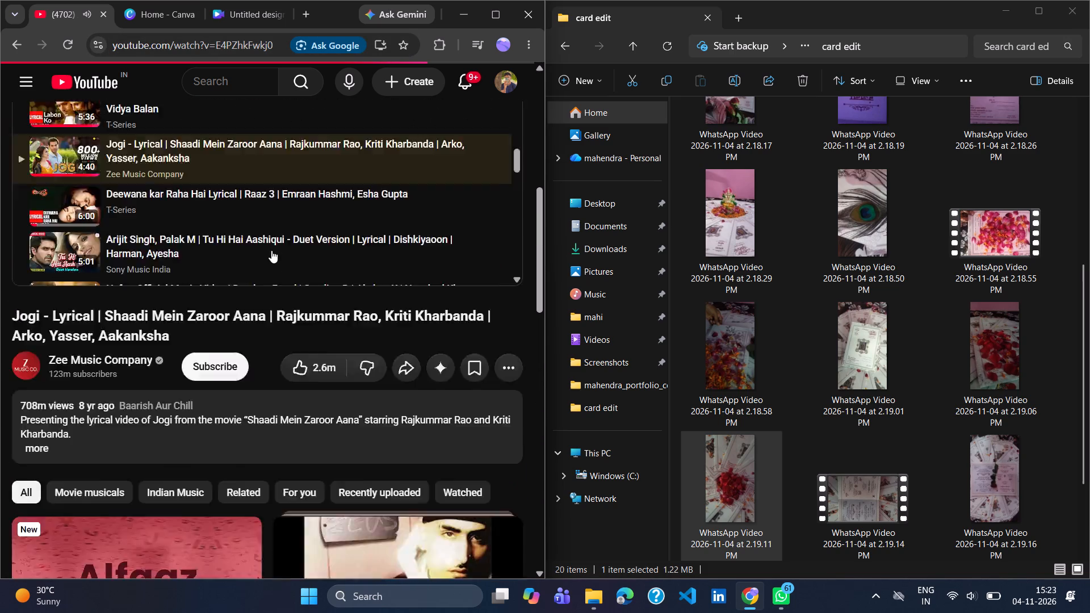
{"action": "scroll", "coordinate": [271, 250], "scroll_direction": "up", "scroll_amount": 5}
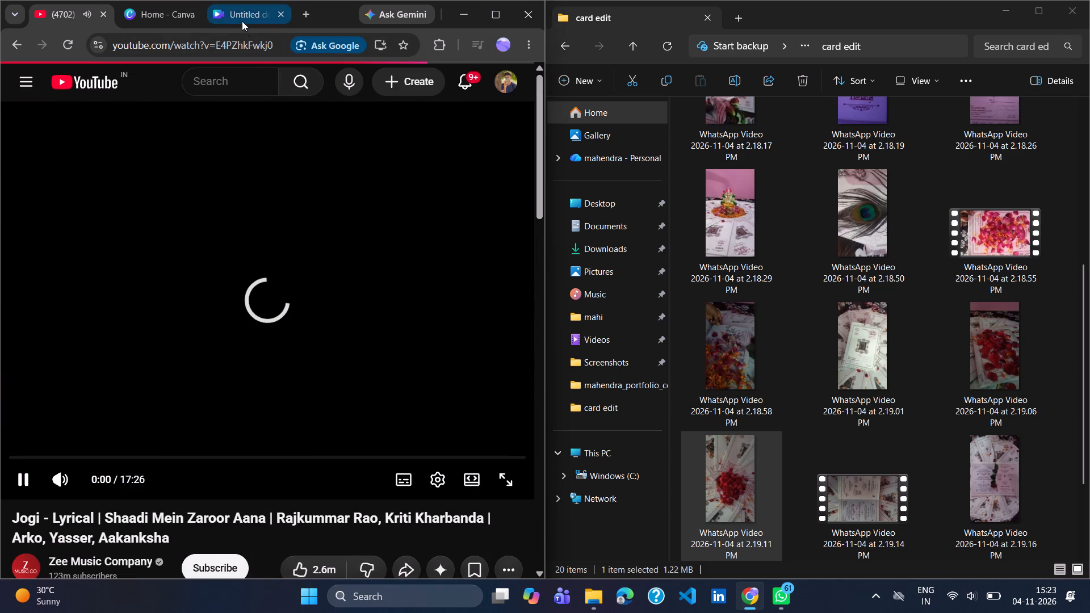
Switch back to the Canva reel design, stop its playback and move the playhead to 3.2 s.
{"action": "left_click", "coordinate": [242, 21]}
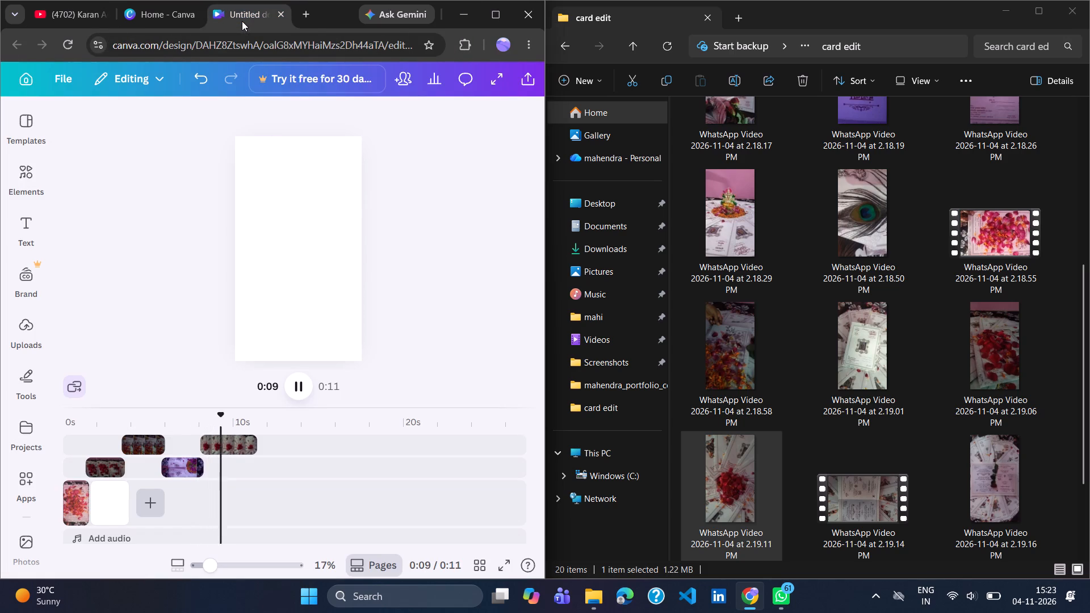
{"action": "left_click", "coordinate": [292, 389]}
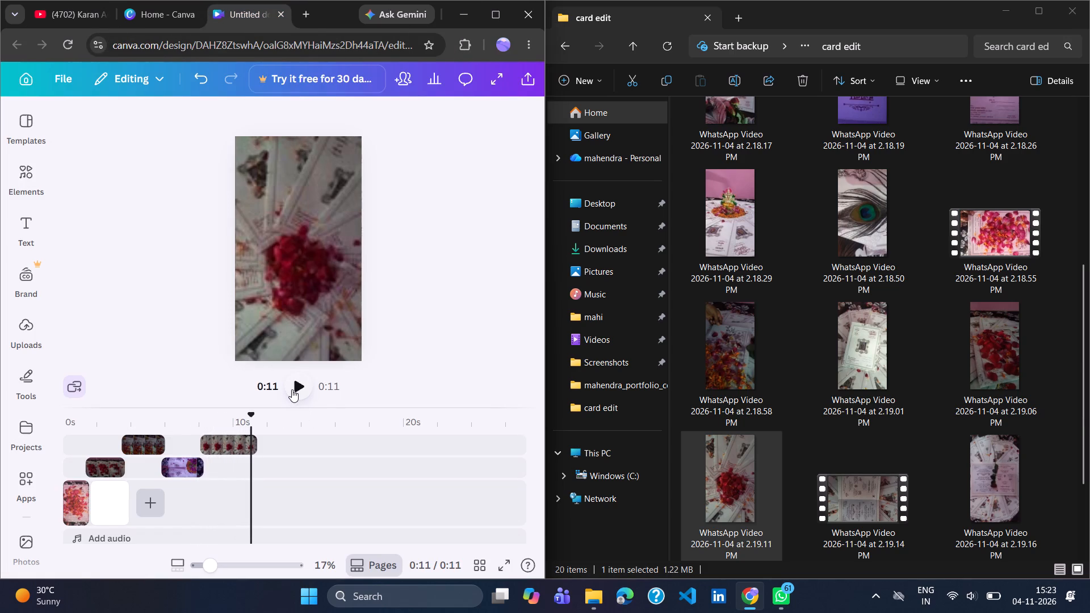
{"action": "left_click", "coordinate": [119, 455]}
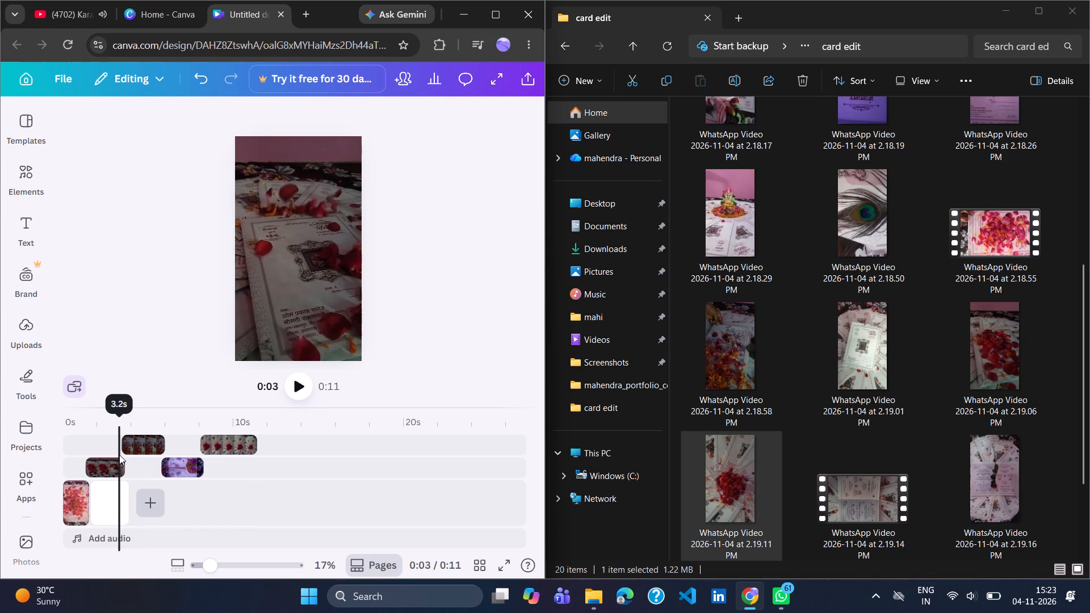
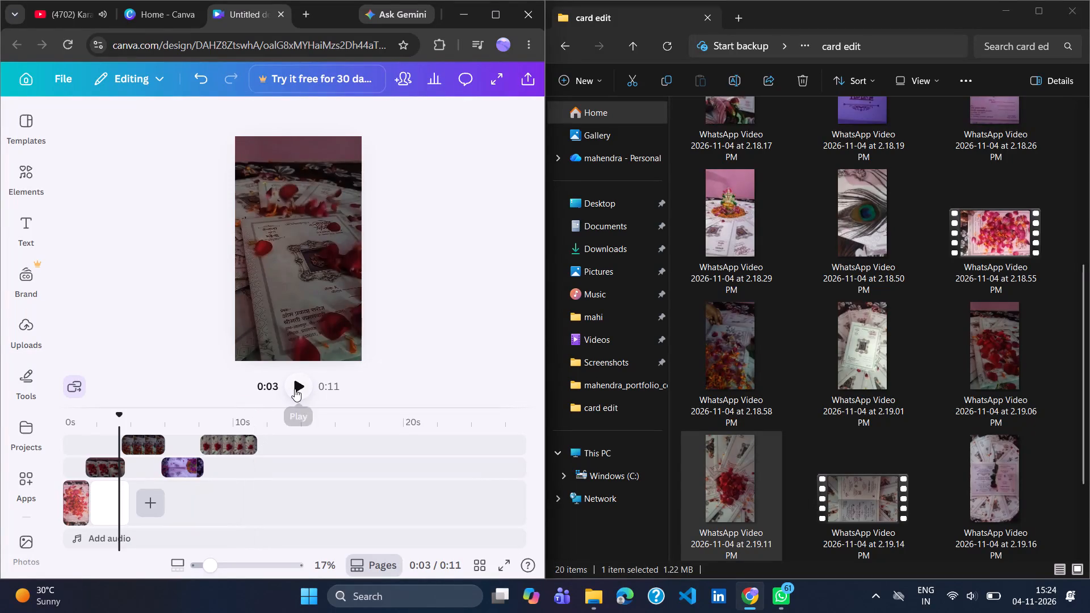
Play back the reel from about 3 s to its end to review the clip sequence.
{"action": "left_click", "coordinate": [295, 389]}
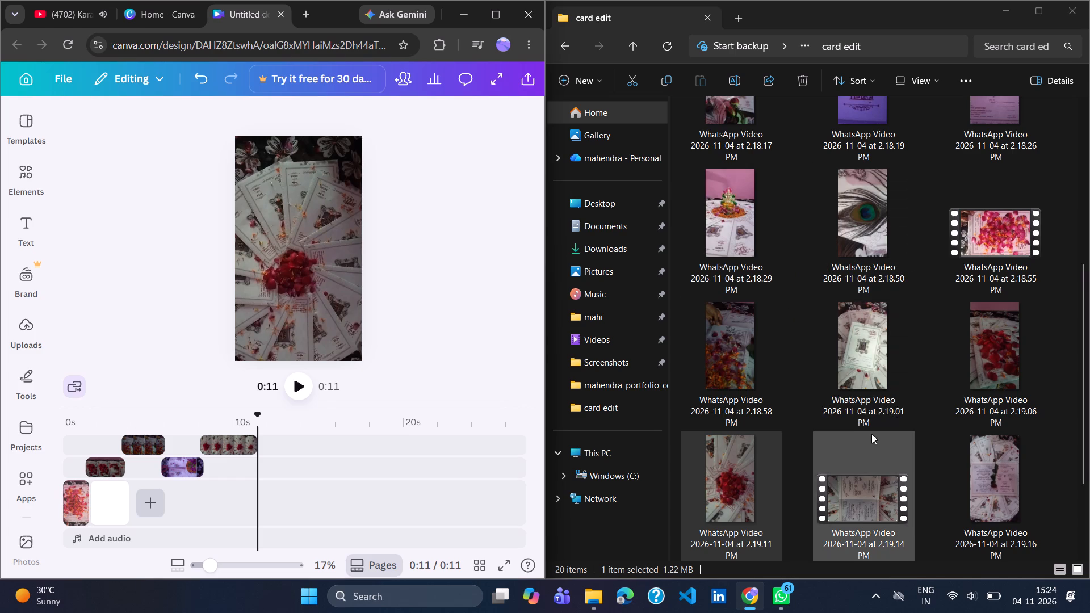
Open WhatsApp Video 2026-11-04 at 2.19.01 PM from the card edit folder in Media Player to preview it.
{"action": "left_click", "coordinate": [883, 361]}
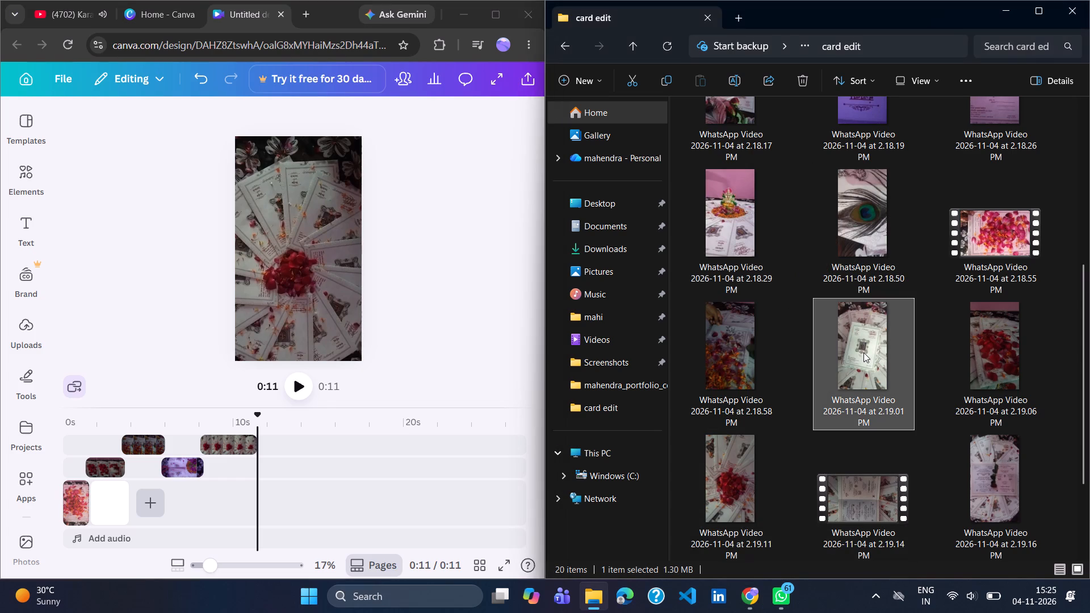
{"action": "double_click", "coordinate": [863, 352]}
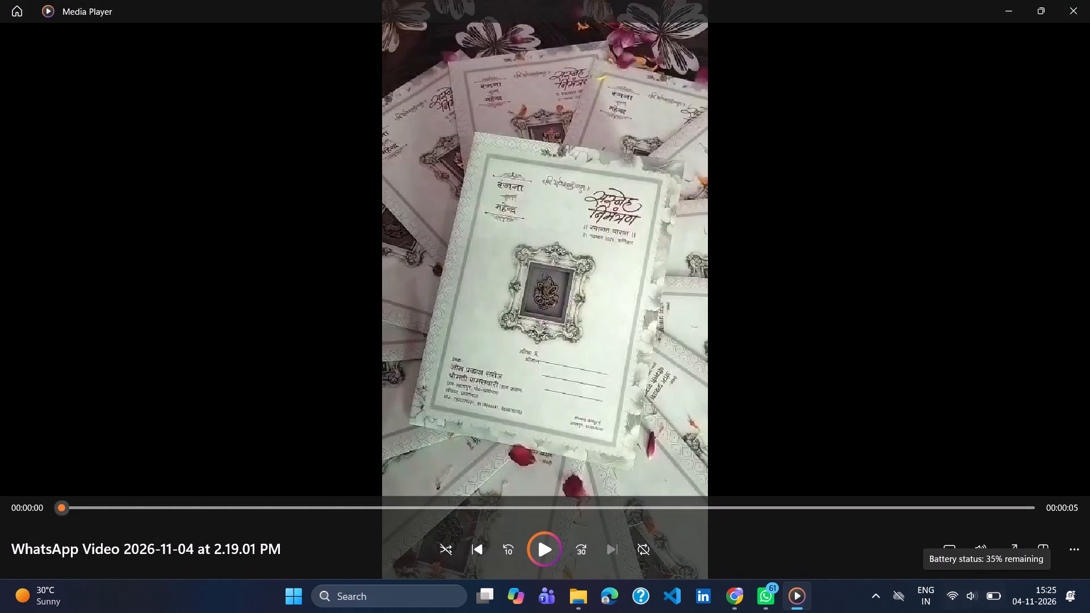
Close the preview of the WhatsApp Video 2026-11-04 at 2.19.01 PM file and return to the Canva timeline.
{"action": "left_click", "coordinate": [1089, 0]}
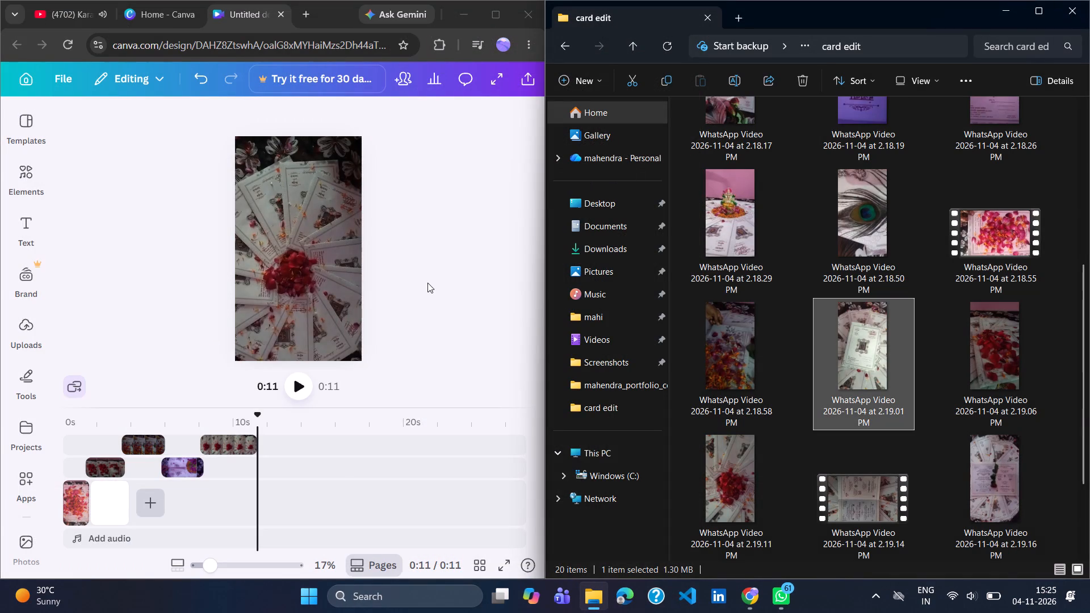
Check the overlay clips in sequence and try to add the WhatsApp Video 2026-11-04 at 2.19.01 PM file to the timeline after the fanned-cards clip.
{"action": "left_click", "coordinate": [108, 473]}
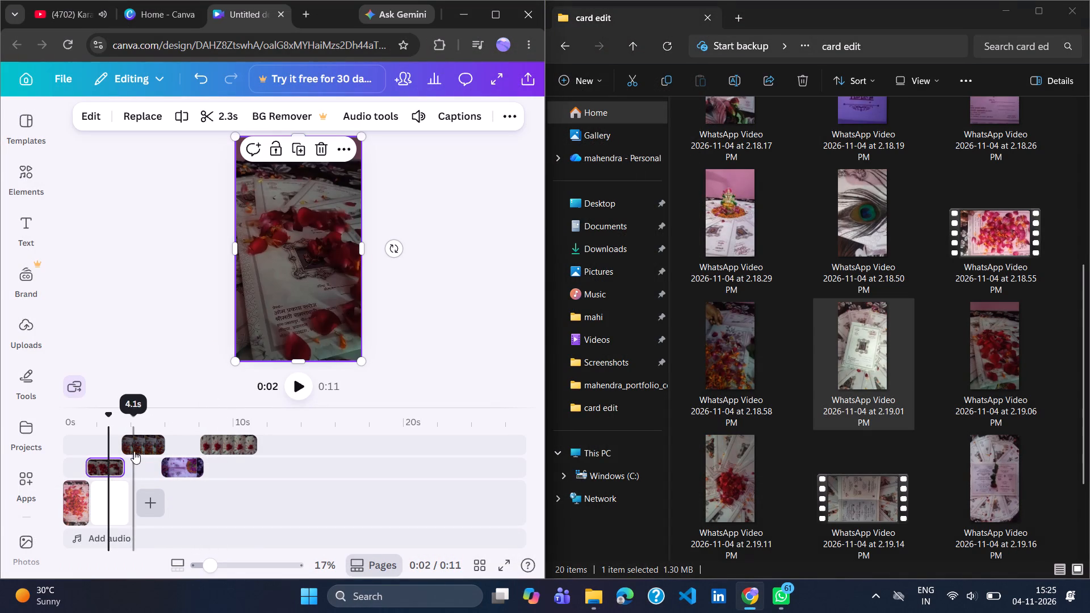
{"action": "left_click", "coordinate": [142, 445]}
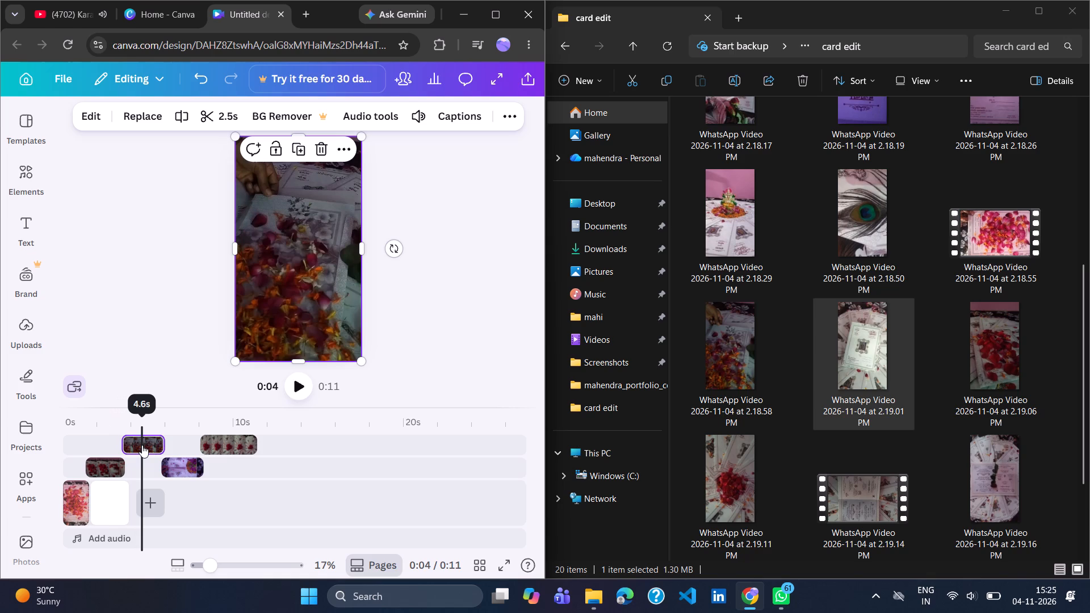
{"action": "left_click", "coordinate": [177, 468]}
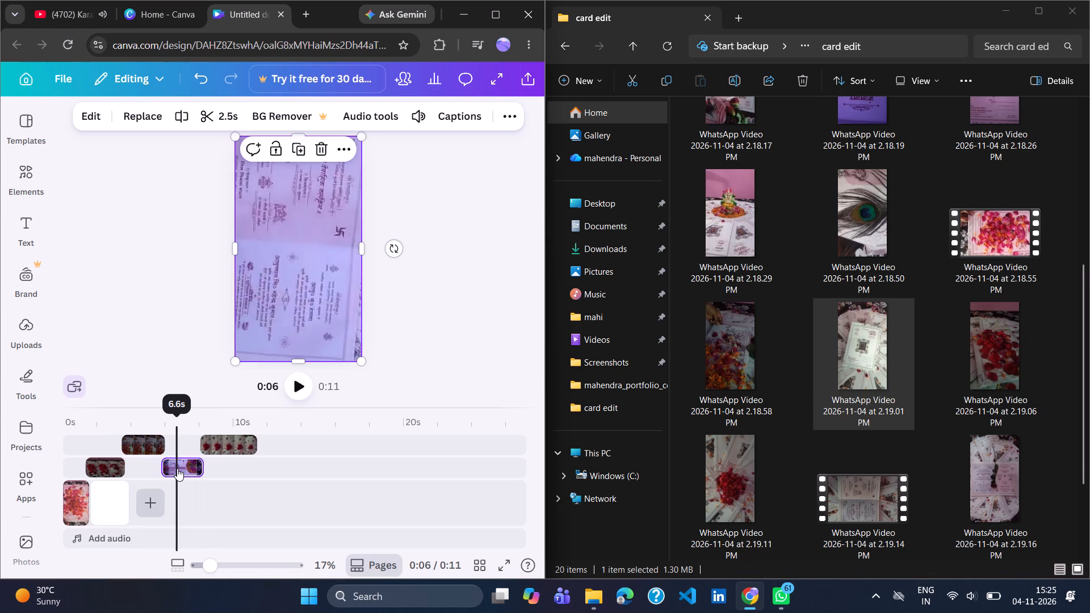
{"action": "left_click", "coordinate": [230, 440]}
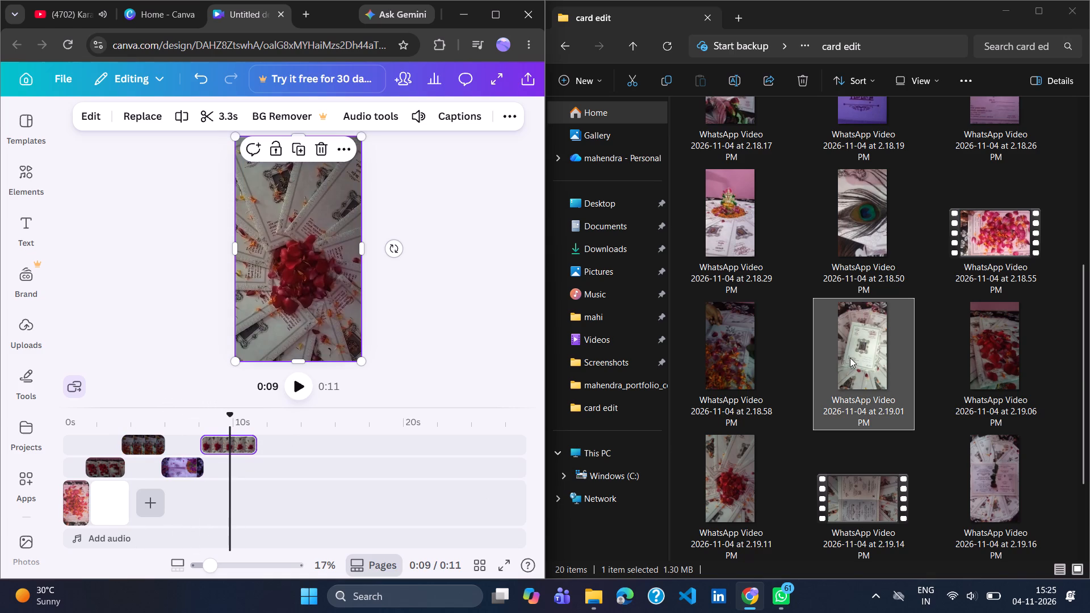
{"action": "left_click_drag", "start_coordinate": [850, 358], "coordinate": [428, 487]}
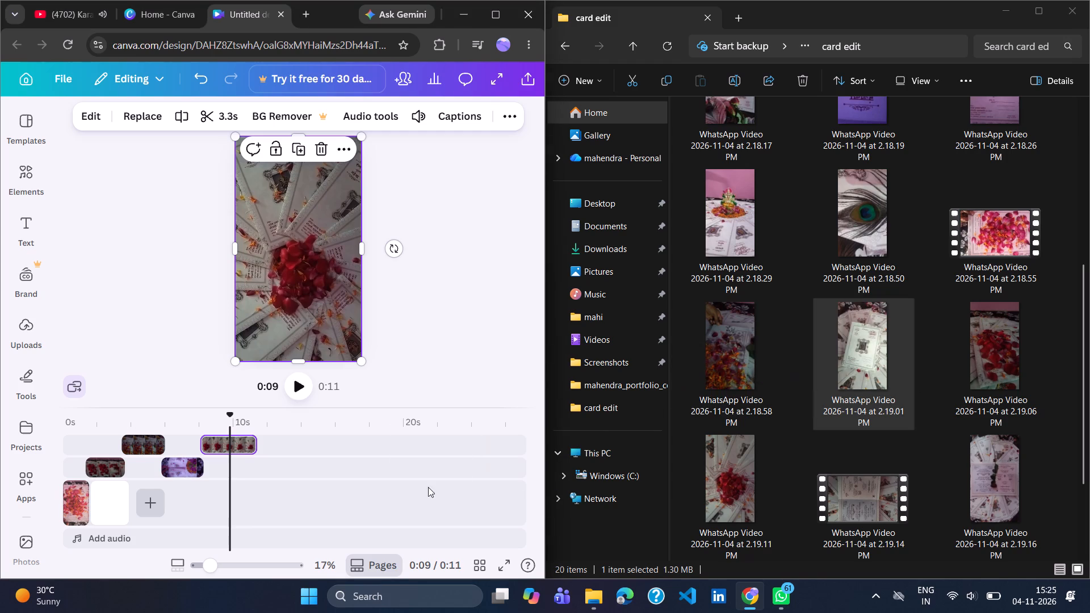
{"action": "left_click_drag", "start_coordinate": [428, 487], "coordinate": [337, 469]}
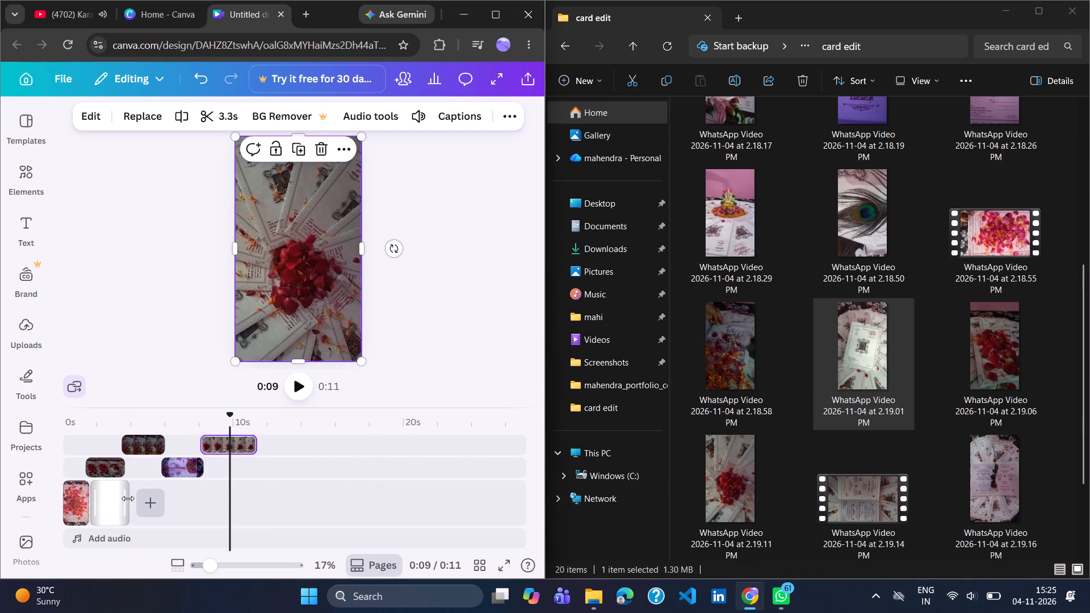
Move the blank white clip from the main track to an overlay track, starting at about 11 s.
{"action": "left_click_drag", "start_coordinate": [102, 508], "coordinate": [185, 480]}
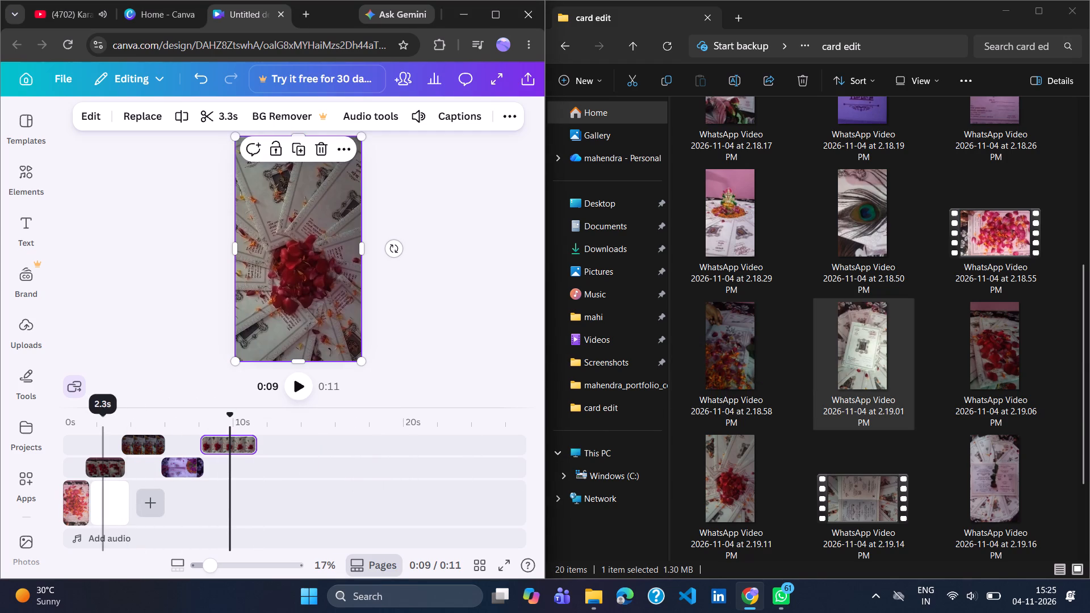
{"action": "left_click_drag", "start_coordinate": [185, 480], "coordinate": [275, 471]}
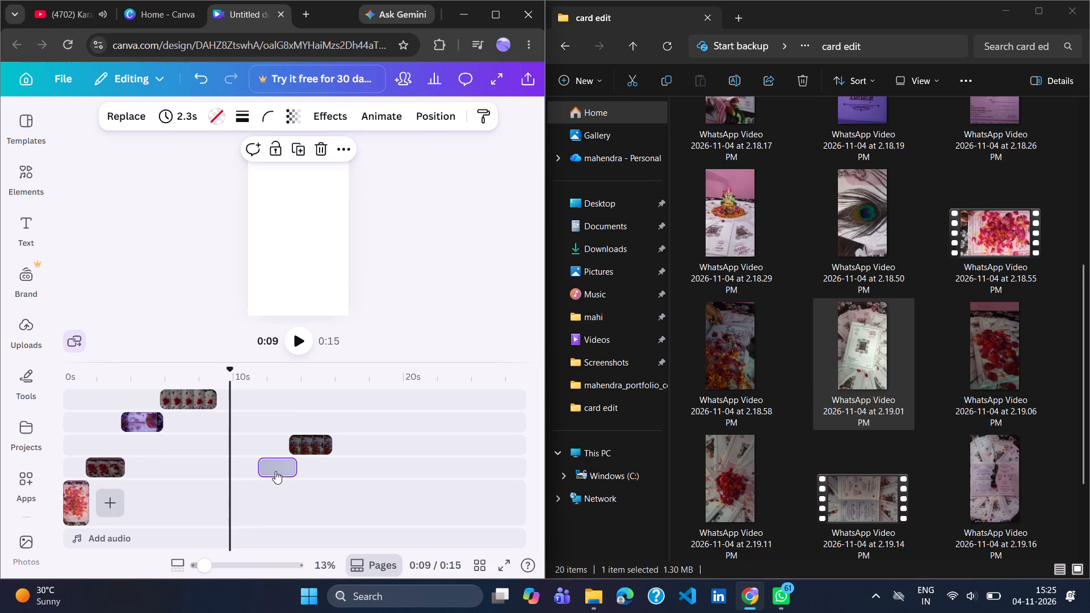
Select the orange-and-red petals clip at about 14 s on the overlay track.
{"action": "left_click", "coordinate": [318, 440]}
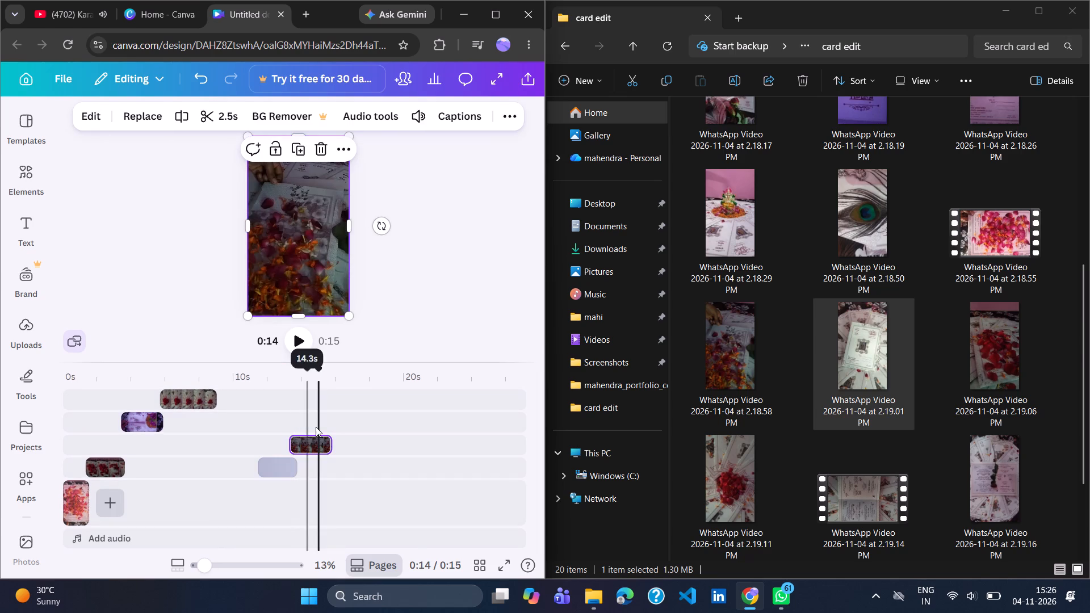
Move the hand-and-petals clip from about 13 s to about 1 s on the lower overlay track, shifting the red-petals card clip behind it.
{"action": "left_click_drag", "start_coordinate": [313, 435], "coordinate": [295, 439]}
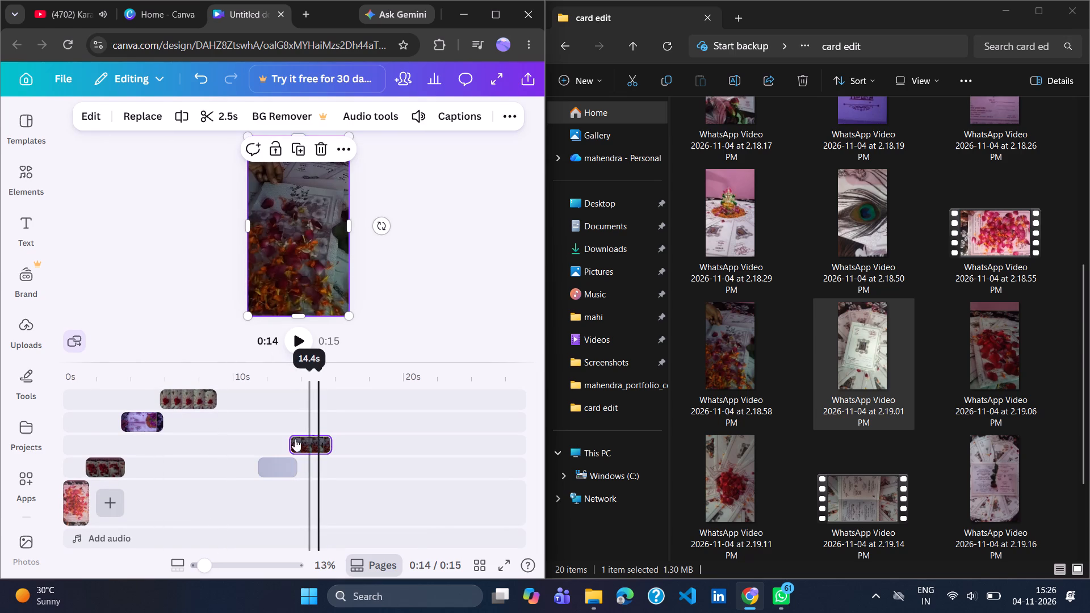
{"action": "left_click_drag", "start_coordinate": [295, 439], "coordinate": [91, 484]}
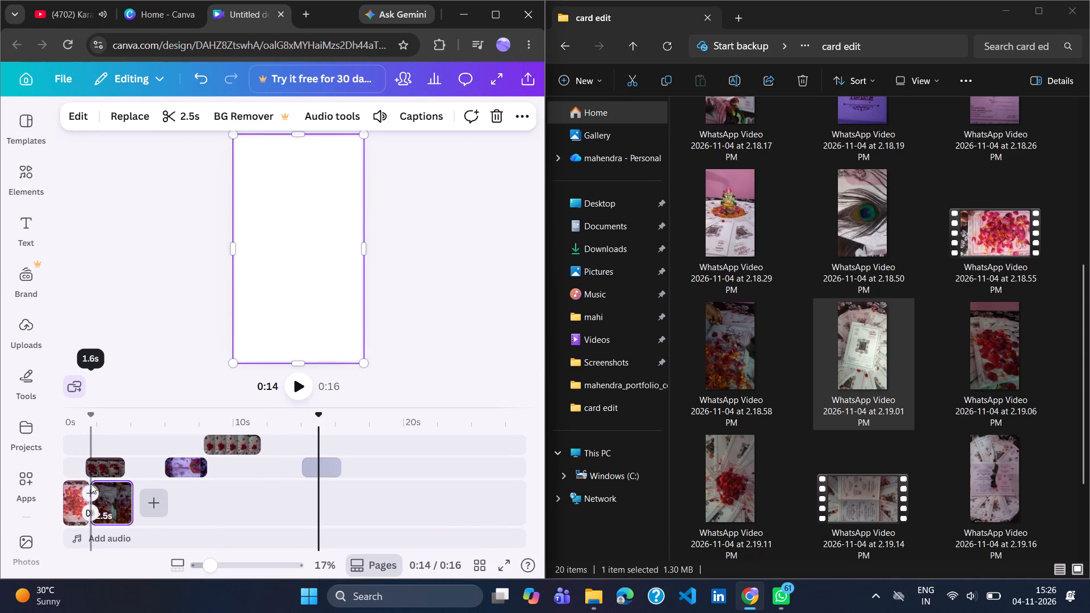
{"action": "left_click", "coordinate": [108, 464]}
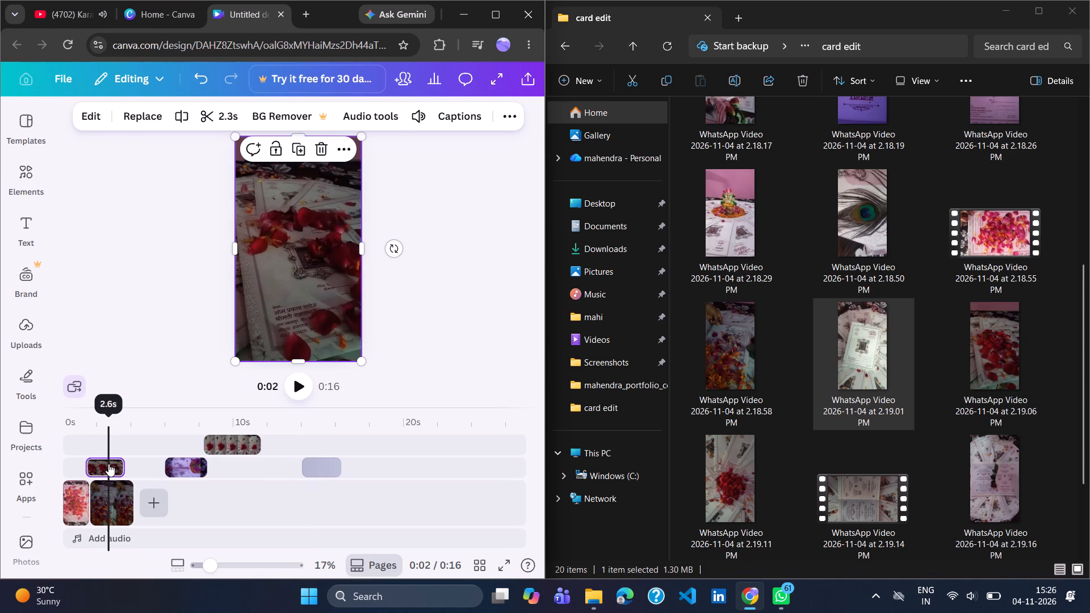
{"action": "left_click_drag", "start_coordinate": [108, 464], "coordinate": [150, 465]}
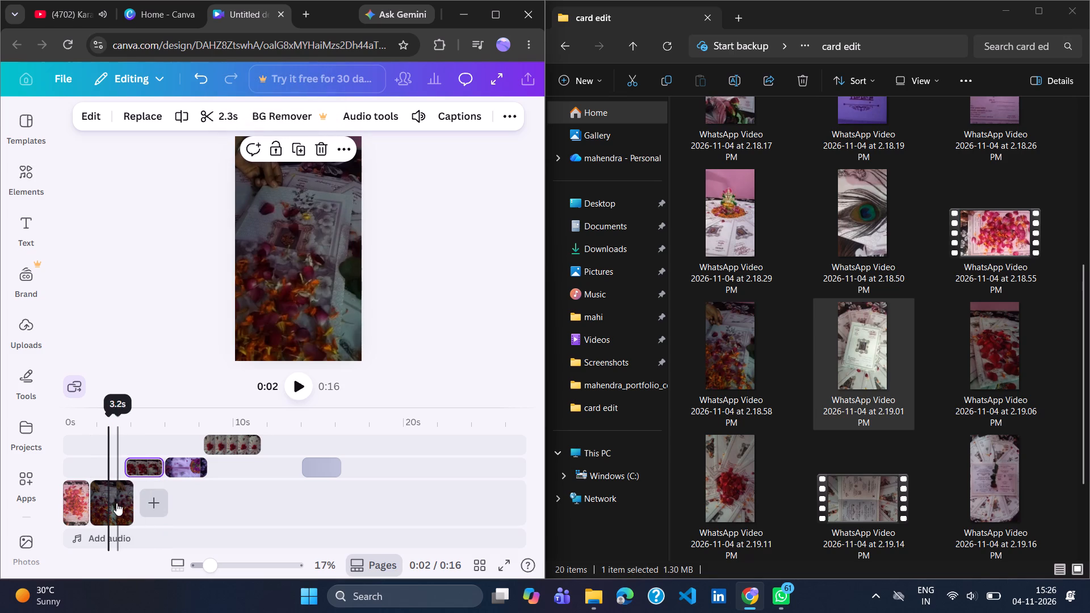
{"action": "left_click_drag", "start_coordinate": [116, 503], "coordinate": [109, 471]}
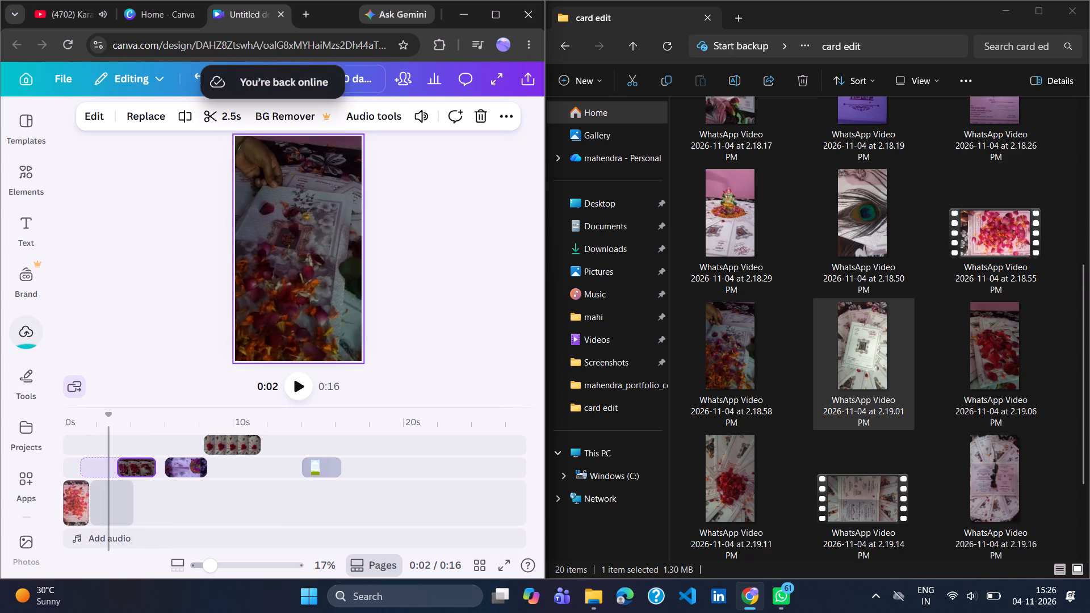
{"action": "left_click_drag", "start_coordinate": [109, 471], "coordinate": [111, 448]}
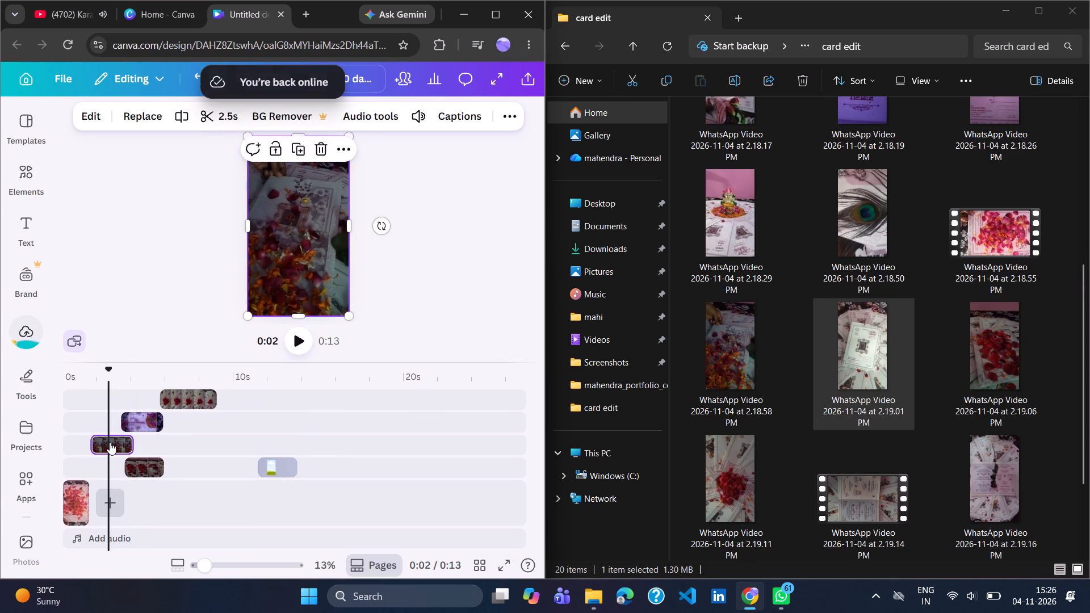
{"action": "left_click_drag", "start_coordinate": [110, 442], "coordinate": [110, 461]}
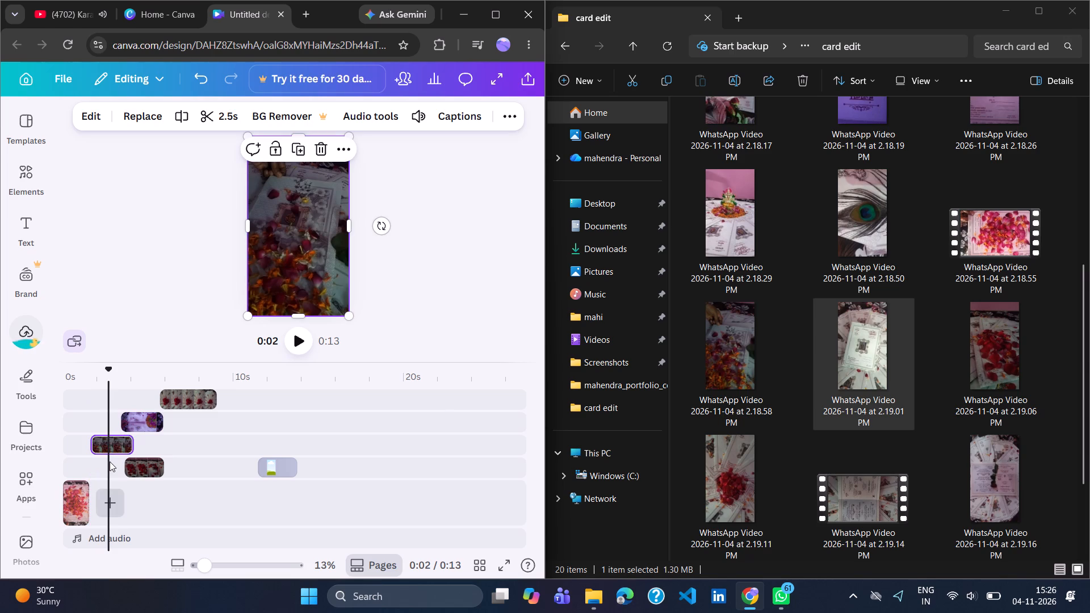
{"action": "left_click_drag", "start_coordinate": [110, 447], "coordinate": [100, 472]}
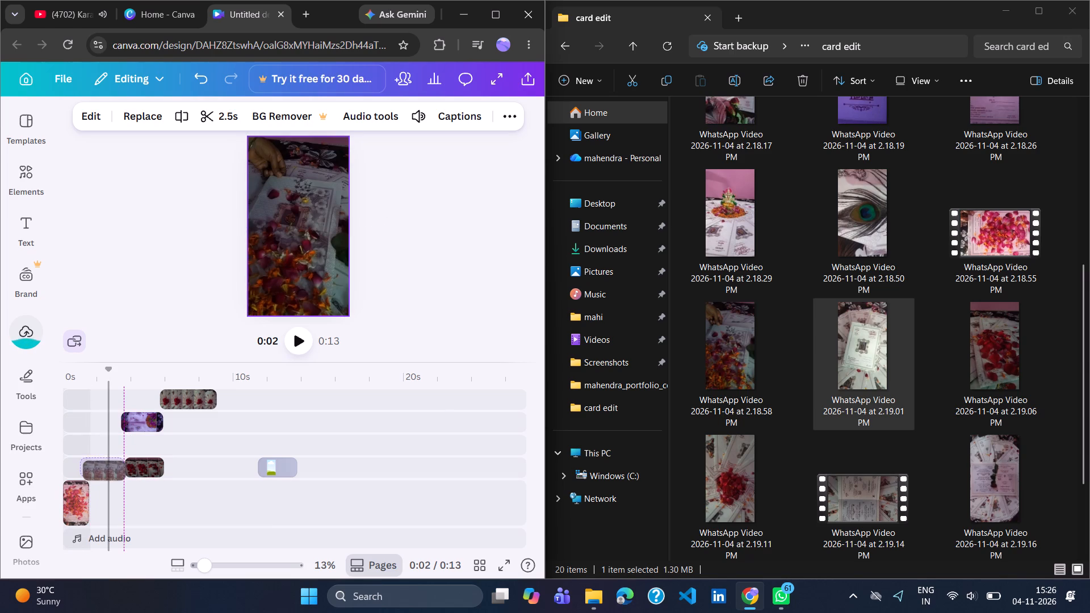
{"action": "left_click_drag", "start_coordinate": [100, 472], "coordinate": [100, 469]}
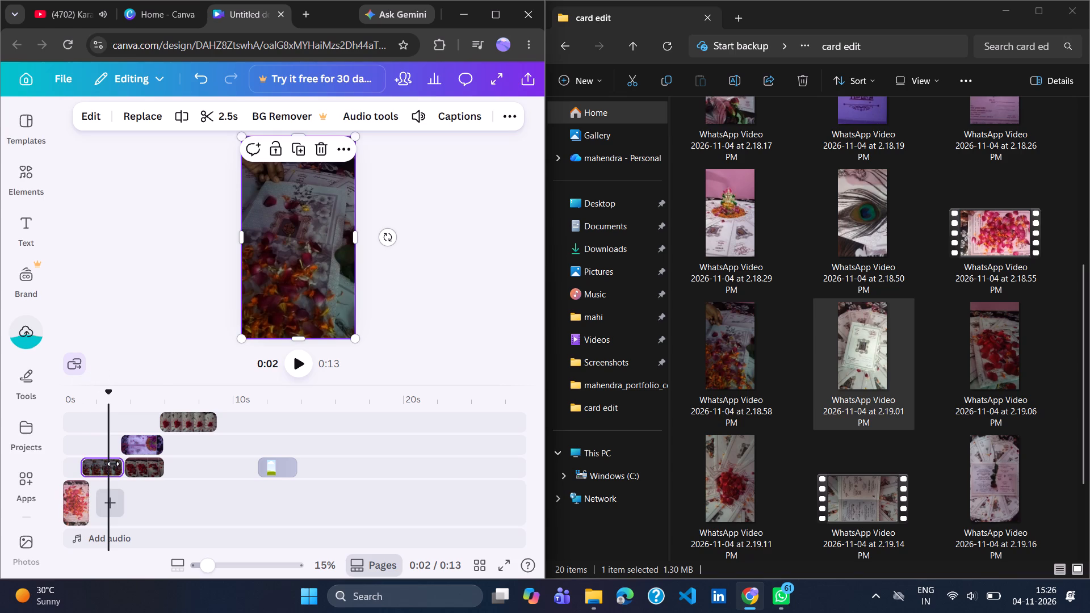
Move the purple card clip to about 6 s on the lower overlay track and the fanned-cards clip to about 8.5 s above it.
{"action": "left_click", "coordinate": [155, 471]}
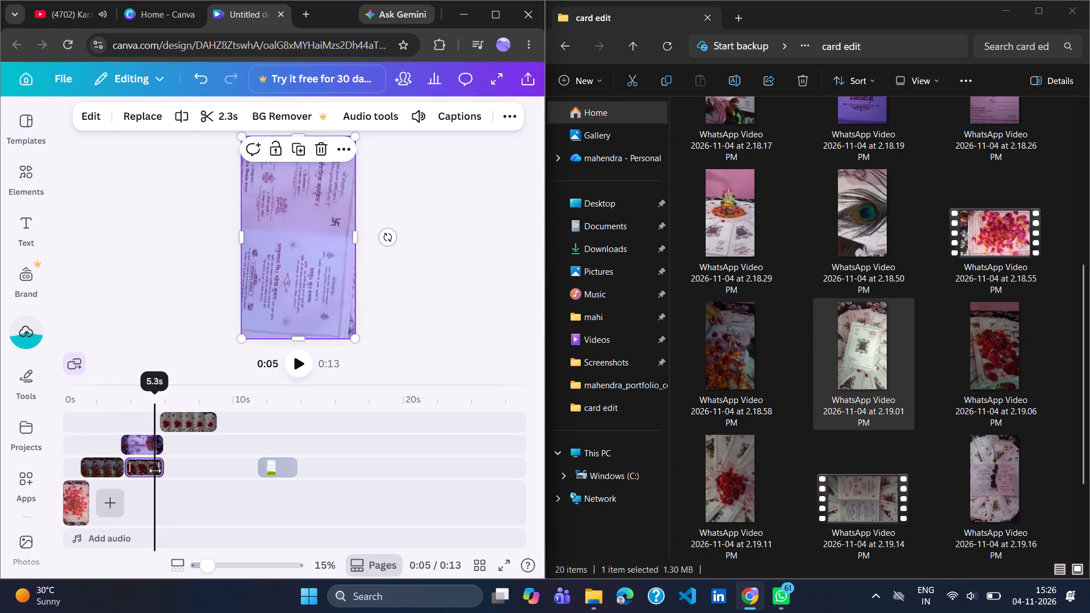
{"action": "left_click_drag", "start_coordinate": [144, 442], "coordinate": [211, 465]}
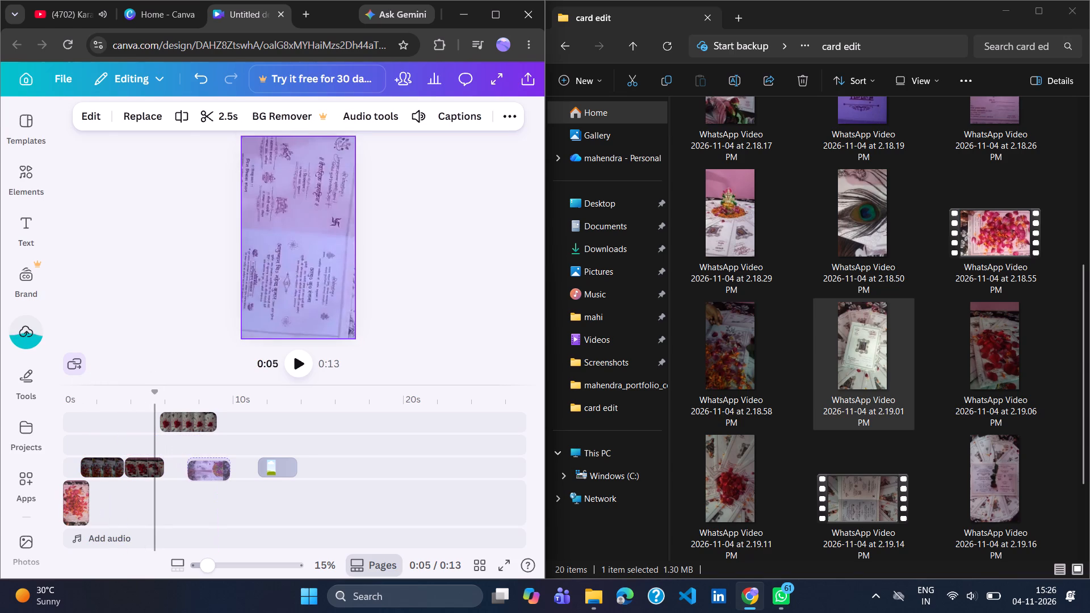
{"action": "left_click_drag", "start_coordinate": [211, 465], "coordinate": [190, 465]}
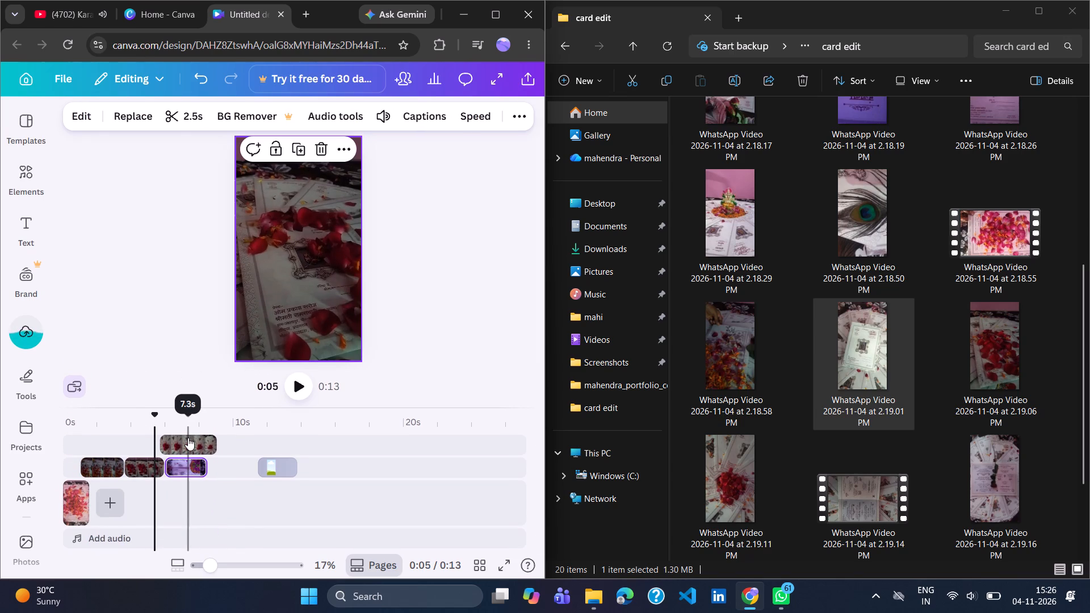
{"action": "left_click_drag", "start_coordinate": [188, 438], "coordinate": [241, 438]}
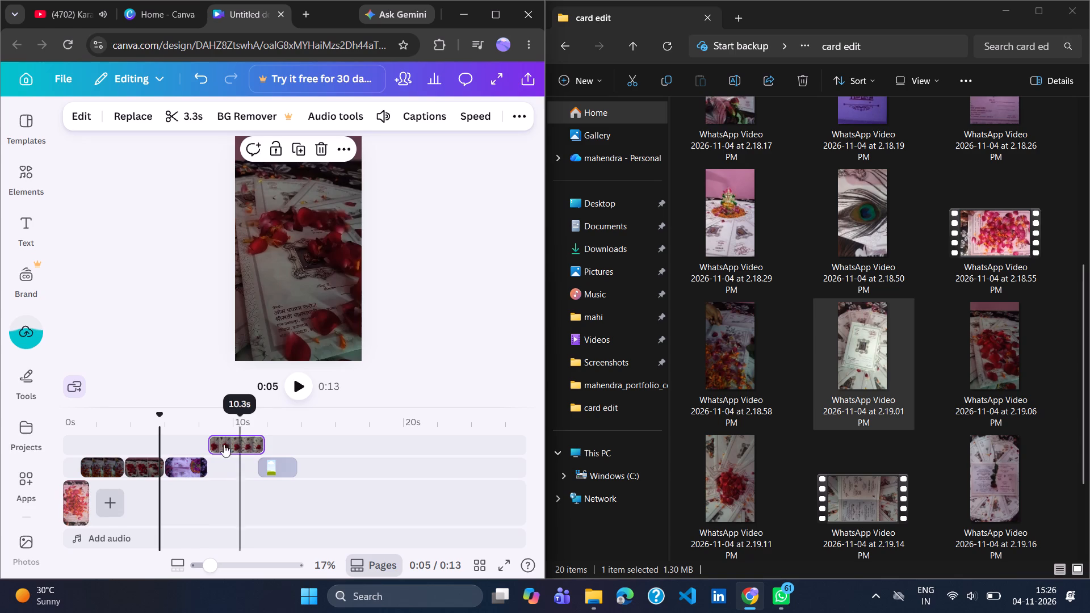
Swap the first two overlay clips: start the red-petals card at about 1.3 s and the hand-and-petals clip at about 3.6 s above it.
{"action": "left_click", "coordinate": [99, 471]}
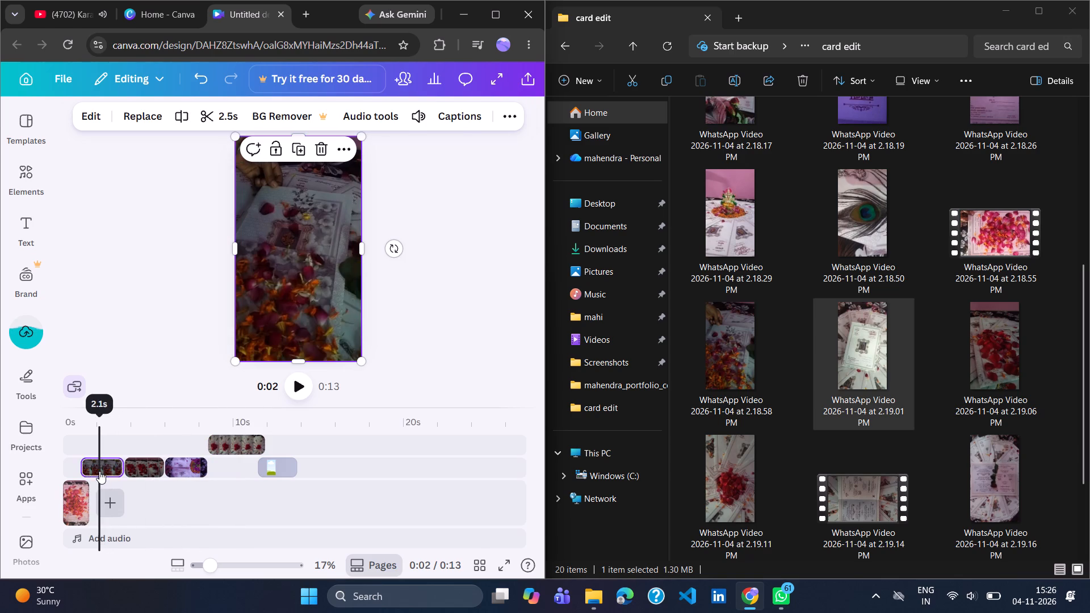
{"action": "left_click", "coordinate": [137, 471]}
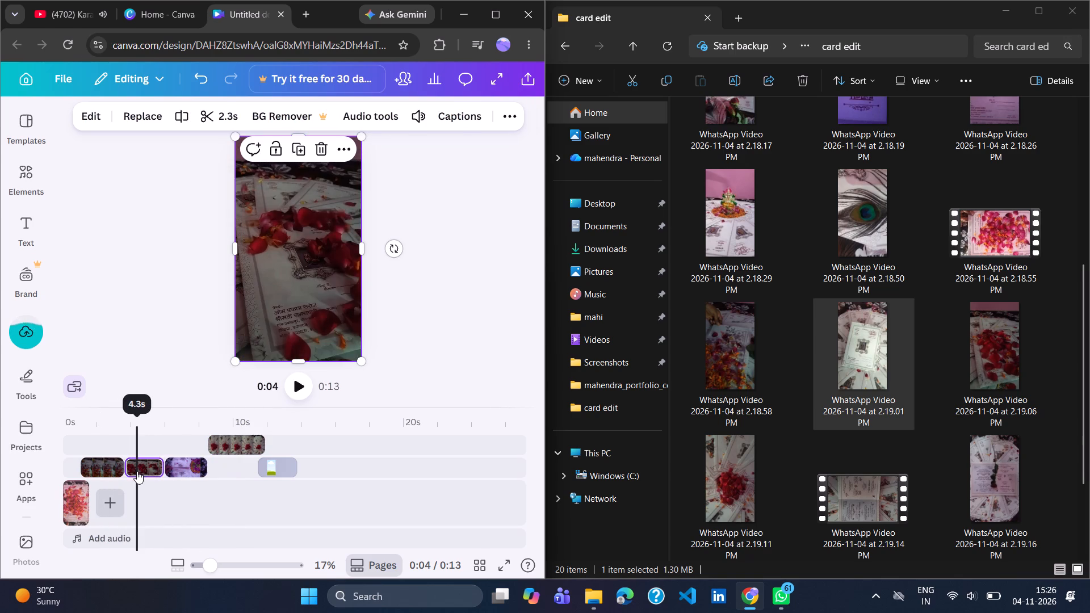
{"action": "left_click_drag", "start_coordinate": [137, 471], "coordinate": [78, 471]}
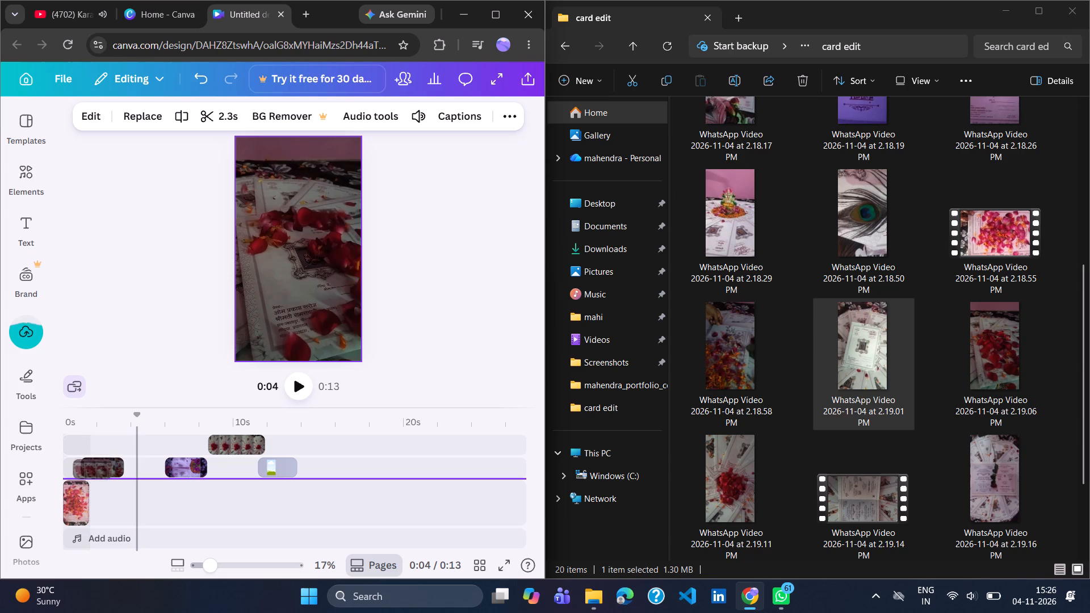
{"action": "left_click_drag", "start_coordinate": [78, 471], "coordinate": [69, 472]}
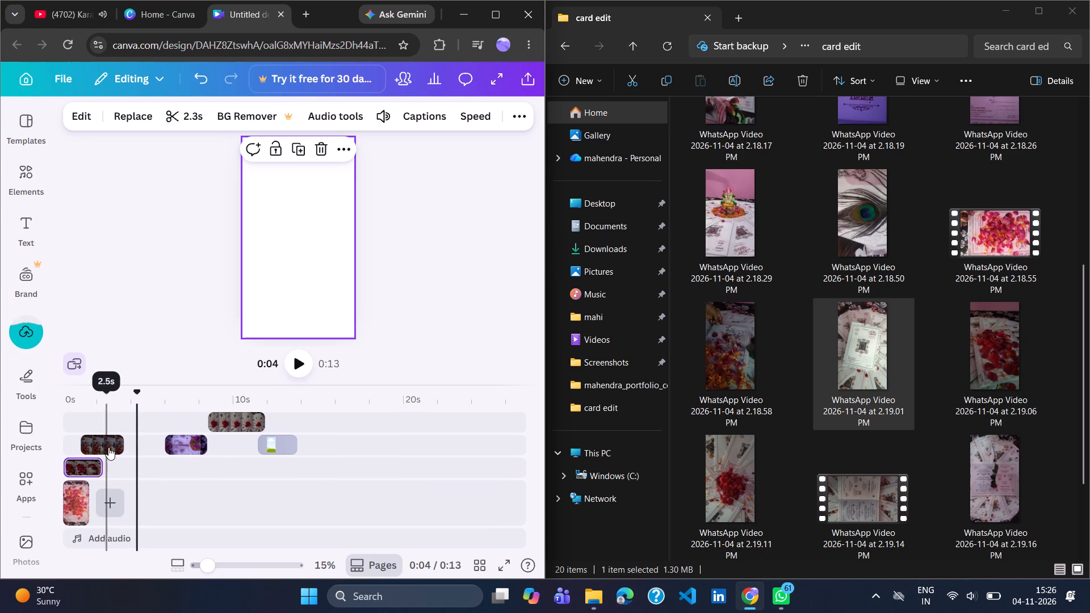
{"action": "left_click_drag", "start_coordinate": [109, 444], "coordinate": [147, 441]}
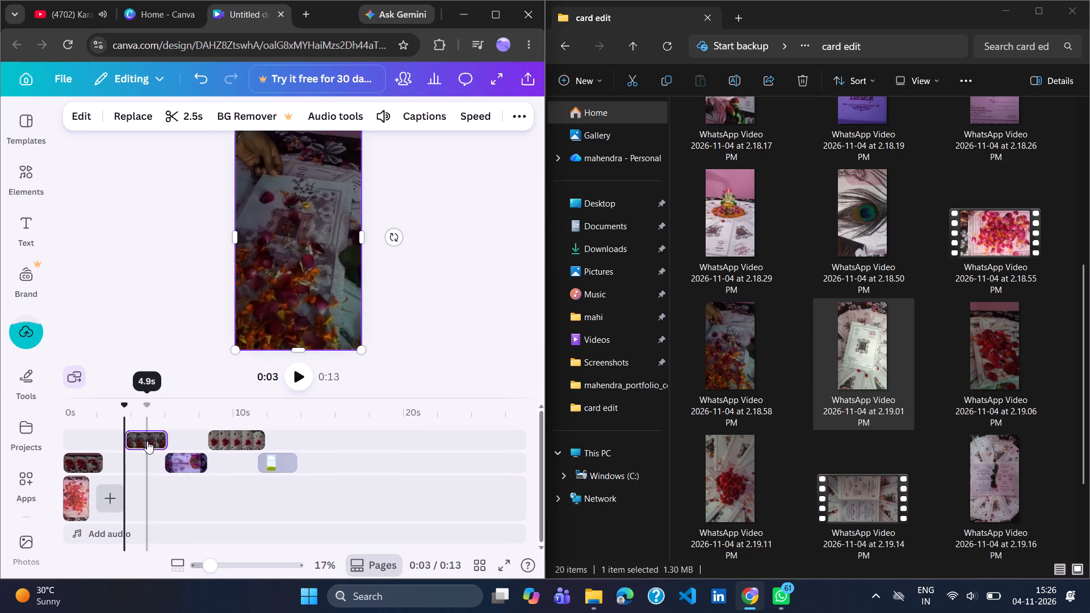
{"action": "left_click_drag", "start_coordinate": [90, 468], "coordinate": [106, 467]}
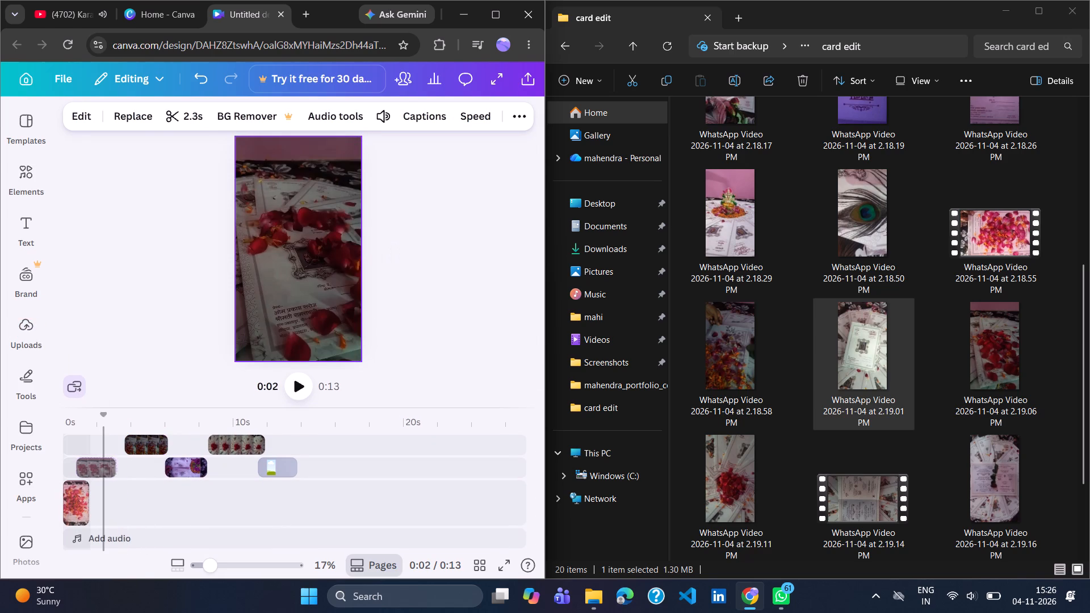
{"action": "left_click_drag", "start_coordinate": [106, 467], "coordinate": [111, 468]}
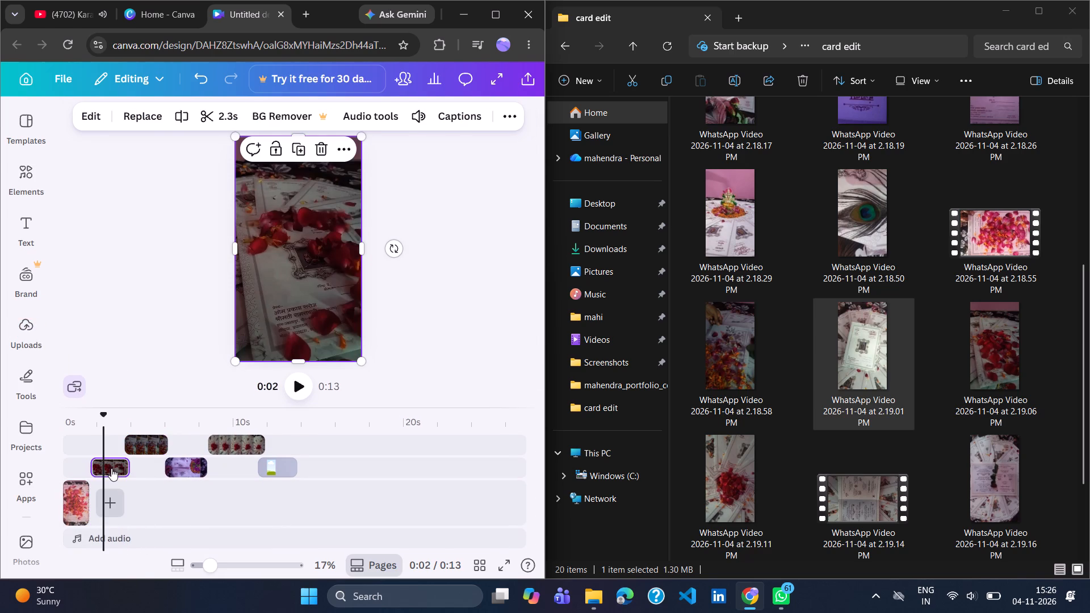
{"action": "left_click", "coordinate": [111, 468]}
Shift the fanned-cards clip slightly earlier, to about 8.2 s, so it overlaps the end of the purple card clip.
{"action": "left_click", "coordinate": [199, 465]}
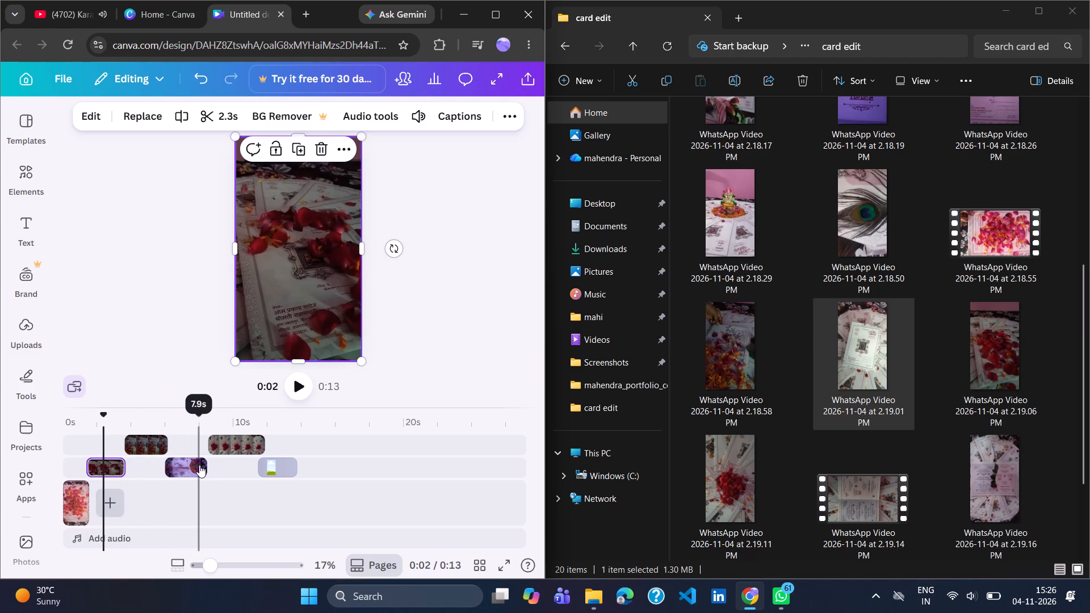
{"action": "left_click", "coordinate": [239, 452]}
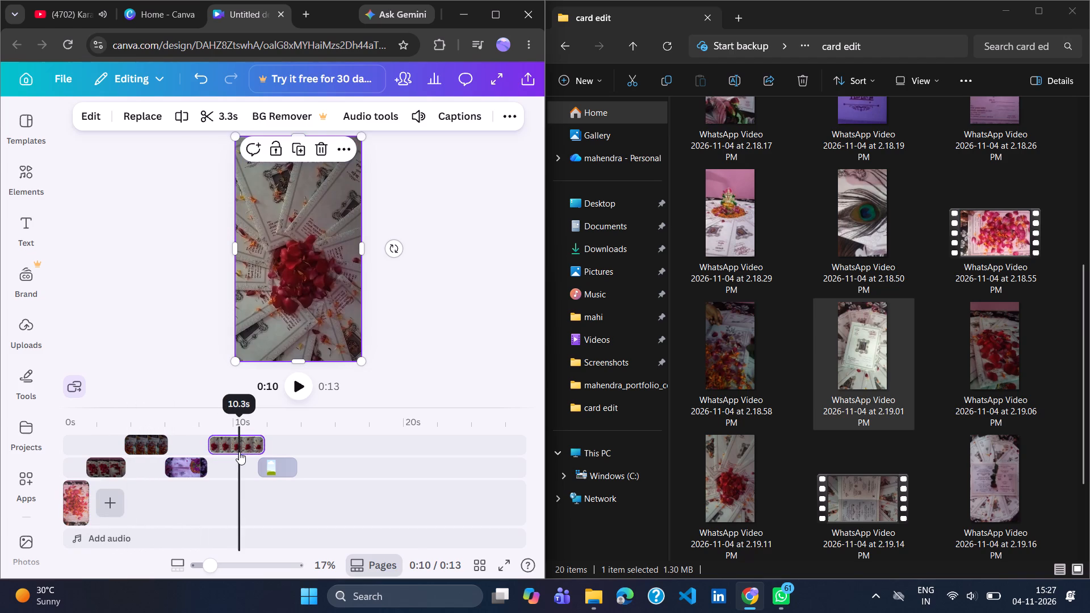
{"action": "left_click", "coordinate": [239, 452]}
{"action": "left_click", "coordinate": [239, 452]}
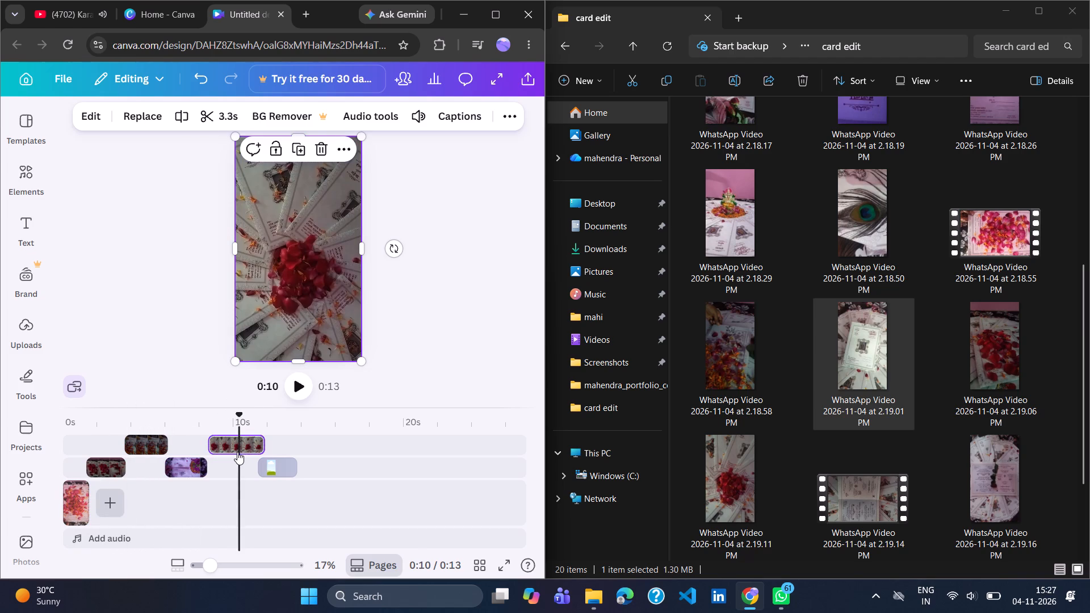
Play back the video from the opening petals clip to the end to check the rearranged clip sequence.
{"action": "left_click", "coordinate": [77, 502]}
{"action": "left_click", "coordinate": [303, 386]}
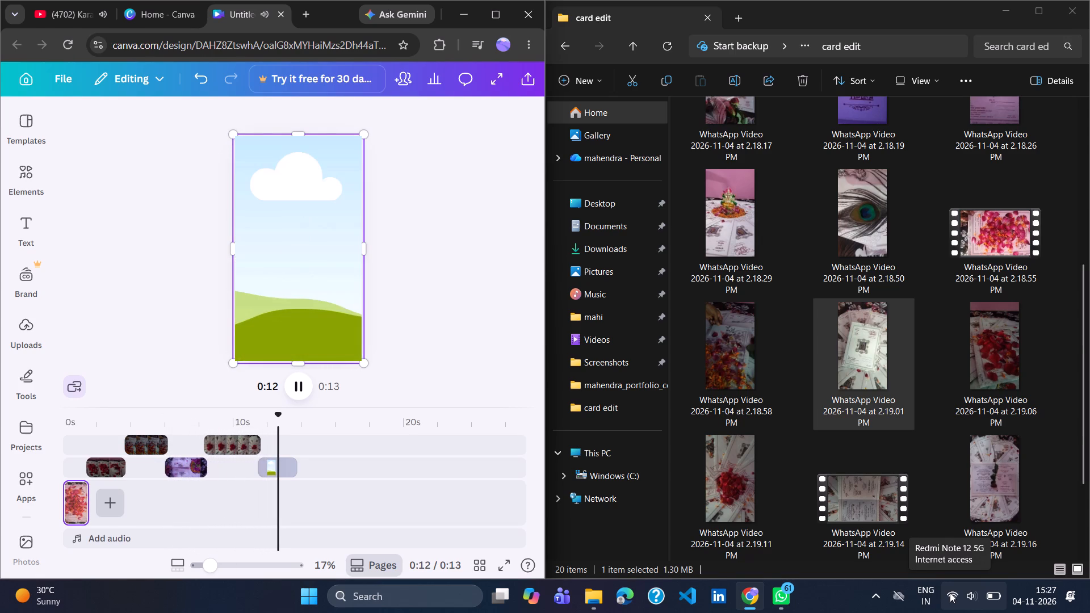
Delete the placeholder clip at the end of the lower overlay track.
{"action": "right_click", "coordinate": [283, 471]}
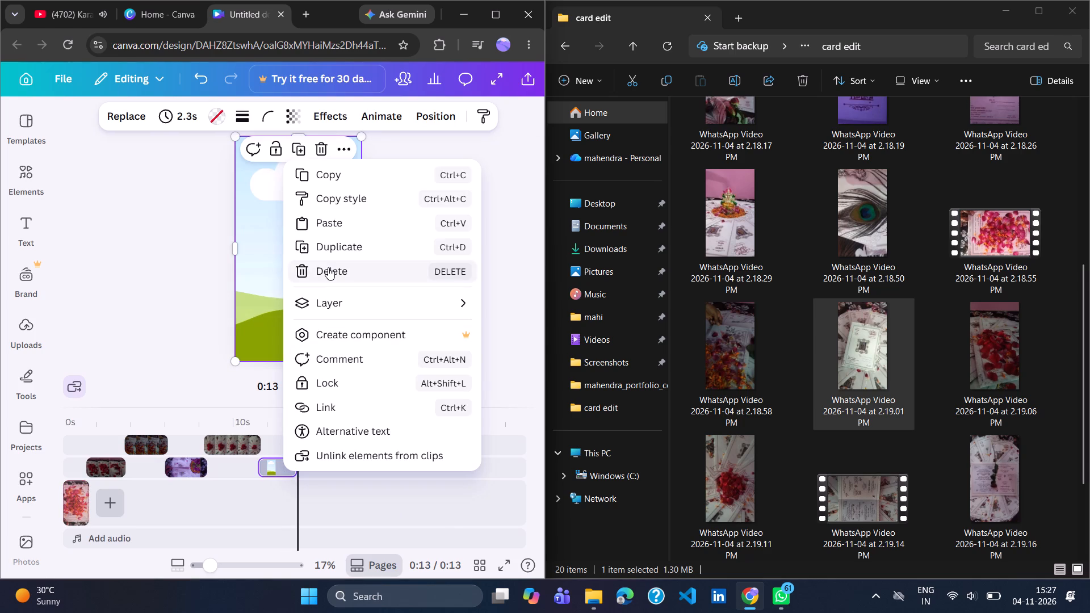
{"action": "left_click", "coordinate": [328, 267]}
Trim the start of the fanned-cards clip to 2.7 s long and move it to start at about 8.4 s, where the purple card clip ends.
{"action": "left_click", "coordinate": [228, 435]}
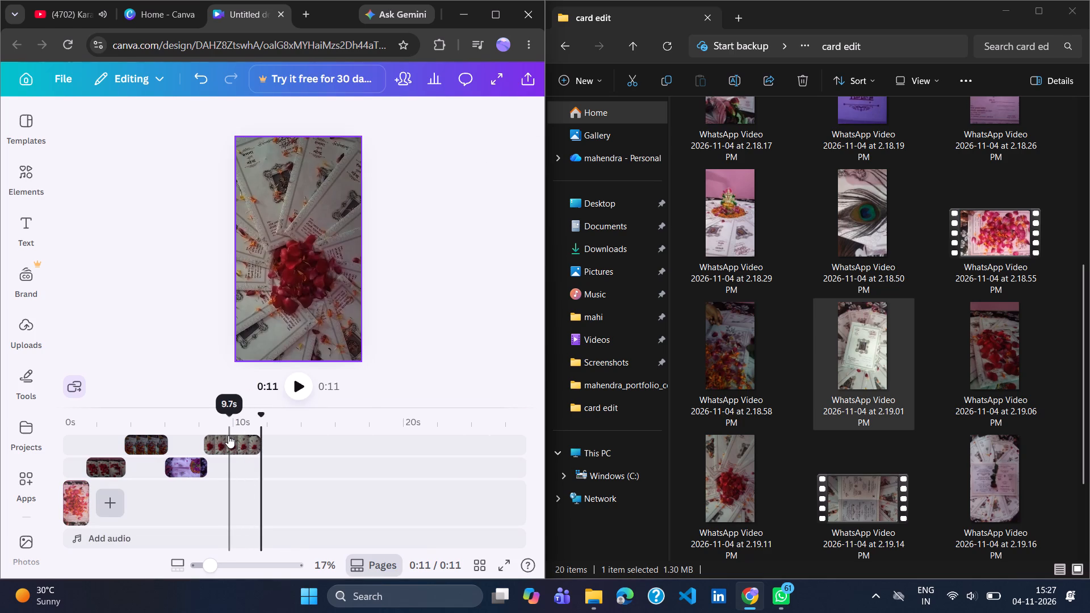
{"action": "left_click_drag", "start_coordinate": [208, 439], "coordinate": [208, 439]}
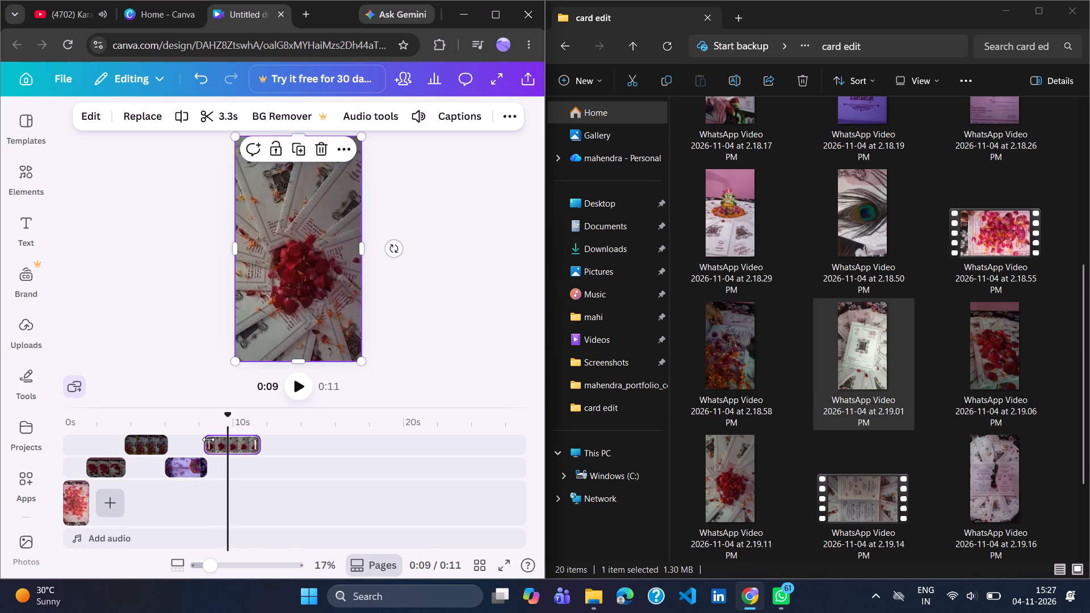
{"action": "left_click_drag", "start_coordinate": [208, 439], "coordinate": [220, 439]}
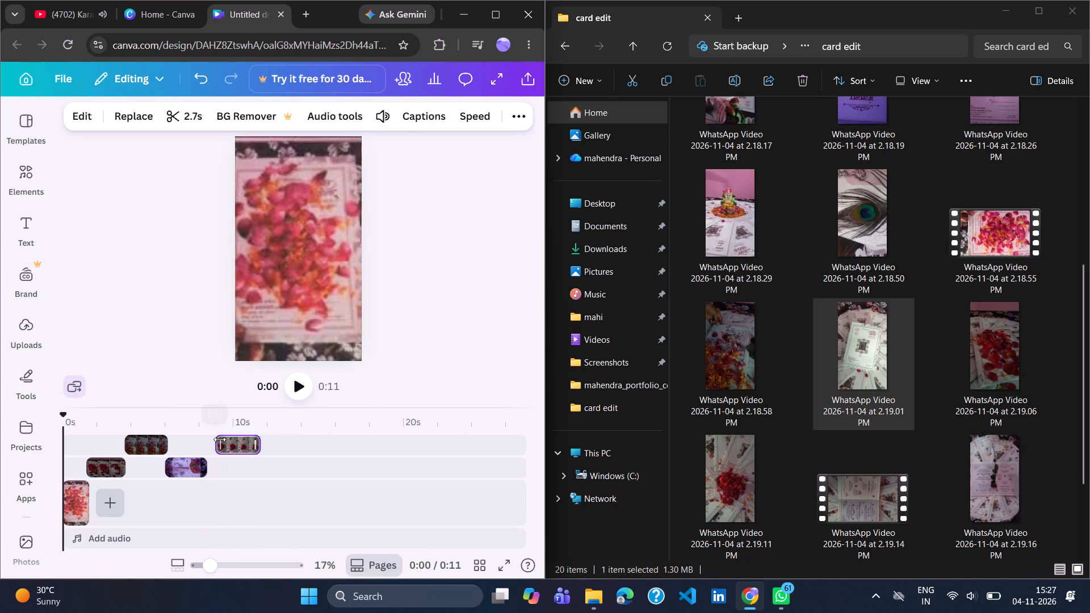
{"action": "left_click_drag", "start_coordinate": [237, 439], "coordinate": [228, 439]}
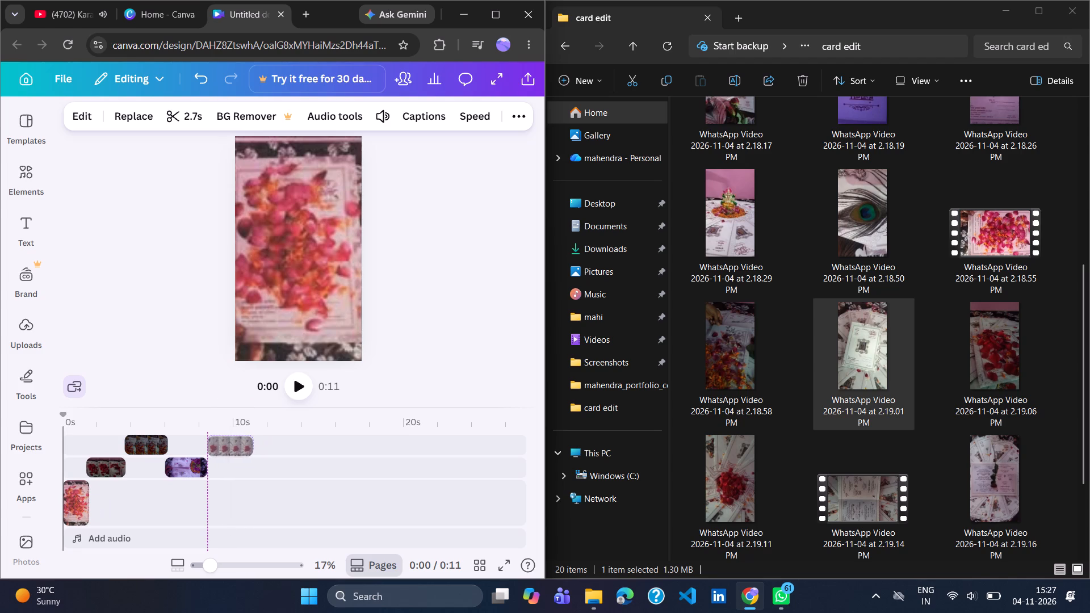
{"action": "left_click_drag", "start_coordinate": [228, 439], "coordinate": [227, 439]}
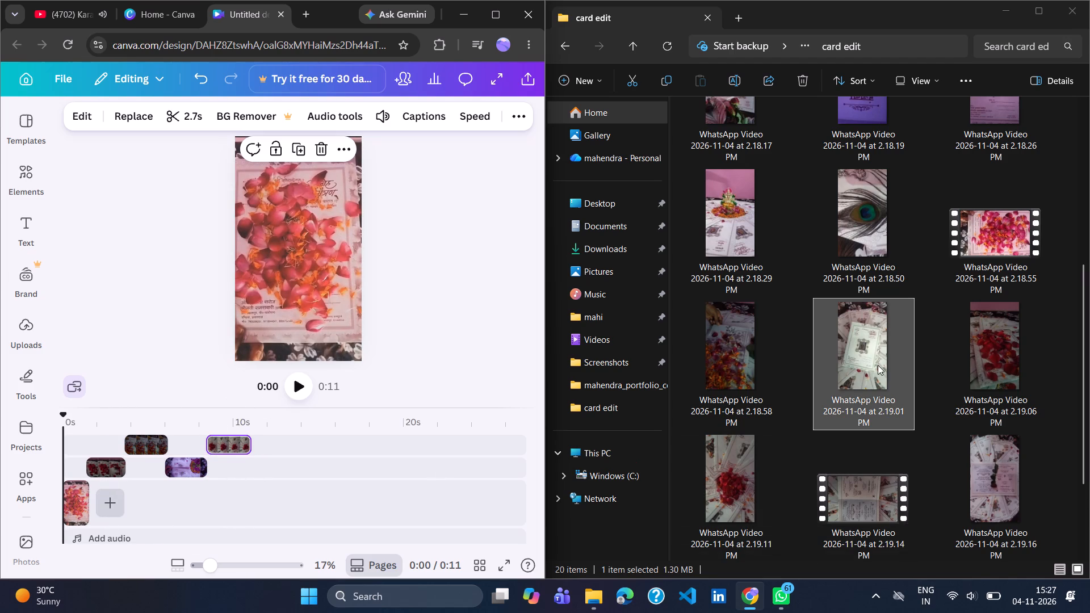
Add WhatsApp Video 2026-11-04 at 2.19.01 PM from the card edit folder to the timeline after the fanned-cards clip.
{"action": "left_click_drag", "start_coordinate": [876, 365], "coordinate": [443, 447]}
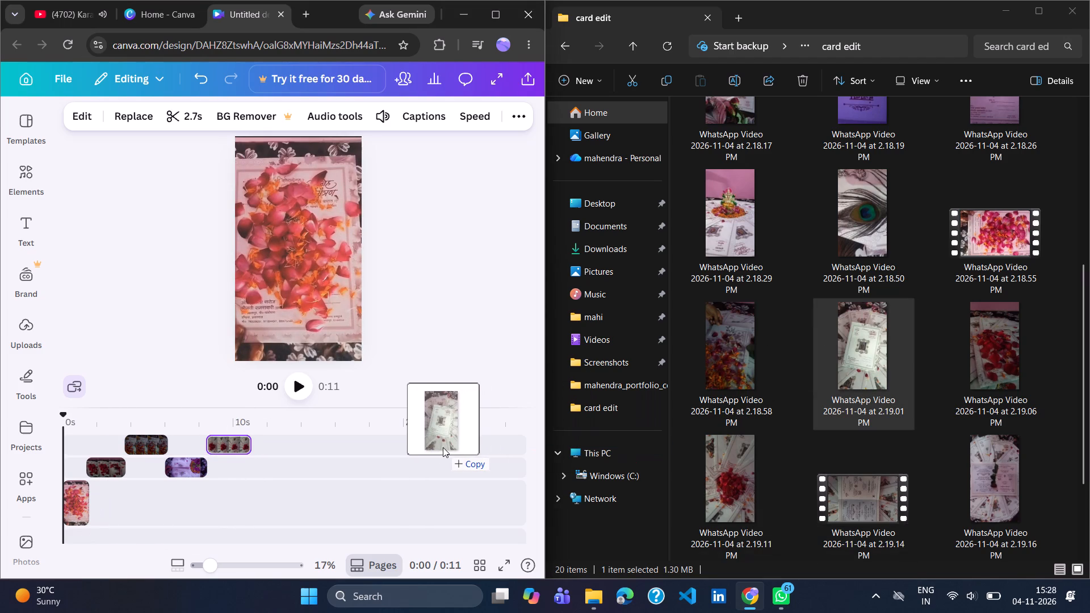
{"action": "left_click_drag", "start_coordinate": [443, 447], "coordinate": [295, 459]}
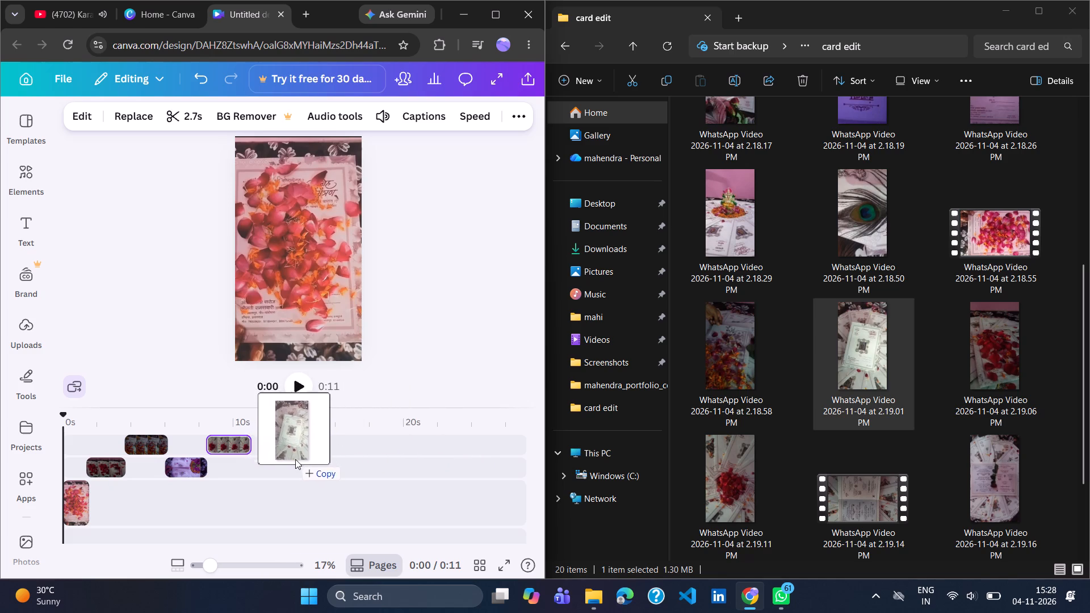
{"action": "left_click_drag", "start_coordinate": [295, 459], "coordinate": [338, 475]}
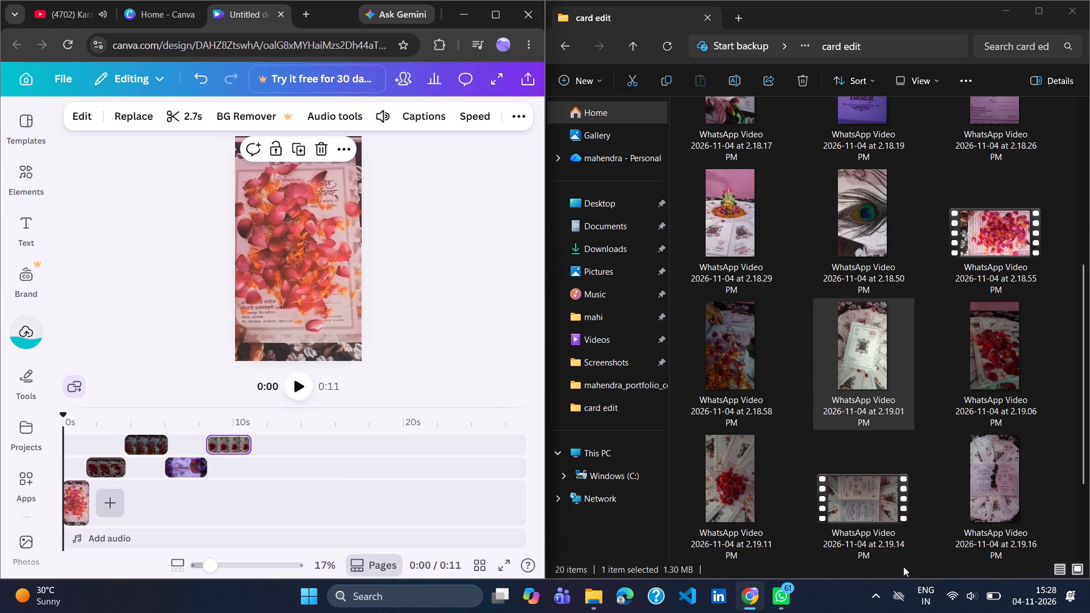
Connect the computer to the Lavaz33 Wi-Fi network, keeping automatic connection enabled.
{"action": "left_click", "coordinate": [963, 603]}
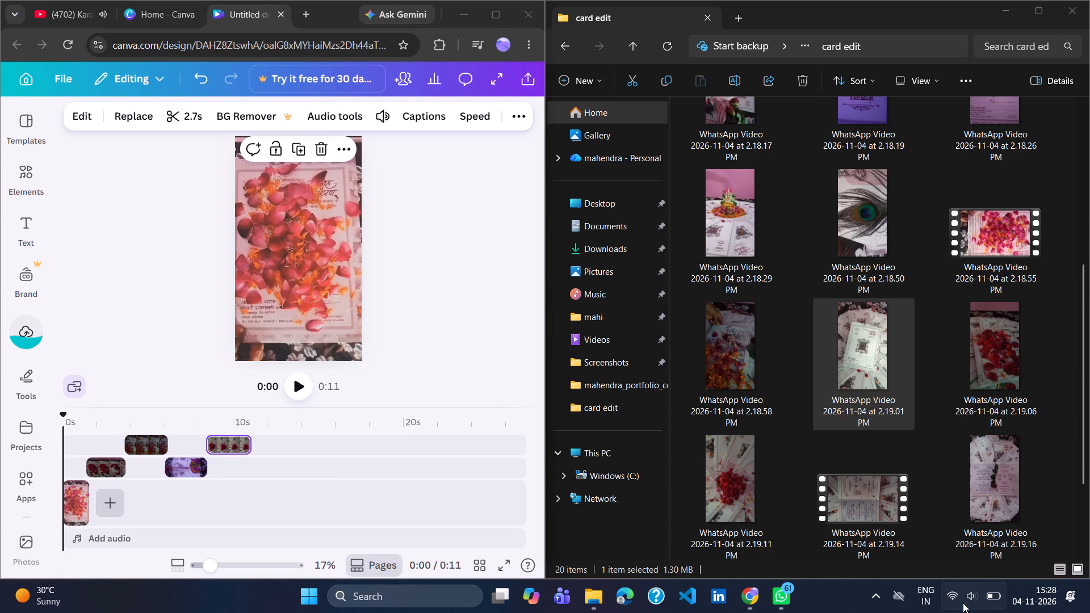
{"action": "left_click", "coordinate": [953, 595]}
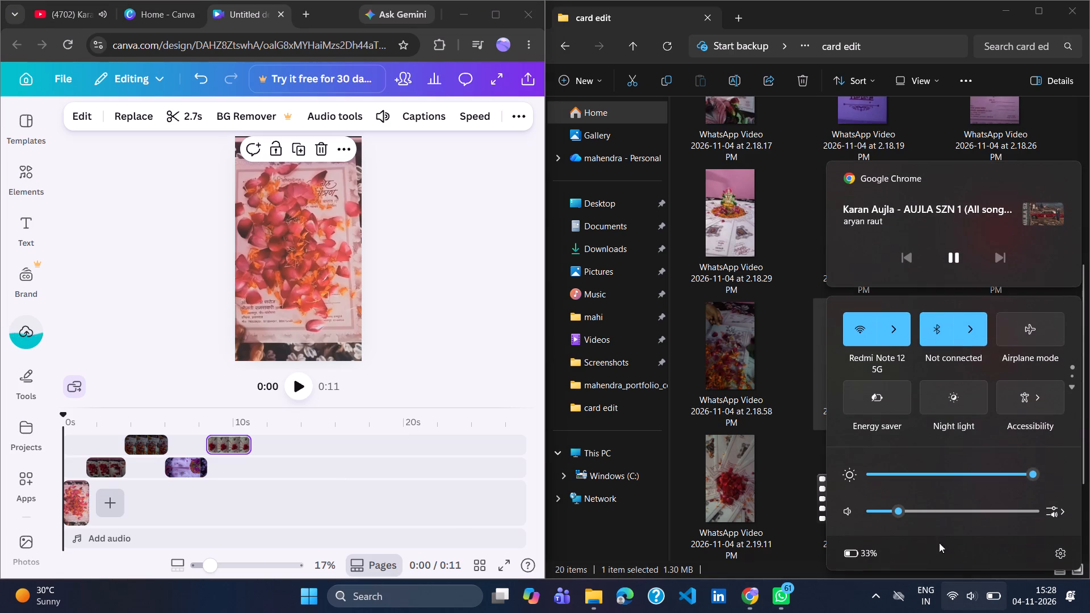
{"action": "left_click", "coordinate": [890, 343]}
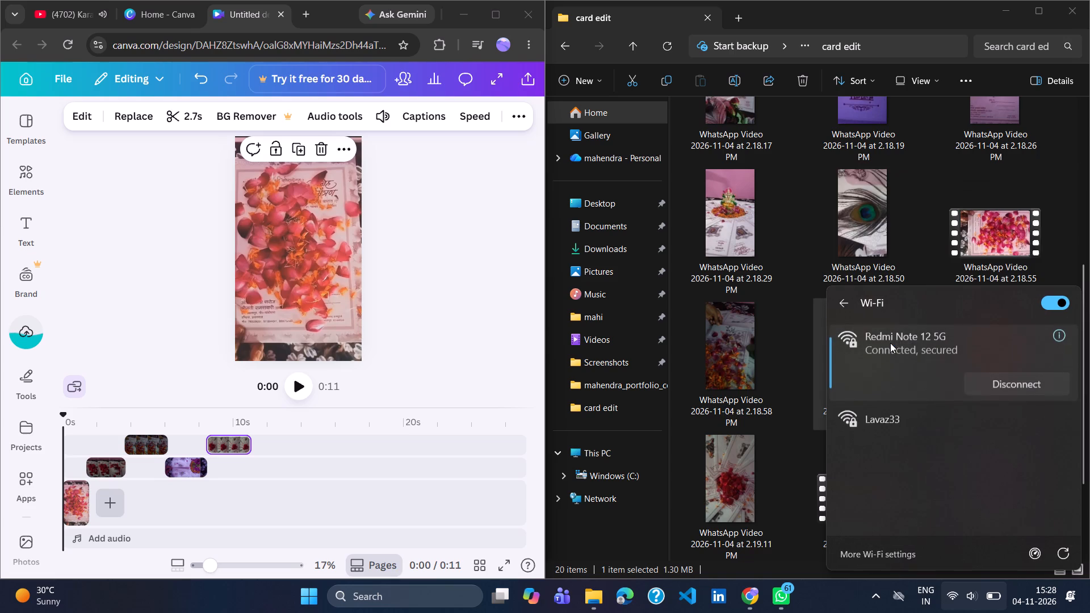
{"action": "left_click", "coordinate": [916, 424]}
{"action": "left_click", "coordinate": [1036, 433]}
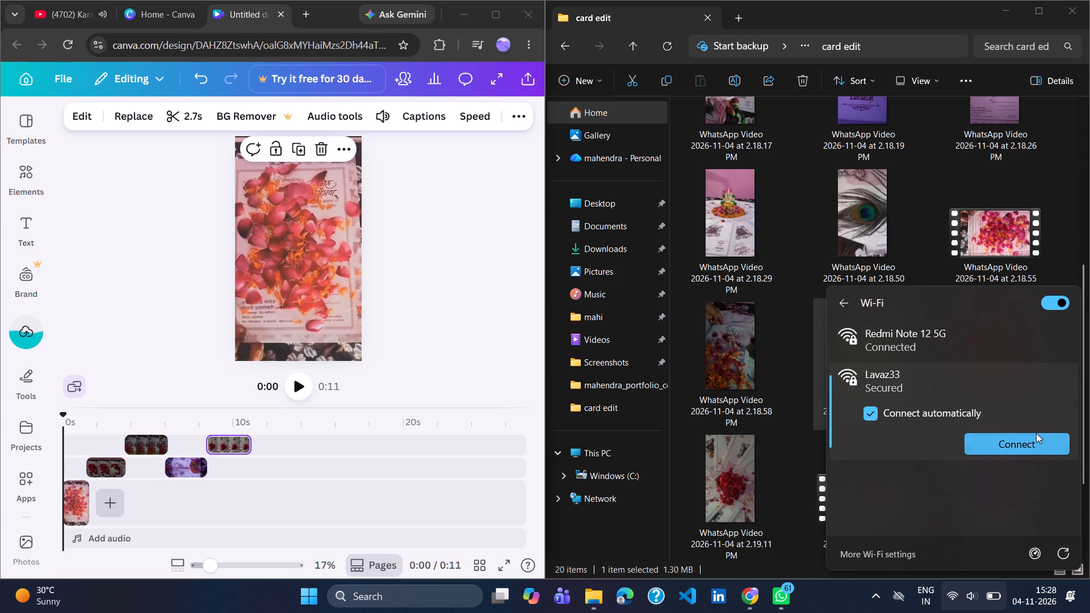
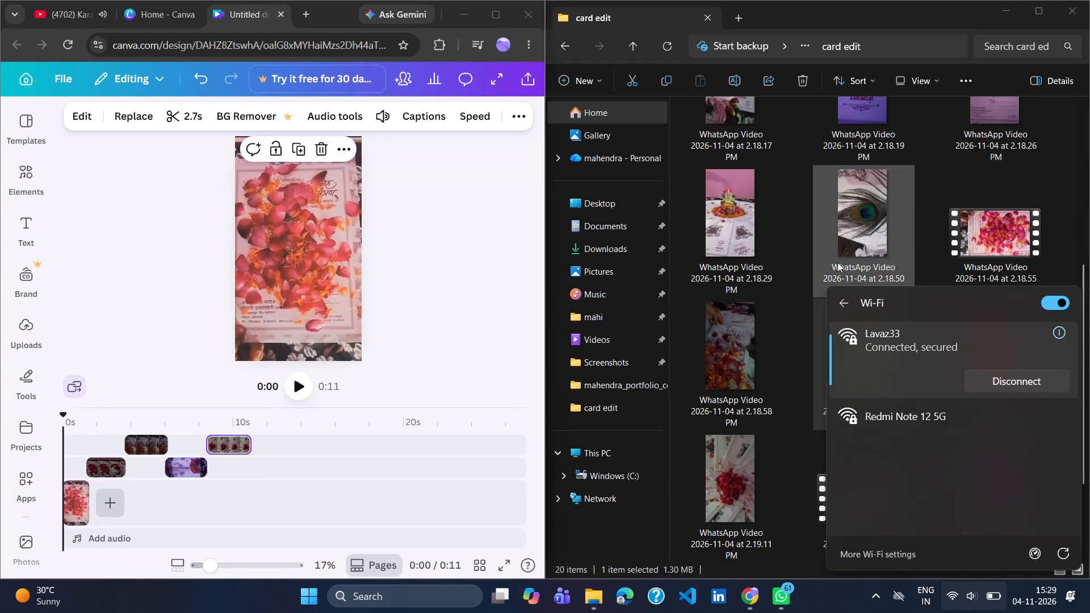
Add WhatsApp Video 2026-11-04 at 2.19.01 PM from the card edit folder to the timeline after the fanned-cards clip.
{"action": "scroll", "coordinate": [837, 262], "scroll_direction": "down", "scroll_amount": 1}
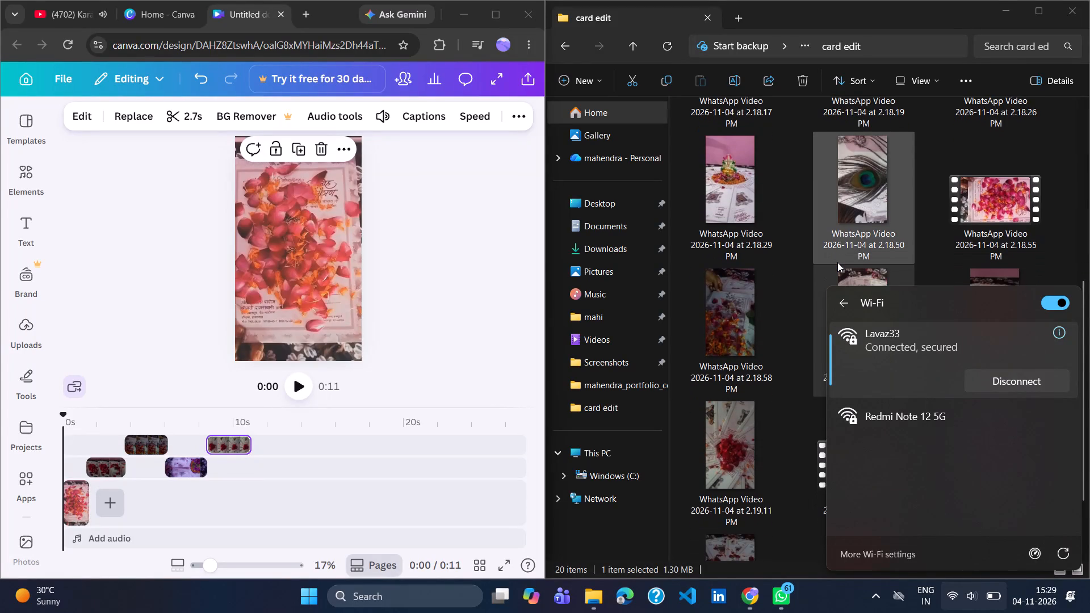
{"action": "scroll", "coordinate": [837, 262], "scroll_direction": "down", "scroll_amount": 1}
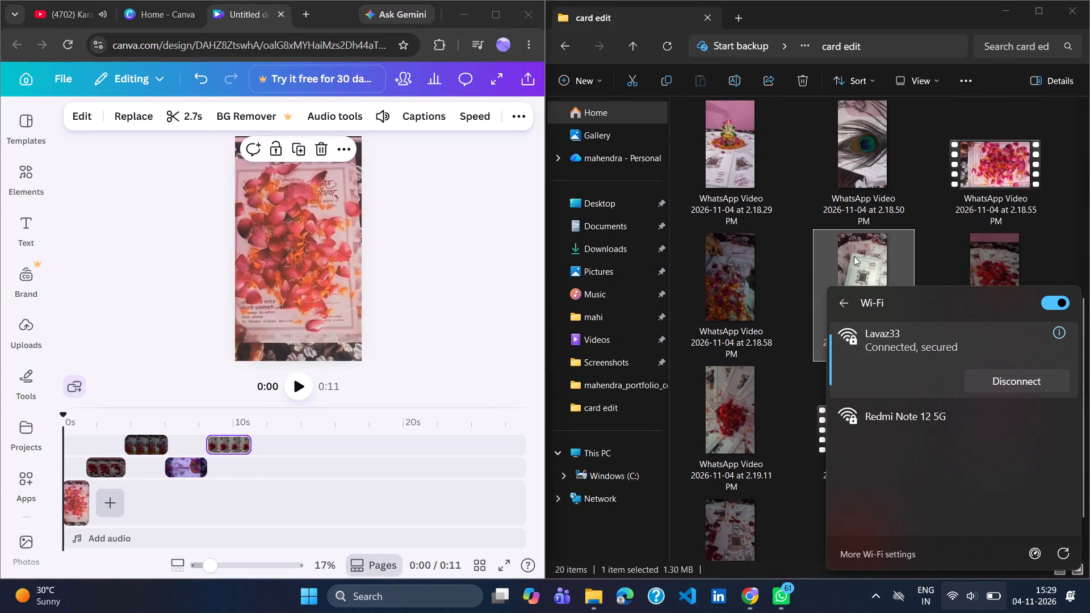
{"action": "left_click_drag", "start_coordinate": [854, 256], "coordinate": [297, 471]}
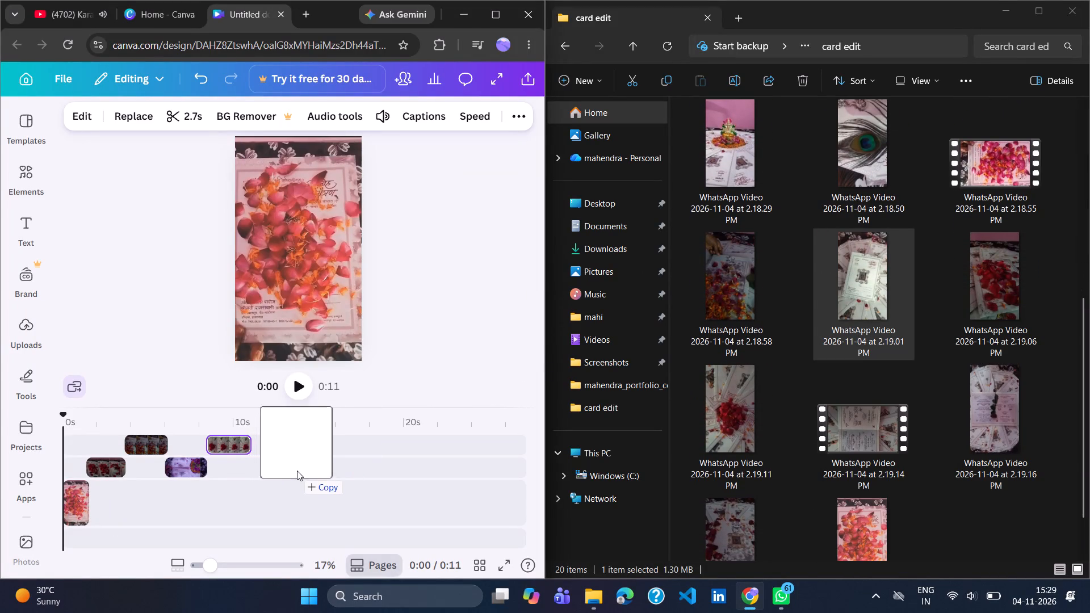
{"action": "left_click_drag", "start_coordinate": [297, 471], "coordinate": [309, 468]}
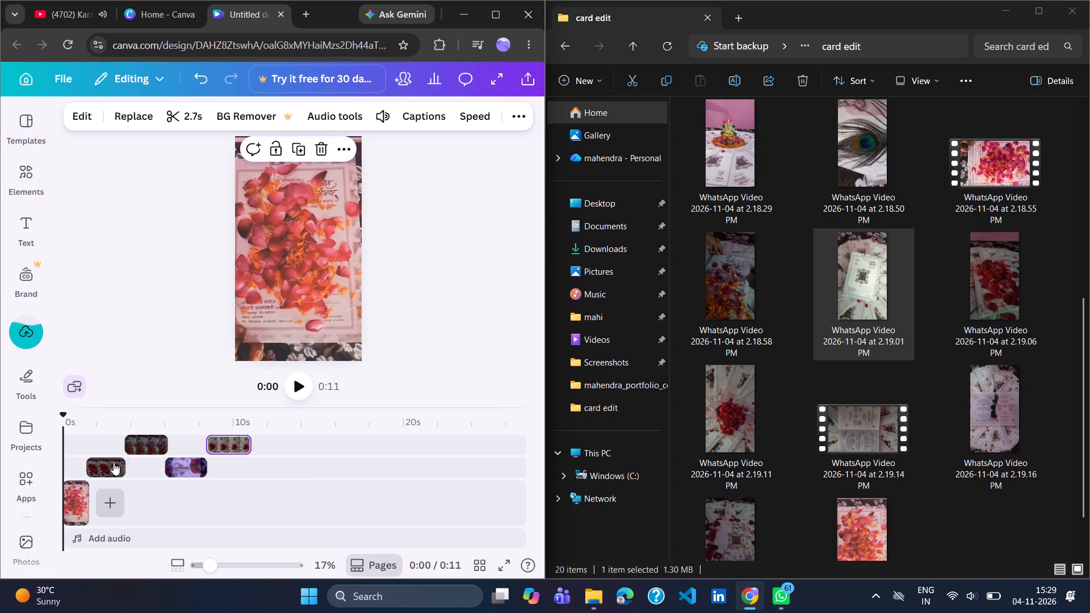
Select the opening petals clip at the start of the main video track.
{"action": "left_click", "coordinate": [74, 503]}
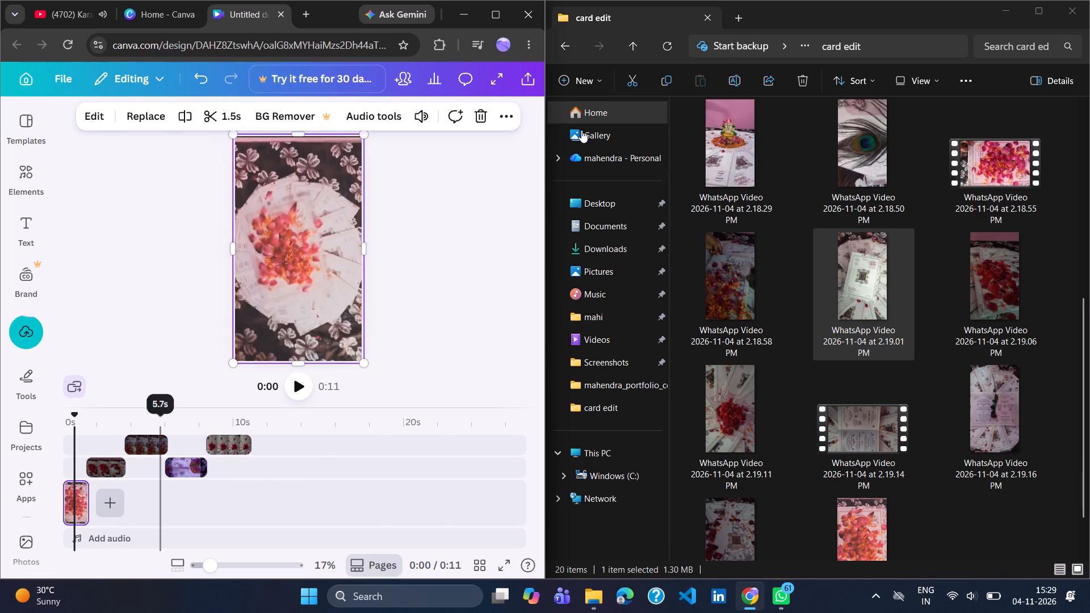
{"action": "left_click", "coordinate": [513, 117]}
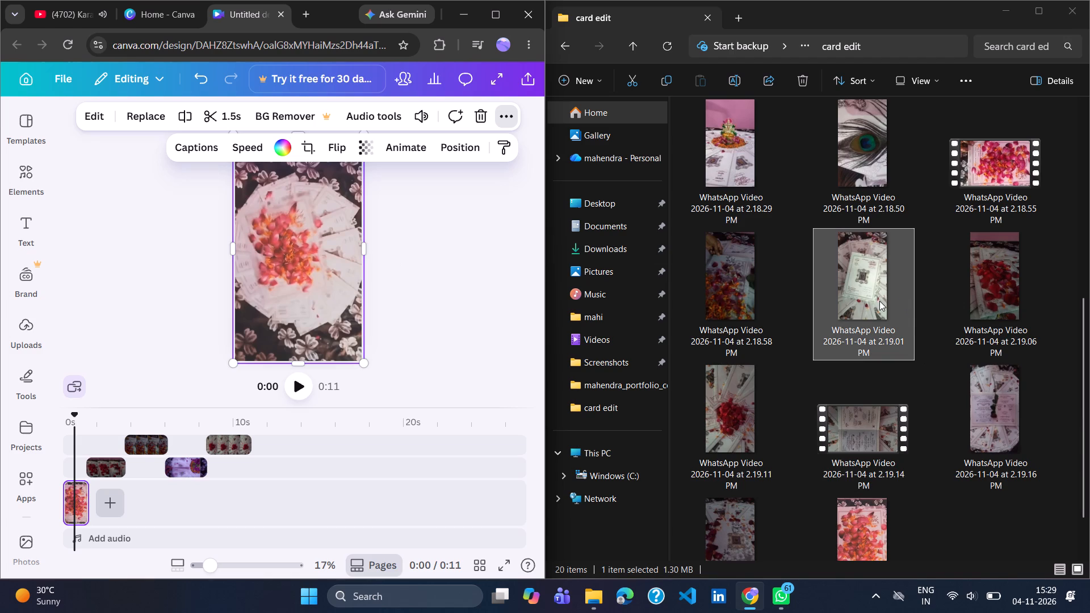
Switch to YouTube and play the suggested song Headliner by Navaan Sandhu, skipping the survey.
{"action": "left_click", "coordinate": [57, 12]}
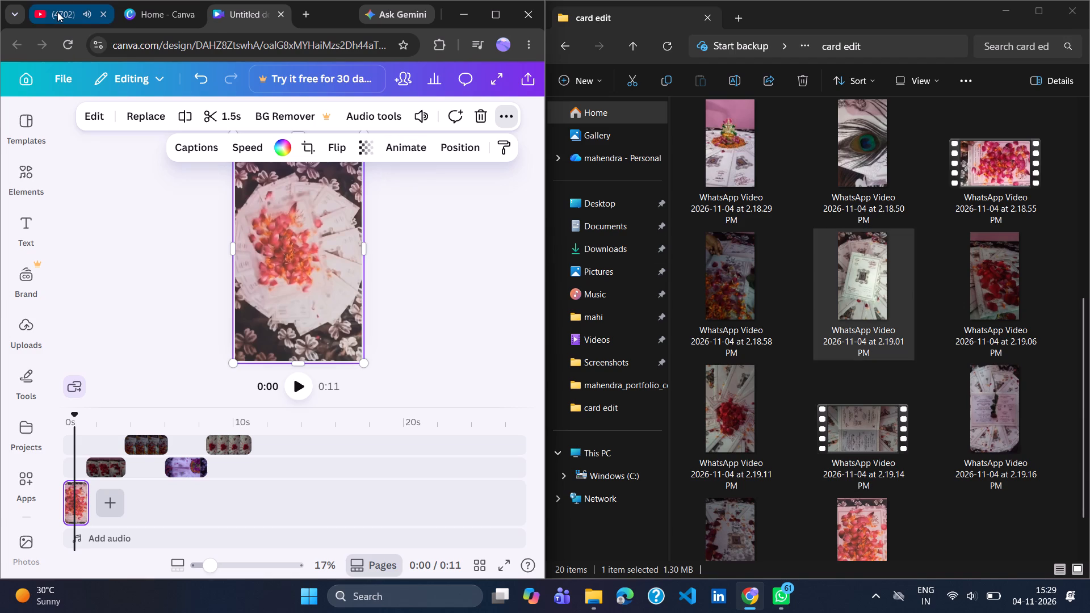
{"action": "scroll", "coordinate": [385, 352], "scroll_direction": "down", "scroll_amount": 6}
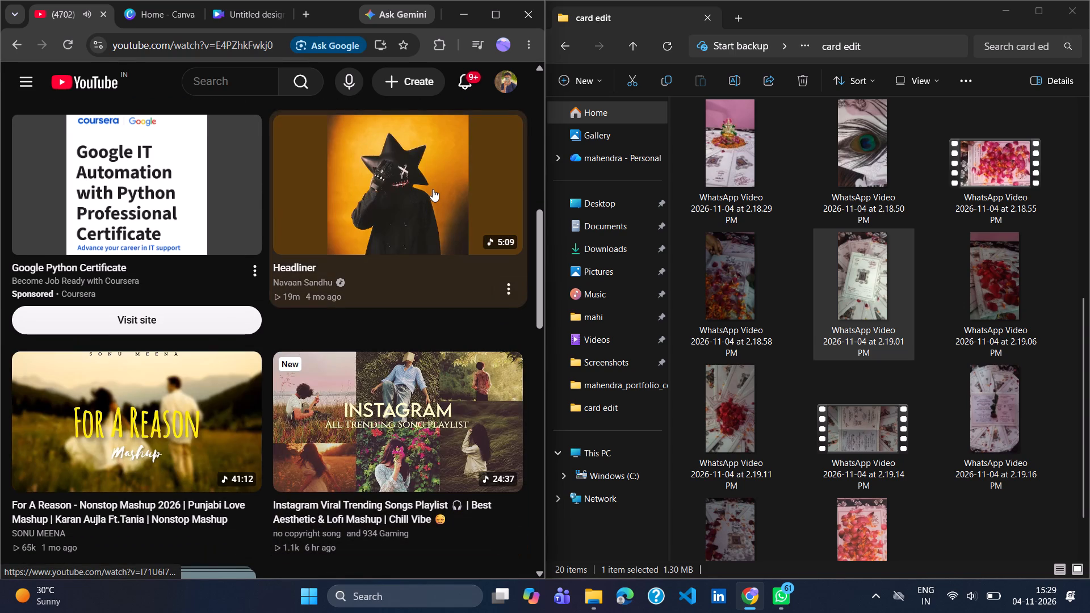
{"action": "left_click", "coordinate": [433, 189]}
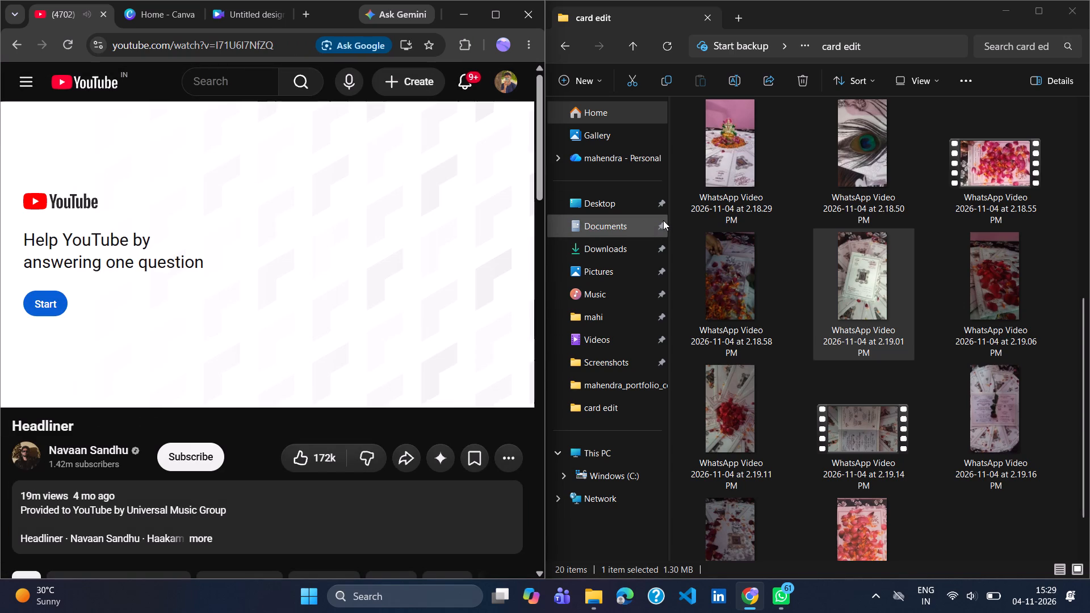
{"action": "left_click", "coordinate": [515, 374]}
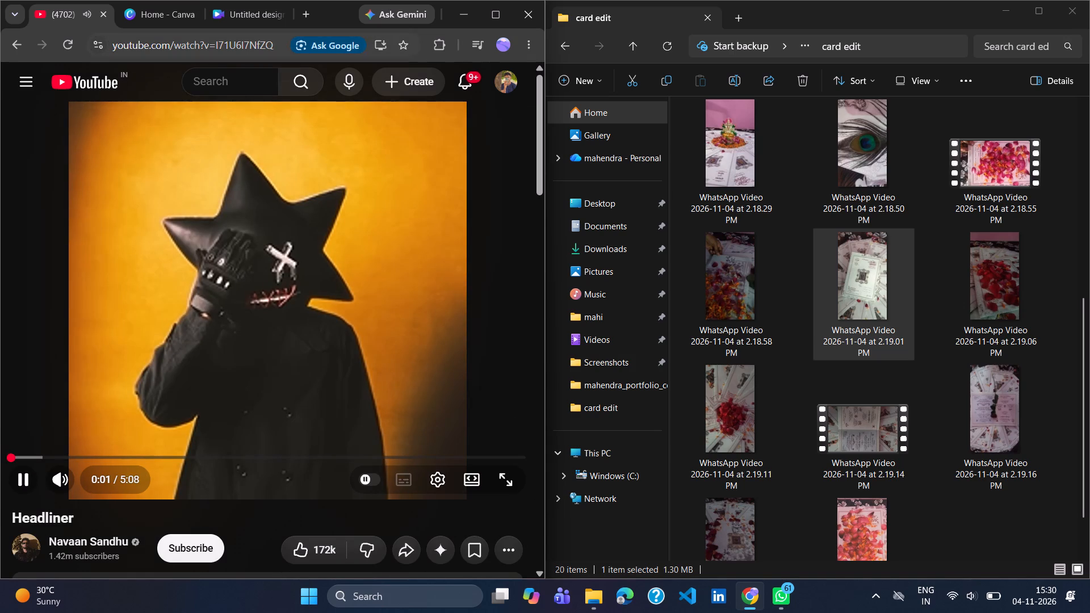
Return to the Canva design and add the WhatsApp video from 2.19.01 PM after the opening clip on the main track.
{"action": "left_click", "coordinate": [250, 12]}
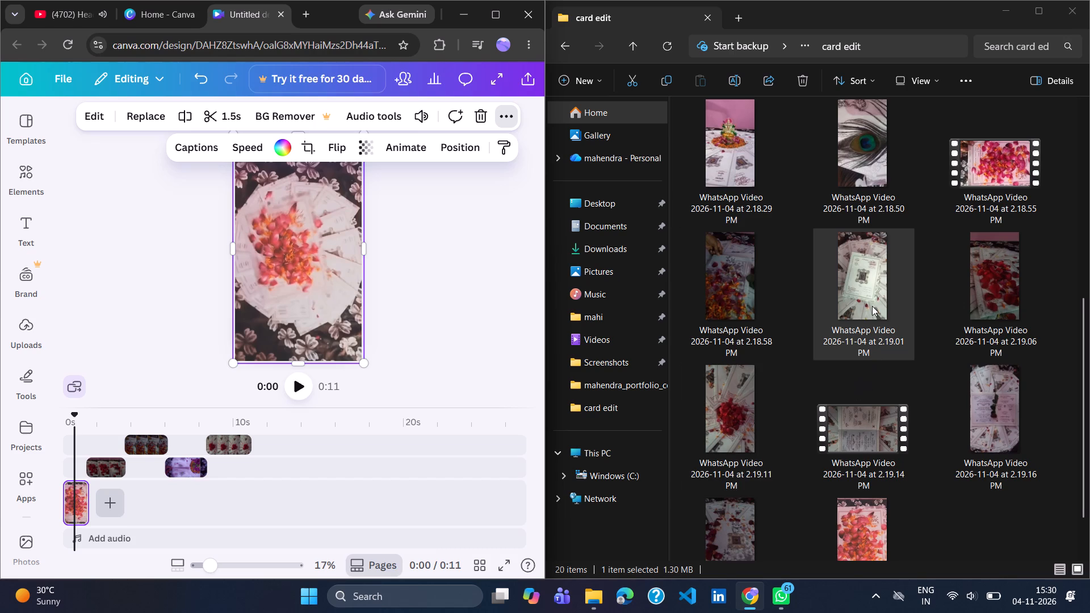
{"action": "left_click_drag", "start_coordinate": [872, 306], "coordinate": [375, 484]}
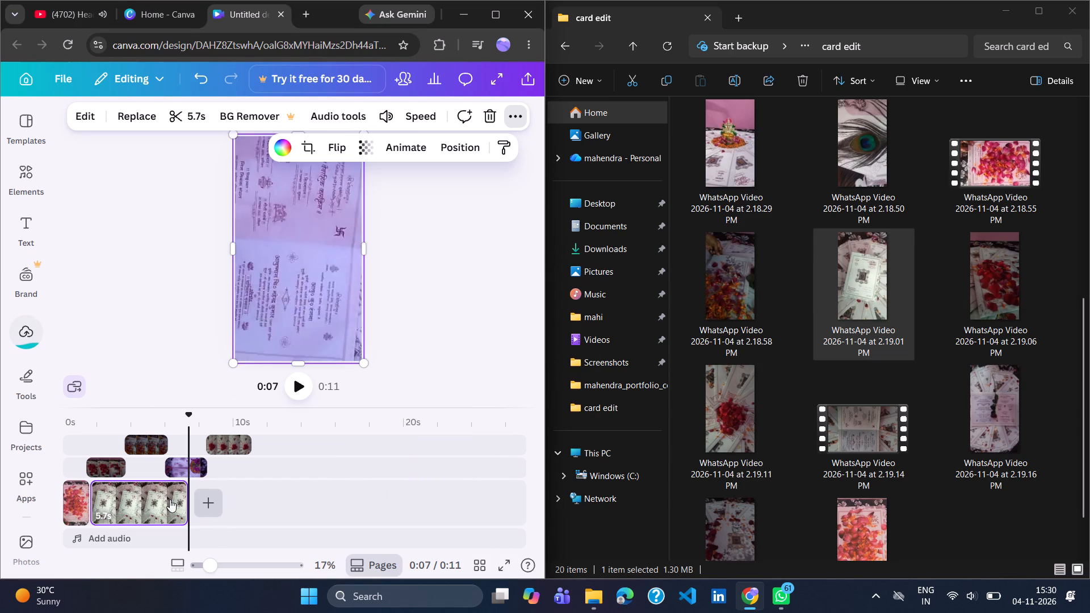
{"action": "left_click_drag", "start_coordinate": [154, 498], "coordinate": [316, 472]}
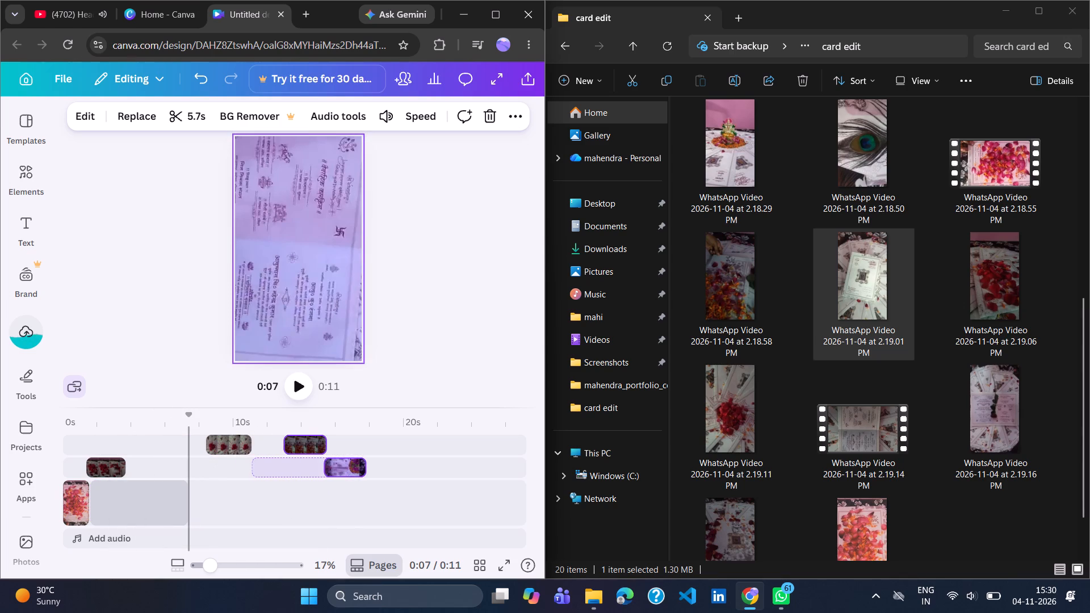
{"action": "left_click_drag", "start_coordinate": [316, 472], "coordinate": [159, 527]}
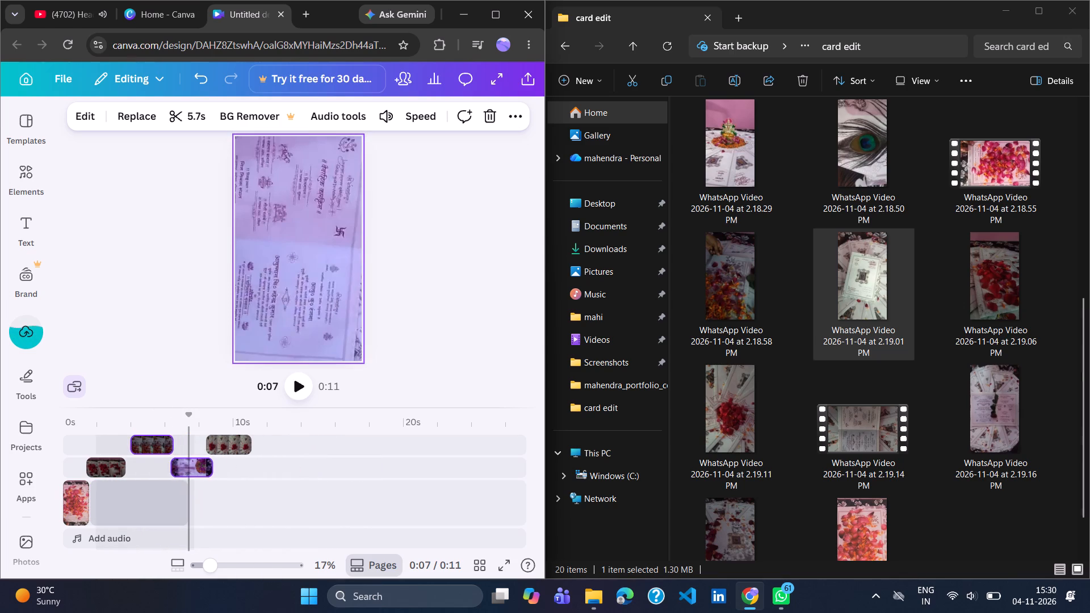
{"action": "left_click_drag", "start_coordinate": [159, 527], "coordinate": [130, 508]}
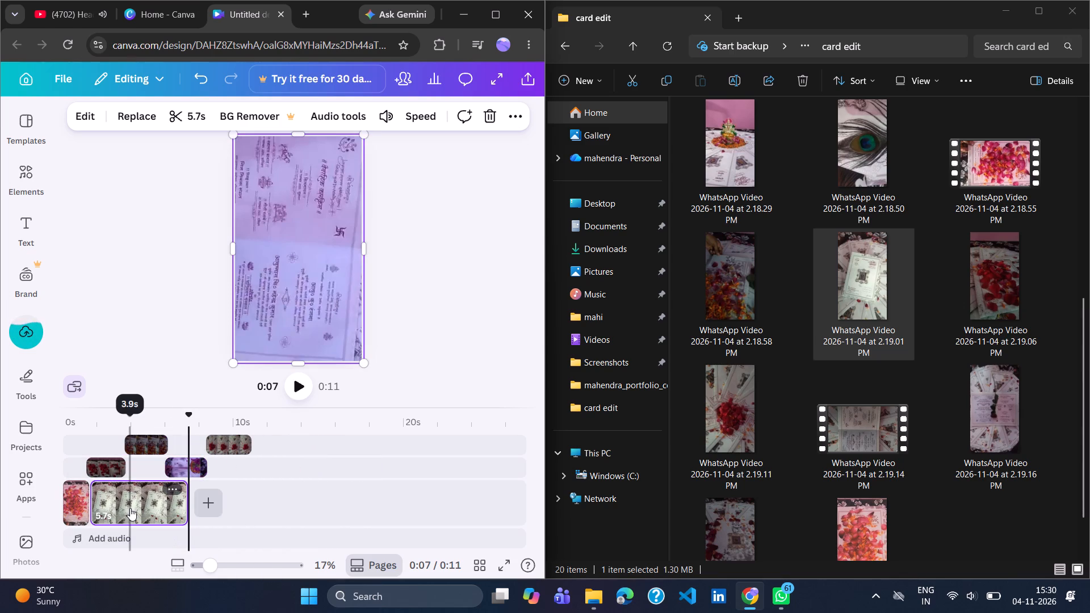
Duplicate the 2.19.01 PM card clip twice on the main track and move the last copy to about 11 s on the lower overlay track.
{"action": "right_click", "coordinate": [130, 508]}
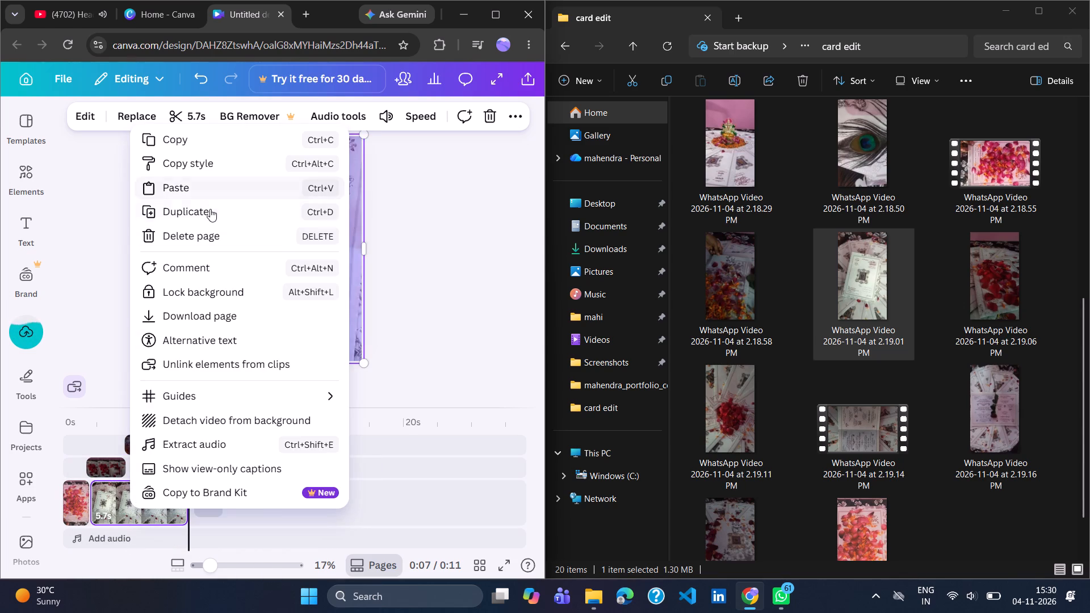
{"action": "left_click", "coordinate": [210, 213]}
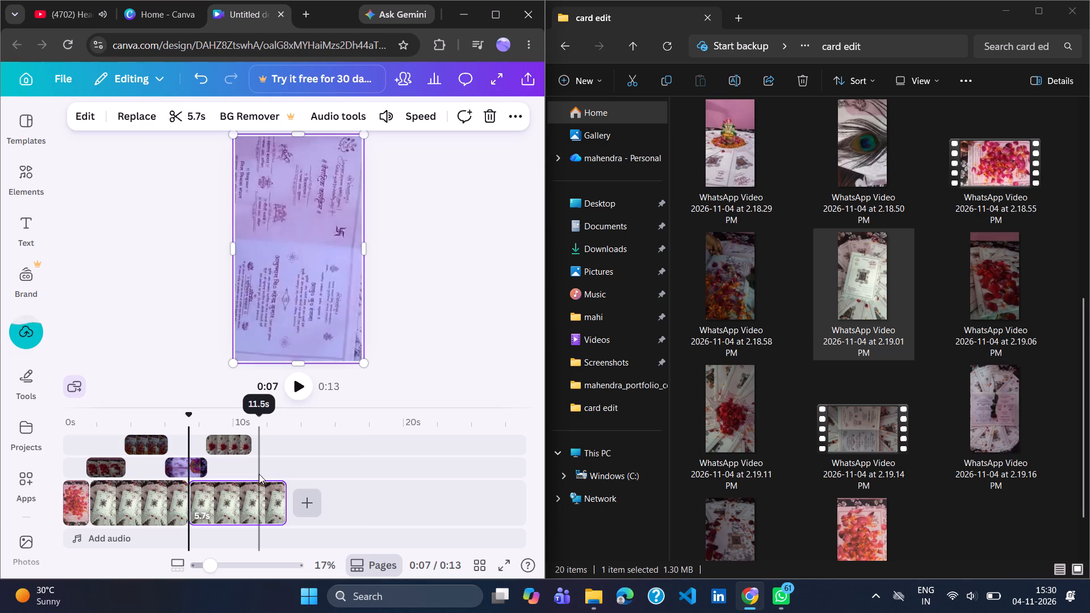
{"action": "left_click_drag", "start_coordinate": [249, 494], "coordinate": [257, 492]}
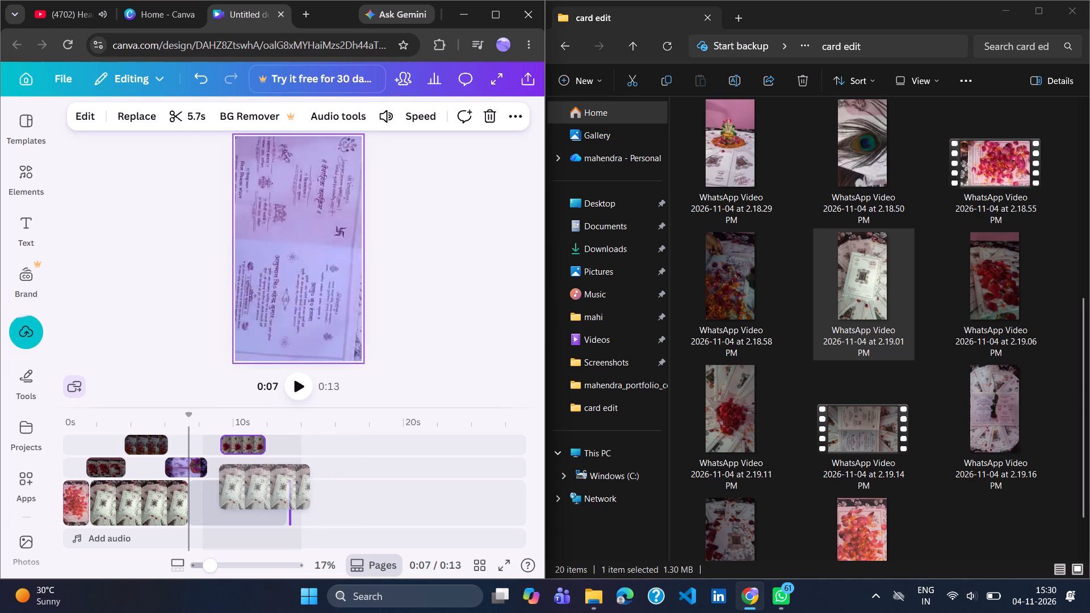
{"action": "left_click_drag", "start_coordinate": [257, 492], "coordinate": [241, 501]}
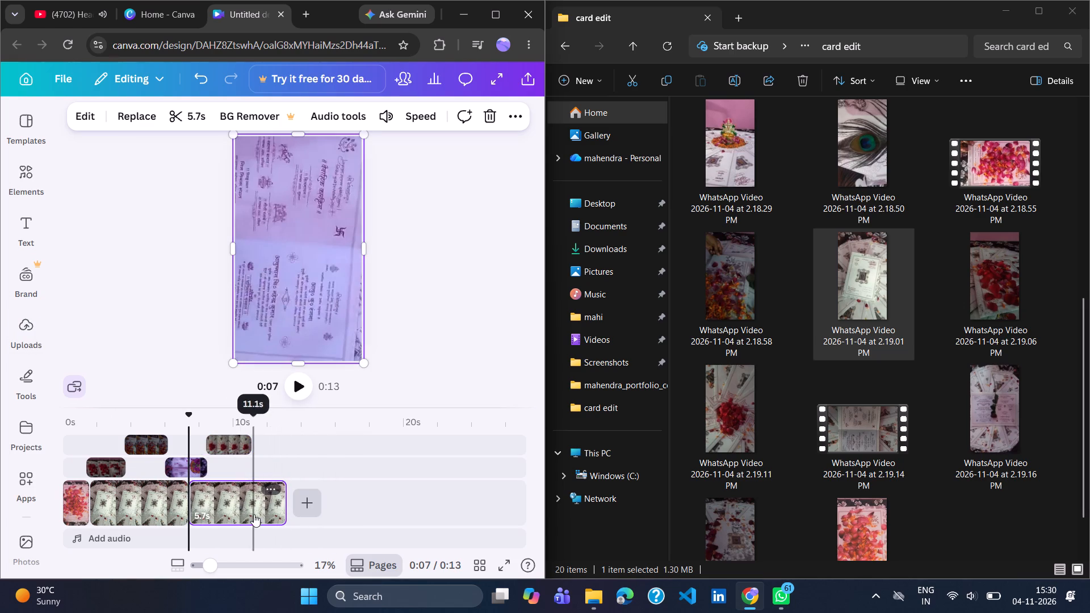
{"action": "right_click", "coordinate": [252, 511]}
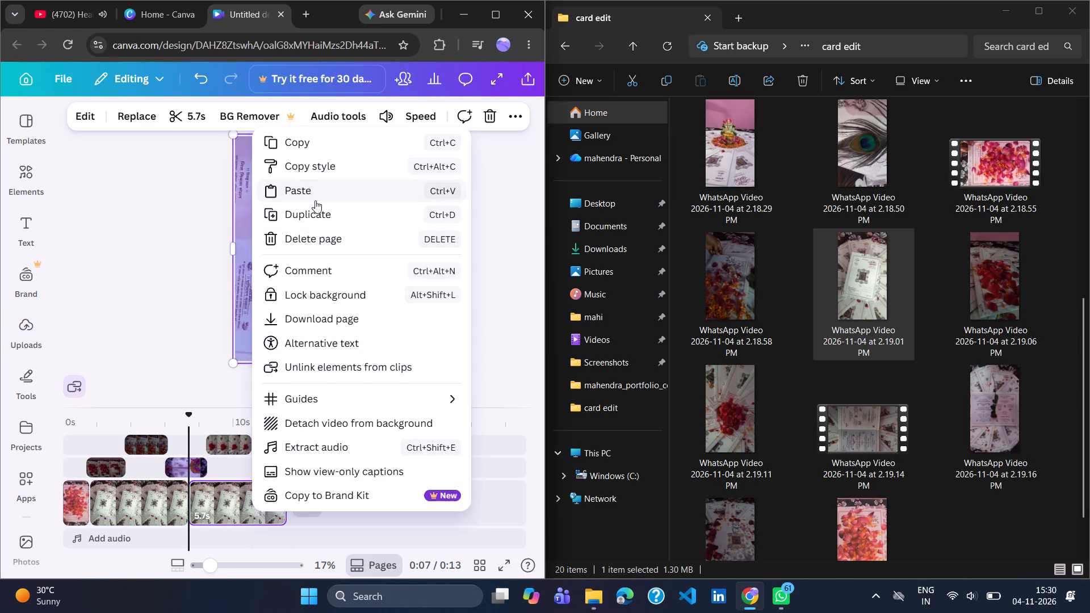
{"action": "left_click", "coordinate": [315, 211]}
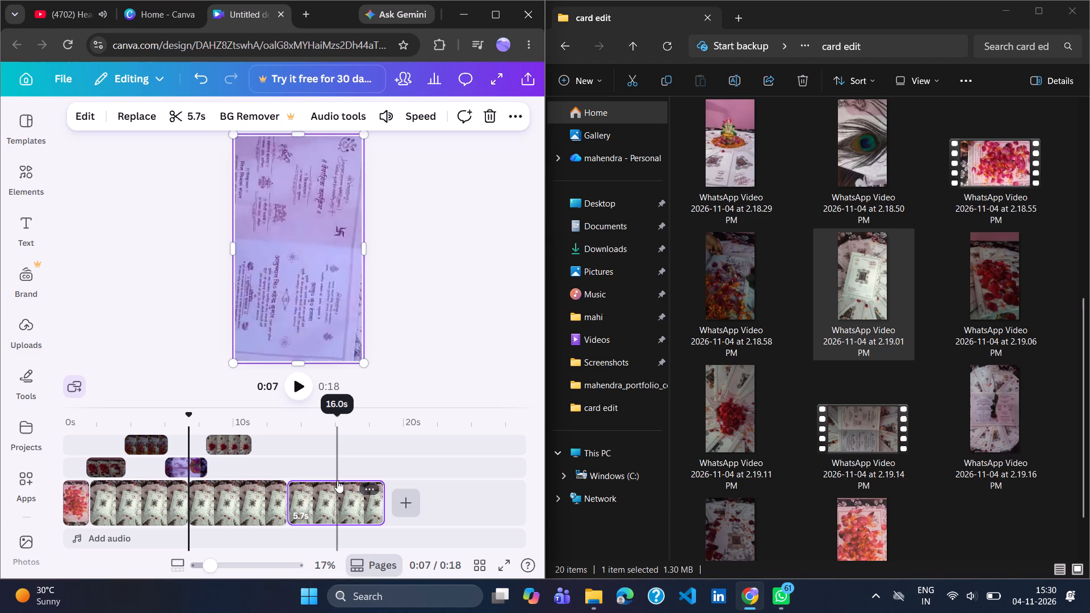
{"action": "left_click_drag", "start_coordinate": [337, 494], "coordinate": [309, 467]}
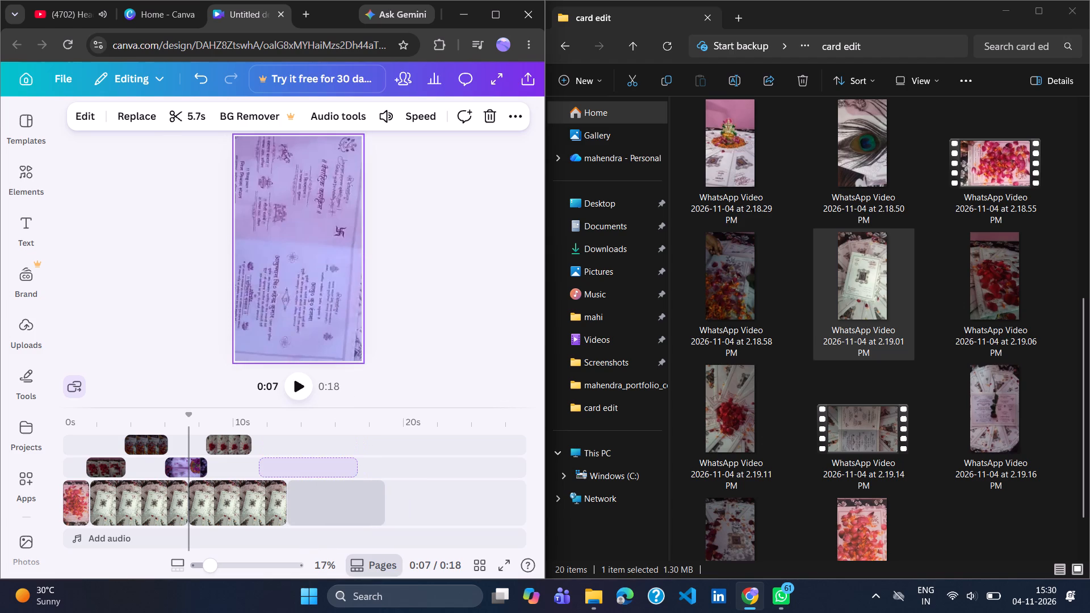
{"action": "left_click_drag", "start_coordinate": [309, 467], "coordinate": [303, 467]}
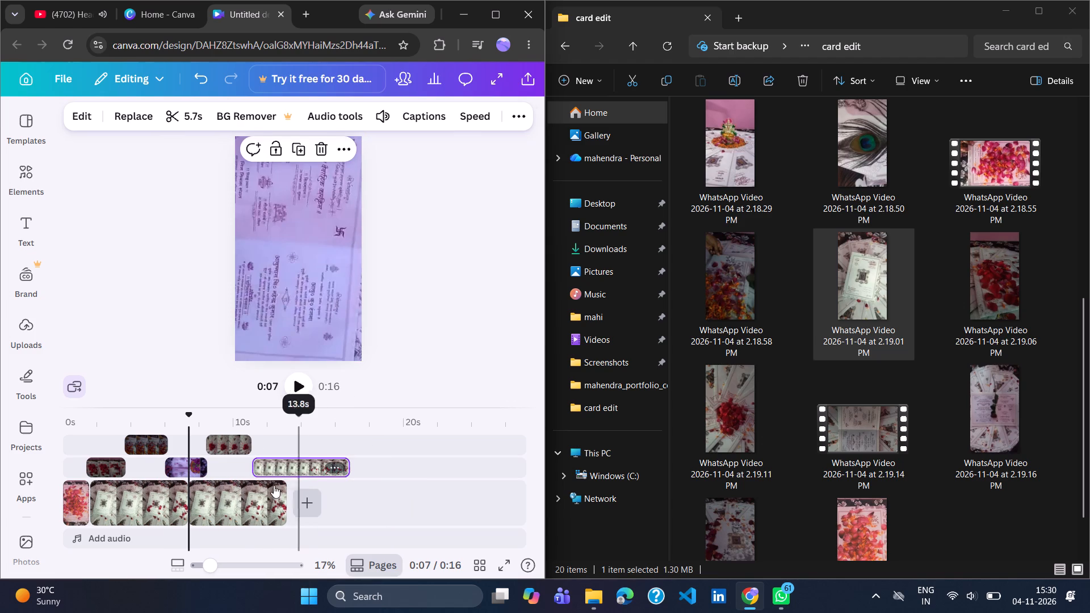
Delete the remaining duplicate card page from the main track along with the overlay clips linked to it.
{"action": "right_click", "coordinate": [259, 496]}
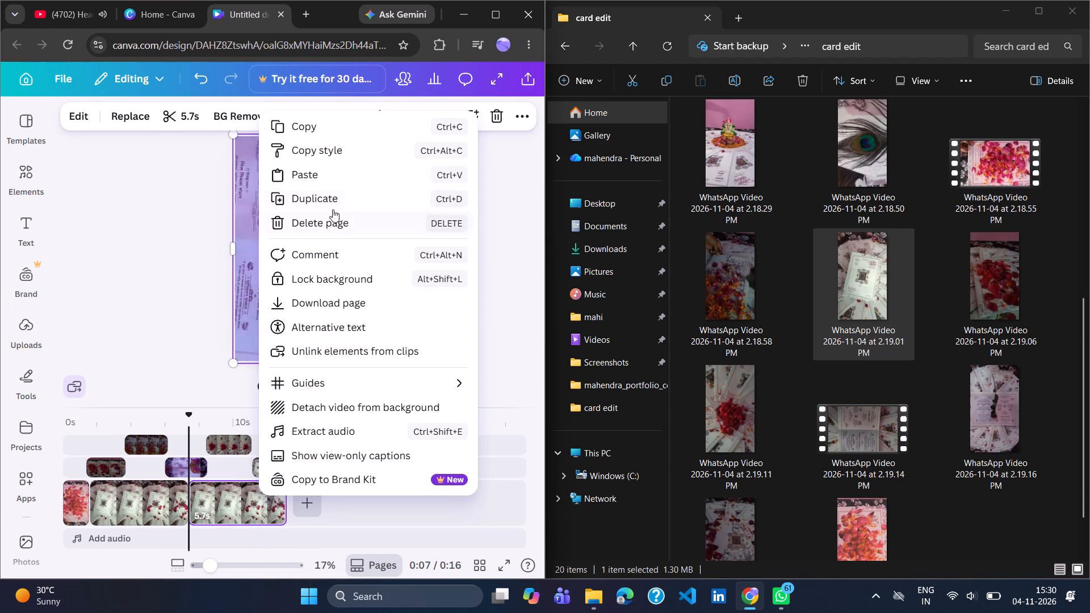
{"action": "left_click", "coordinate": [333, 225]}
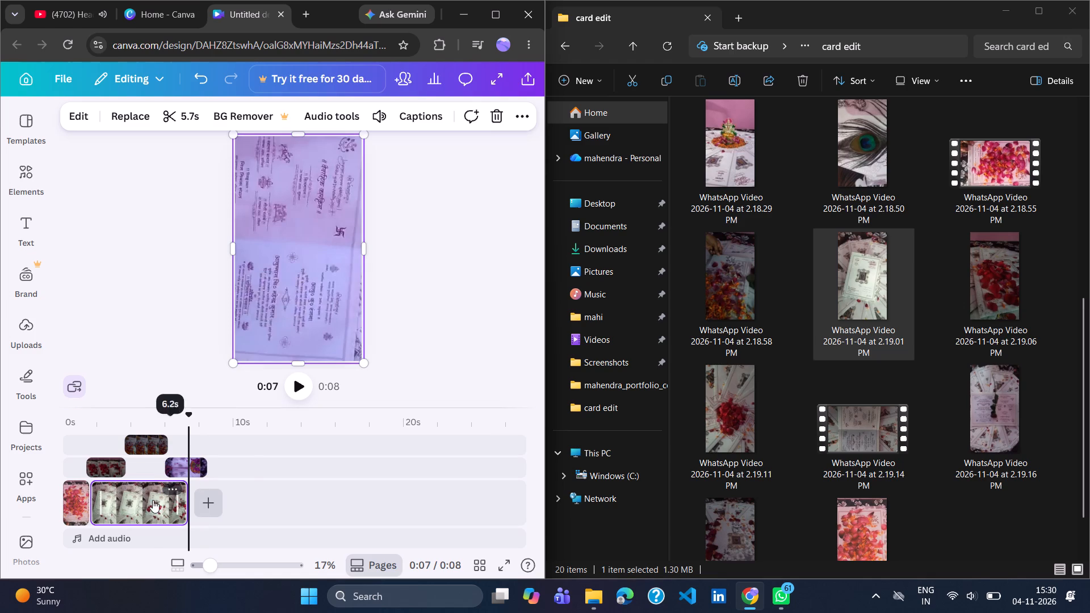
Move the 2.19.01 PM card clip off the main track to about 9 s on the upper overlay track, after the purple card clip.
{"action": "left_click_drag", "start_coordinate": [153, 500], "coordinate": [174, 457]}
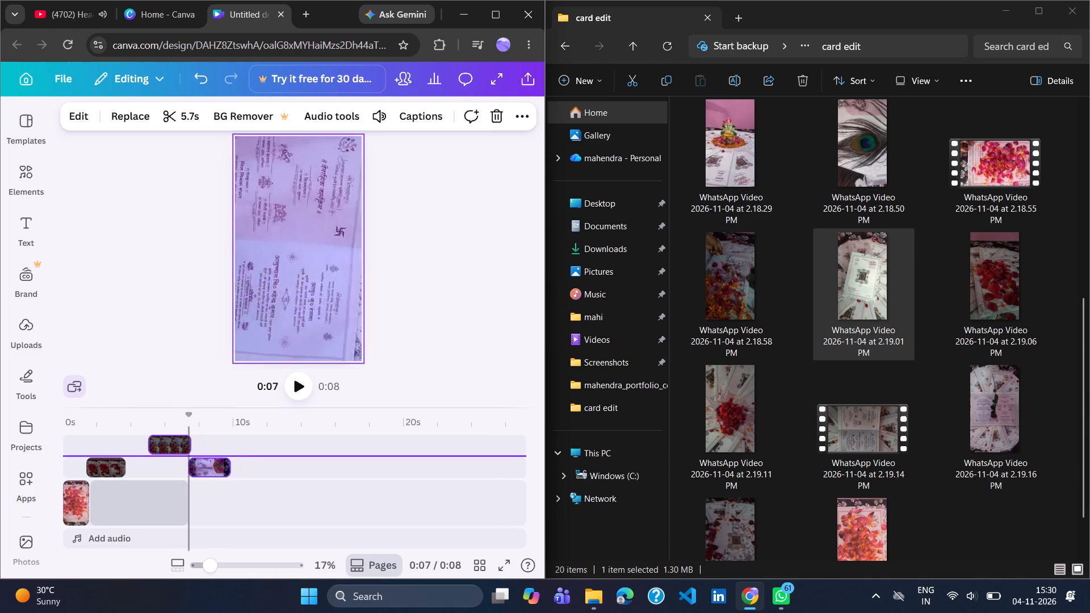
{"action": "left_click_drag", "start_coordinate": [174, 457], "coordinate": [161, 434]}
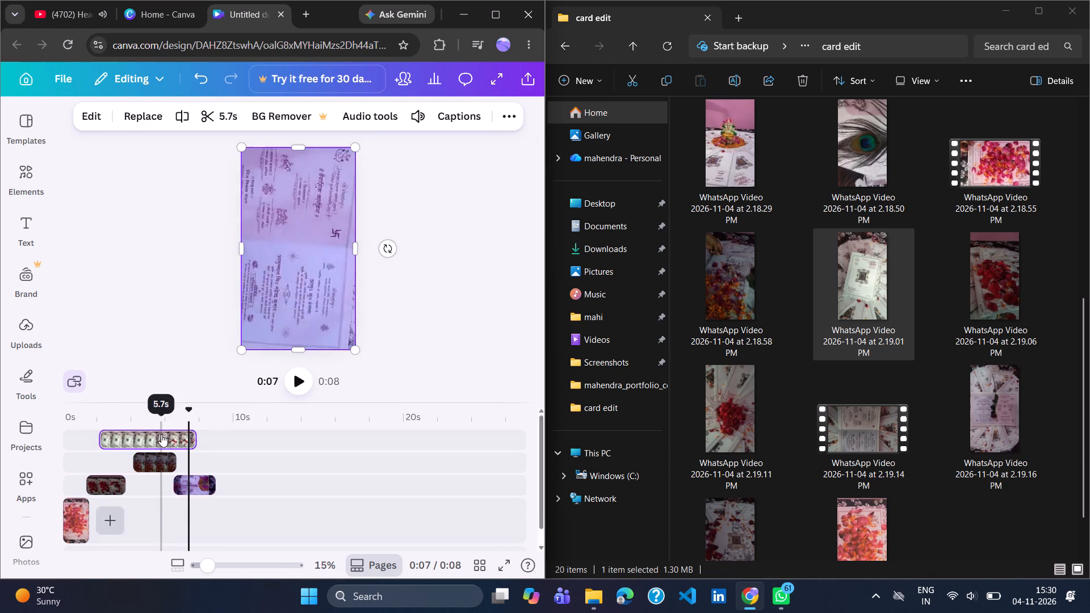
{"action": "left_click_drag", "start_coordinate": [170, 418], "coordinate": [181, 418]}
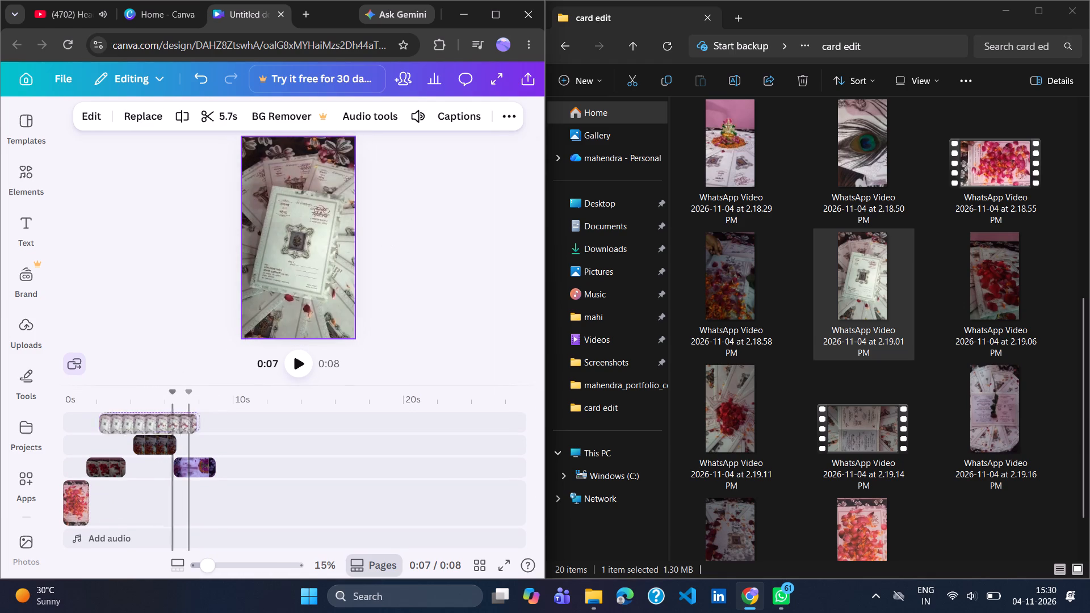
{"action": "left_click_drag", "start_coordinate": [181, 418], "coordinate": [290, 447]}
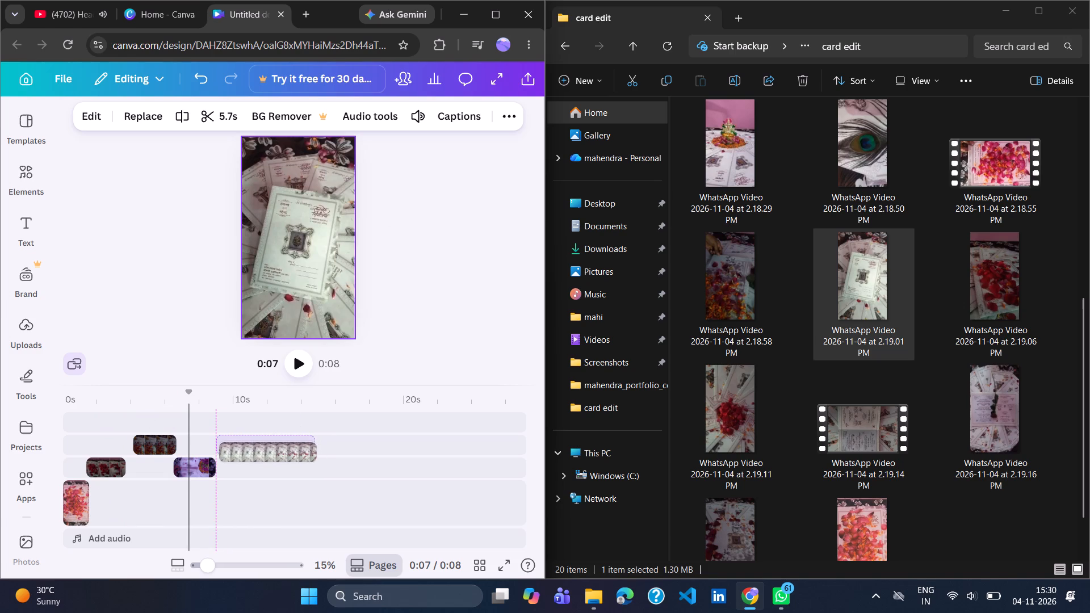
{"action": "left_click_drag", "start_coordinate": [290, 447], "coordinate": [288, 445]}
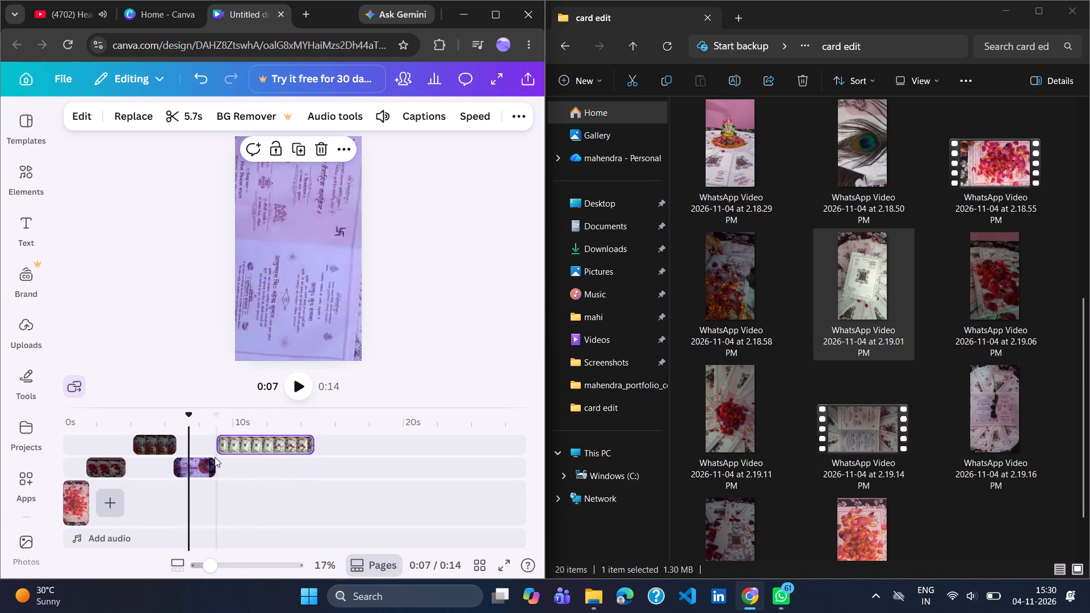
Preview the 2.19.01 PM card clip and trim its start to leave 2.7 s of footage beginning around the falling petals.
{"action": "left_click", "coordinate": [219, 458]}
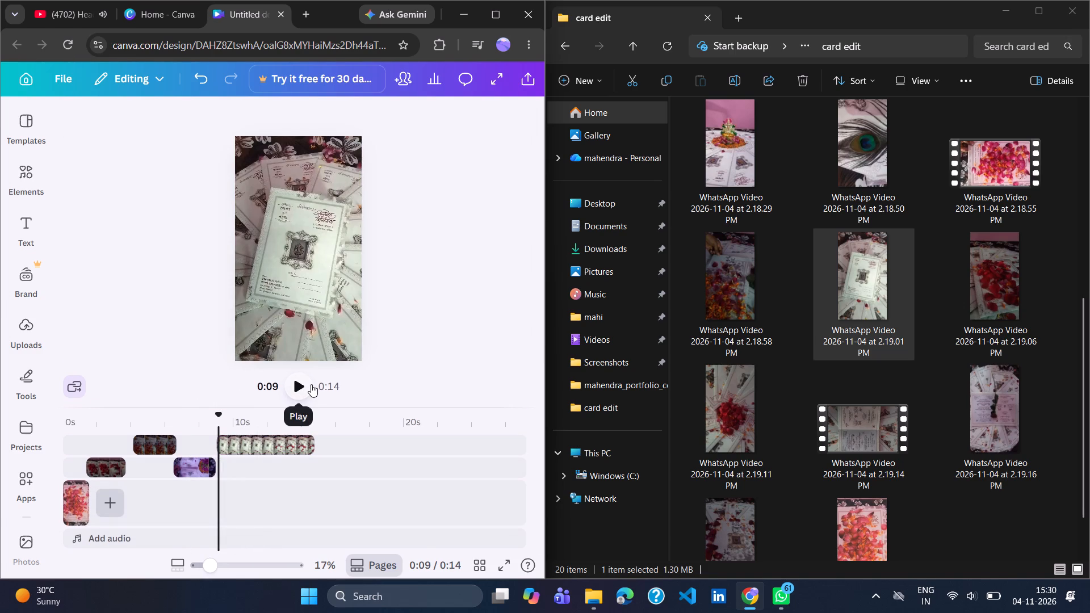
{"action": "left_click", "coordinate": [300, 383]}
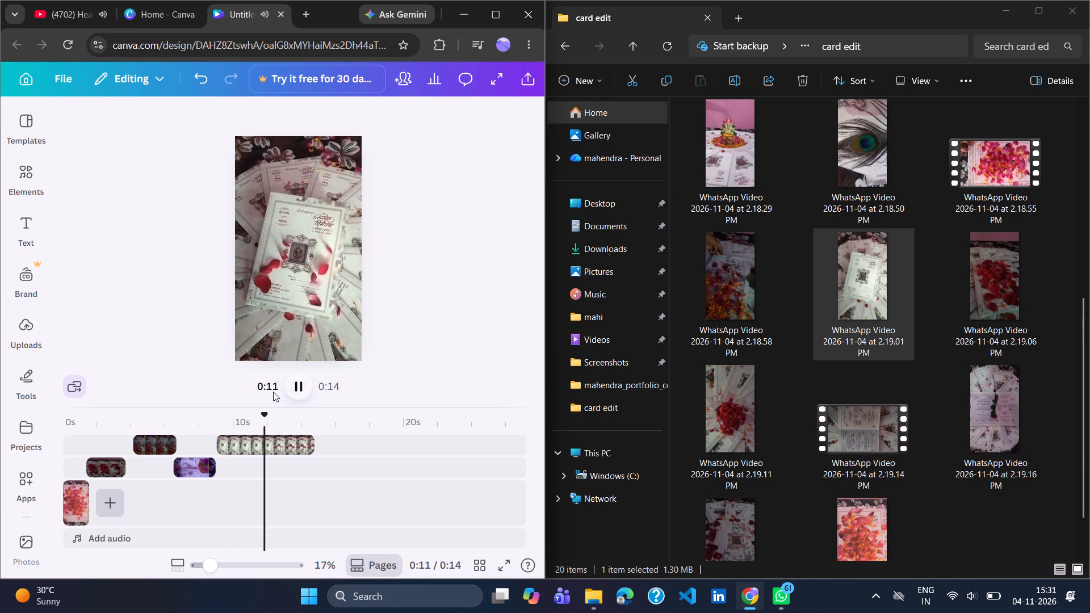
{"action": "left_click_drag", "start_coordinate": [219, 442], "coordinate": [240, 446]}
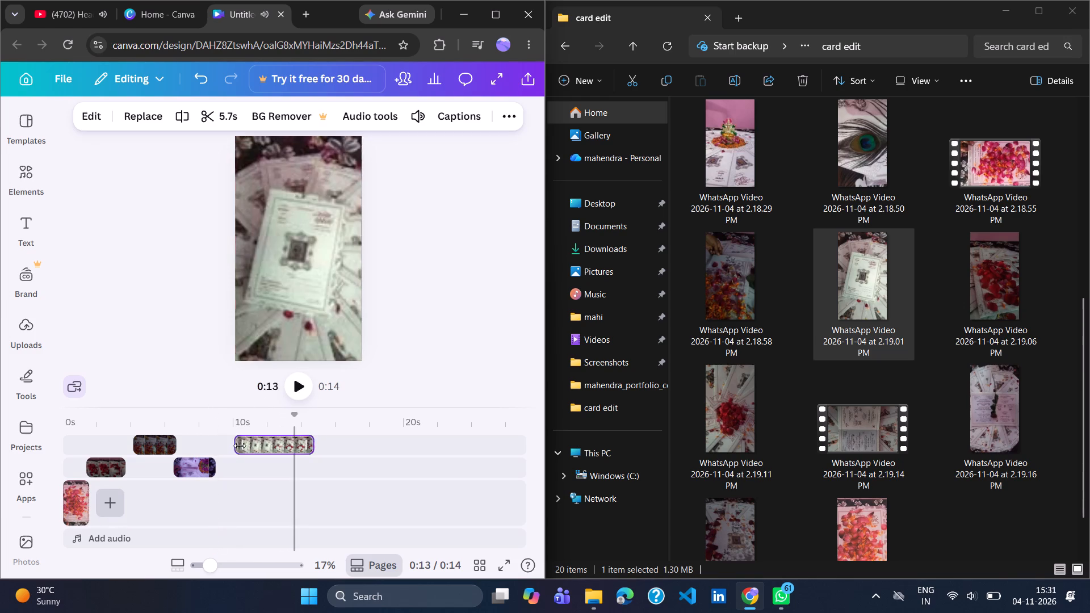
{"action": "left_click_drag", "start_coordinate": [240, 446], "coordinate": [270, 451]}
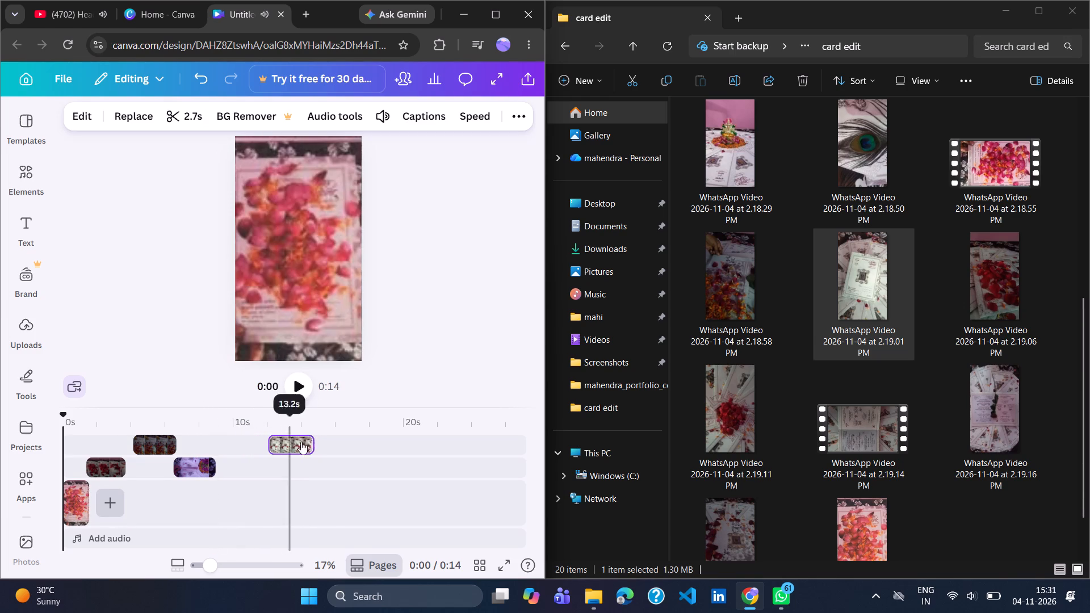
{"action": "left_click", "coordinate": [270, 456]}
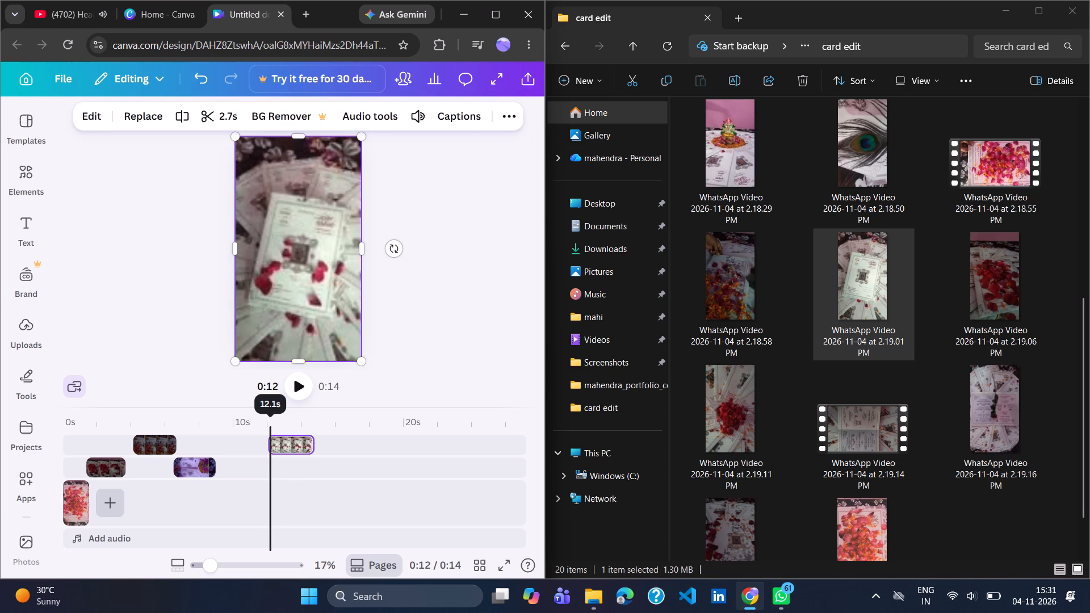
{"action": "left_click", "coordinate": [297, 391]}
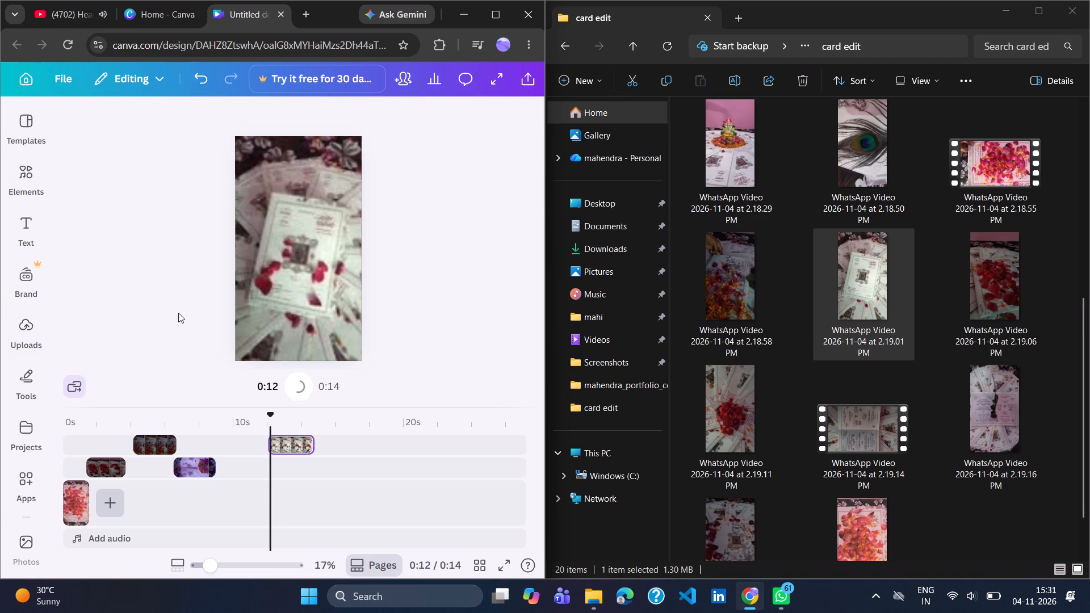
Select the first overlay clips in turn and shift the hand-and-petals clip earlier to about 3.7 s, right after the red-petals clip.
{"action": "left_click", "coordinate": [145, 446]}
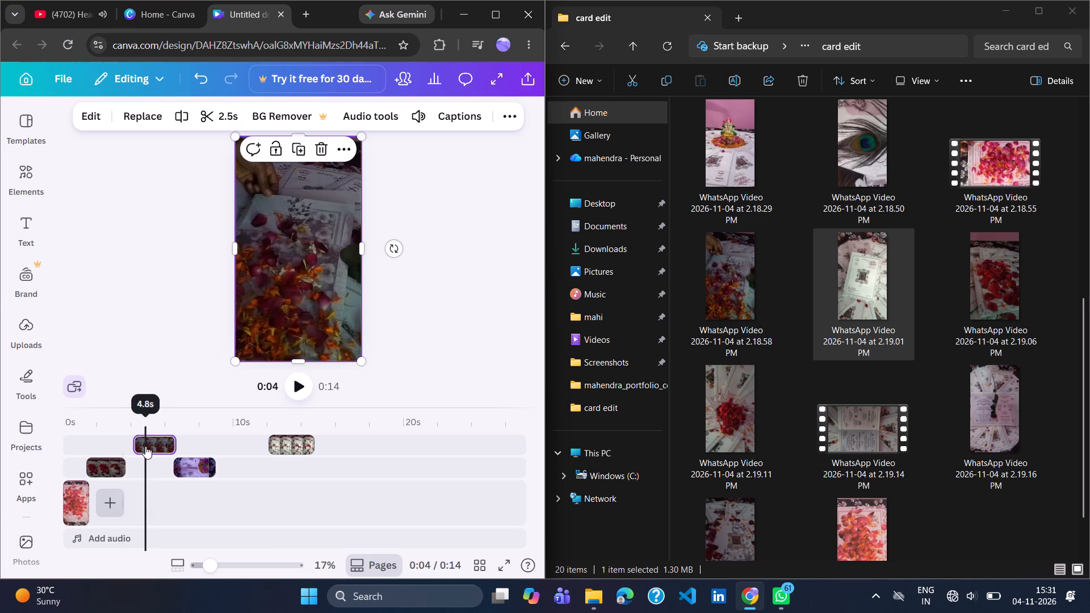
{"action": "left_click", "coordinate": [110, 469]}
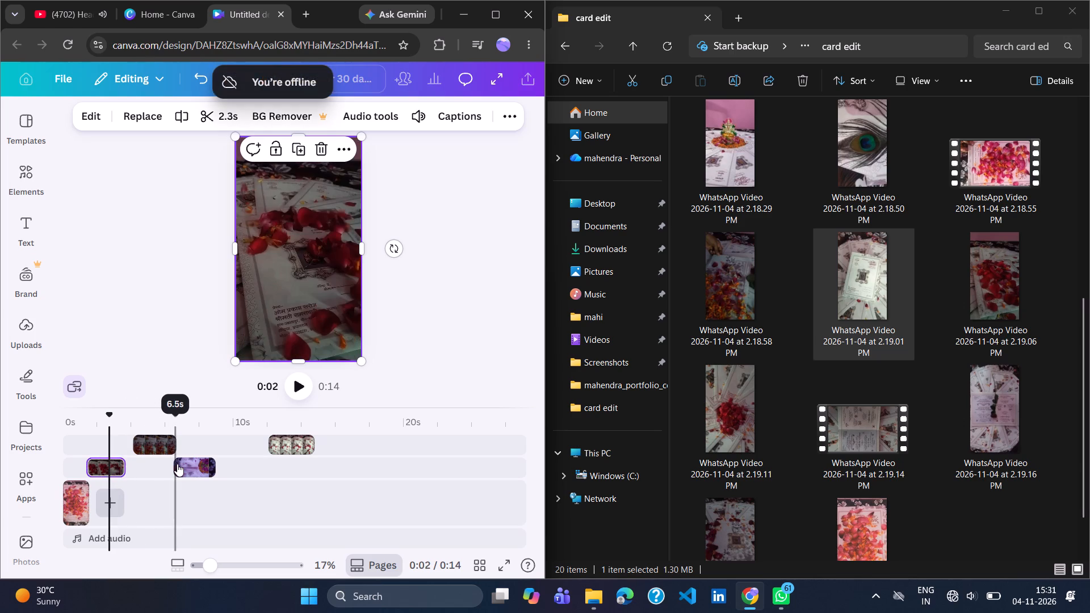
{"action": "left_click", "coordinate": [177, 464]}
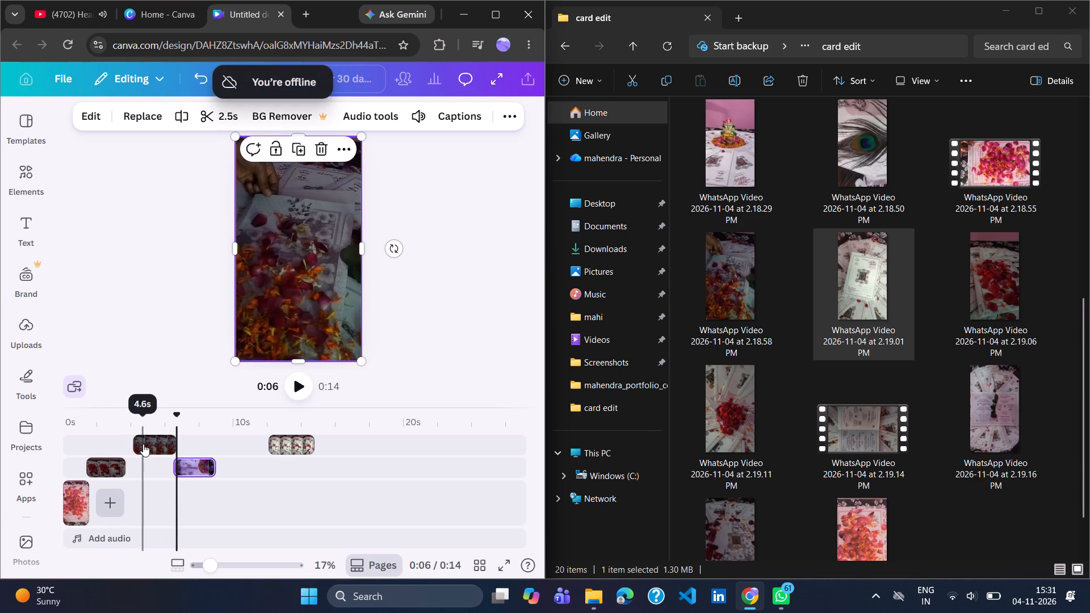
{"action": "left_click_drag", "start_coordinate": [143, 444], "coordinate": [135, 442]}
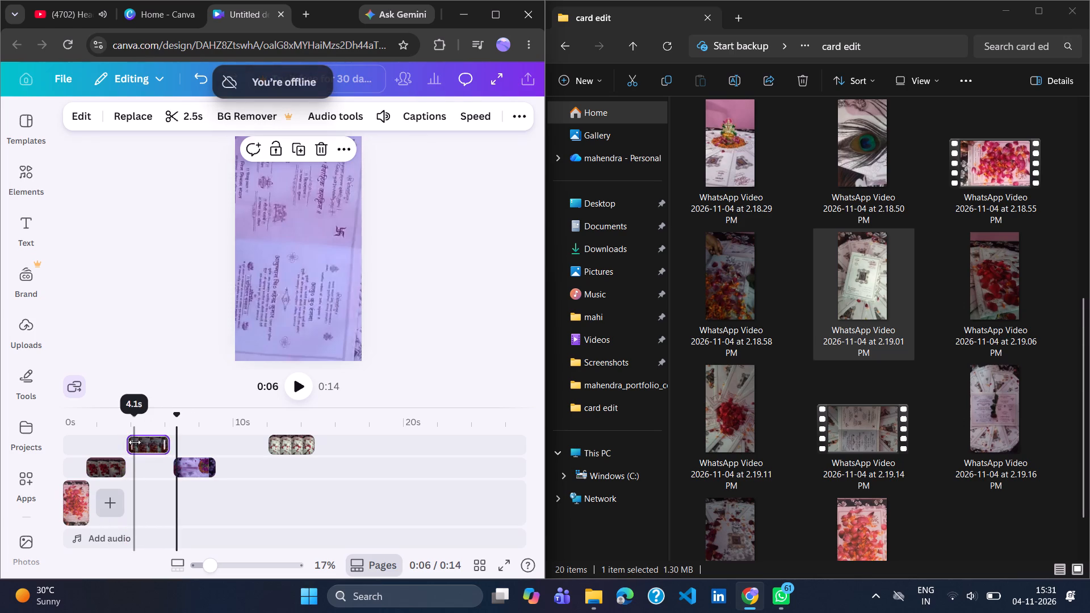
Shift the hand-and-petals clip slightly earlier to about 3.5 s, overlapping the end of the red-petals clip.
{"action": "left_click", "coordinate": [152, 442]}
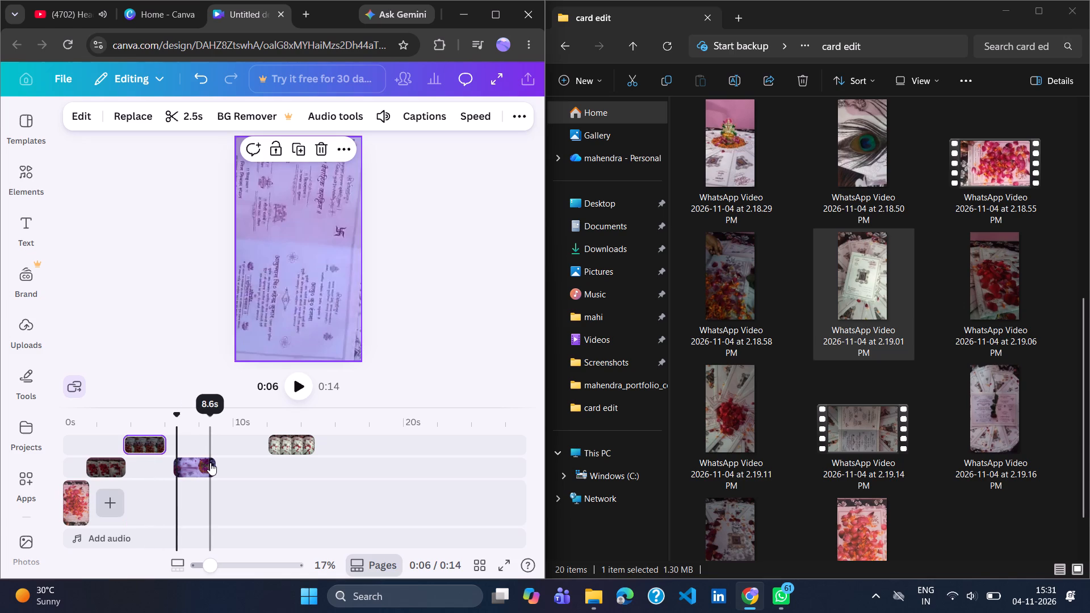
Trim the purple card clip to 2.4 s and shift it earlier to about 5.8 s, overlapping the hand-and-petals clip's end.
{"action": "left_click_drag", "start_coordinate": [210, 463], "coordinate": [200, 461]}
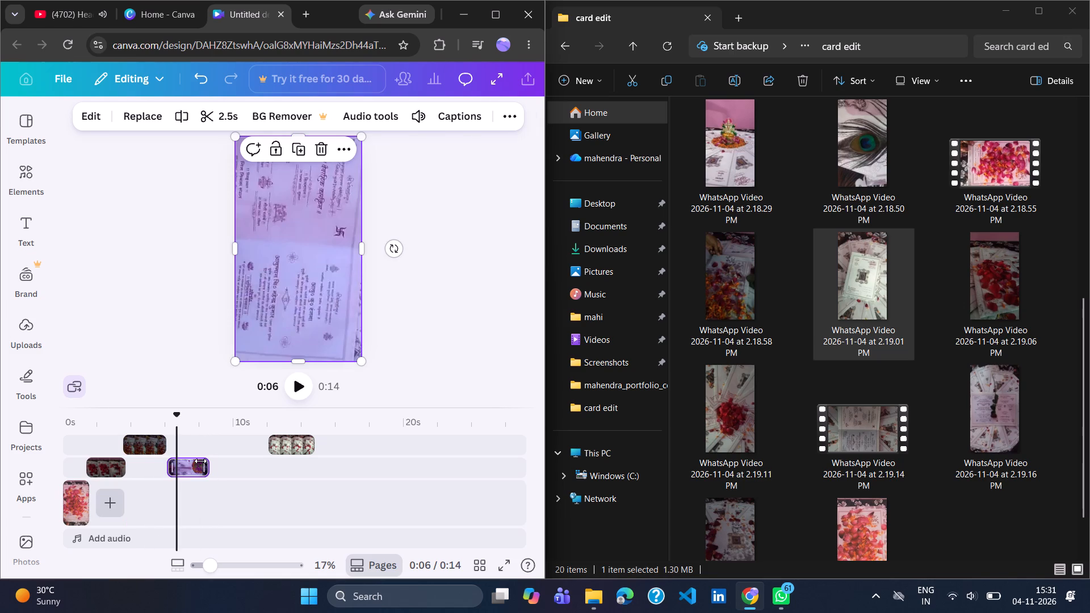
{"action": "left_click", "coordinate": [200, 461]}
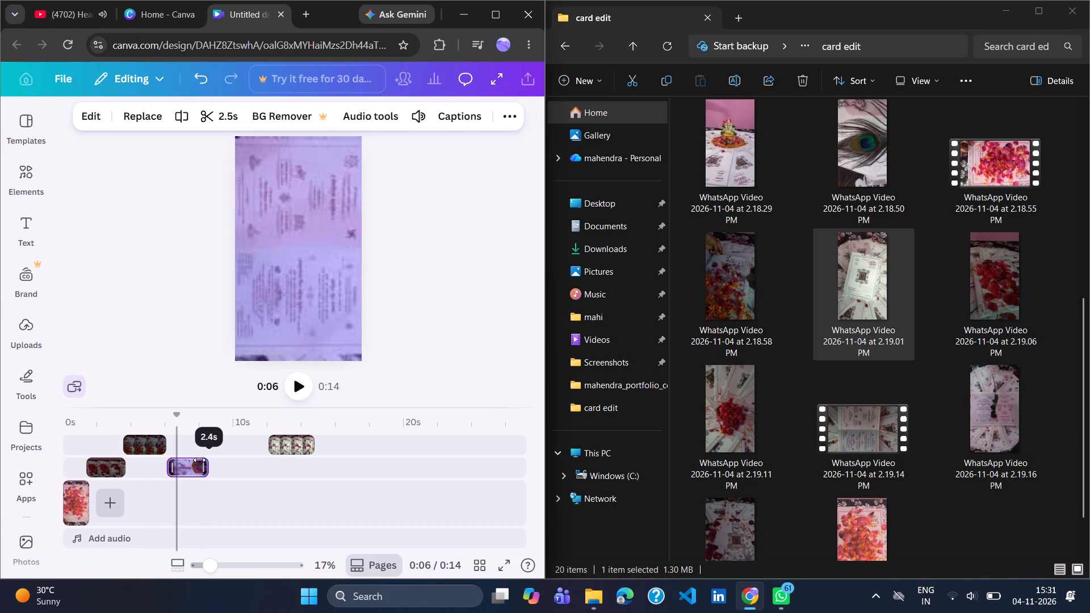
{"action": "left_click", "coordinate": [185, 469]}
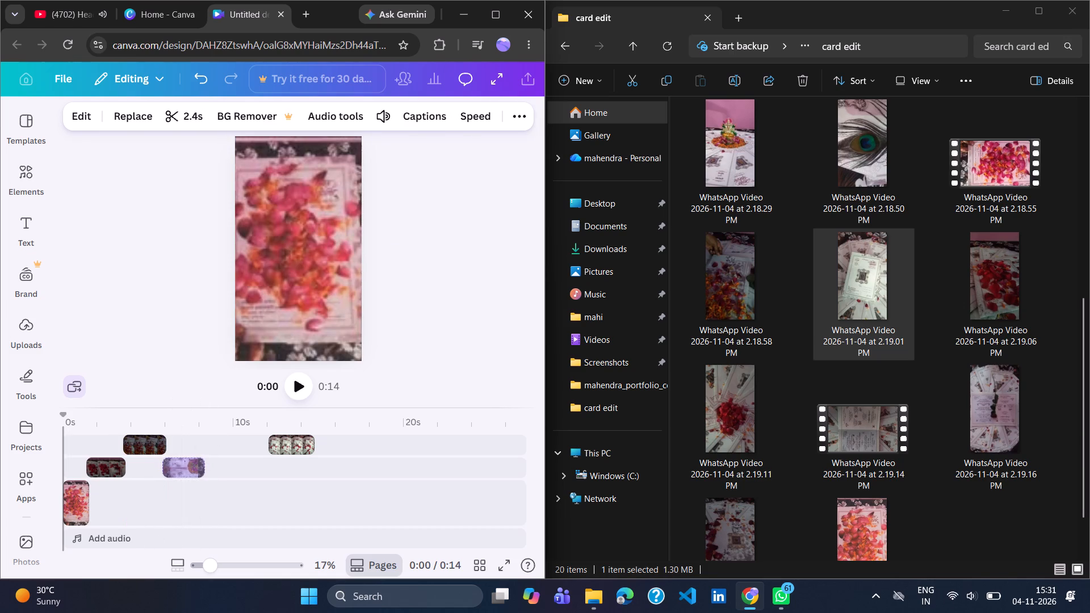
Enlarge the 2.19.01 PM card clip on the canvas to about 1,204 by 2,141, extending it past the upper-left edges.
{"action": "left_click", "coordinate": [292, 446]}
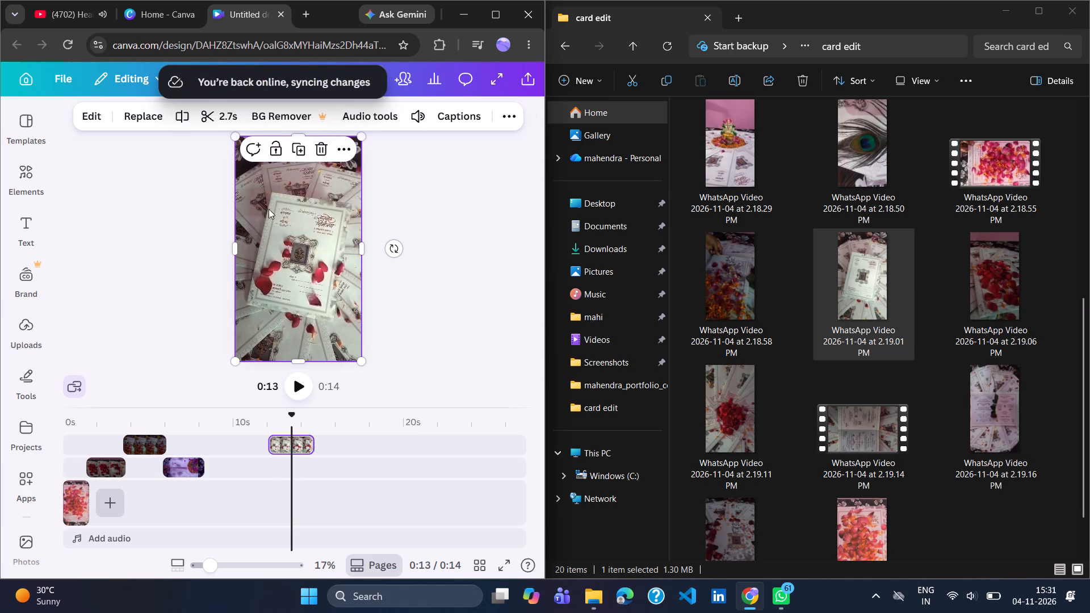
{"action": "left_click_drag", "start_coordinate": [237, 133], "coordinate": [232, 103]}
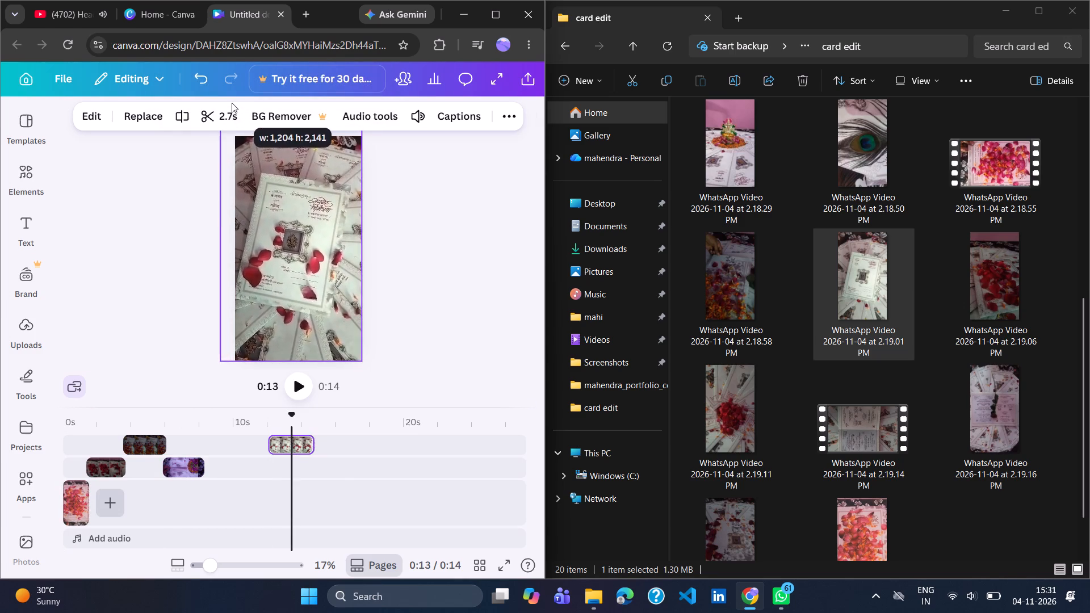
{"action": "left_click_drag", "start_coordinate": [232, 103], "coordinate": [232, 102]}
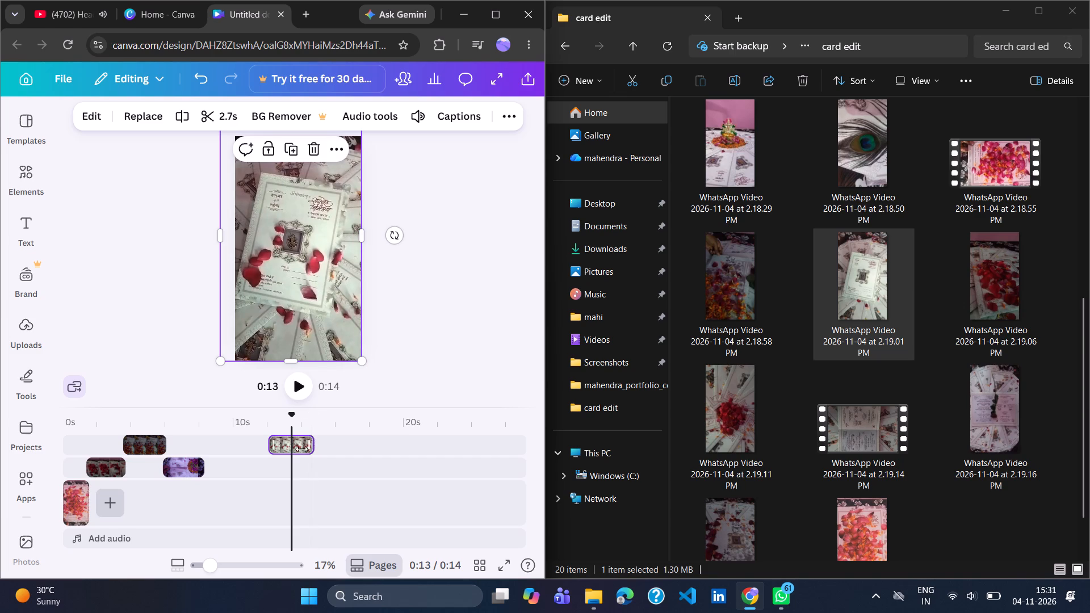
Preview the enlarged 2.19.01 PM card clip from just before its start at about 11.6 s.
{"action": "left_click", "coordinate": [293, 386]}
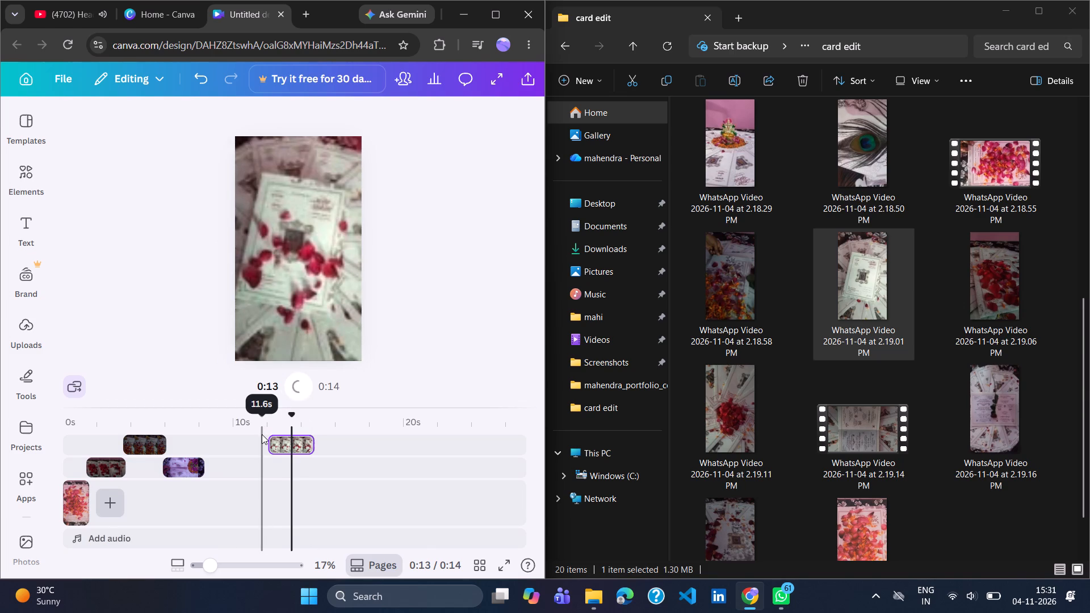
{"action": "left_click", "coordinate": [262, 434]}
{"action": "left_click", "coordinate": [296, 387]}
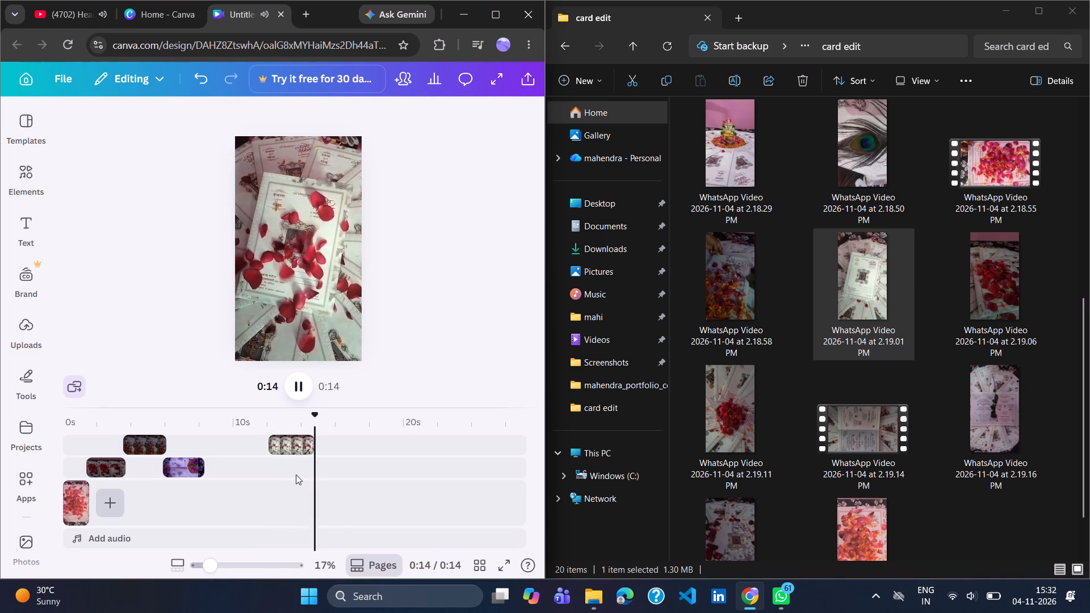
Move the 2.19.01 PM card clip earlier on the upper overlay track to about 8.3 s, right after the purple card clip.
{"action": "left_click_drag", "start_coordinate": [291, 449], "coordinate": [245, 451]}
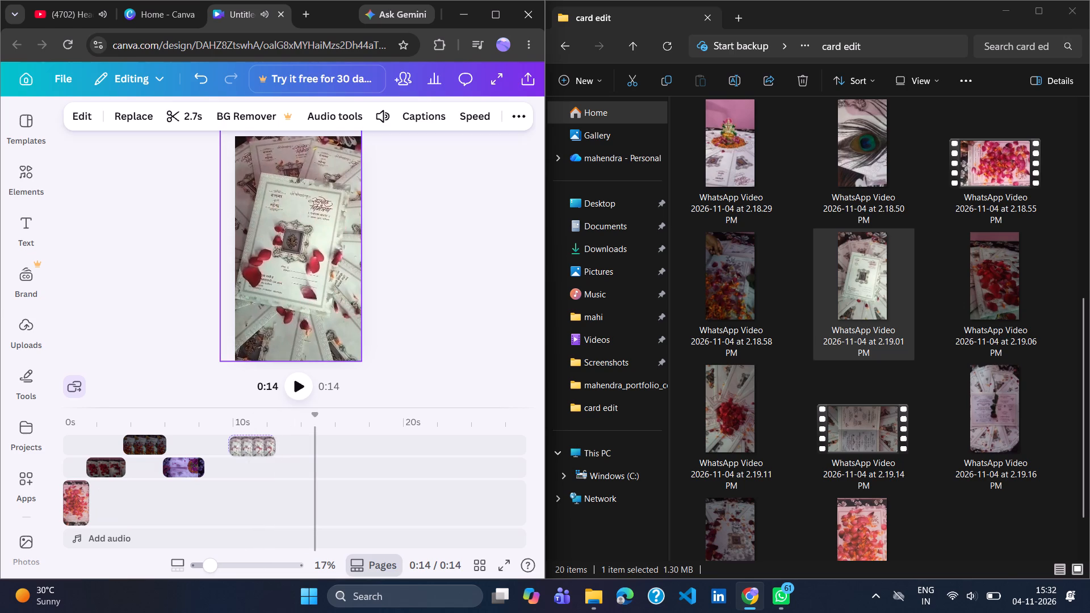
{"action": "left_click_drag", "start_coordinate": [245, 451], "coordinate": [229, 453]}
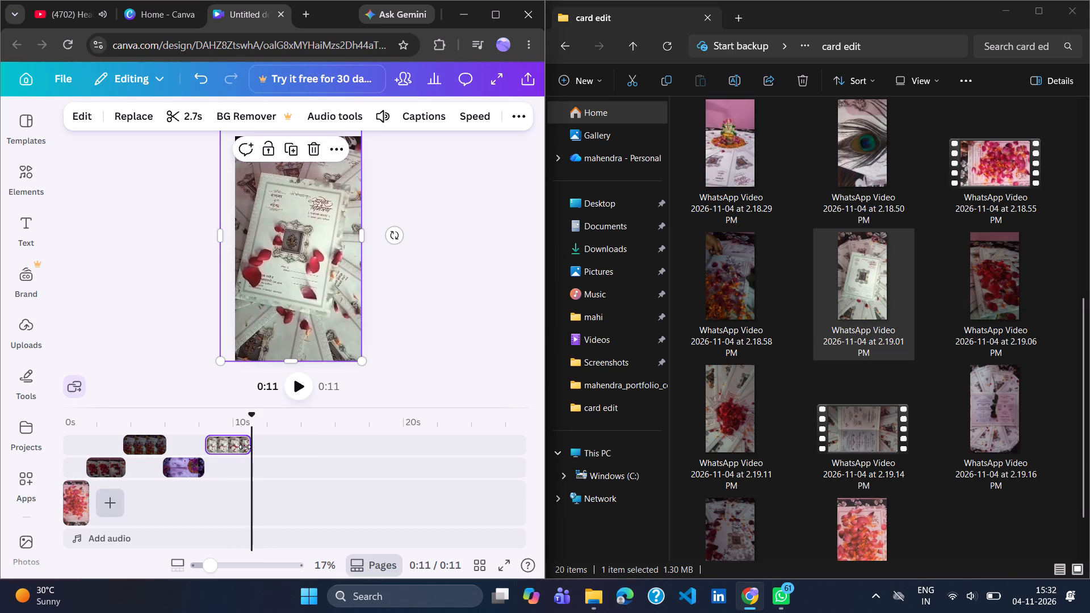
Extend the 2.19.01 PM card clip to 3.0 s, with its start at about 8.2 s meeting the purple clip's end.
{"action": "left_click_drag", "start_coordinate": [249, 445], "coordinate": [252, 444]}
{"action": "left_click_drag", "start_coordinate": [252, 444], "coordinate": [254, 443]}
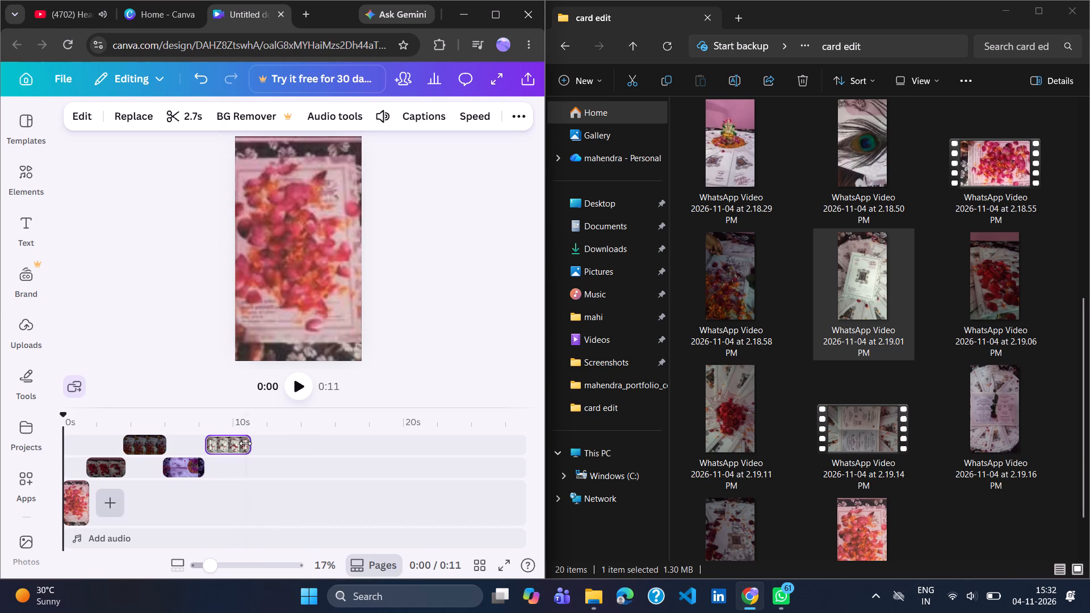
{"action": "left_click", "coordinate": [245, 443]}
{"action": "left_click", "coordinate": [213, 442]}
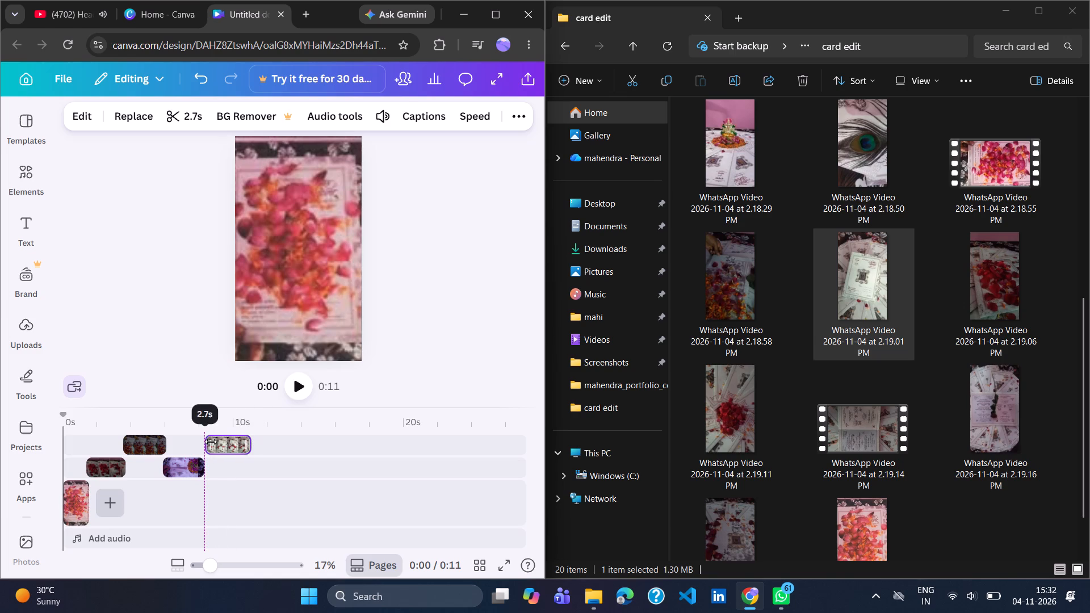
{"action": "left_click", "coordinate": [215, 443]}
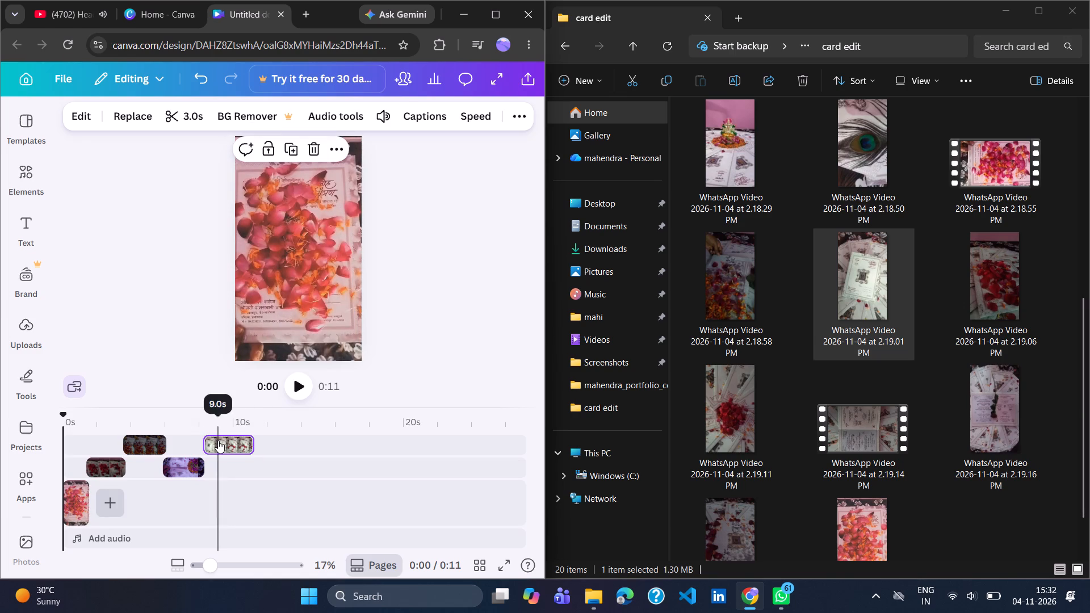
Preview the lengthened 2.19.01 PM card clip from about 8 s to the end.
{"action": "left_click", "coordinate": [206, 455]}
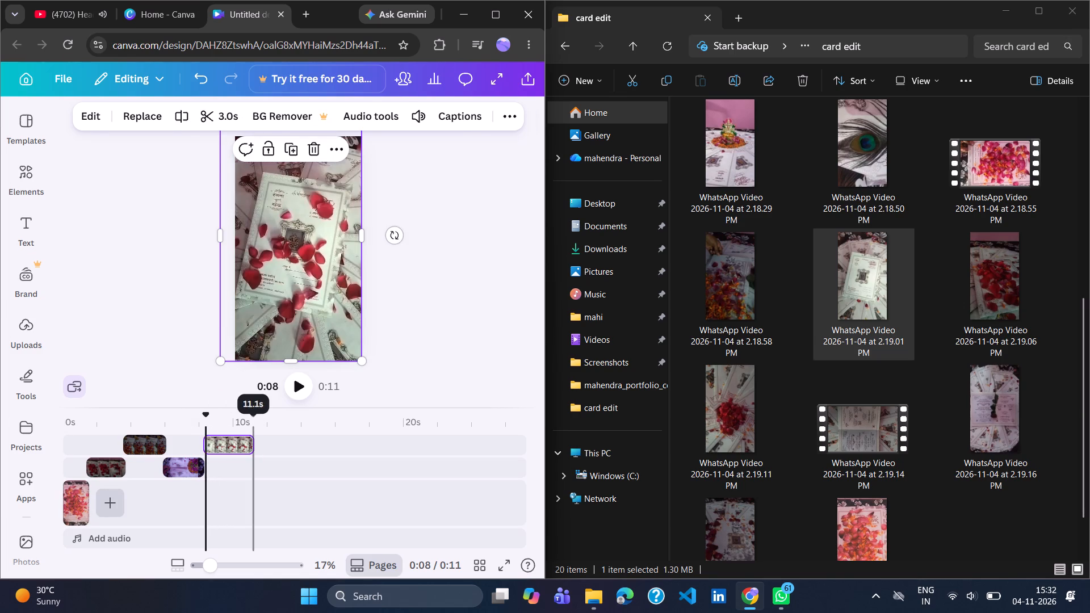
{"action": "left_click", "coordinate": [301, 384]}
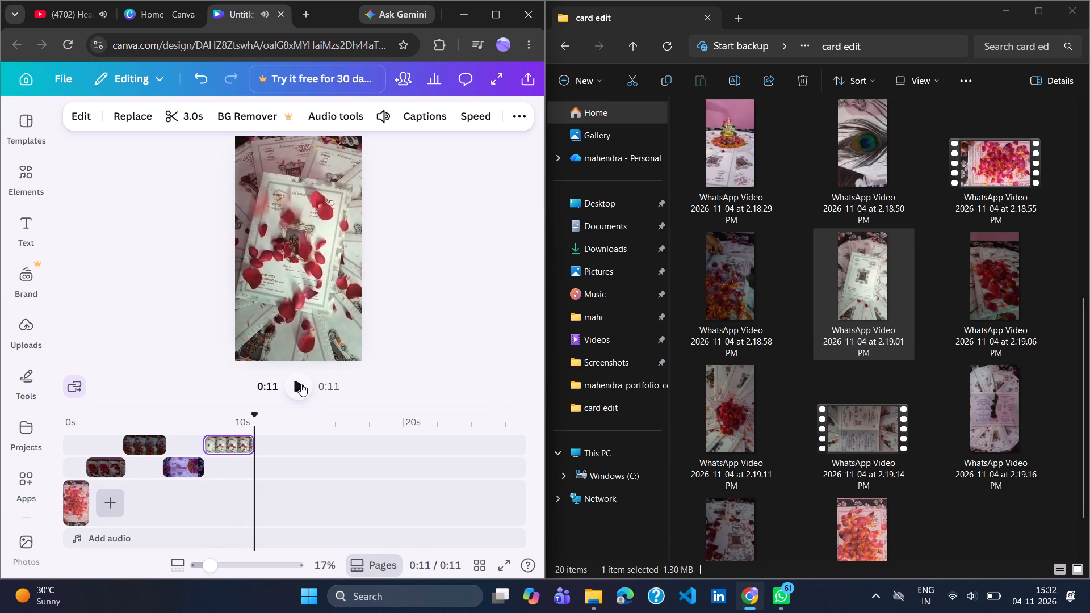
Apply the Shake Zoom animation to the 2.19.01 PM card clip.
{"action": "right_click", "coordinate": [228, 444]}
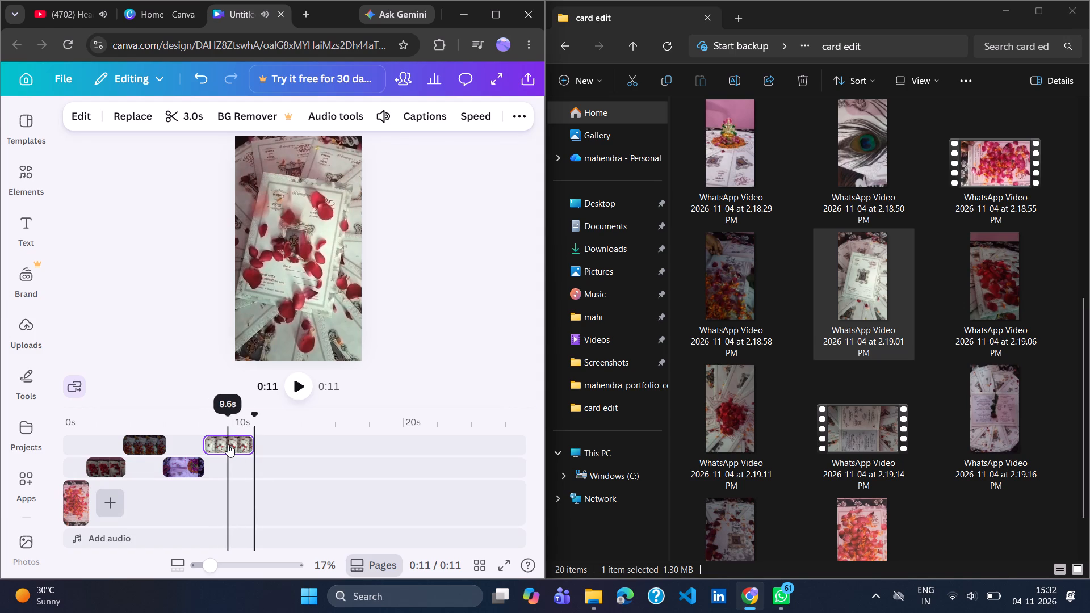
{"action": "left_click", "coordinate": [465, 220]}
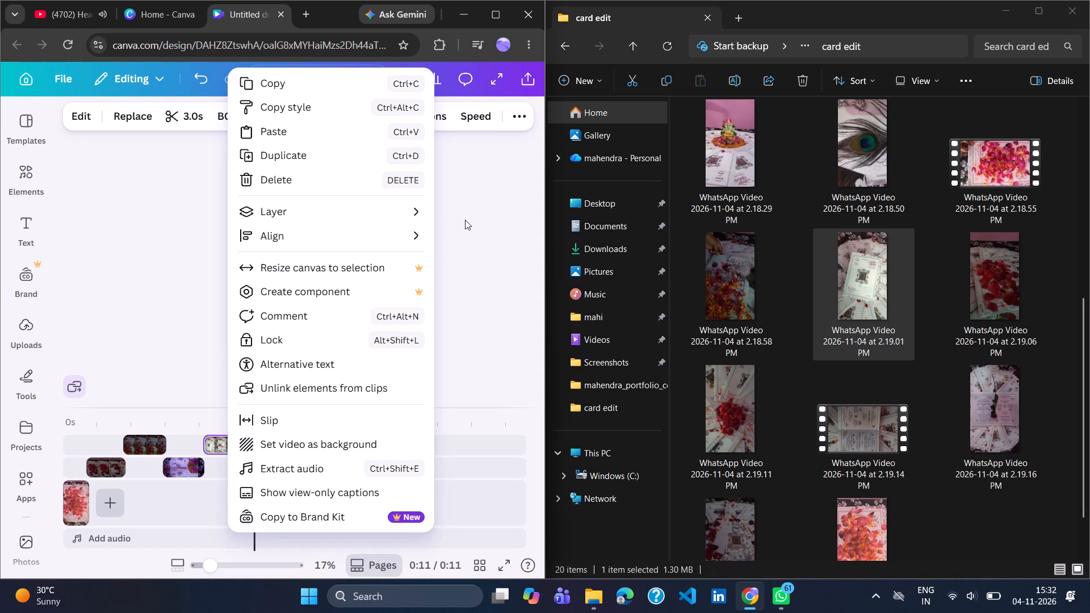
{"action": "left_click", "coordinate": [525, 113]}
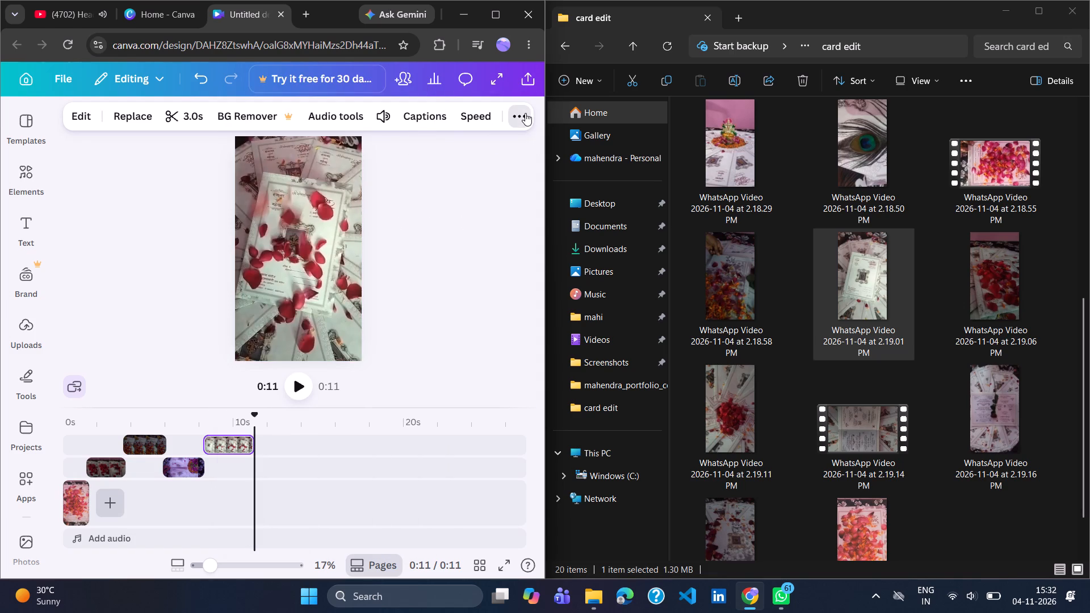
{"action": "left_click", "coordinate": [463, 238]}
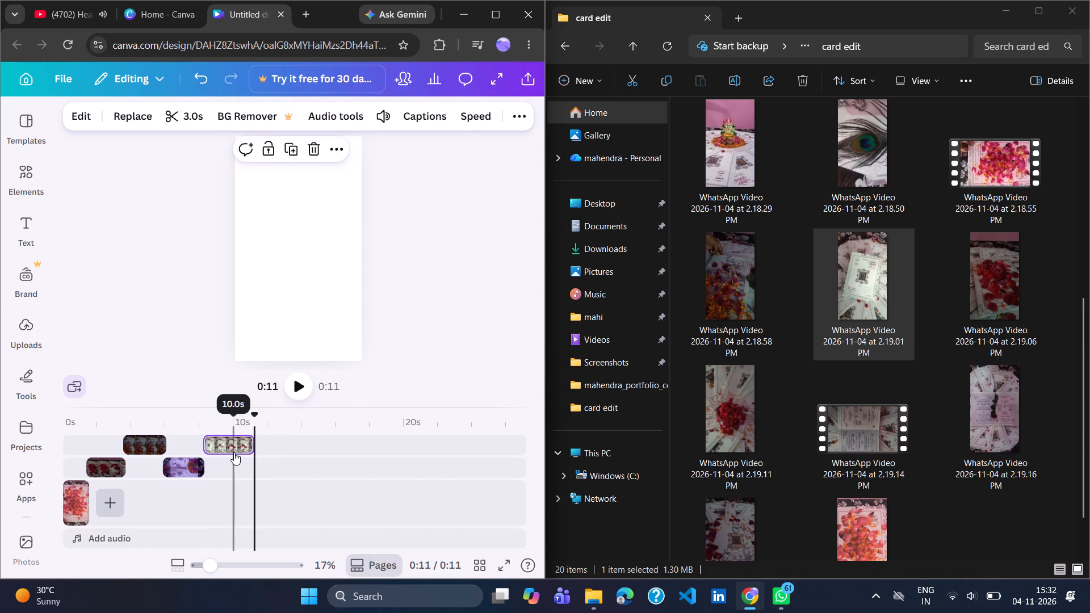
{"action": "left_click", "coordinate": [234, 452]}
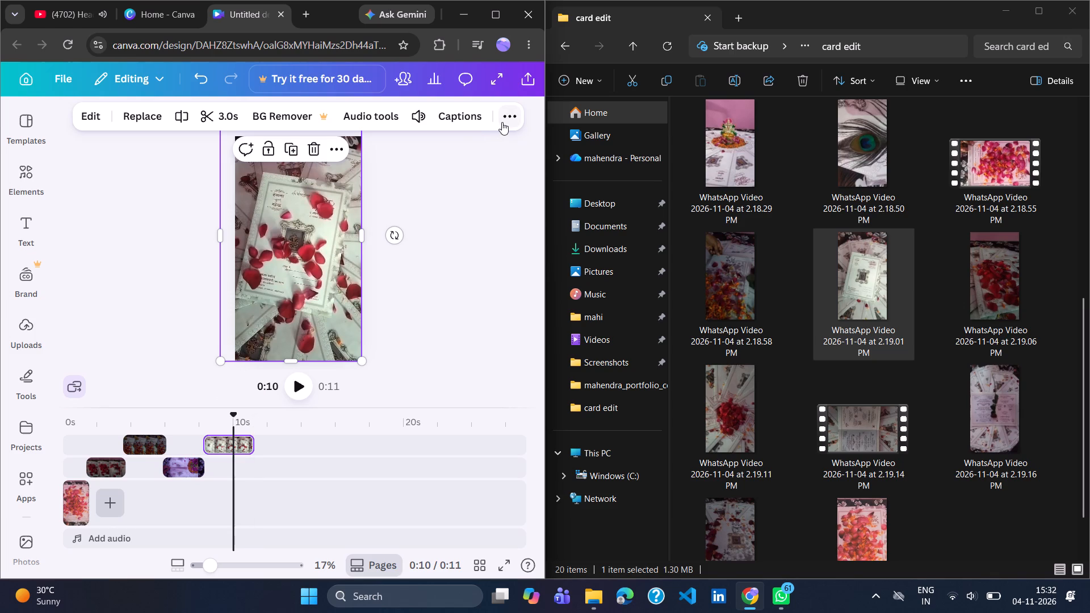
{"action": "left_click", "coordinate": [502, 122]}
{"action": "left_click", "coordinate": [422, 144]}
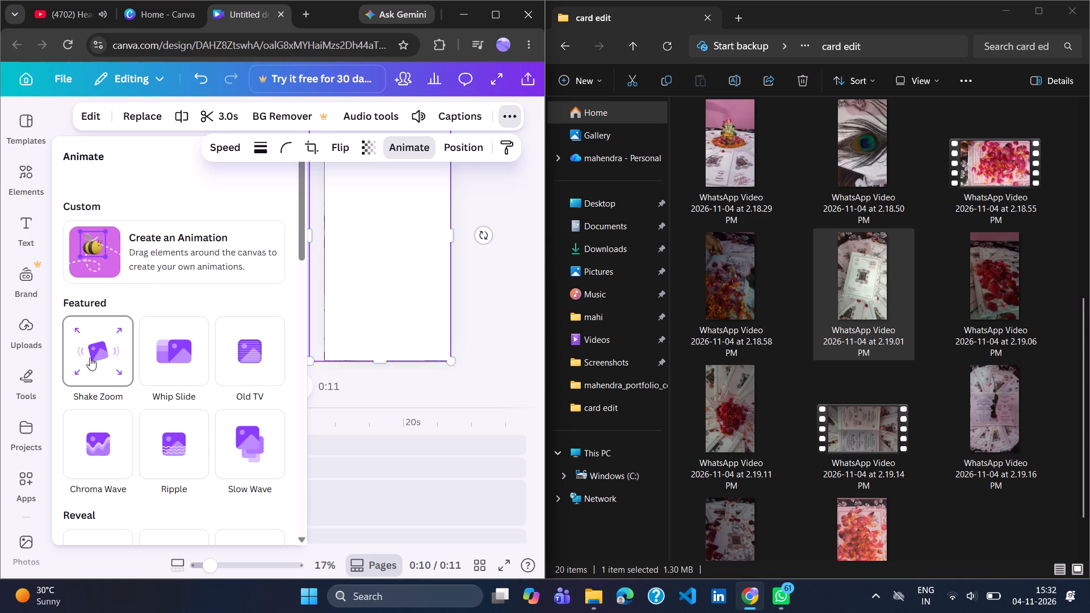
{"action": "scroll", "coordinate": [90, 358], "scroll_direction": "down", "scroll_amount": 2}
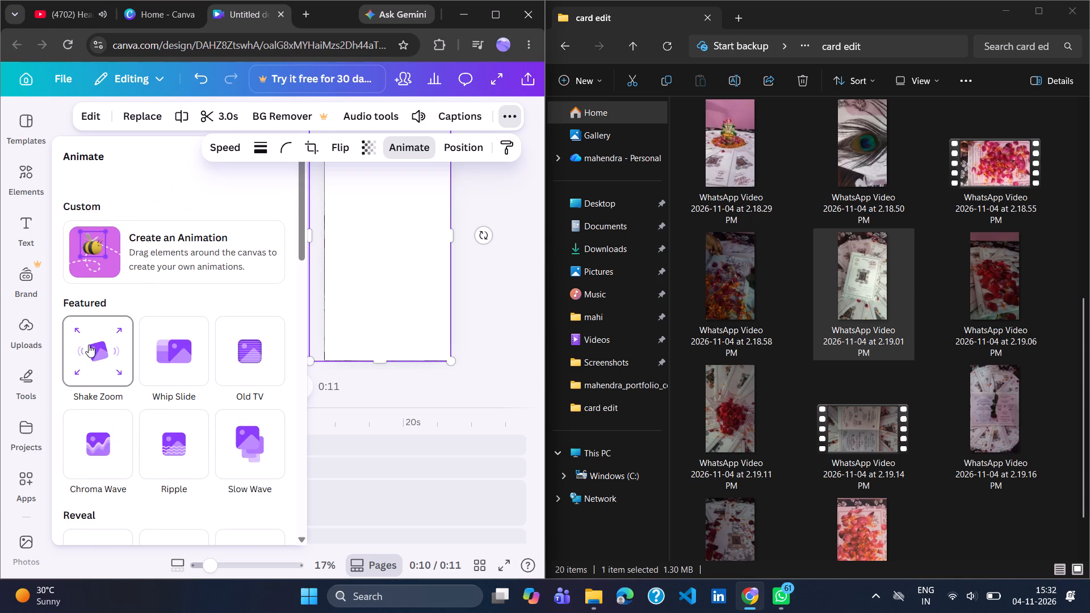
{"action": "left_click", "coordinate": [89, 345]}
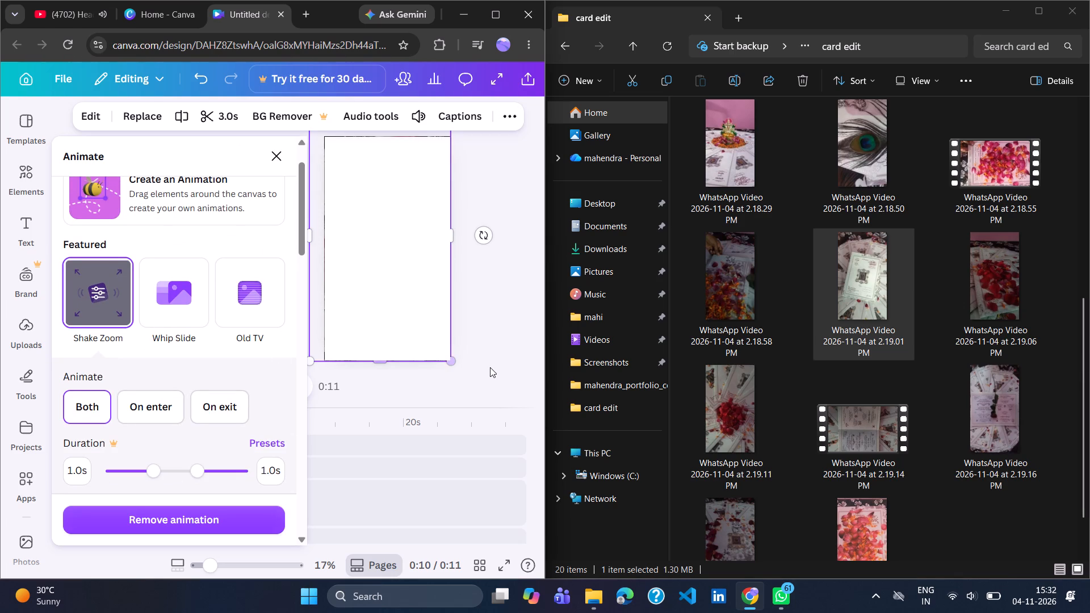
{"action": "left_click", "coordinate": [490, 367]}
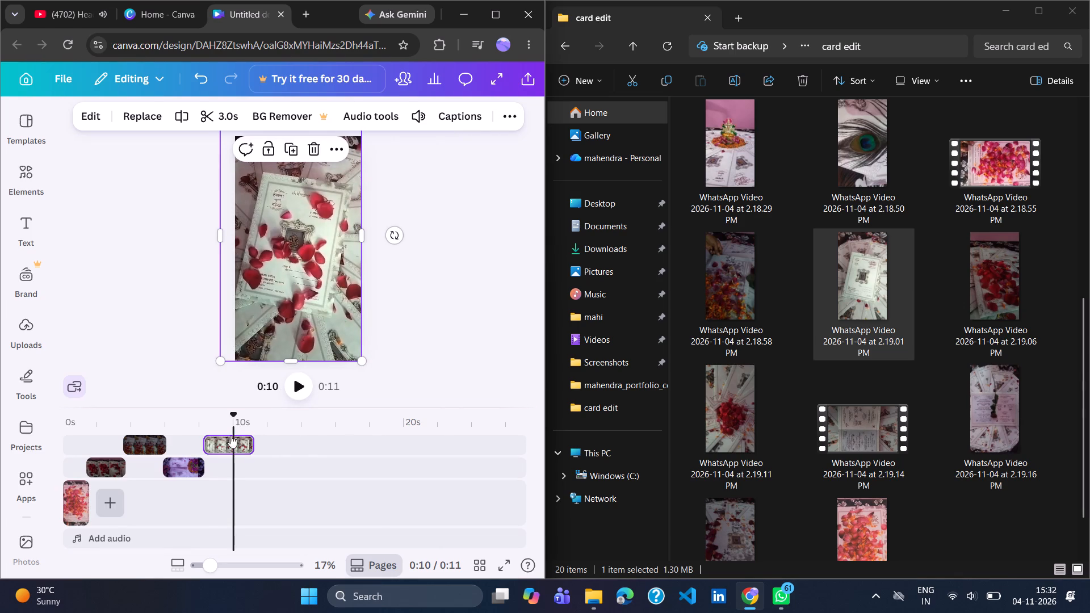
Play the video's closing part, from about 7 s and again from about 6 s, to check the card clip's transition.
{"action": "left_click", "coordinate": [197, 443]}
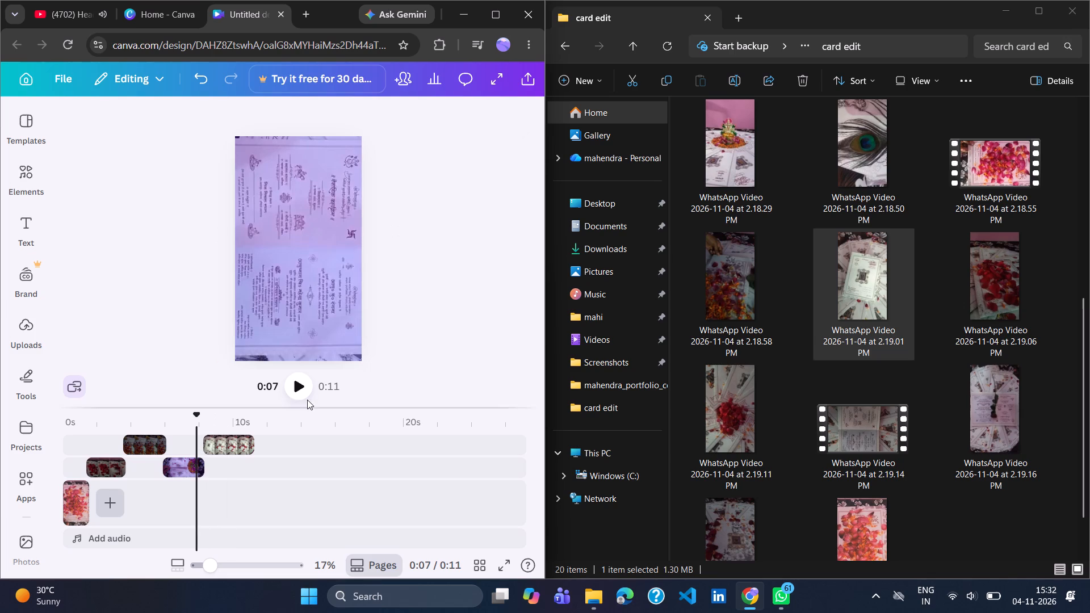
{"action": "left_click", "coordinate": [300, 387]}
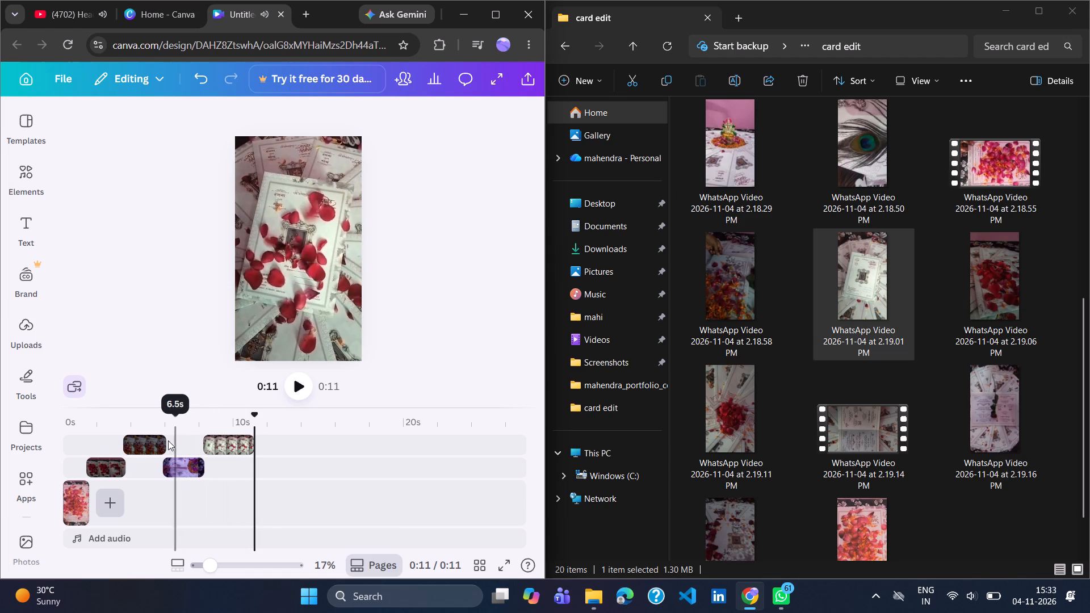
{"action": "left_click", "coordinate": [168, 440]}
{"action": "left_click", "coordinate": [295, 399]}
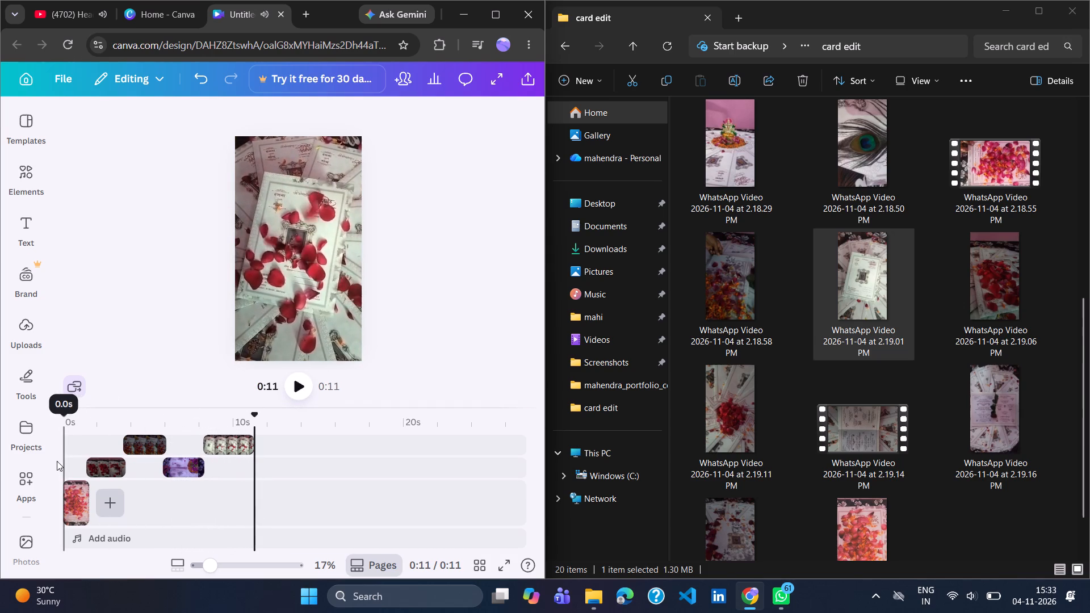
Play the whole video from the beginning, and replay it, to check the order and transitions of all clips.
{"action": "left_click", "coordinate": [73, 458]}
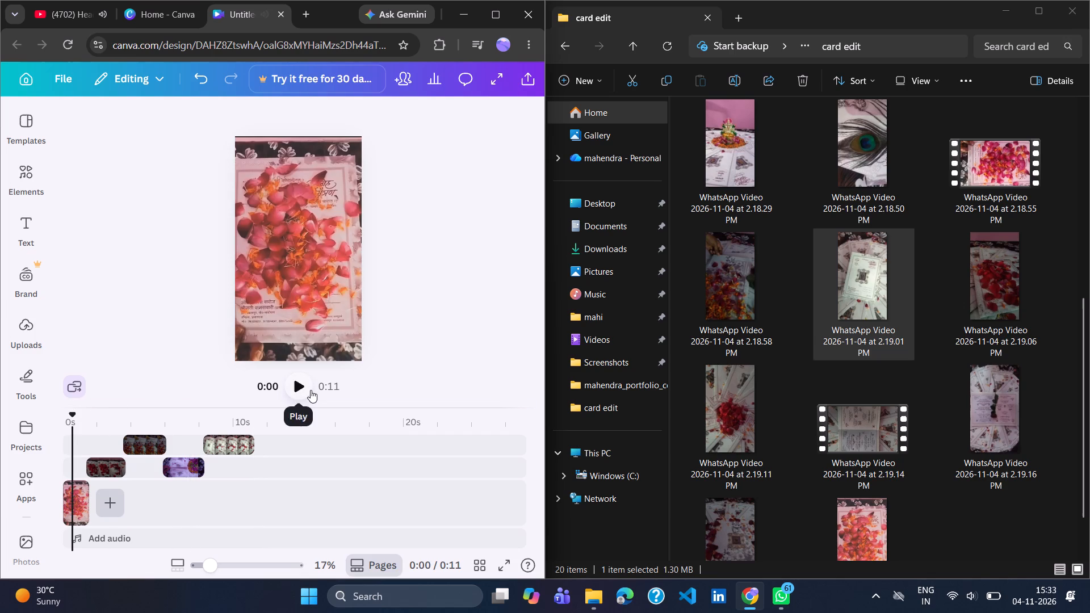
{"action": "left_click", "coordinate": [311, 390]}
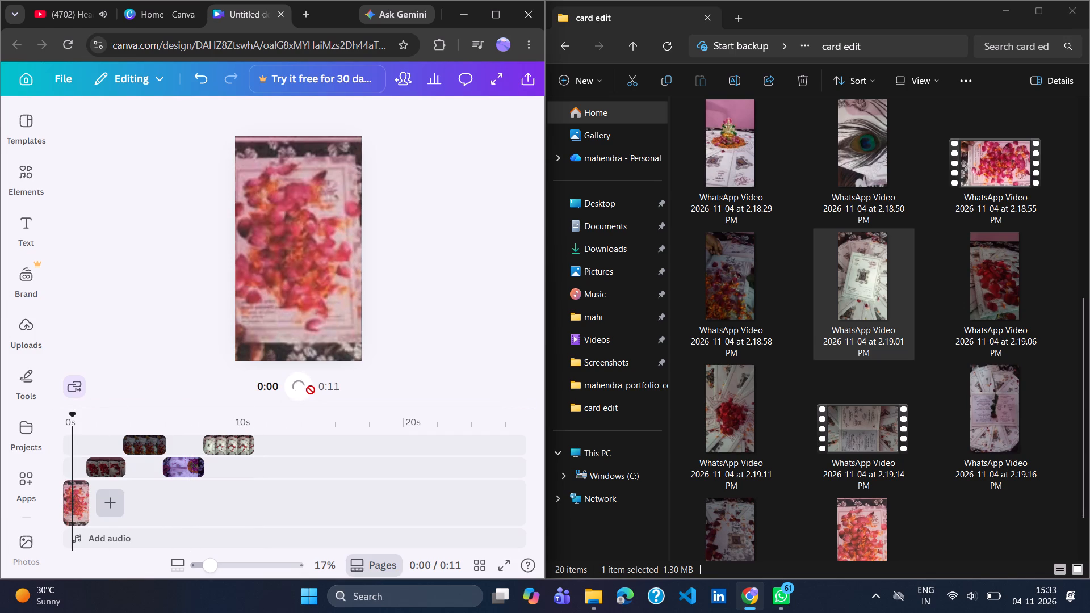
{"action": "left_click", "coordinate": [953, 607]}
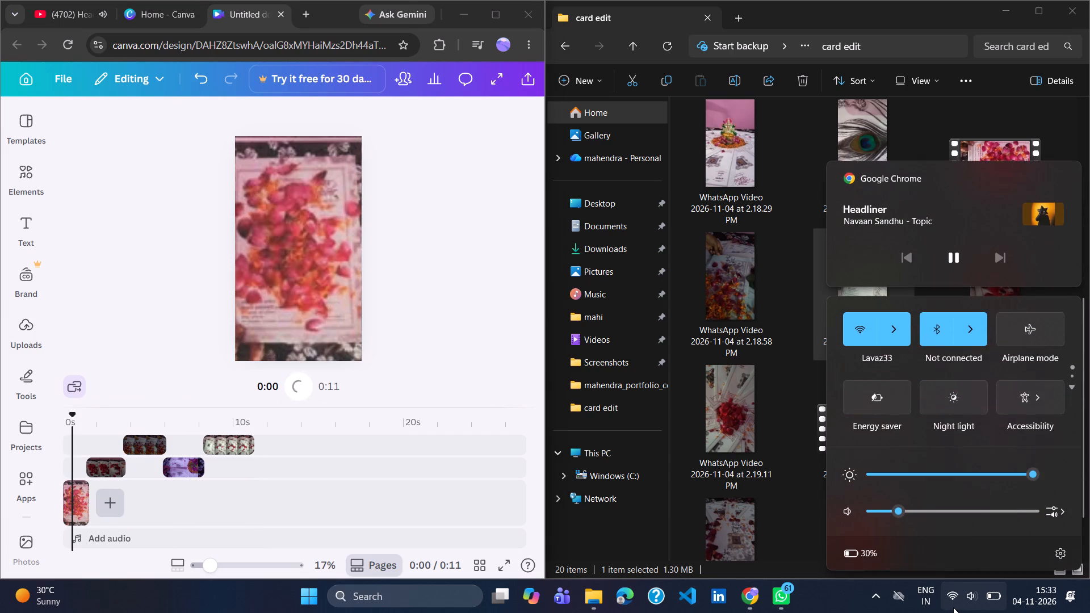
{"action": "left_click", "coordinate": [953, 607]}
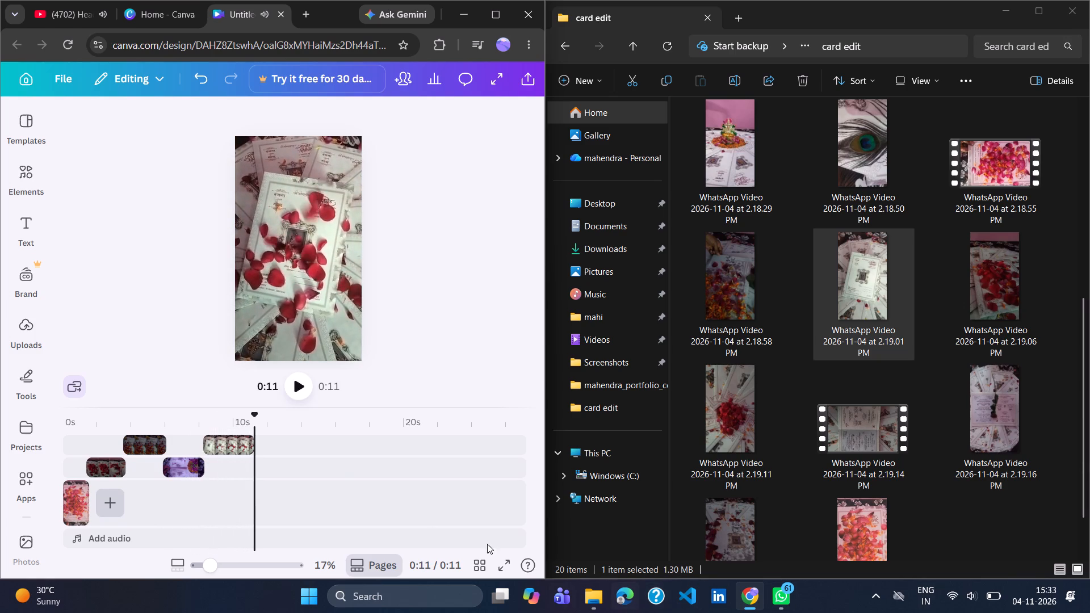
{"action": "left_click", "coordinate": [61, 465]}
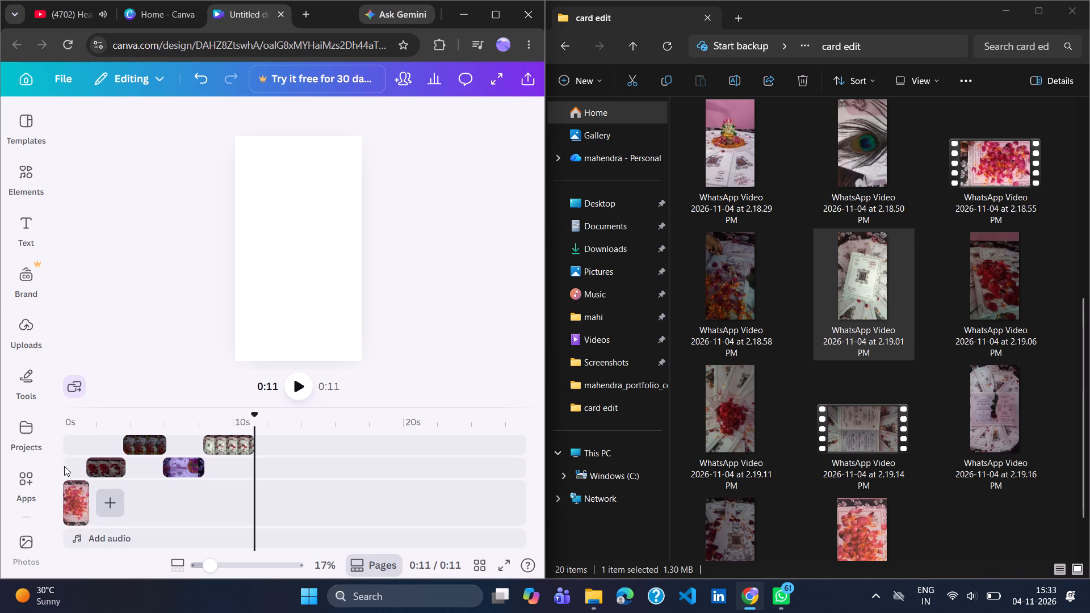
{"action": "left_click", "coordinate": [74, 468]}
{"action": "left_click", "coordinate": [66, 468]}
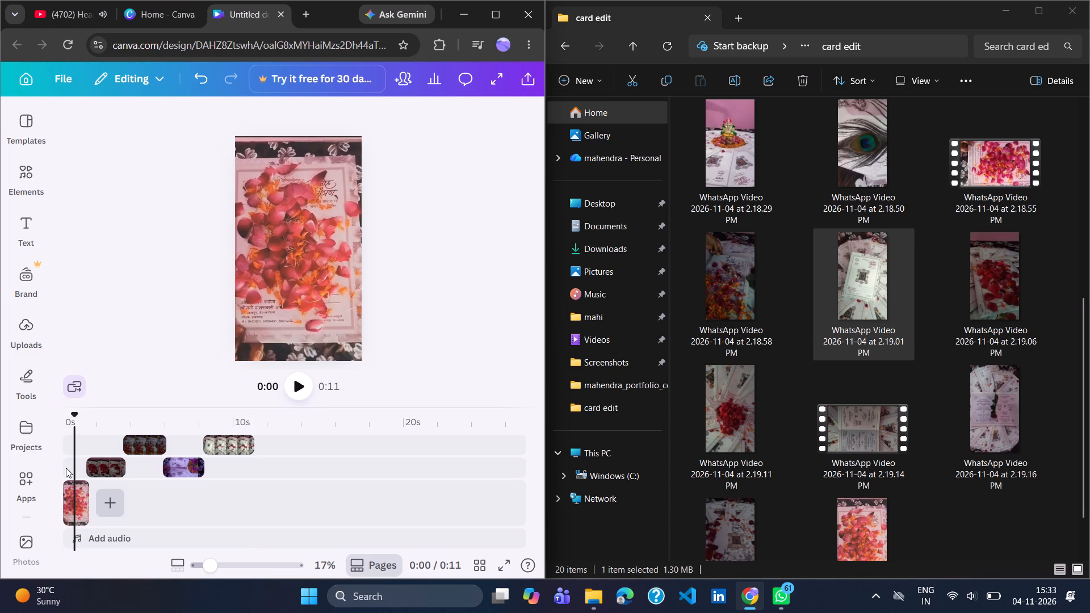
{"action": "left_click", "coordinate": [299, 388]}
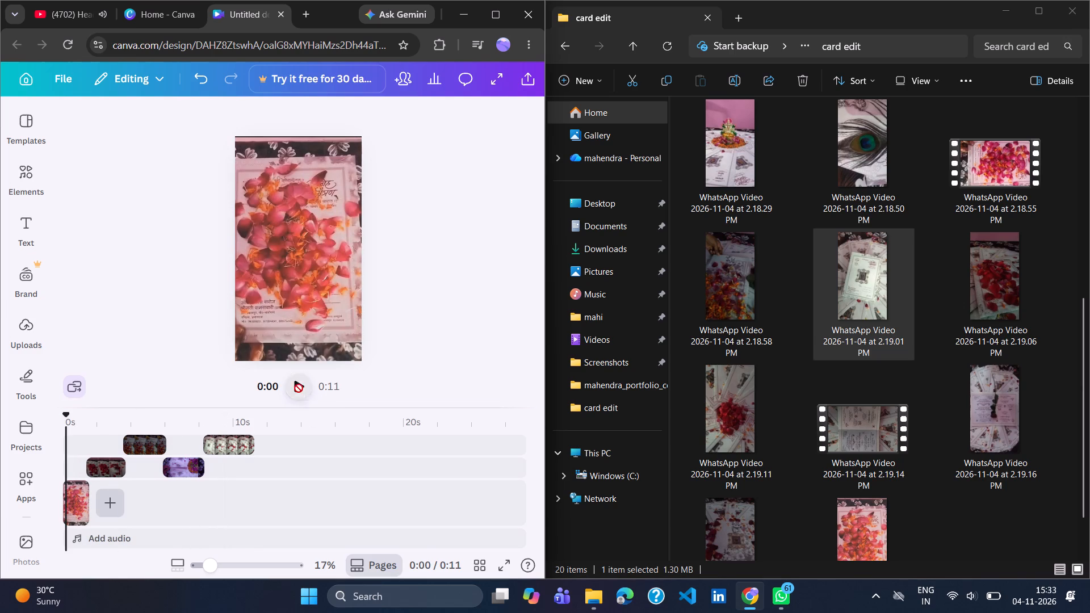
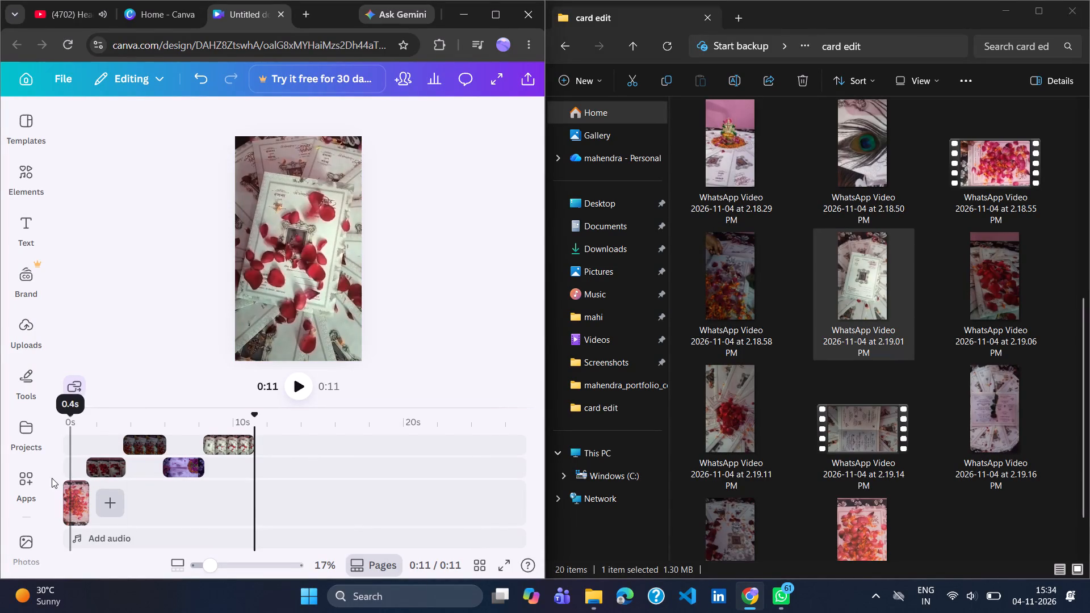
Return the playhead to the opening card clip near the start of the timeline.
{"action": "left_click", "coordinate": [73, 465]}
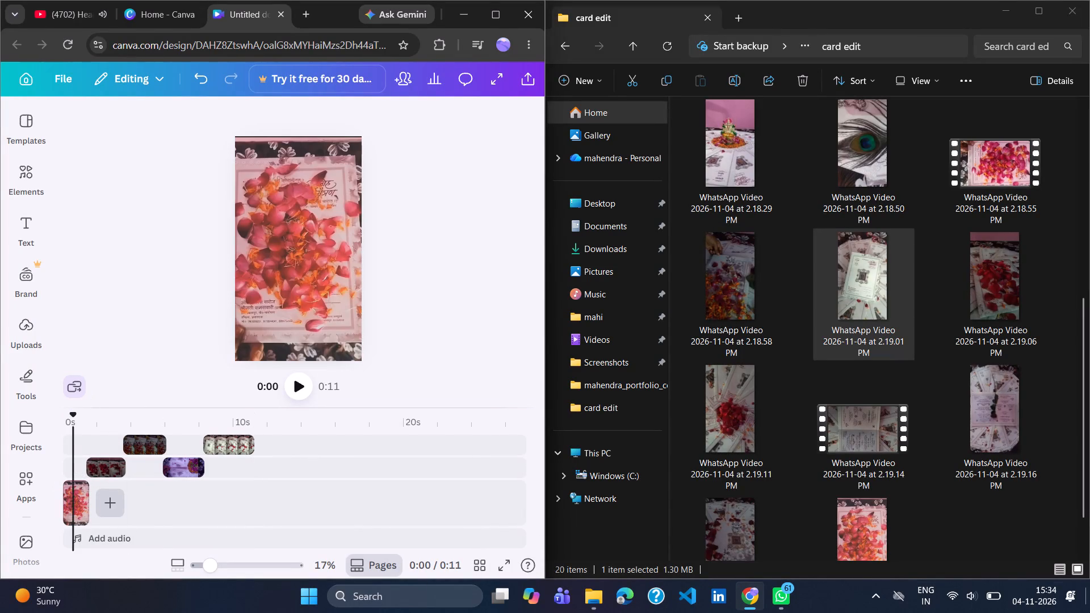
Switch the computer's Wi-Fi connection to the Redmi Note 12 5G network.
{"action": "left_click", "coordinate": [961, 593]}
{"action": "left_click", "coordinate": [887, 345]}
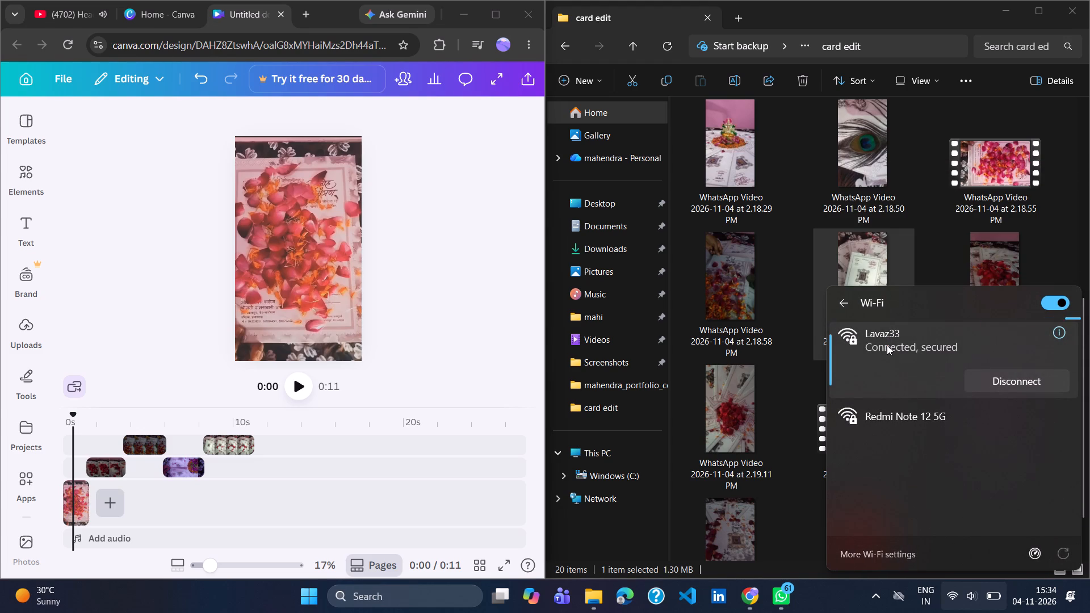
{"action": "left_click", "coordinate": [913, 417]}
{"action": "left_click", "coordinate": [1024, 440]}
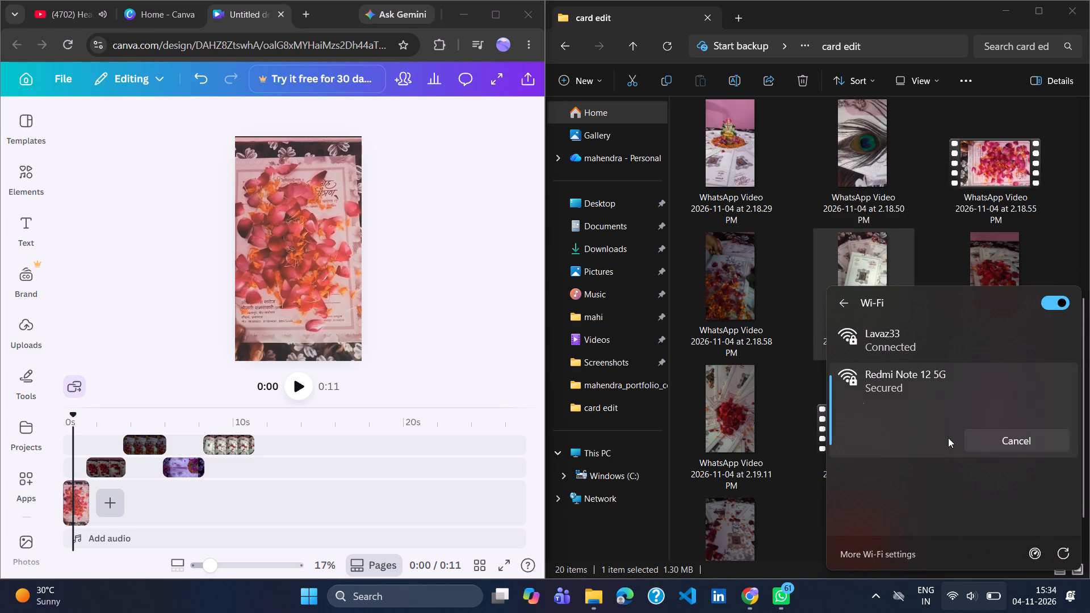
Play the video from 0:00 to review the sequence of card clips.
{"action": "left_click", "coordinate": [64, 446]}
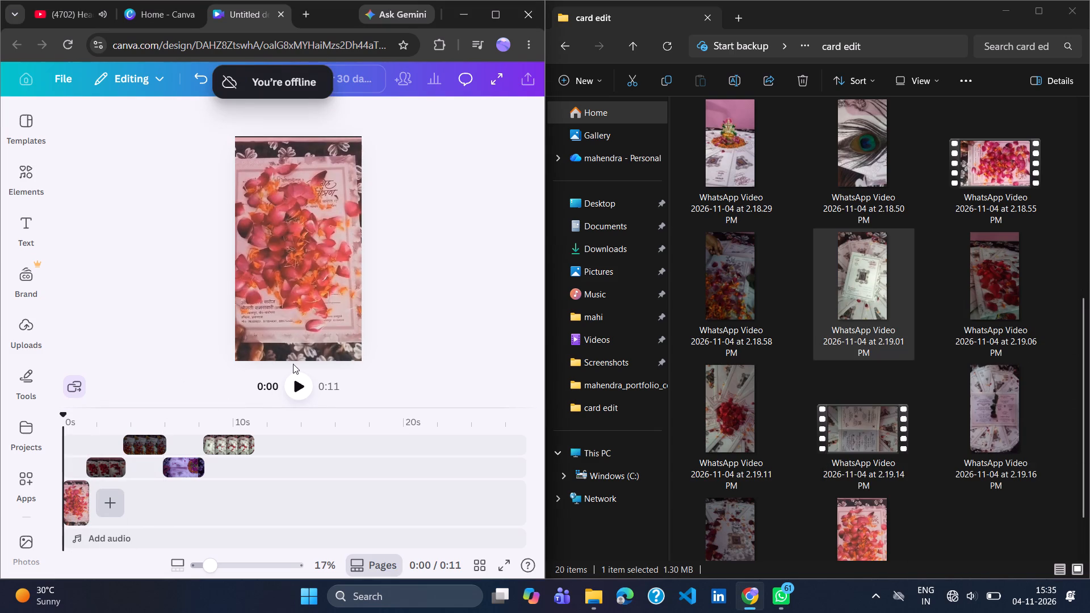
{"action": "left_click", "coordinate": [307, 390]}
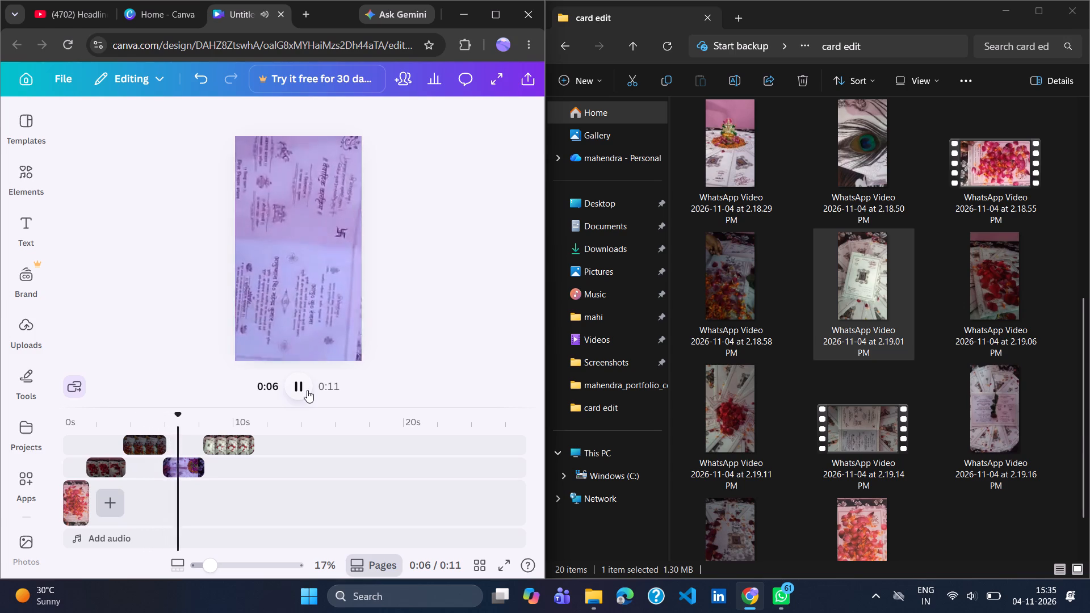
Apply the Slow Wave animation to the 2.4 s purple-tinted open-card clip.
{"action": "left_click", "coordinate": [193, 468]}
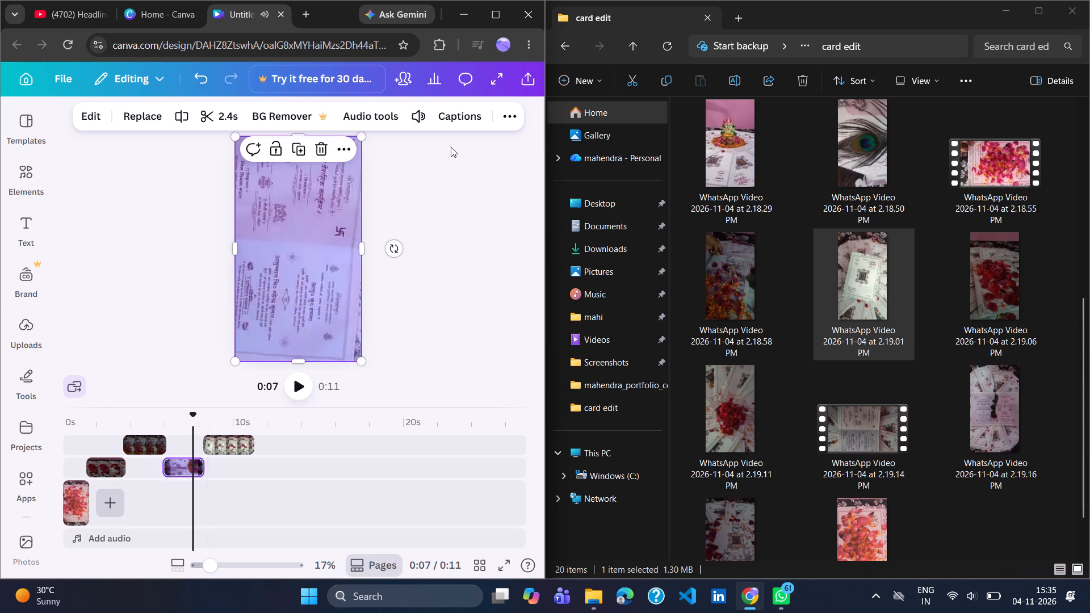
{"action": "left_click", "coordinate": [501, 124]}
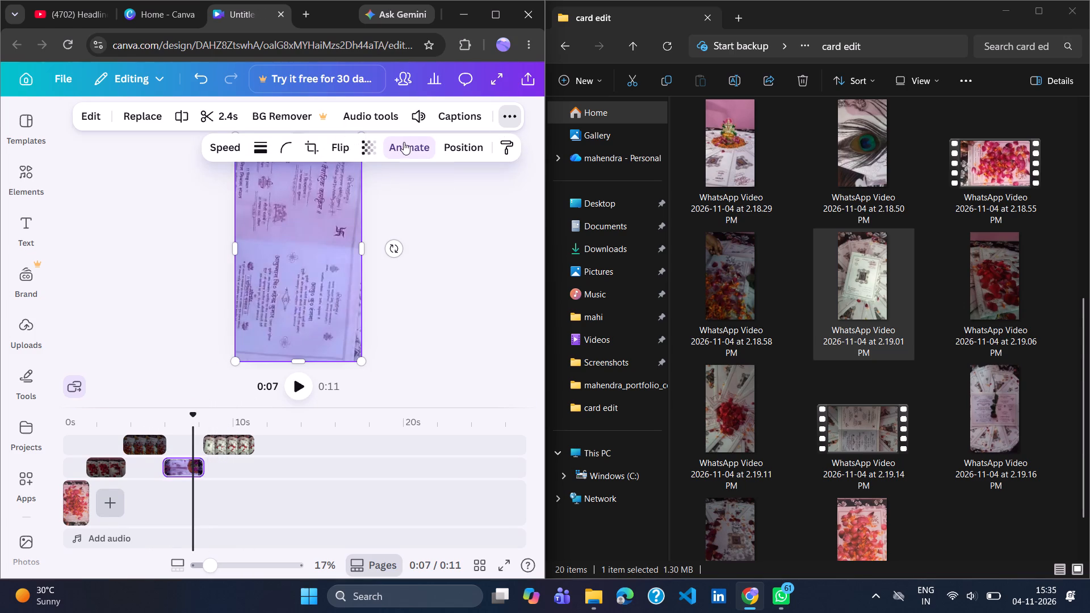
{"action": "left_click", "coordinate": [406, 142]}
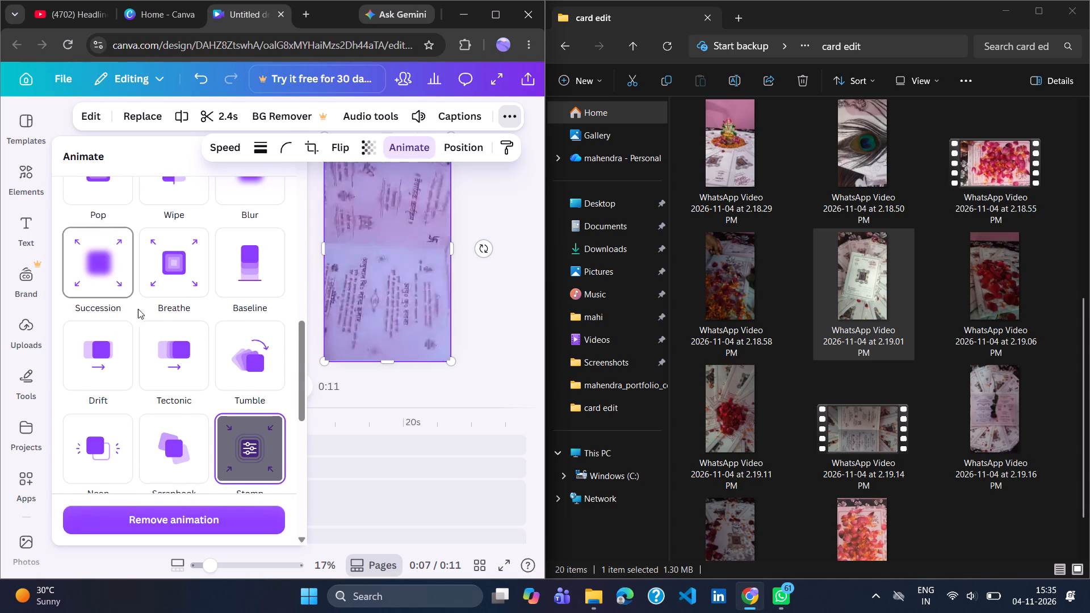
{"action": "scroll", "coordinate": [176, 304], "scroll_direction": "down", "scroll_amount": 1}
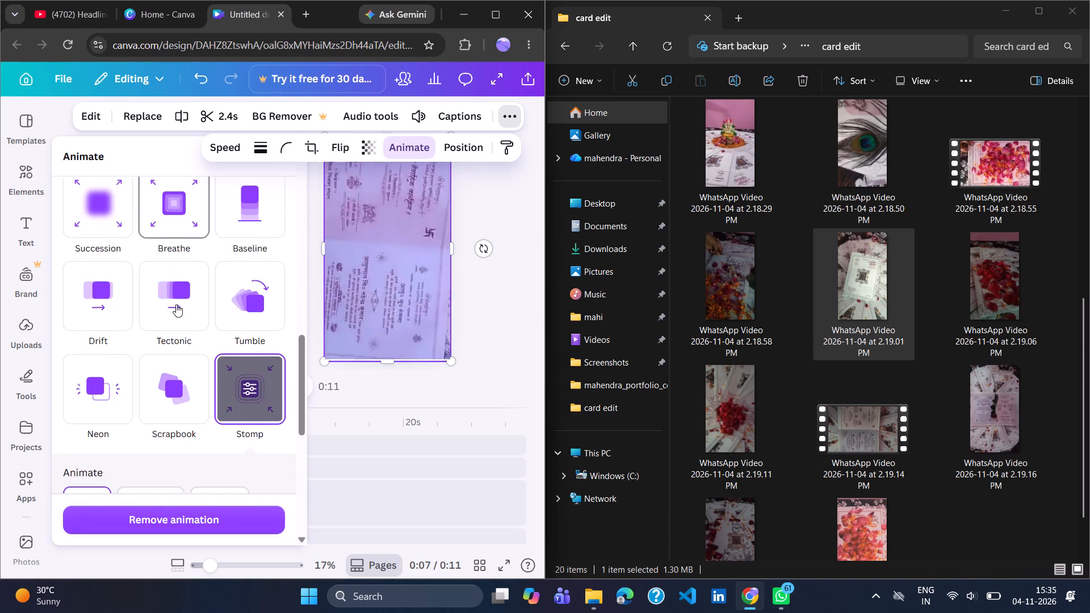
{"action": "scroll", "coordinate": [176, 304], "scroll_direction": "down", "scroll_amount": 2}
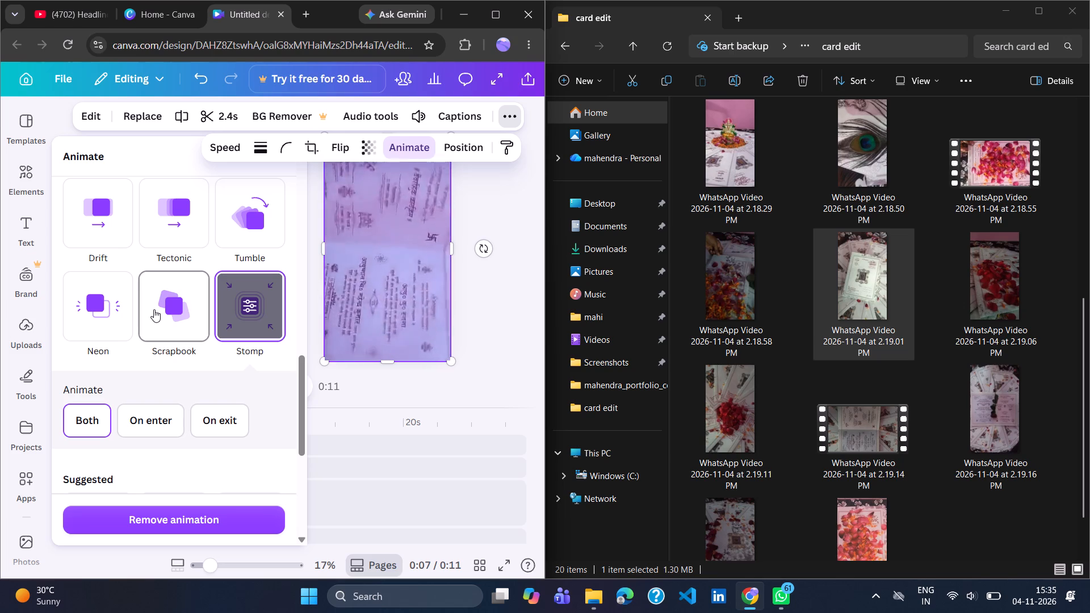
{"action": "scroll", "coordinate": [154, 309], "scroll_direction": "up", "scroll_amount": 3}
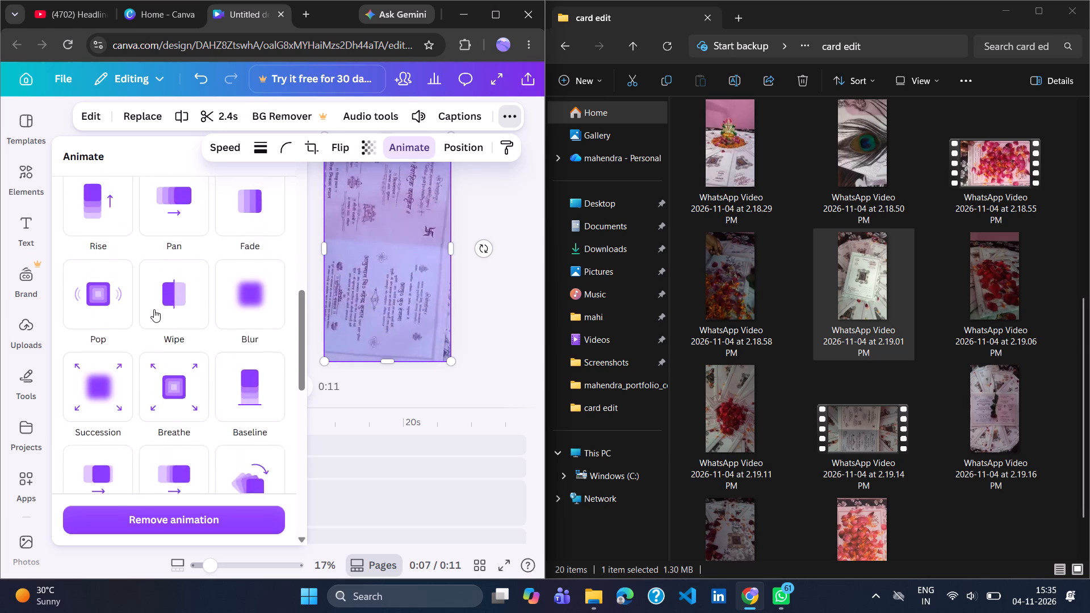
{"action": "scroll", "coordinate": [154, 309], "scroll_direction": "up", "scroll_amount": 3}
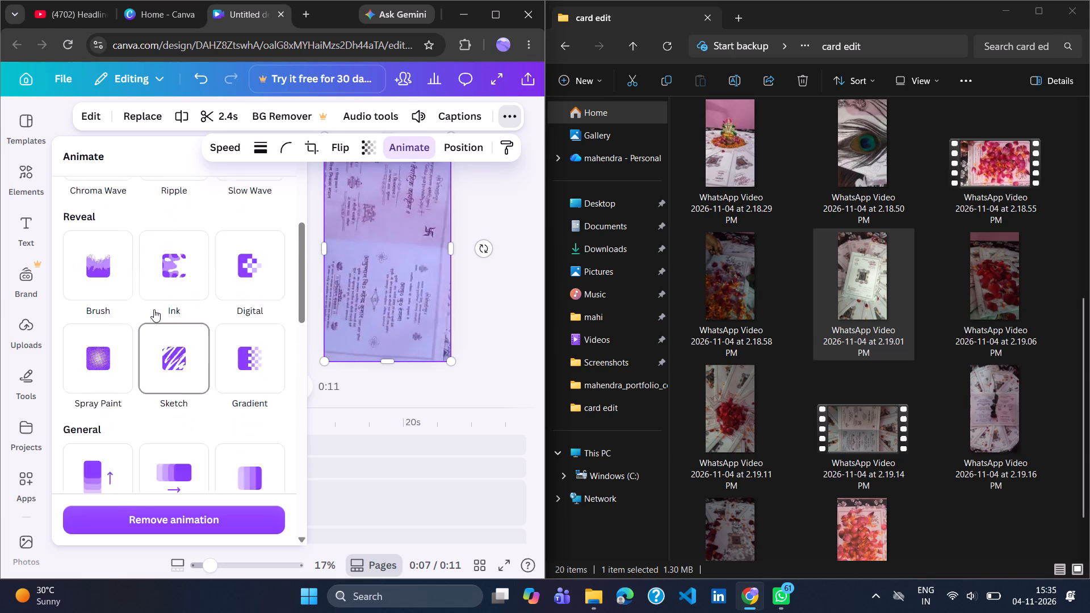
{"action": "scroll", "coordinate": [154, 309], "scroll_direction": "up", "scroll_amount": 1}
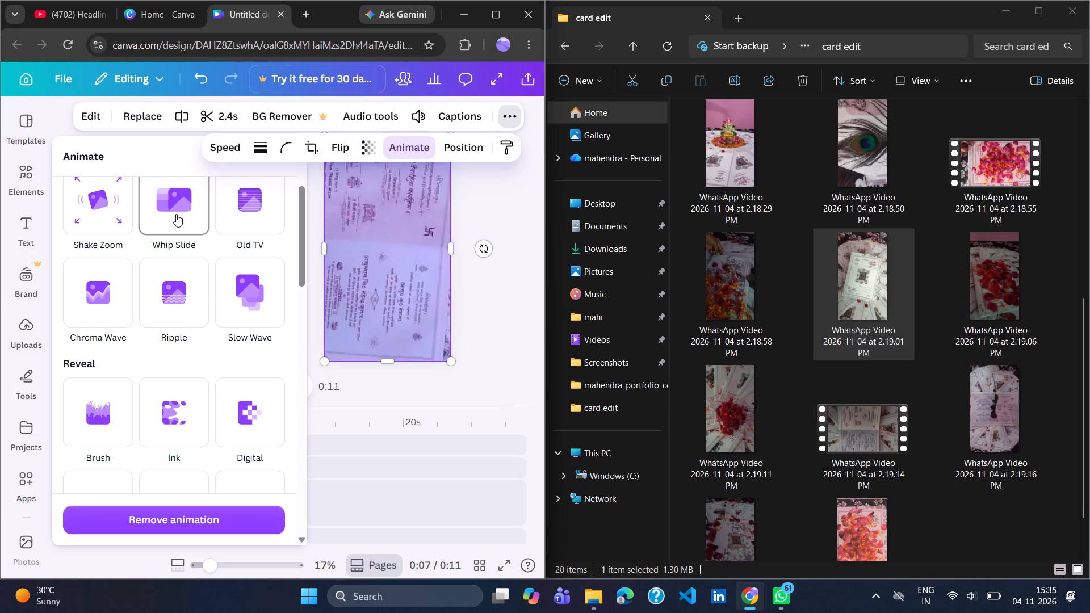
{"action": "scroll", "coordinate": [176, 214], "scroll_direction": "up", "scroll_amount": 2}
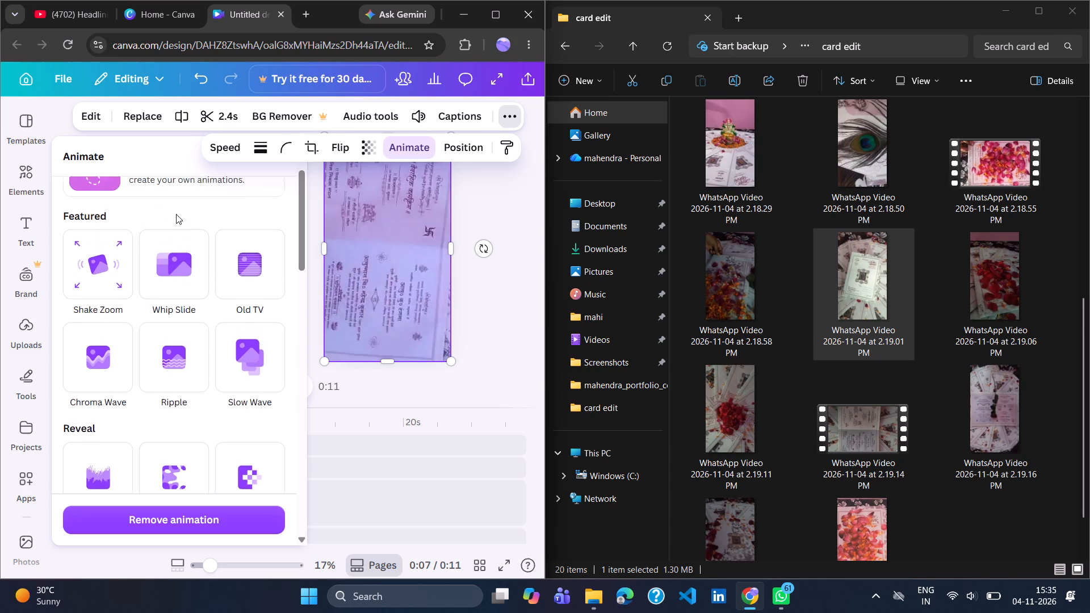
{"action": "scroll", "coordinate": [176, 214], "scroll_direction": "up", "scroll_amount": 1}
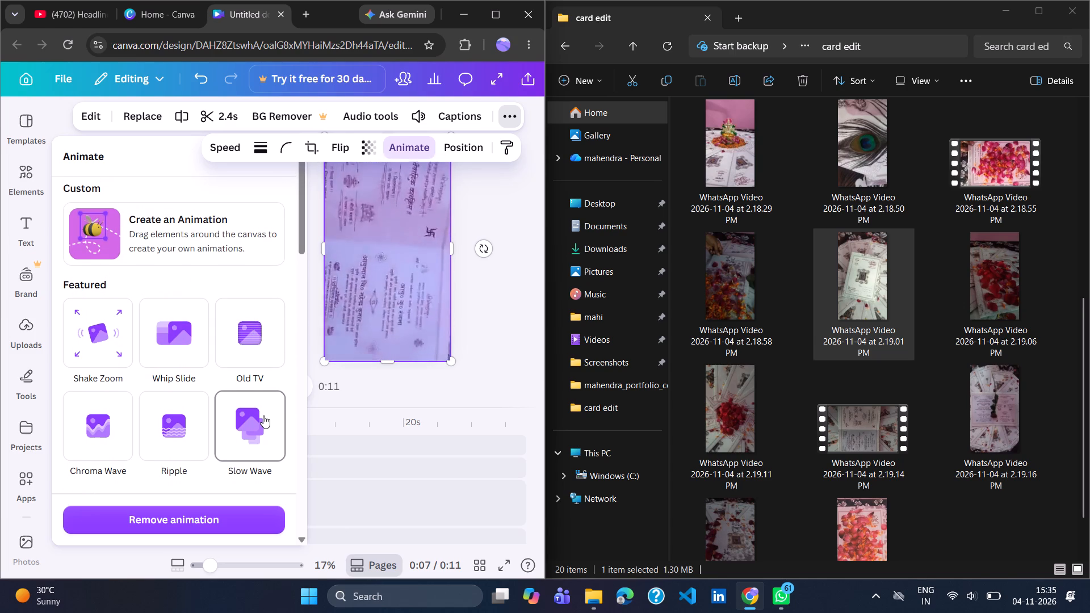
{"action": "left_click", "coordinate": [263, 415]}
{"action": "left_click", "coordinate": [441, 376]}
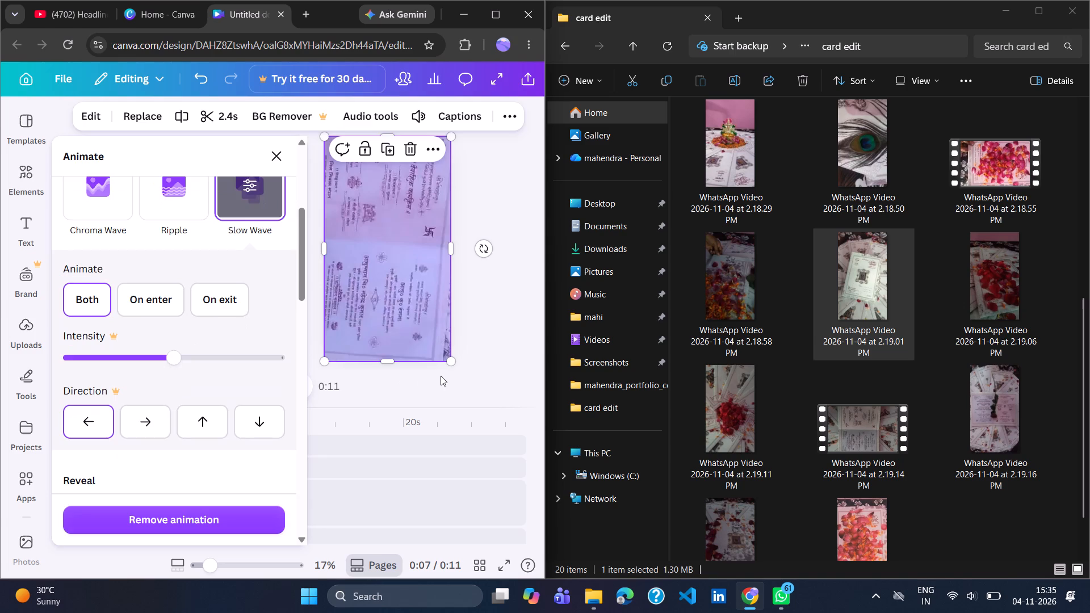
Play the video from about 3 s through the card clip to check the new animation.
{"action": "left_click", "coordinate": [116, 452]}
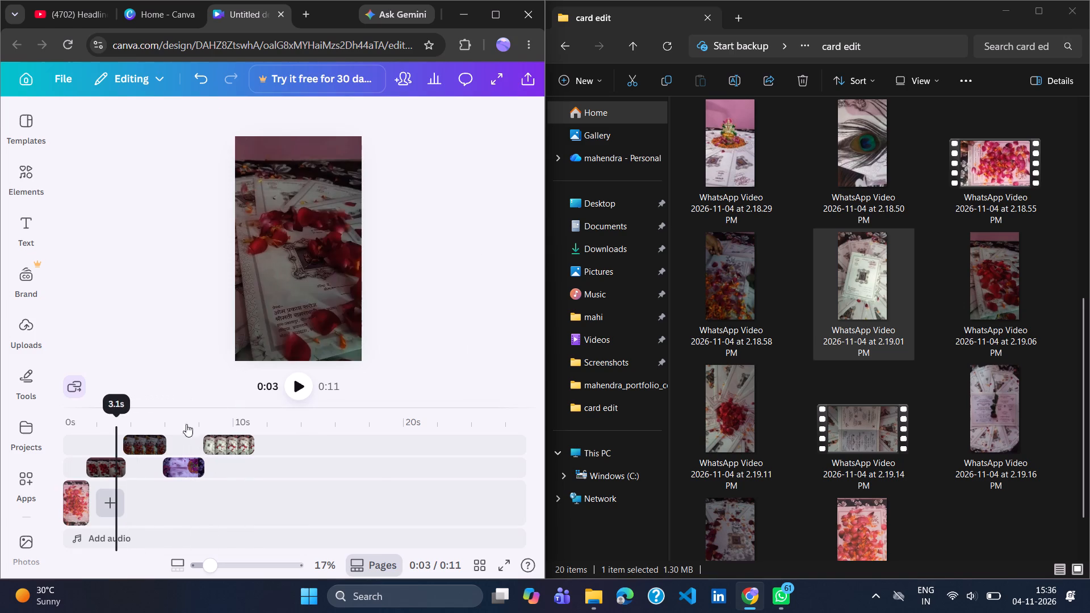
{"action": "left_click", "coordinate": [300, 394]}
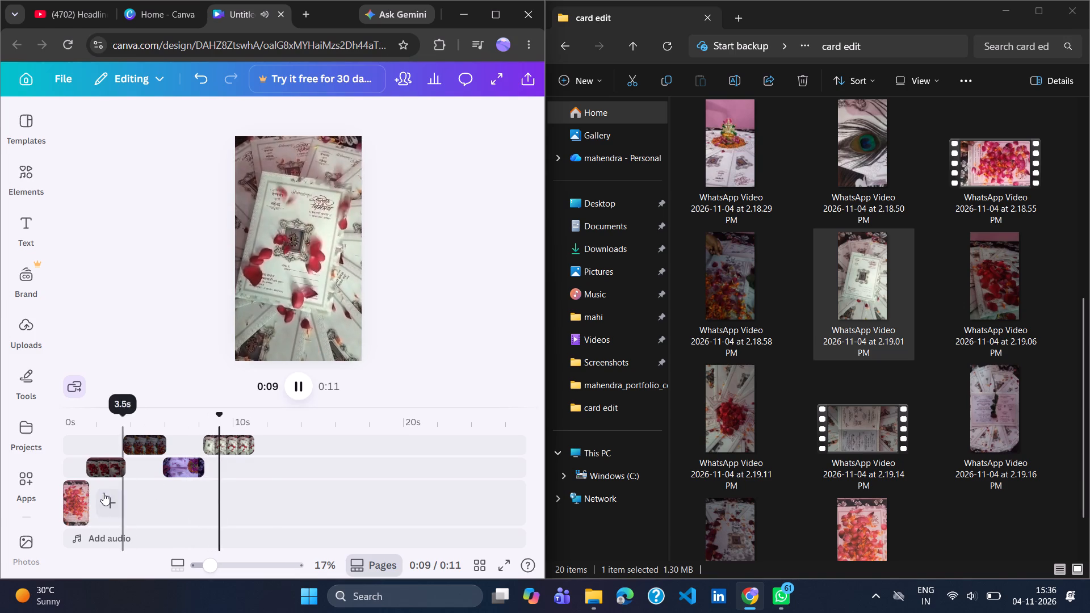
{"action": "left_click", "coordinate": [69, 475]}
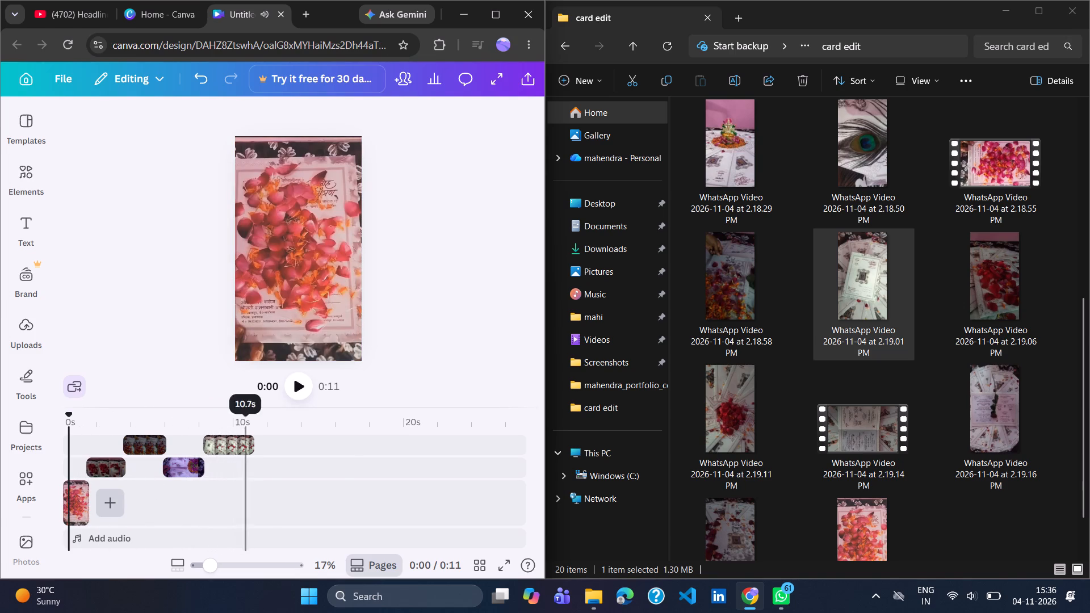
Play the whole video from the beginning to check how all the clips and transitions run together.
{"action": "left_click", "coordinate": [308, 394]}
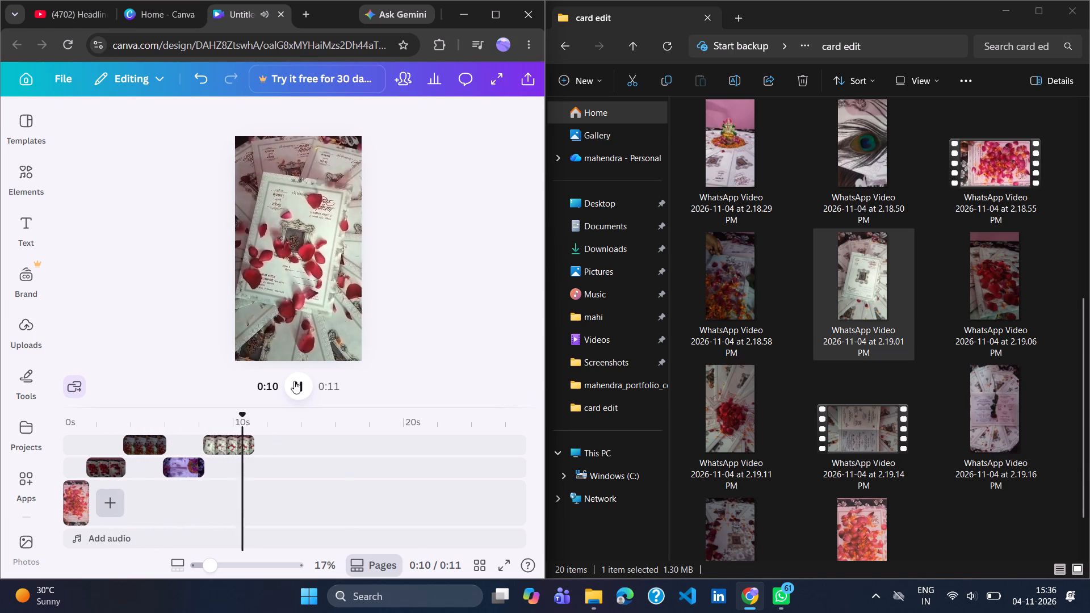
{"action": "left_click", "coordinate": [298, 378]}
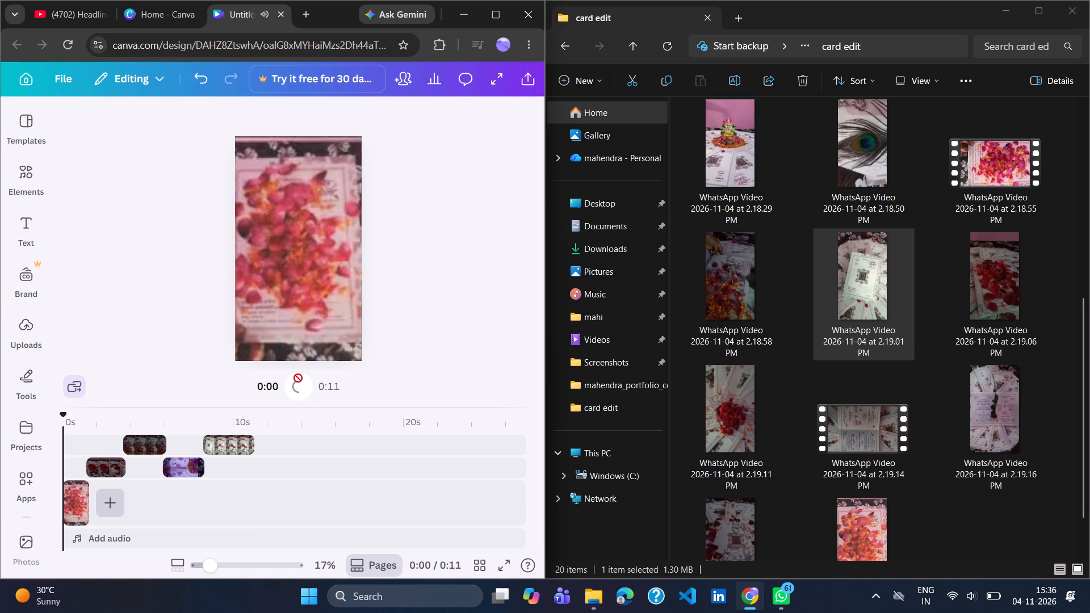
{"action": "left_click", "coordinate": [301, 388]}
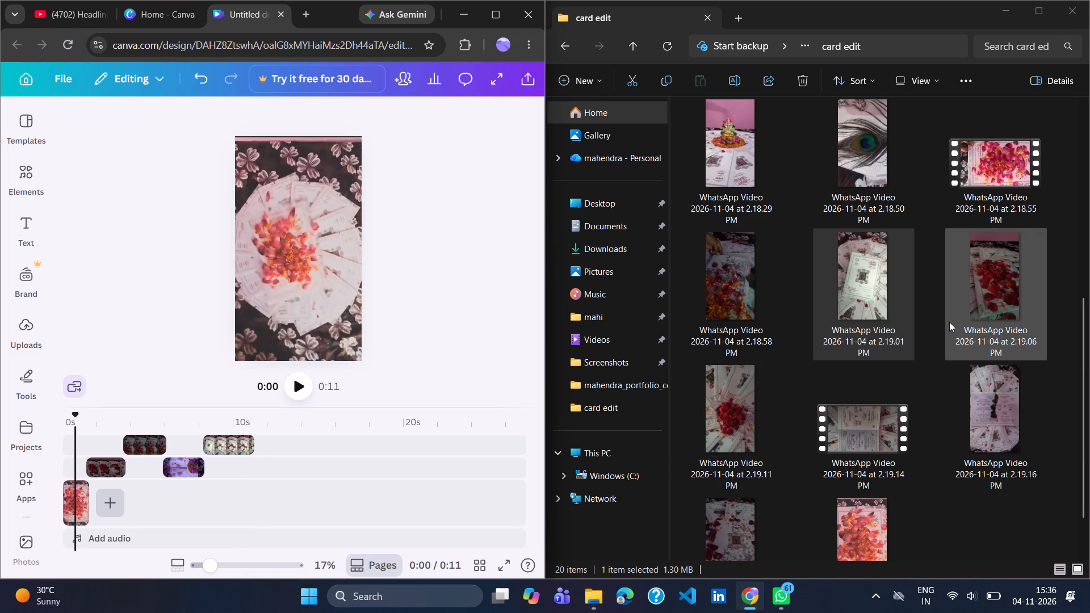
Preview the WhatsApp Video 2026-11-04 at 2.19.06 PM from the card edit folder in Media Player and close it.
{"action": "double_click", "coordinate": [994, 299]}
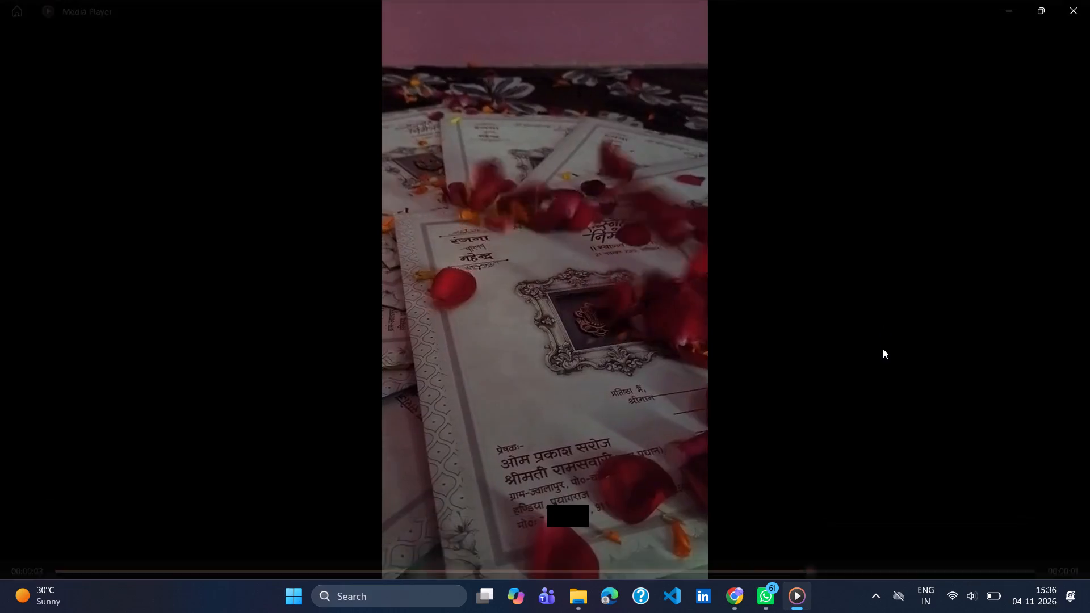
{"action": "left_click", "coordinate": [1085, 0]}
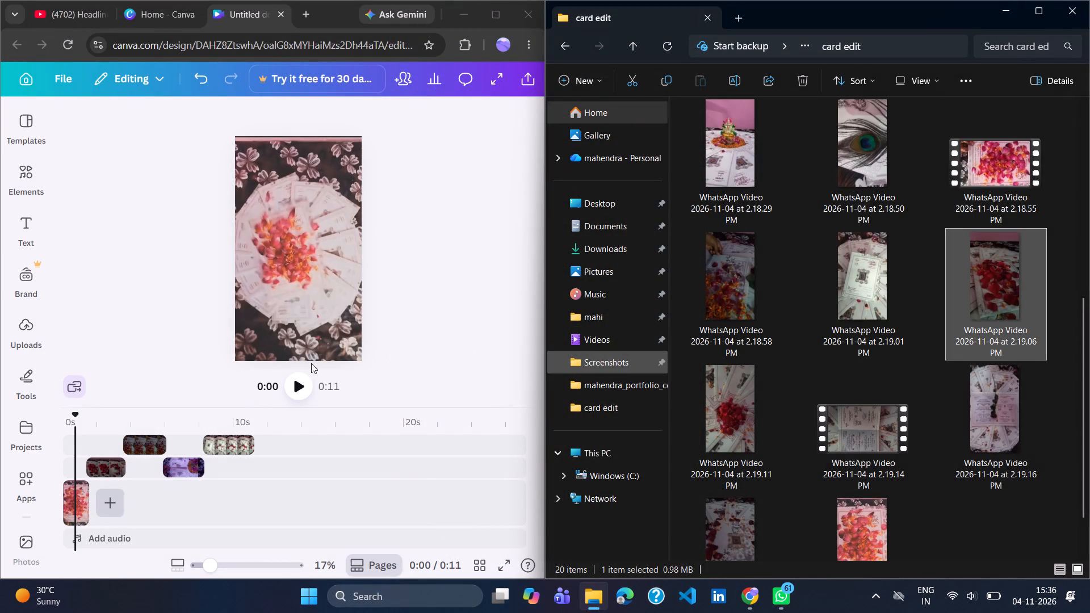
Play the closing 3.0 s white-card clip from about 10 s, and go back to the purple-tinted clip at about 6.6 s.
{"action": "left_click", "coordinate": [234, 438]}
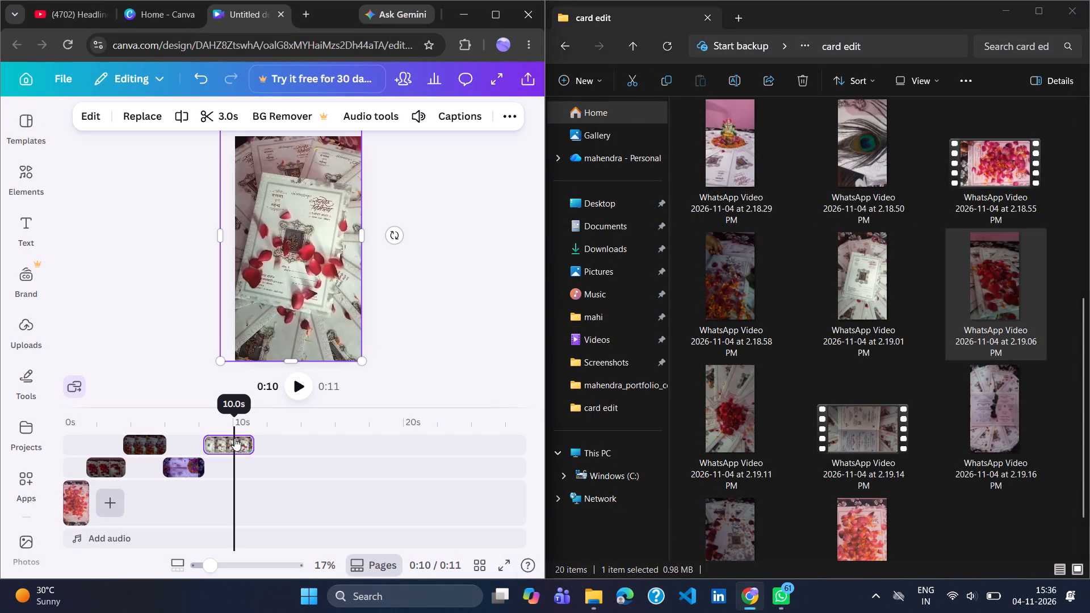
{"action": "left_click", "coordinate": [305, 389]}
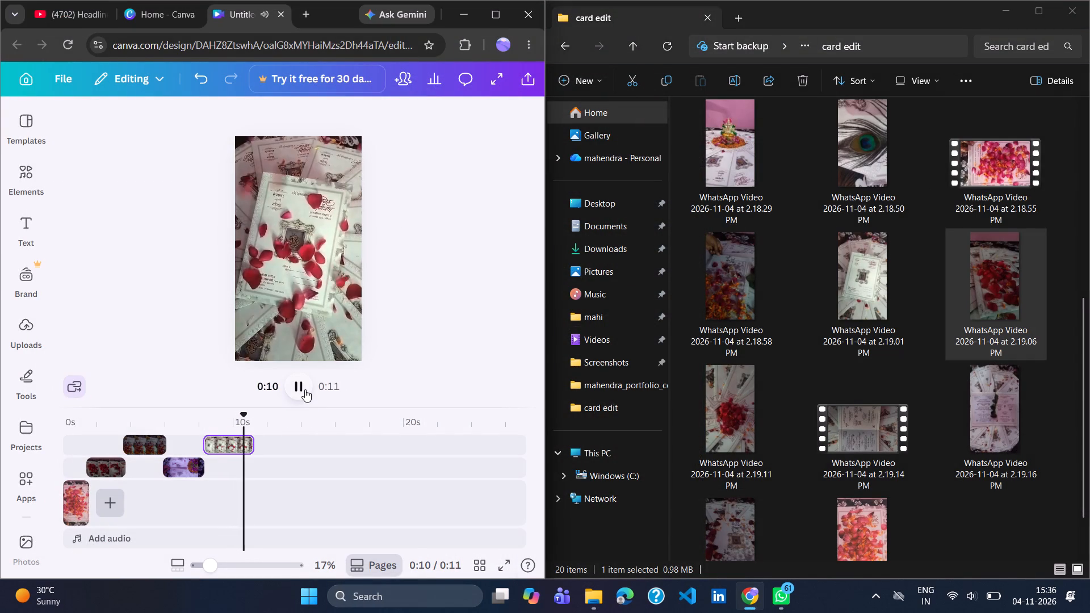
{"action": "left_click", "coordinate": [177, 468]}
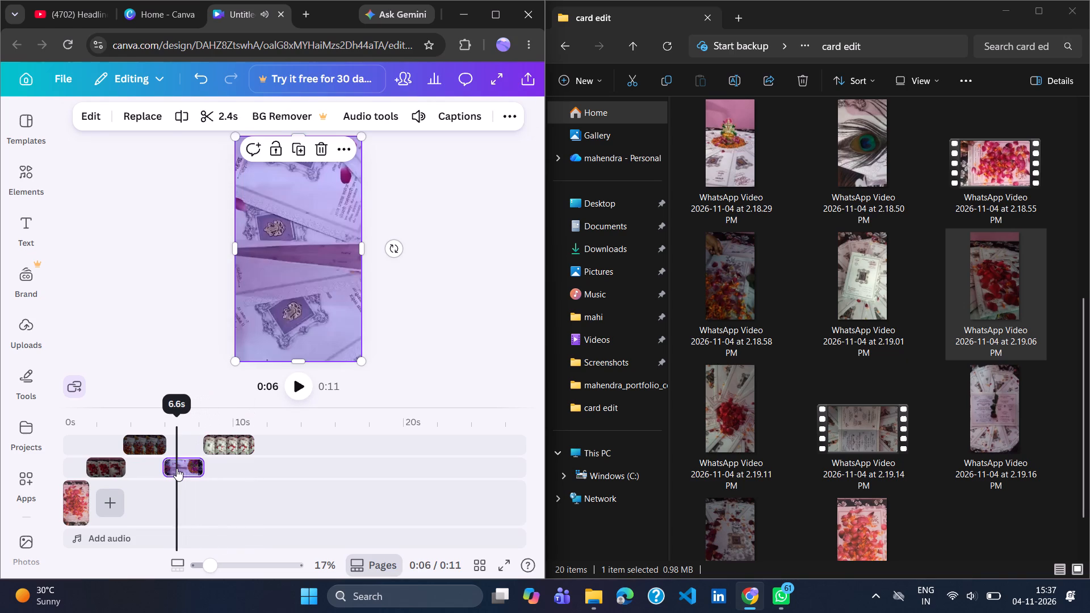
Add the WhatsApp Video 2026-11-04 at 2.19.11 PM from the card edit folder to the timeline on its own separate track.
{"action": "left_click_drag", "start_coordinate": [741, 426], "coordinate": [349, 482]}
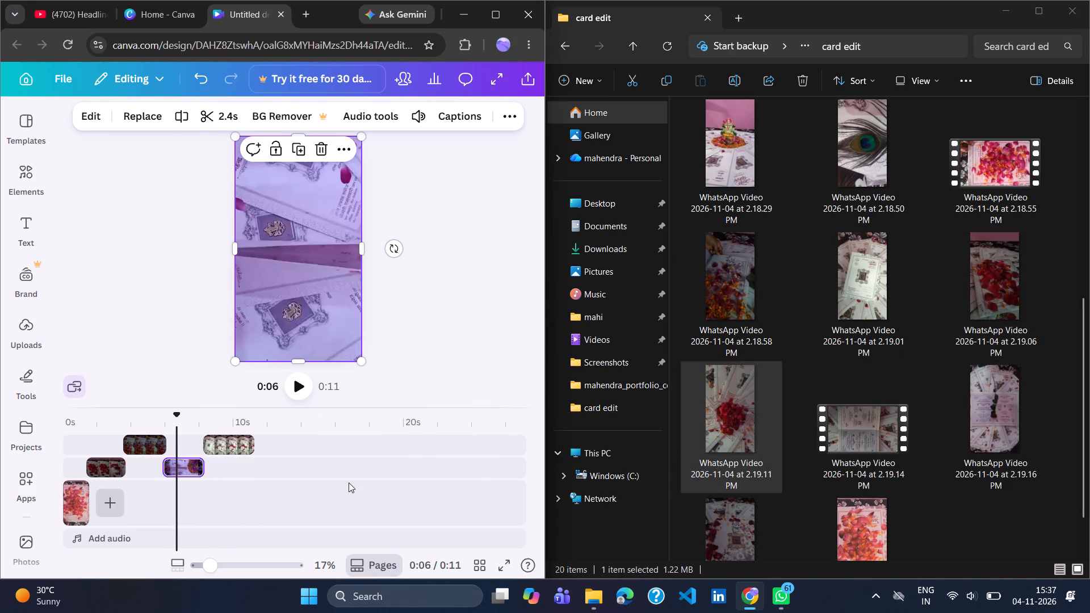
{"action": "left_click_drag", "start_coordinate": [154, 503], "coordinate": [154, 496]}
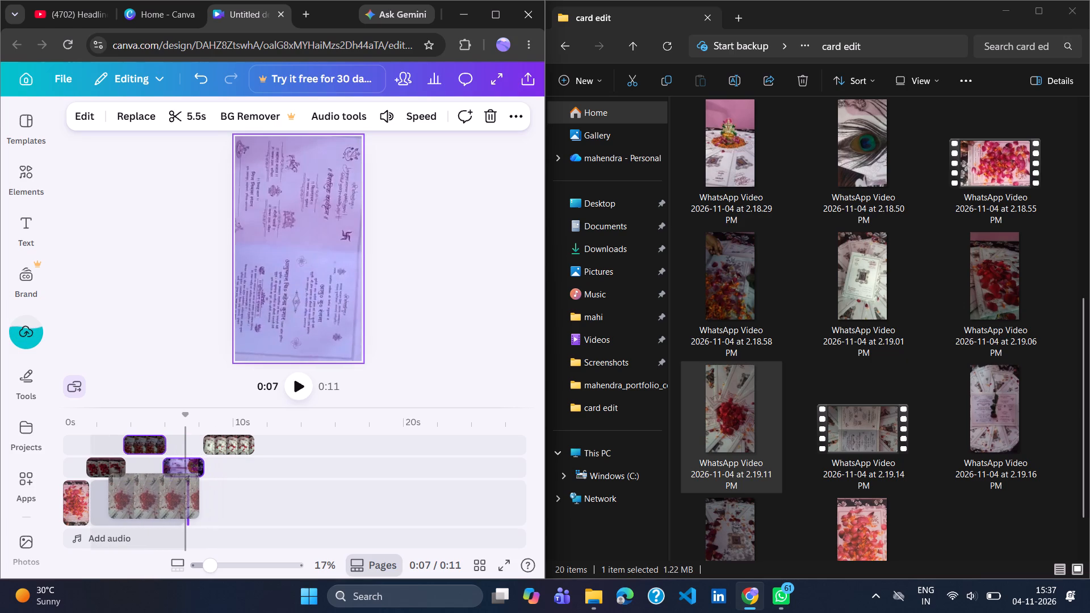
{"action": "left_click_drag", "start_coordinate": [154, 496], "coordinate": [154, 465]}
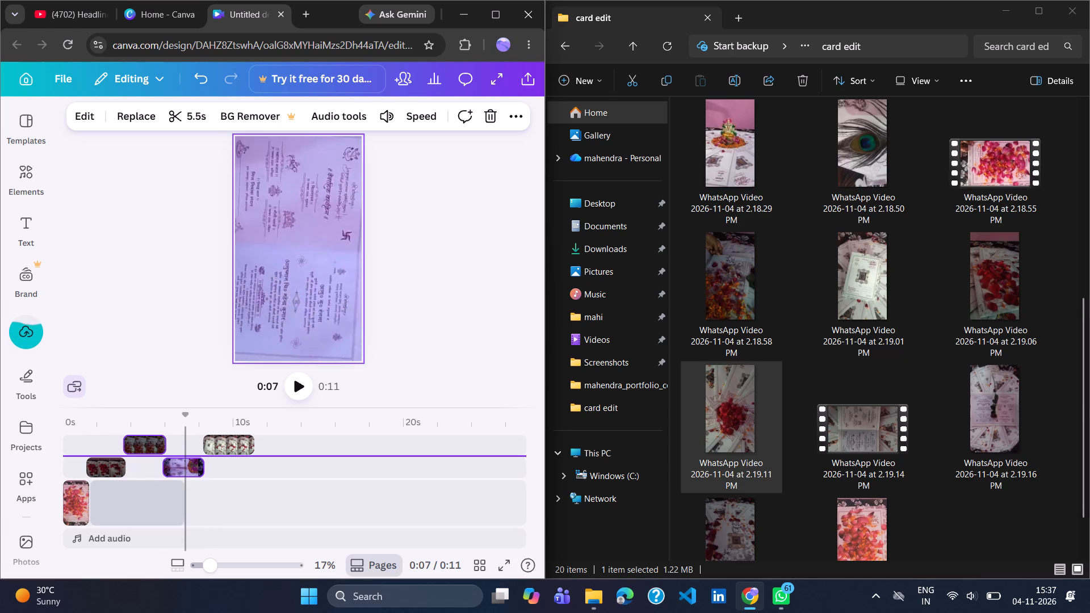
{"action": "left_click_drag", "start_coordinate": [154, 465], "coordinate": [154, 429]}
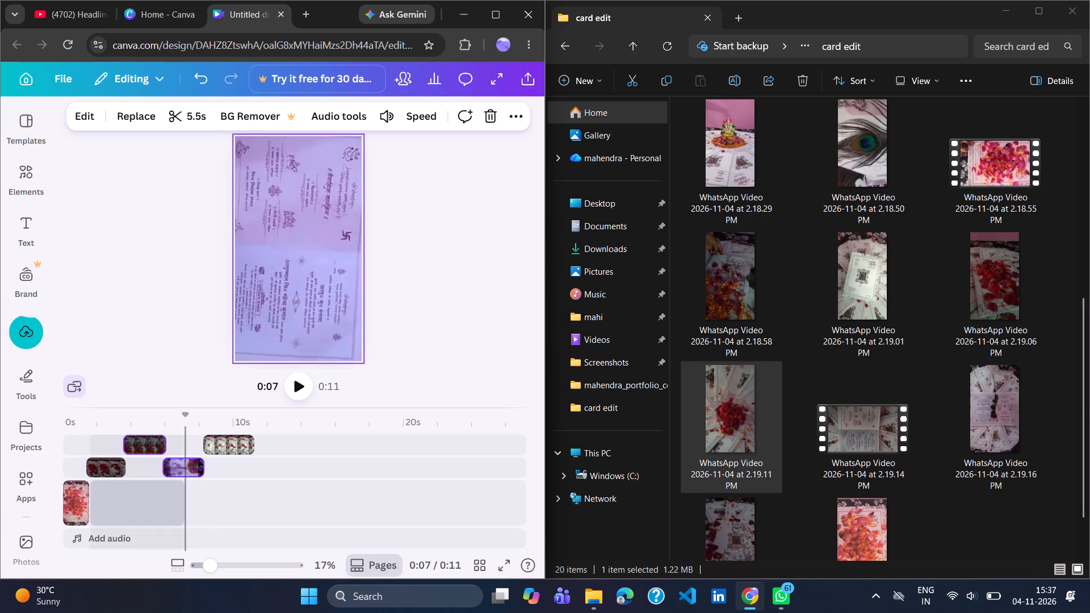
{"action": "left_click_drag", "start_coordinate": [154, 429], "coordinate": [154, 433]}
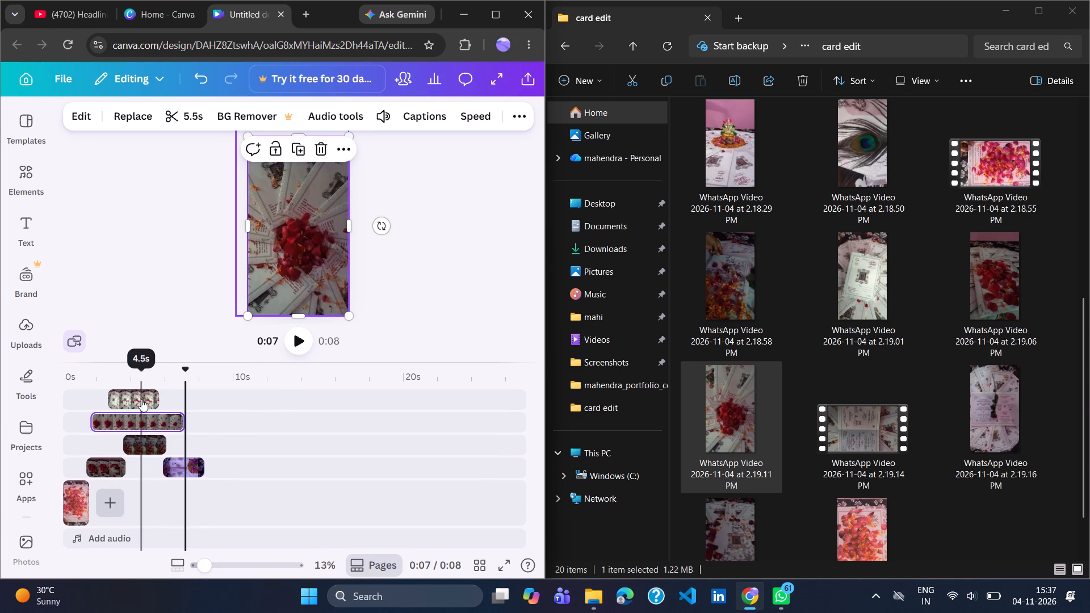
Move the 3.0 s 2.19.01 PM card clip down to the flower-petal clip's overlay track, starting at about 11 s.
{"action": "left_click", "coordinate": [141, 399]}
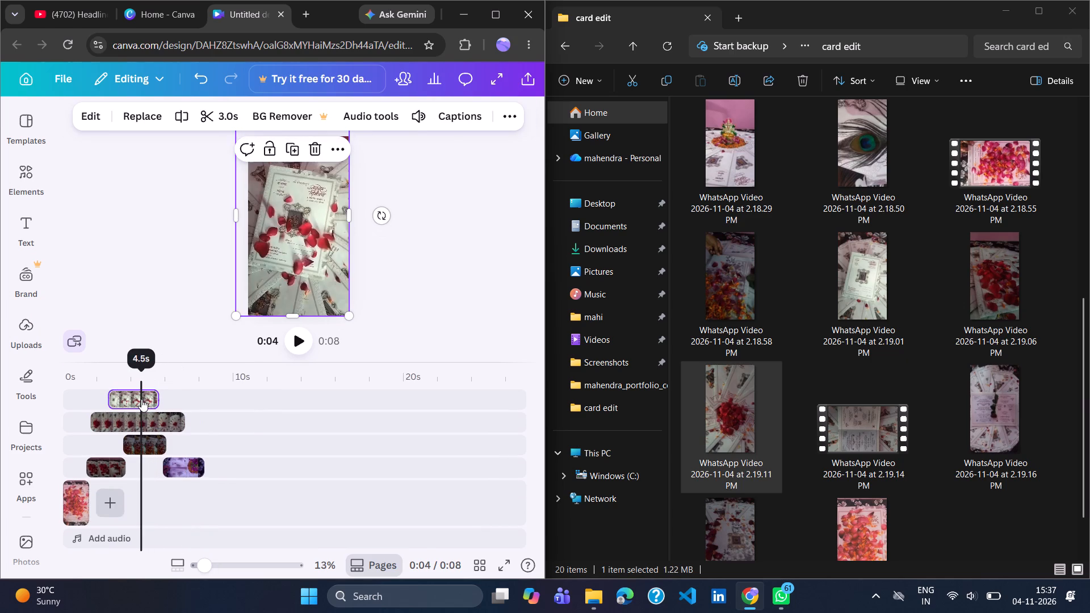
{"action": "left_click", "coordinate": [140, 431]}
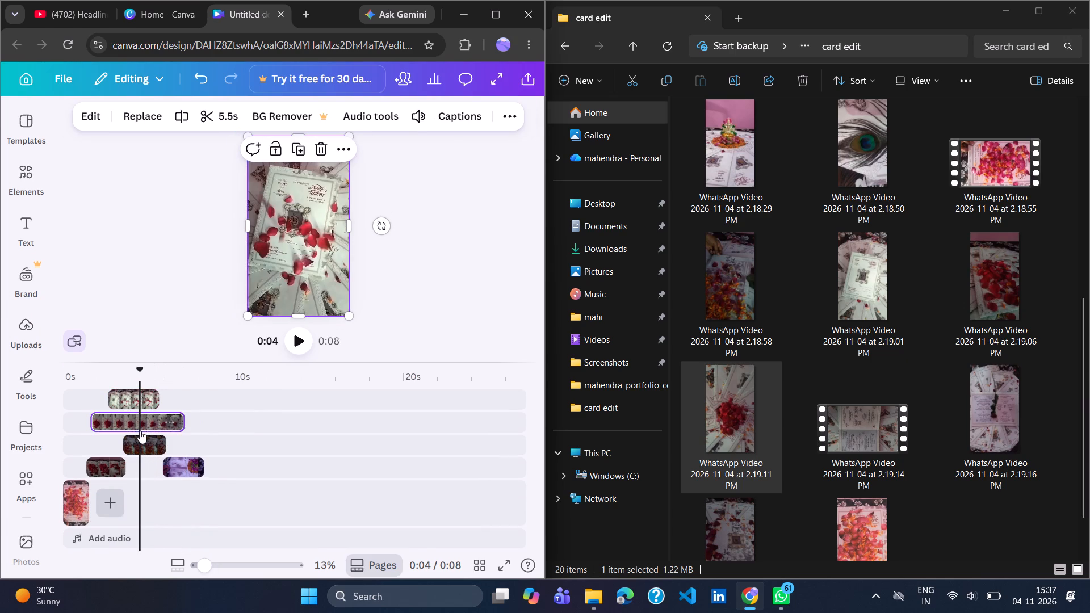
{"action": "left_click", "coordinate": [123, 393]}
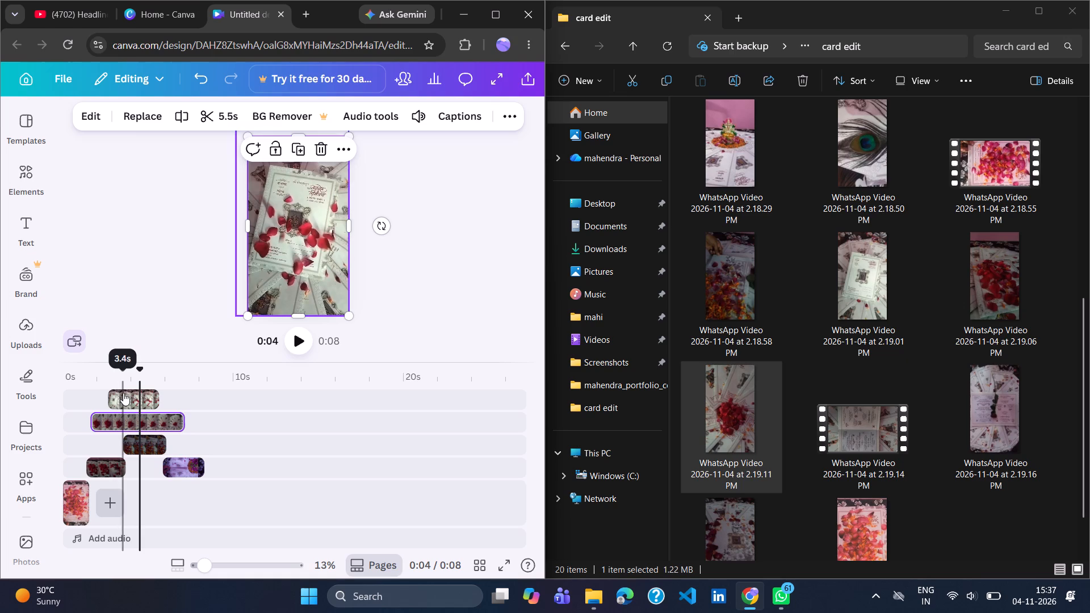
{"action": "left_click_drag", "start_coordinate": [123, 393], "coordinate": [296, 440]}
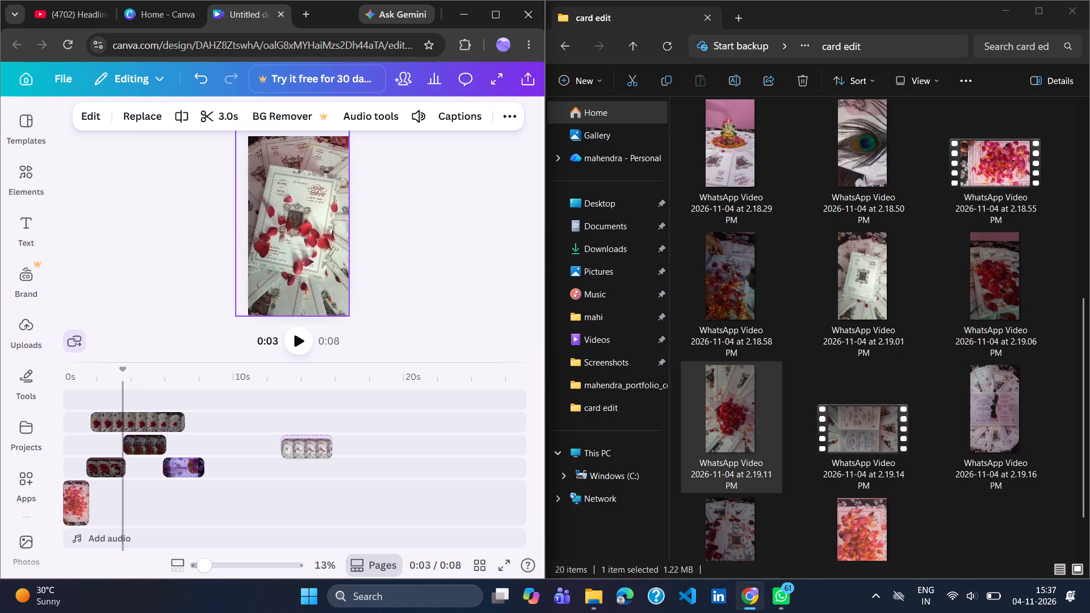
{"action": "left_click_drag", "start_coordinate": [296, 440], "coordinate": [263, 434]}
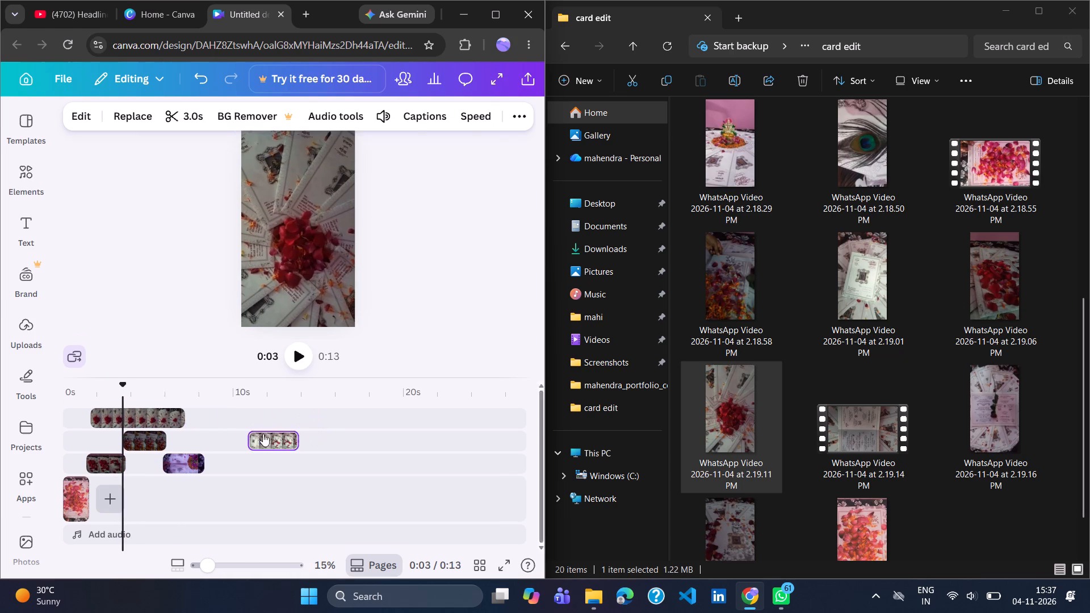
{"action": "left_click", "coordinate": [262, 435]}
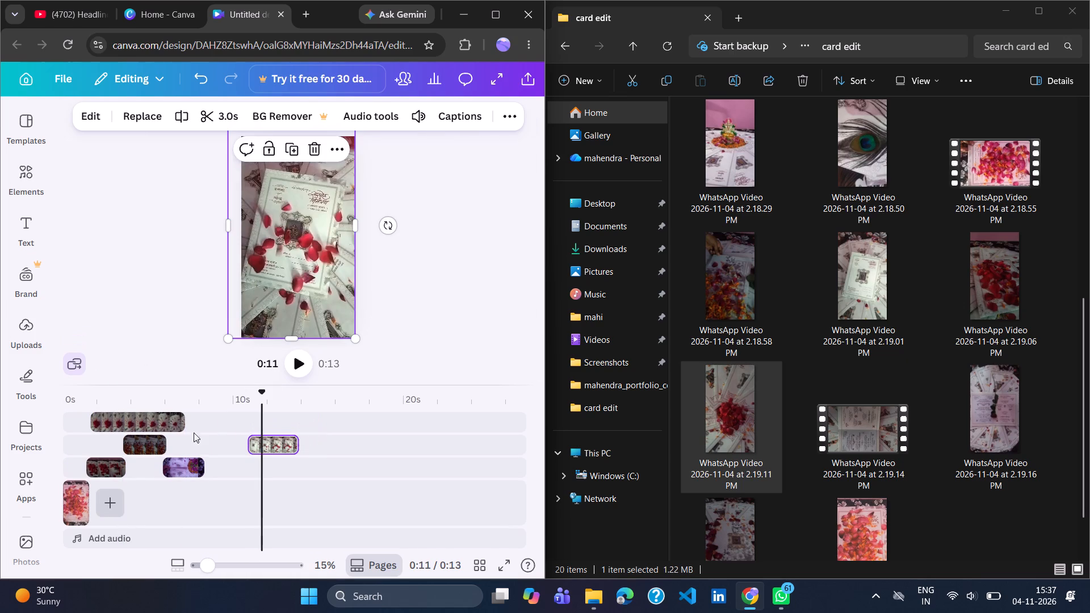
Move the 5.5 s 2.19.11 PM clip onto the same overlay track after the card clip, starting at about 16 s.
{"action": "left_click", "coordinate": [150, 418]}
{"action": "left_click_drag", "start_coordinate": [150, 418], "coordinate": [391, 435]}
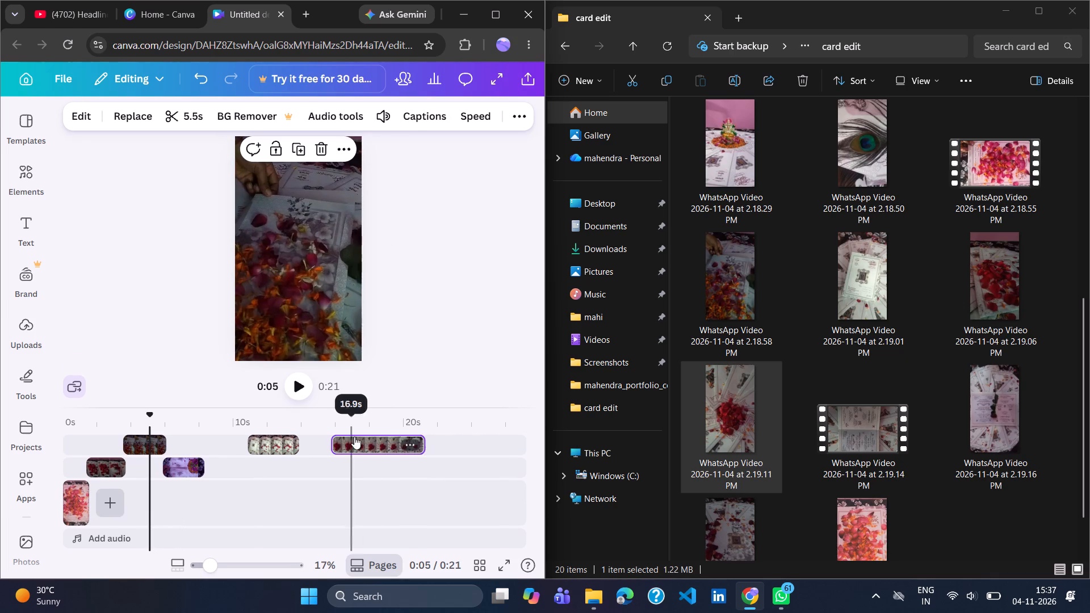
{"action": "left_click", "coordinate": [376, 439]}
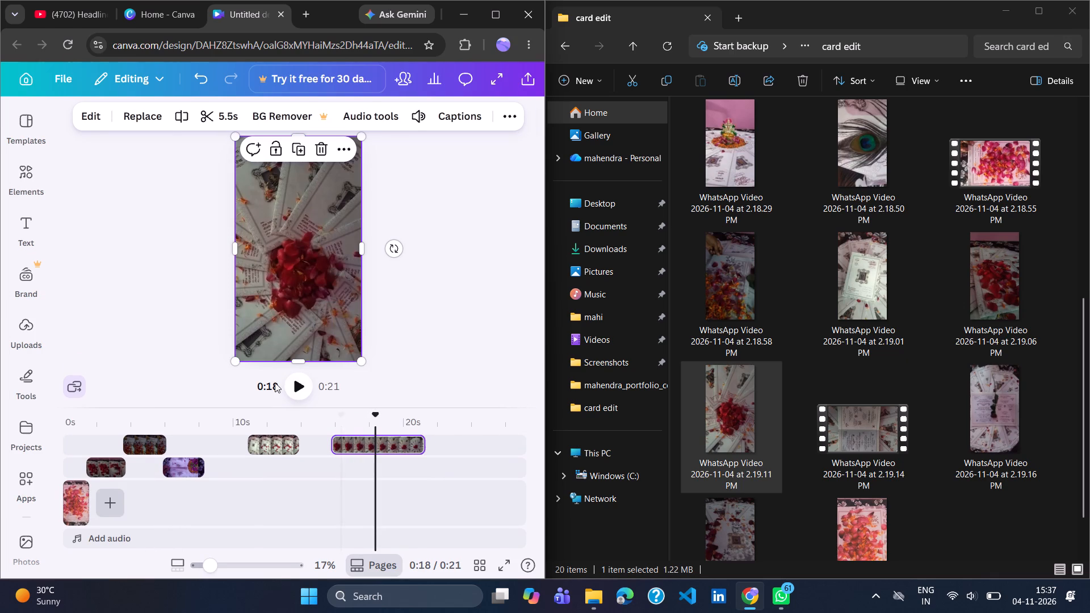
Preview the 2.19.11 PM clip from about 16 s and look over the three earliest overlay clips.
{"action": "left_click", "coordinate": [338, 439]}
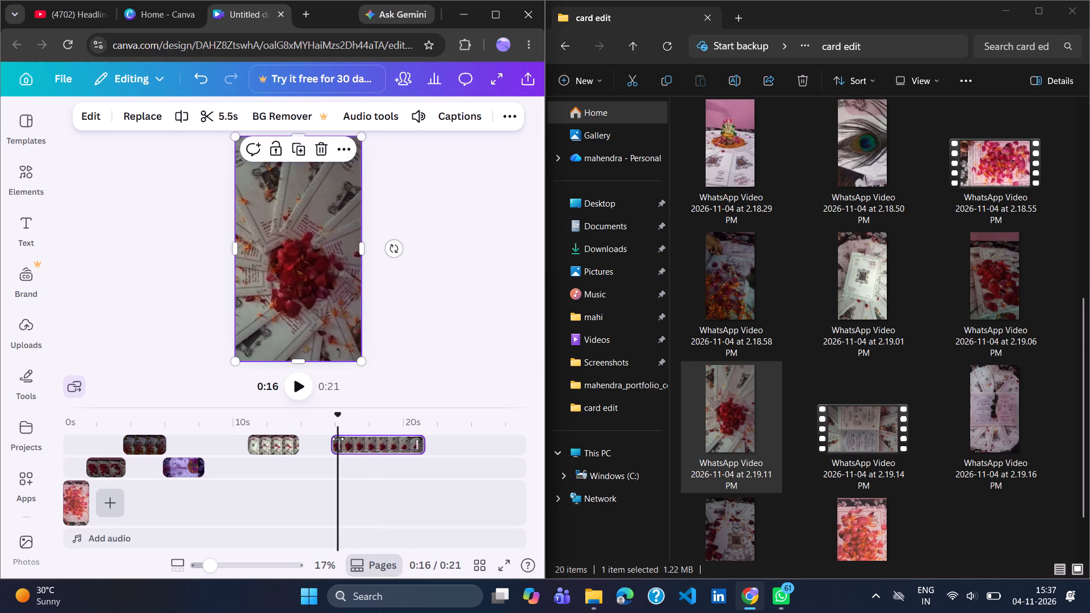
{"action": "left_click", "coordinate": [304, 382]}
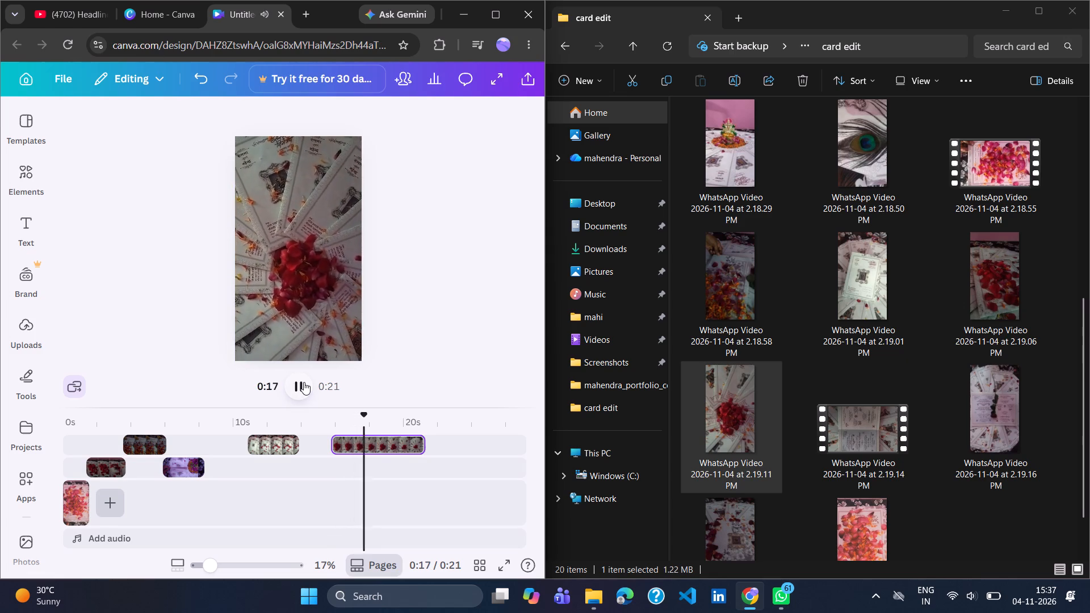
{"action": "left_click", "coordinate": [304, 382]}
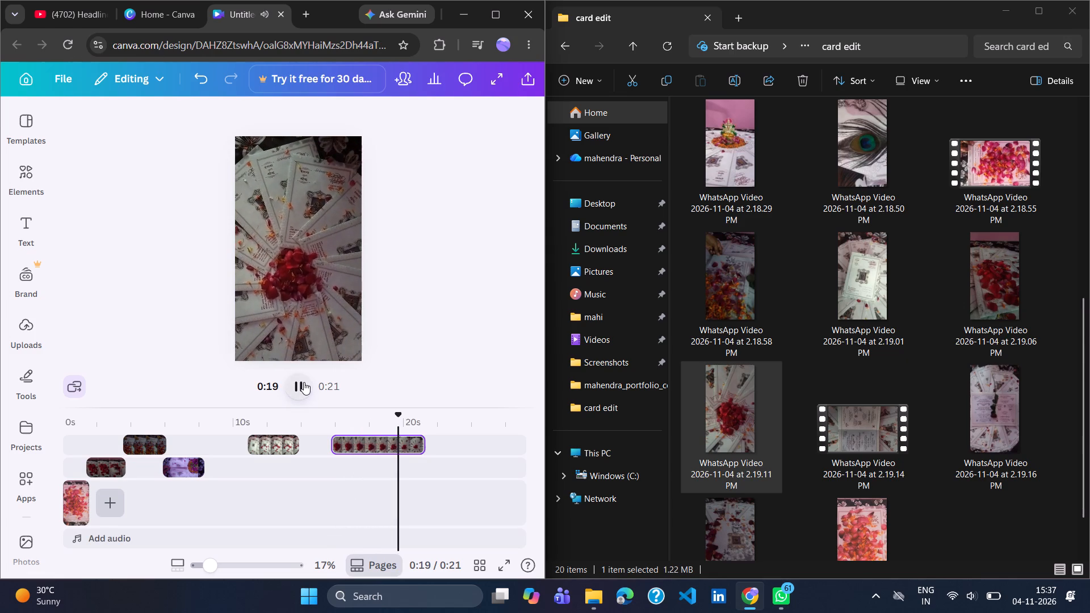
{"action": "left_click", "coordinate": [107, 465]}
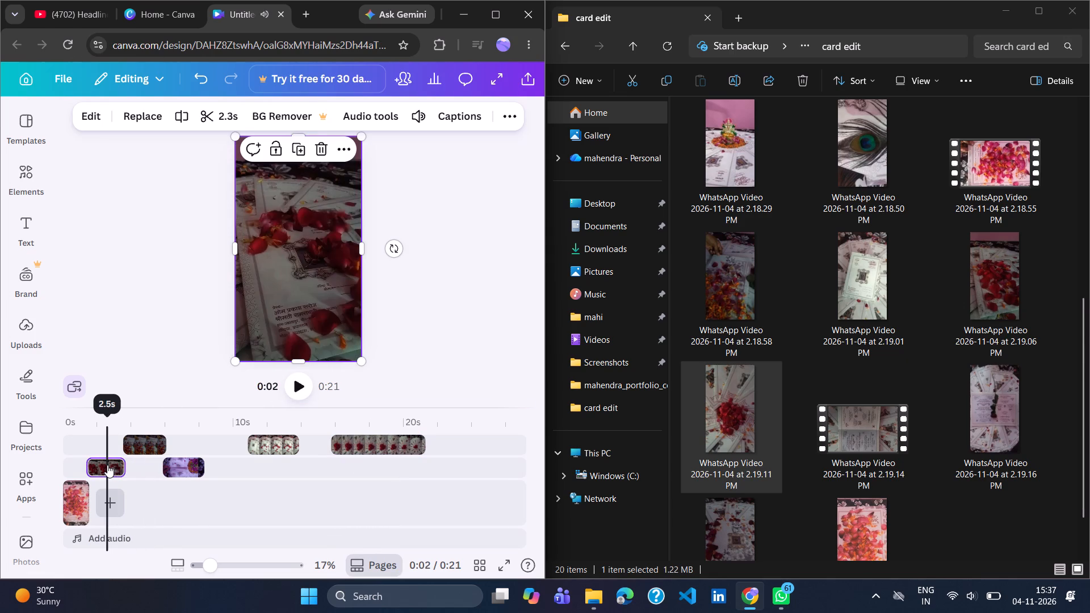
{"action": "left_click", "coordinate": [149, 447]}
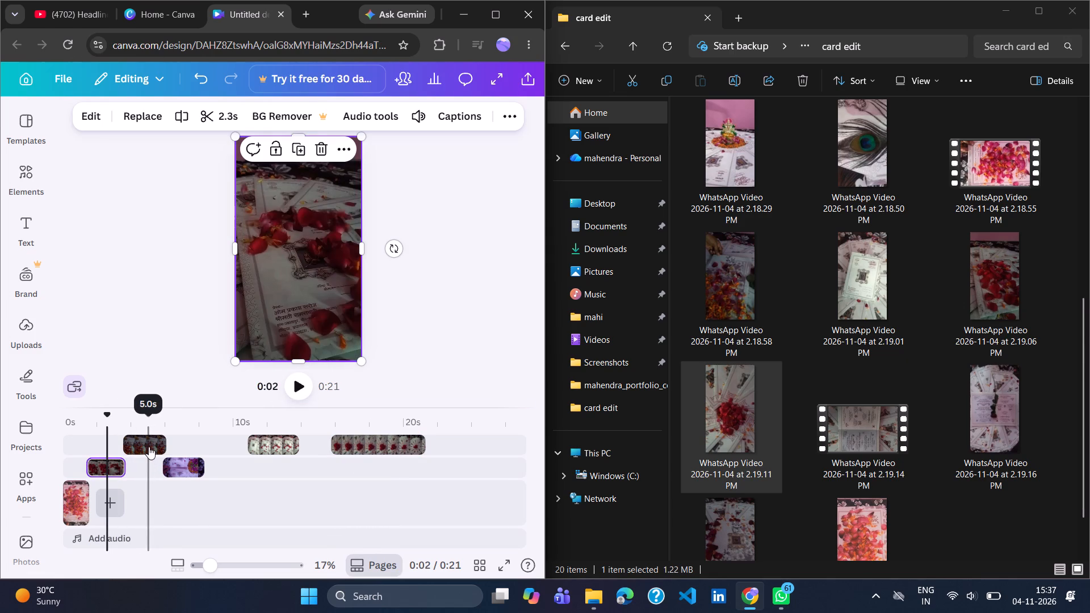
{"action": "left_click", "coordinate": [176, 461]}
Move the 2.19.01 PM card clip back to start at about 8 s, slightly overlapping the purple-tinted clip's end.
{"action": "left_click_drag", "start_coordinate": [290, 446], "coordinate": [245, 443]}
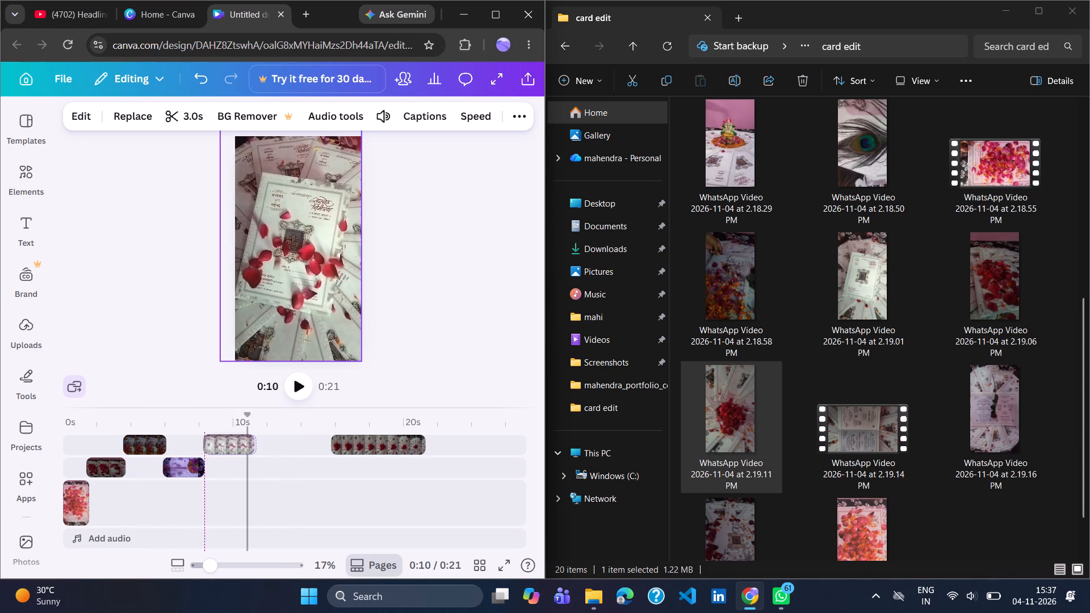
{"action": "left_click_drag", "start_coordinate": [245, 443], "coordinate": [241, 443]}
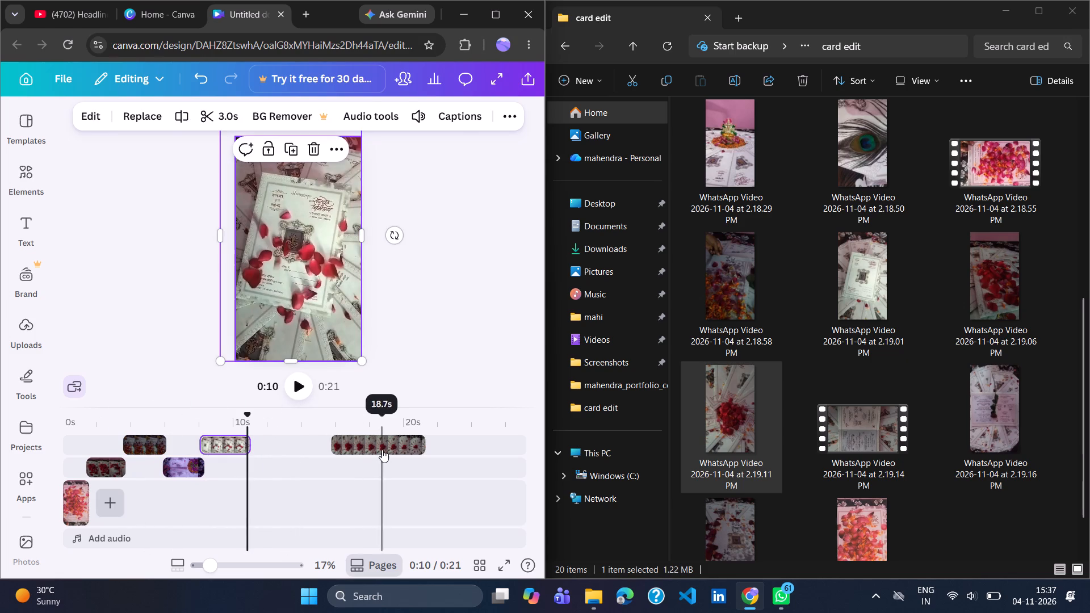
Preview the 2.19.11 PM clip and trim its start and end to a length of 4.2 s.
{"action": "left_click", "coordinate": [385, 441]}
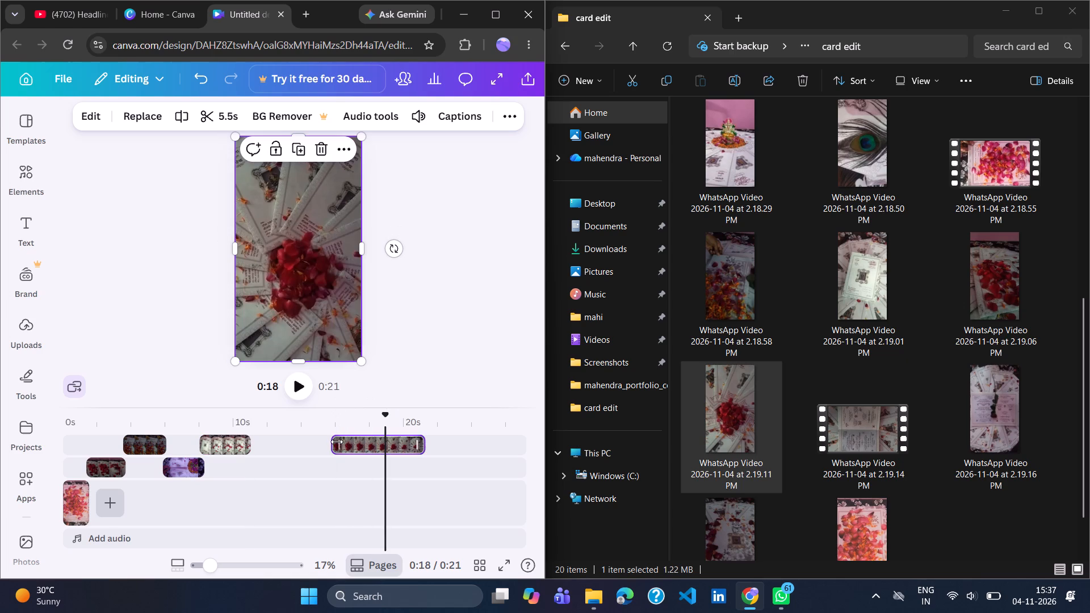
{"action": "left_click", "coordinate": [337, 442]}
{"action": "left_click", "coordinate": [329, 447]}
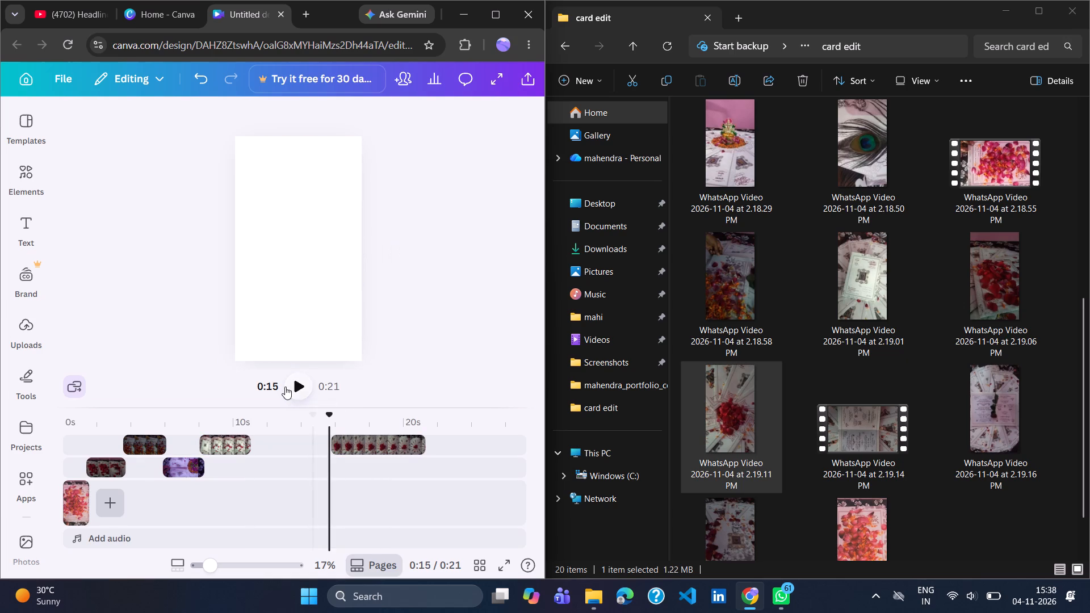
{"action": "left_click", "coordinate": [285, 387]}
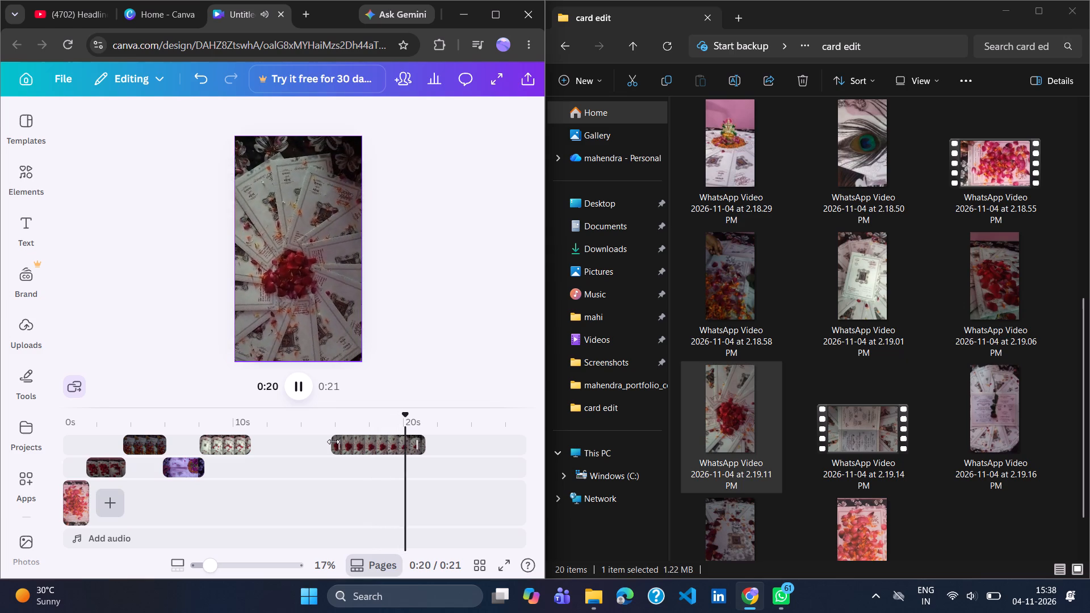
{"action": "left_click_drag", "start_coordinate": [333, 442], "coordinate": [342, 442]}
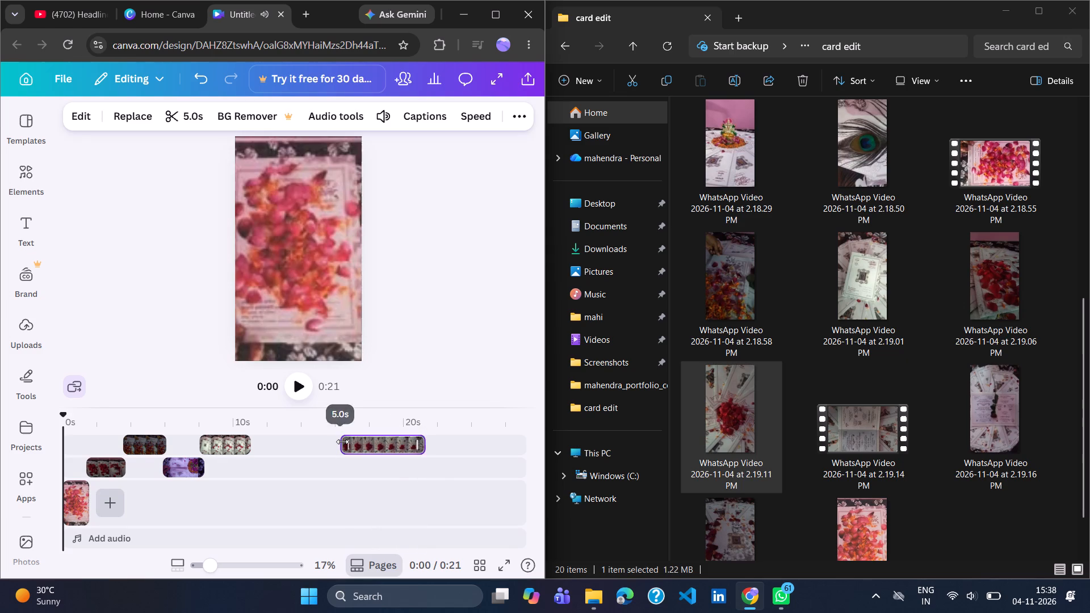
{"action": "left_click_drag", "start_coordinate": [421, 444], "coordinate": [414, 444]}
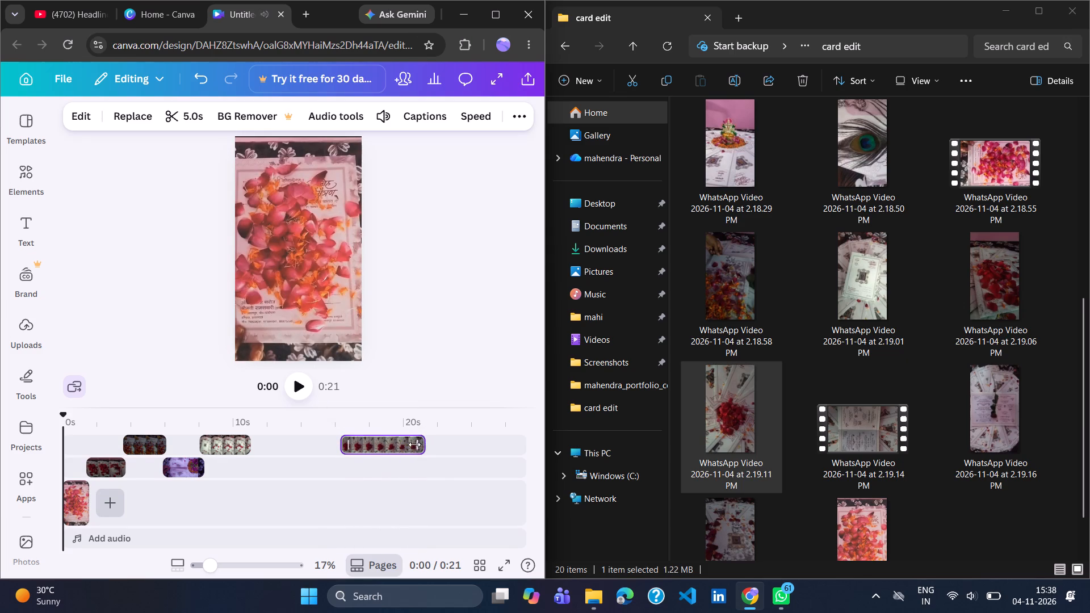
{"action": "left_click_drag", "start_coordinate": [414, 444], "coordinate": [406, 448]}
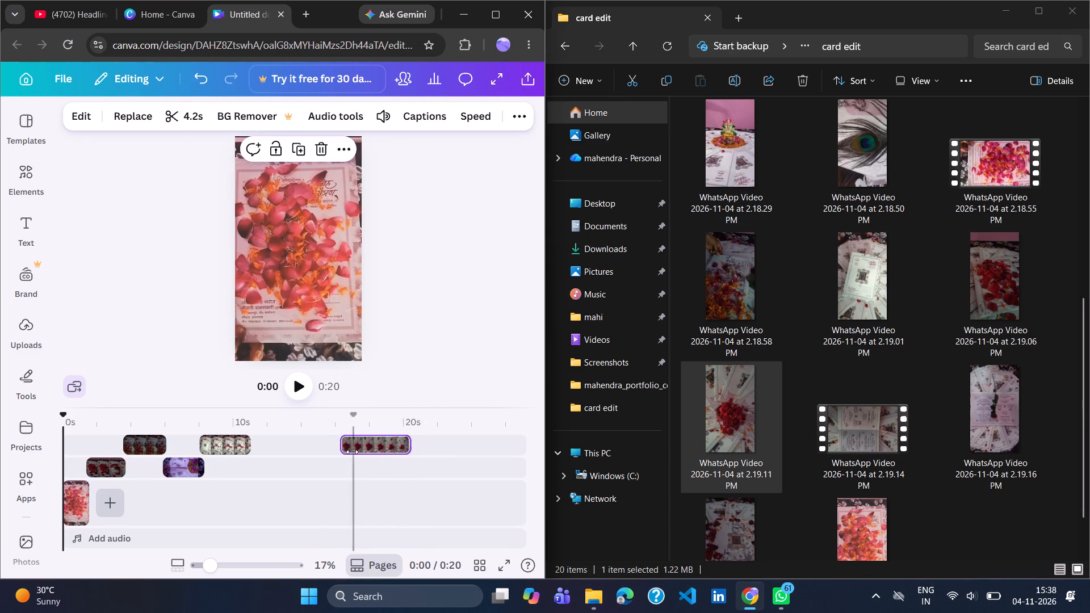
Trim the start of the 2.19.11 PM clip to a length of 2.7 s and preview it.
{"action": "left_click", "coordinate": [352, 451]}
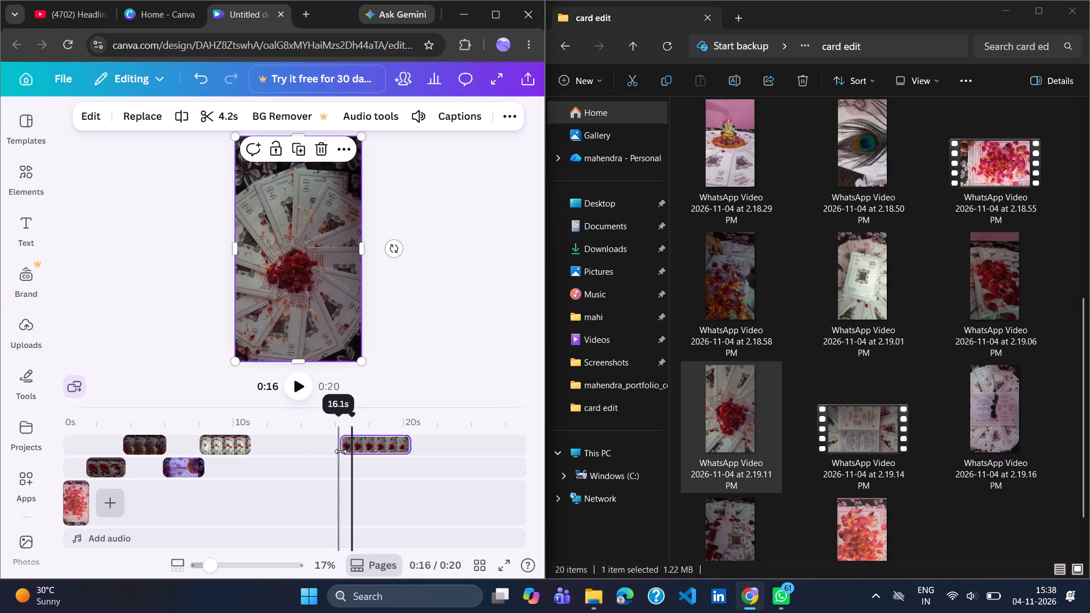
{"action": "left_click", "coordinate": [342, 452]}
{"action": "left_click", "coordinate": [305, 394]}
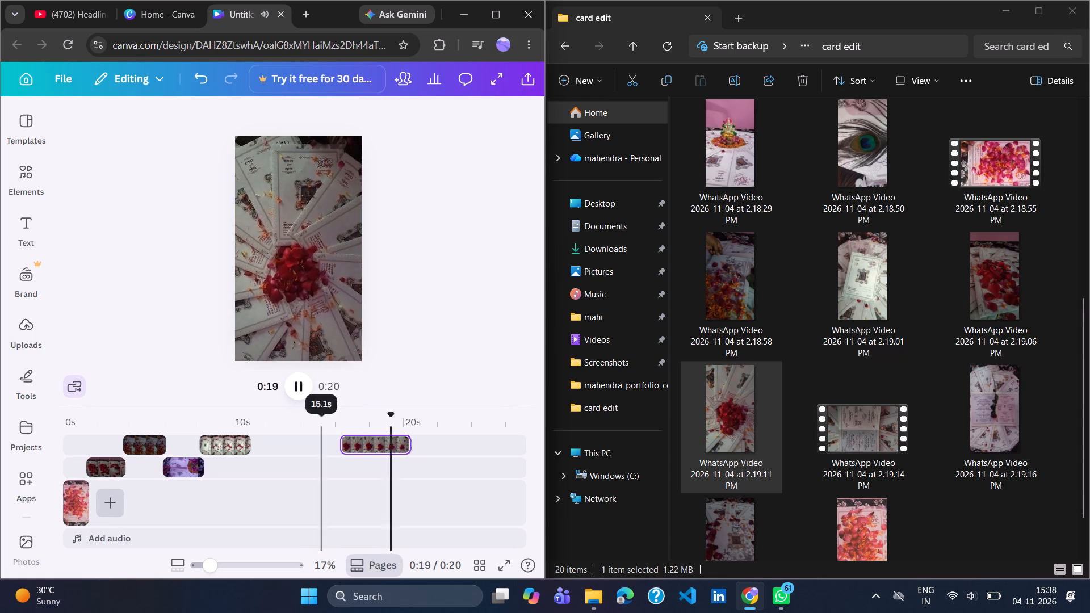
{"action": "left_click_drag", "start_coordinate": [343, 445], "coordinate": [364, 446]}
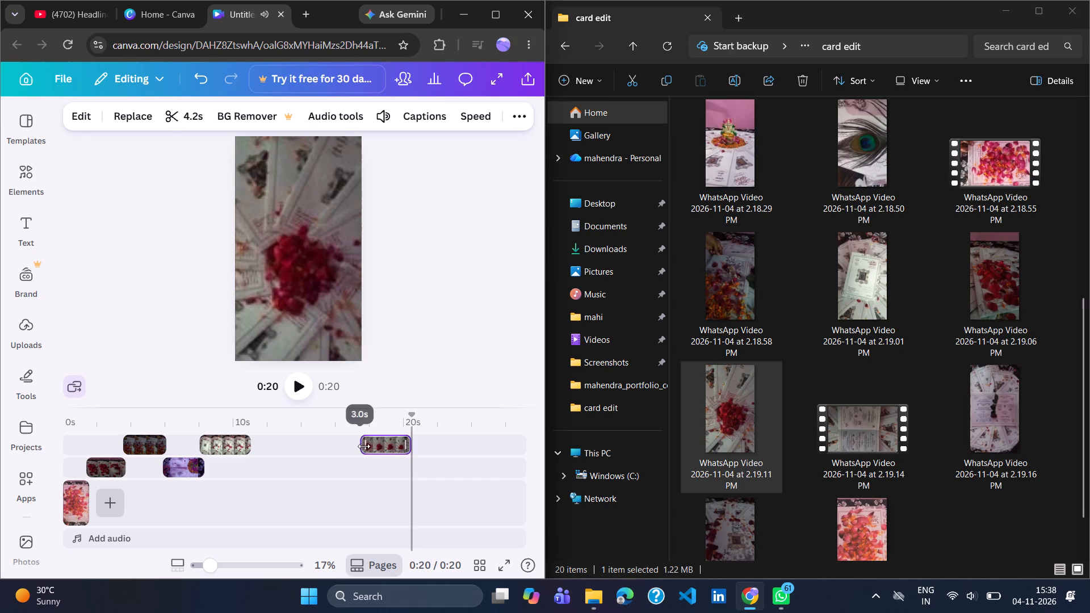
{"action": "left_click_drag", "start_coordinate": [364, 446], "coordinate": [367, 446]}
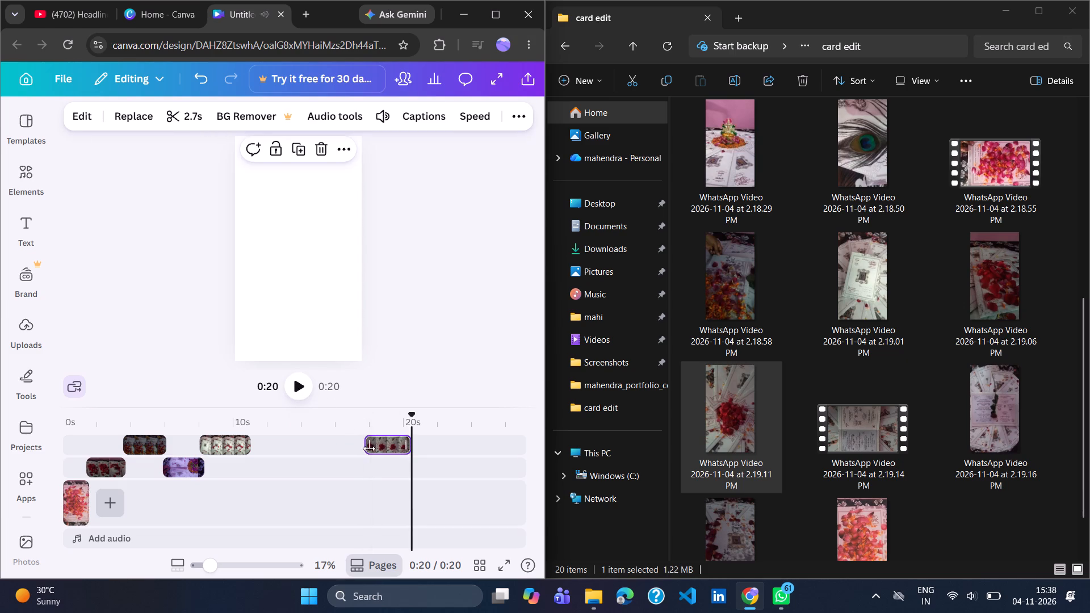
{"action": "left_click", "coordinate": [367, 448]}
{"action": "left_click", "coordinate": [303, 388]}
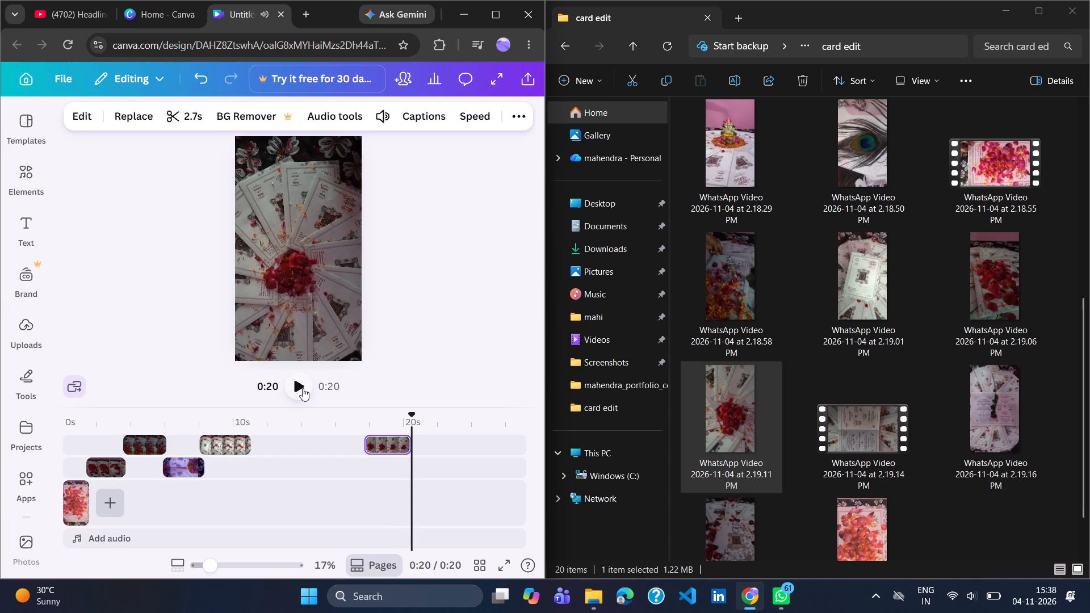
Enlarge the 2.19.11 PM clip slightly from its top-left corner so it extends just past the page edges.
{"action": "left_click", "coordinate": [237, 141]}
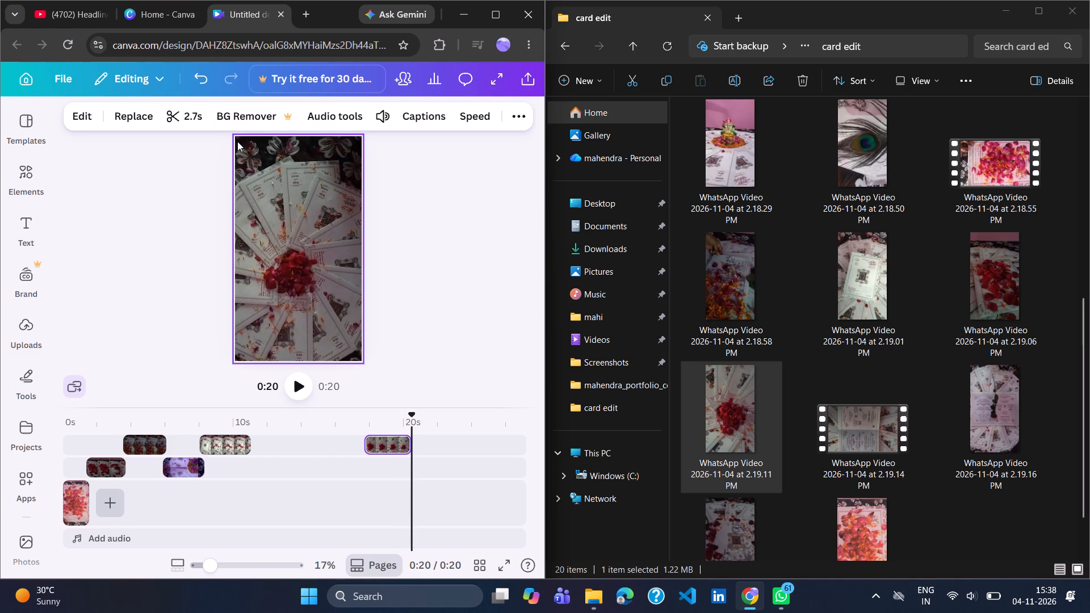
{"action": "left_click", "coordinate": [237, 145]}
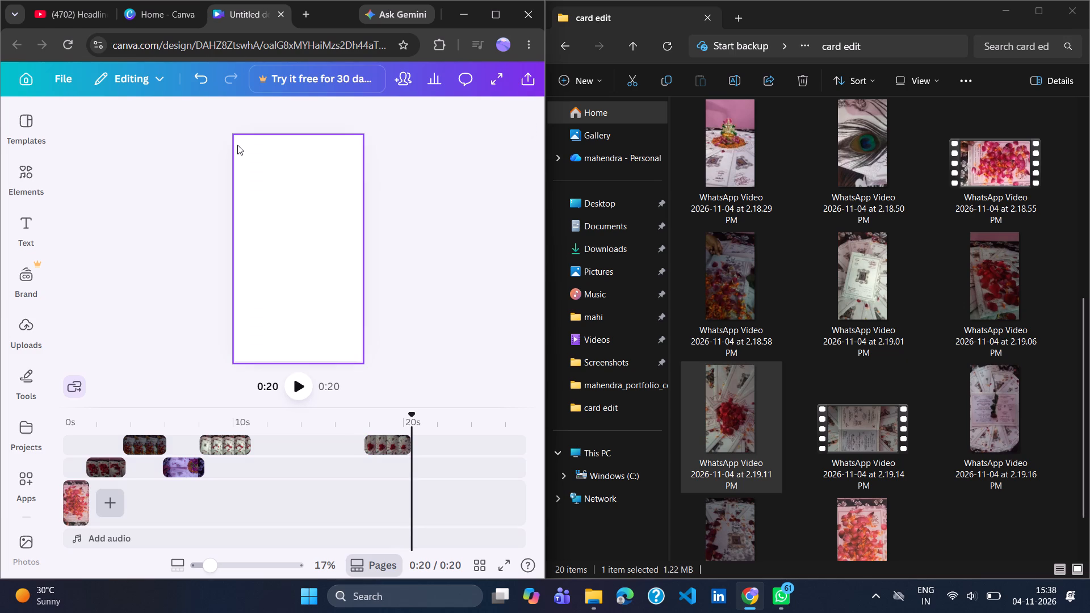
{"action": "left_click", "coordinate": [237, 145]}
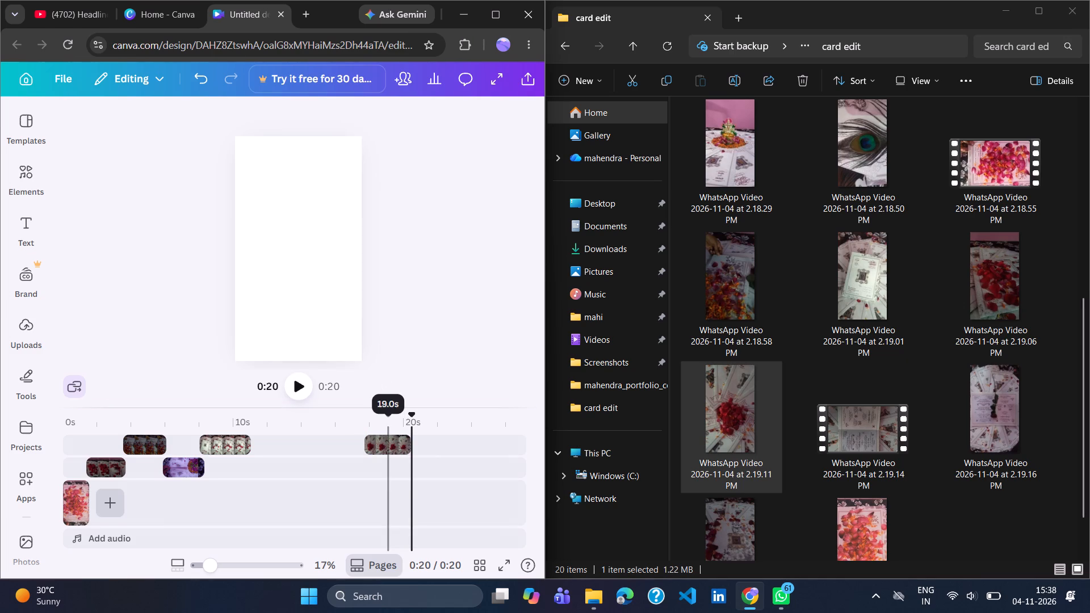
{"action": "left_click", "coordinate": [388, 443]}
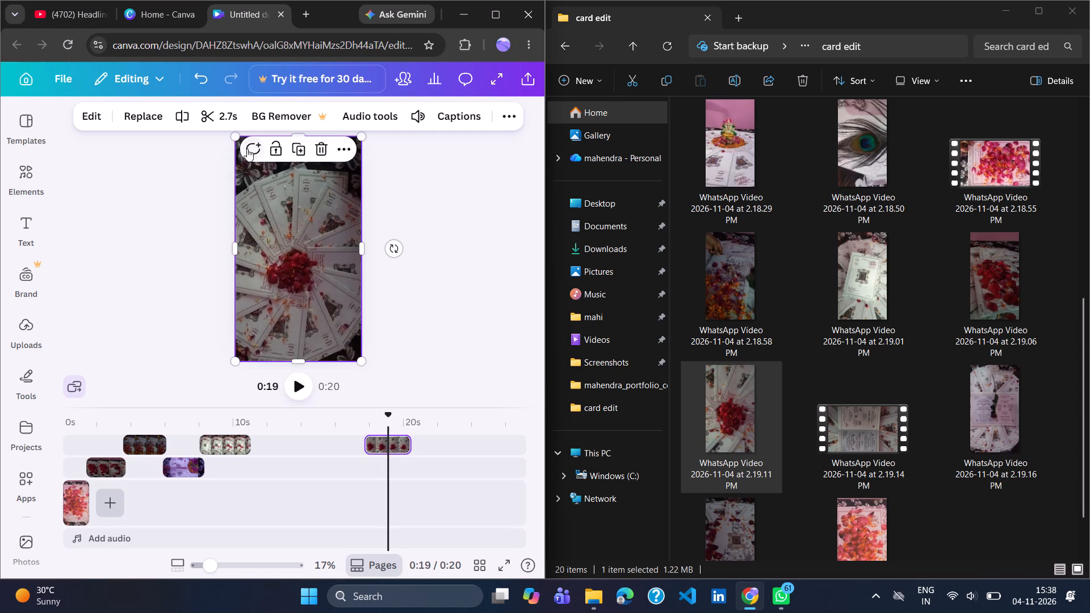
{"action": "left_click_drag", "start_coordinate": [236, 135], "coordinate": [236, 131]}
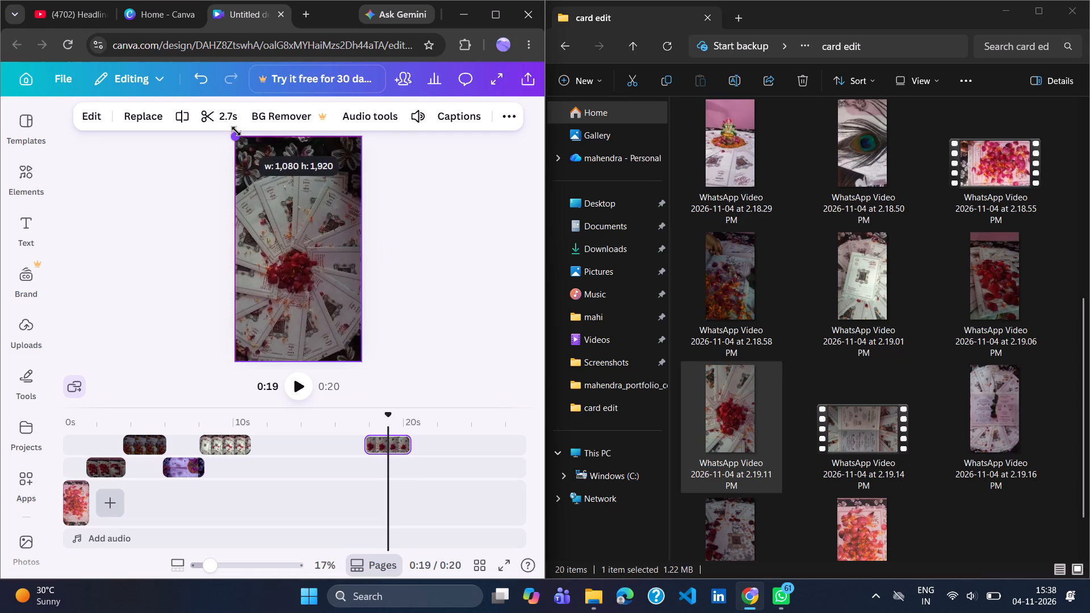
{"action": "left_click_drag", "start_coordinate": [236, 131], "coordinate": [235, 129]}
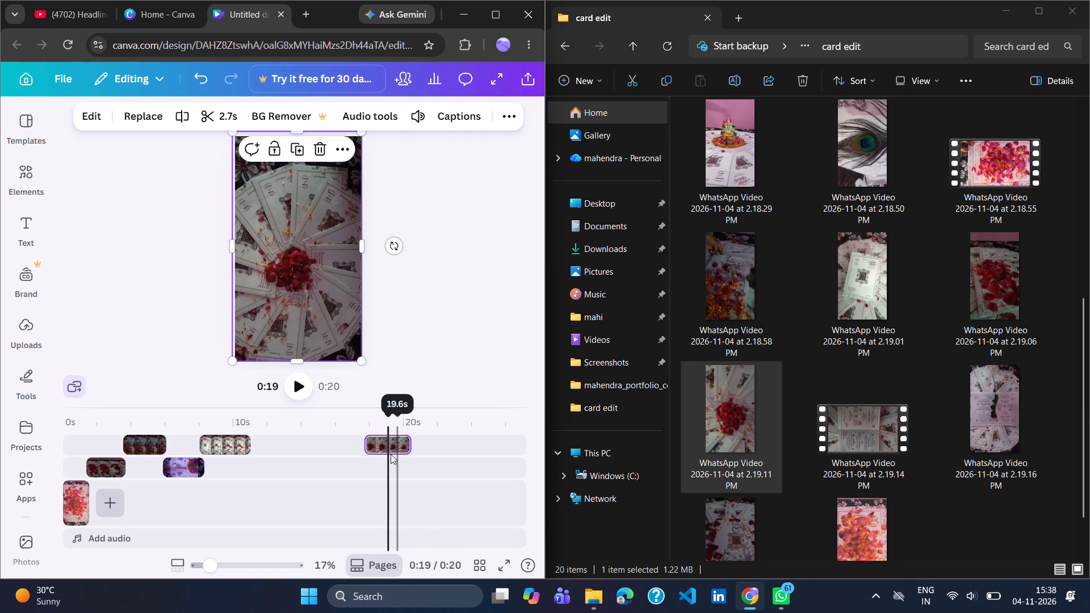
Move the 2.19.11 PM clip to the lower overlay track at about 10.7 s, slightly overlapping the 2.19.01 PM card clip's end.
{"action": "left_click_drag", "start_coordinate": [389, 450], "coordinate": [276, 471]}
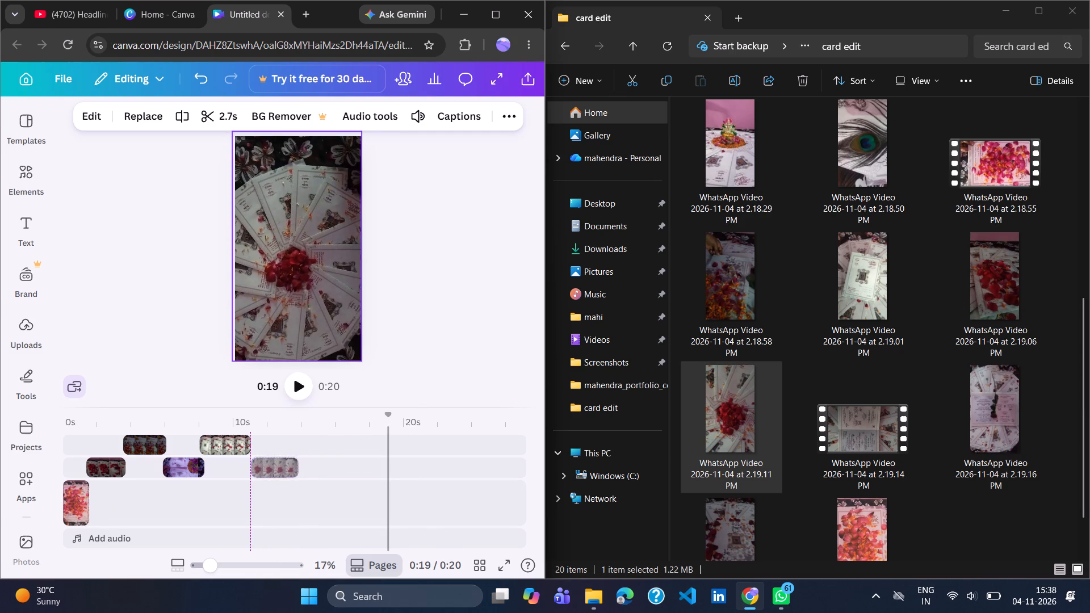
{"action": "left_click_drag", "start_coordinate": [276, 471], "coordinate": [273, 471]}
{"action": "left_click_drag", "start_coordinate": [273, 471], "coordinate": [267, 472]}
{"action": "left_click", "coordinate": [267, 472]}
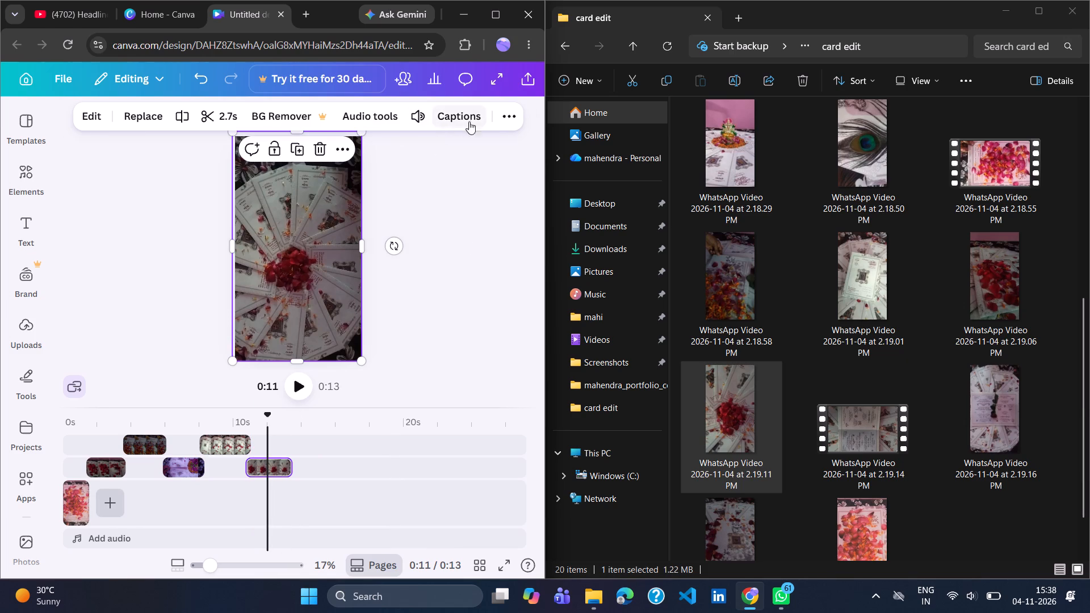
Apply the Tumble animation to the 2.19.11 PM clip.
{"action": "left_click", "coordinate": [499, 114]}
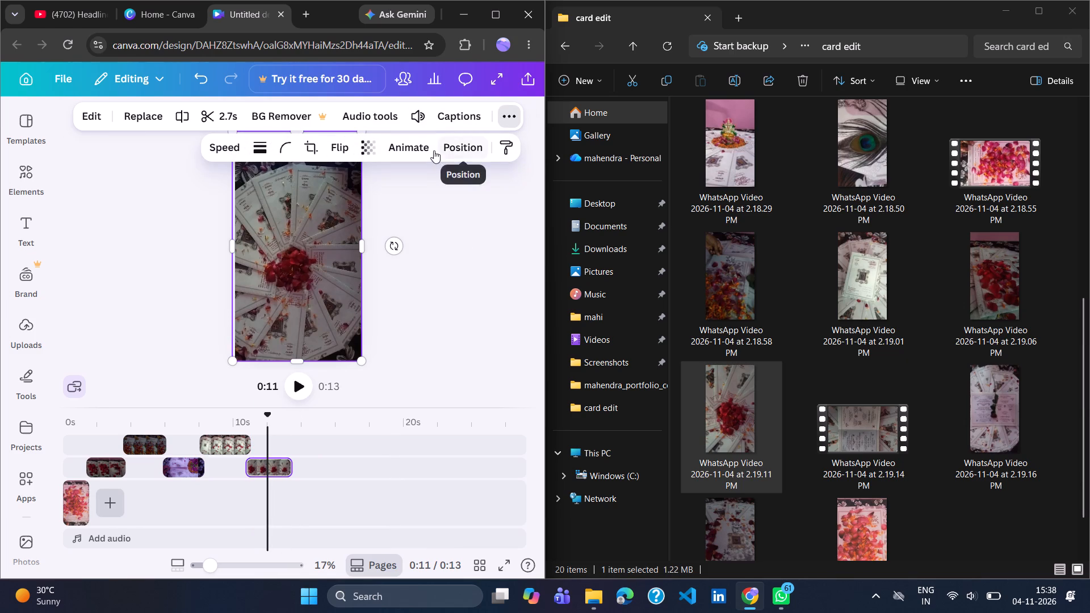
{"action": "left_click", "coordinate": [433, 149]}
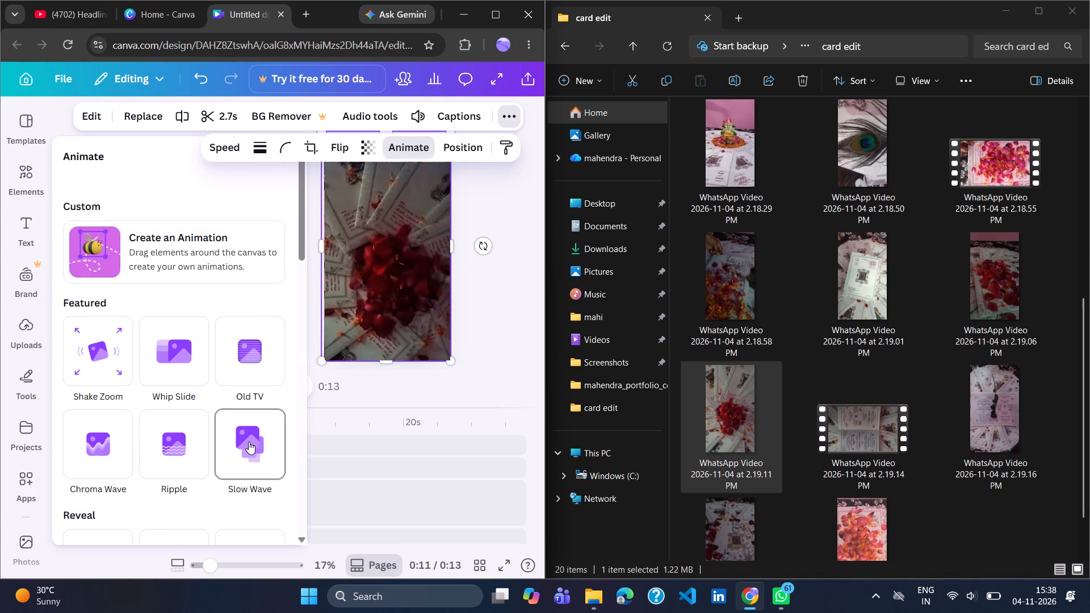
{"action": "scroll", "coordinate": [249, 442], "scroll_direction": "down", "scroll_amount": 4}
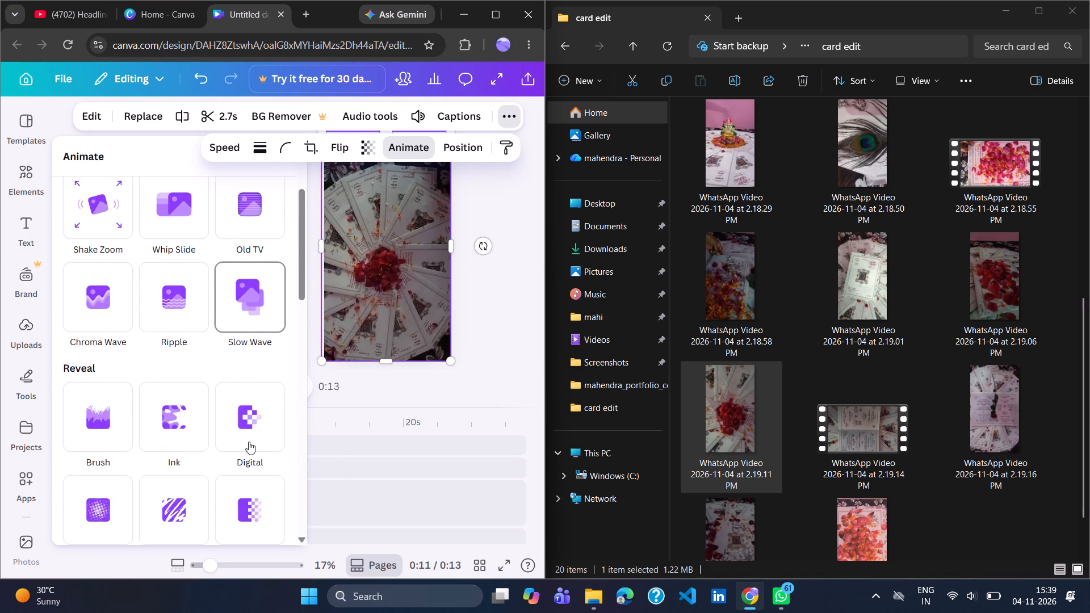
{"action": "scroll", "coordinate": [249, 442], "scroll_direction": "down", "scroll_amount": 4}
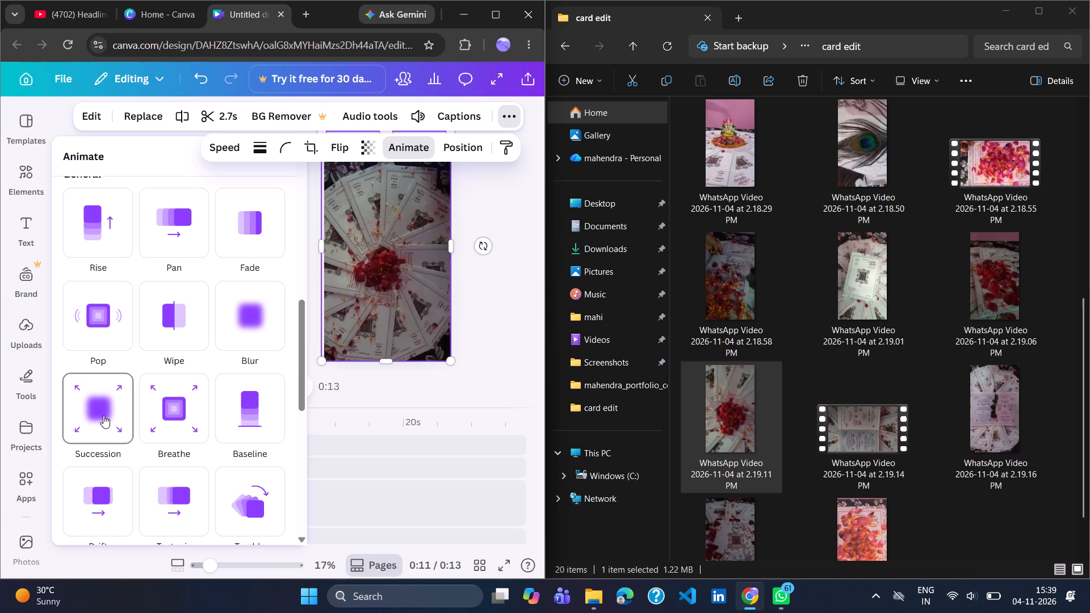
{"action": "scroll", "coordinate": [103, 415], "scroll_direction": "down", "scroll_amount": 1}
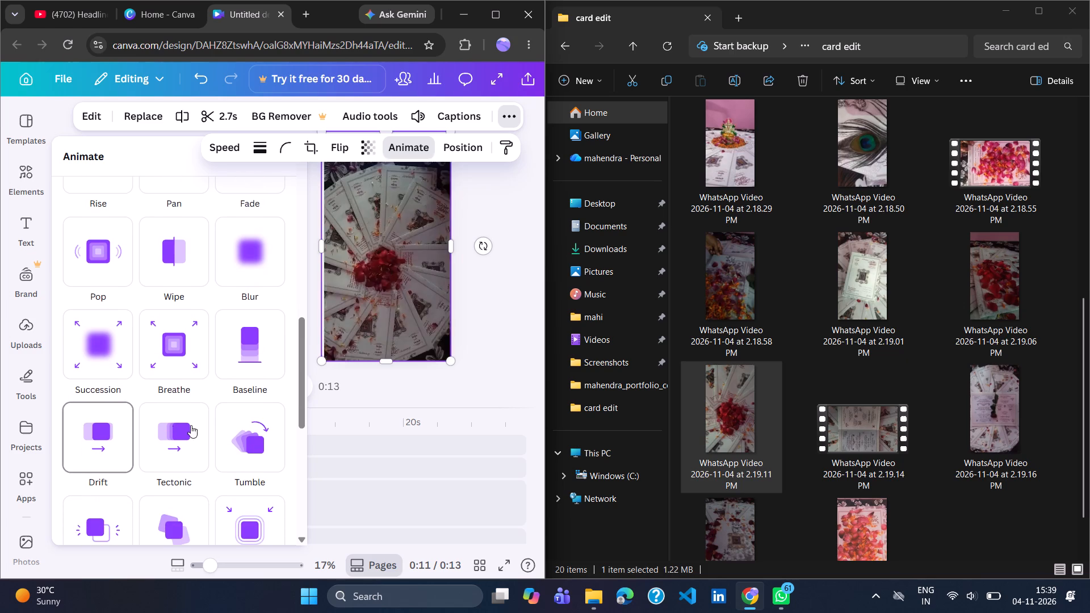
{"action": "left_click", "coordinate": [244, 451]}
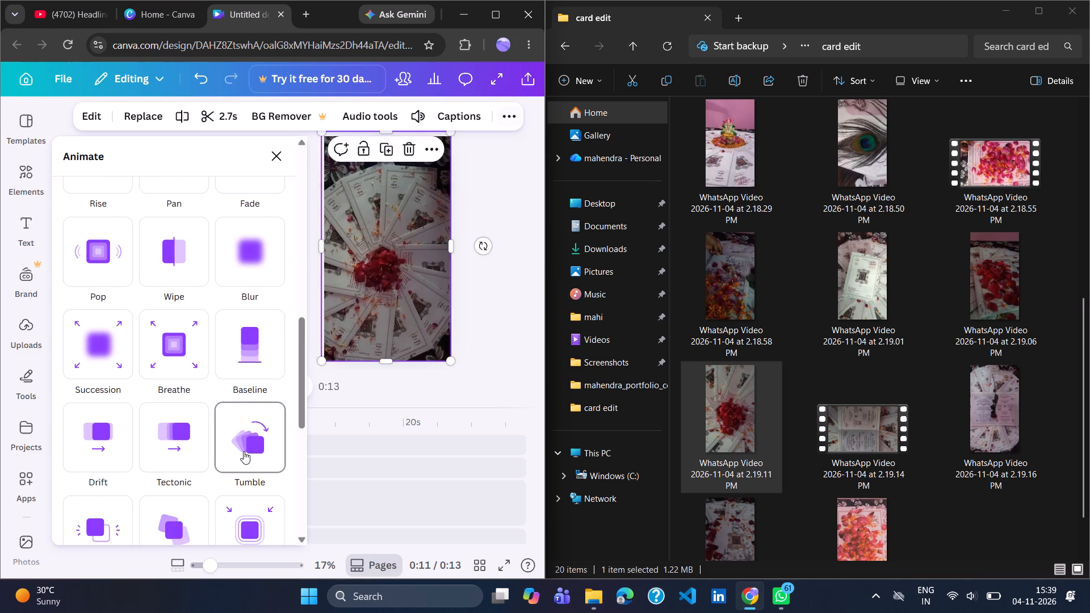
{"action": "left_click", "coordinate": [498, 389]}
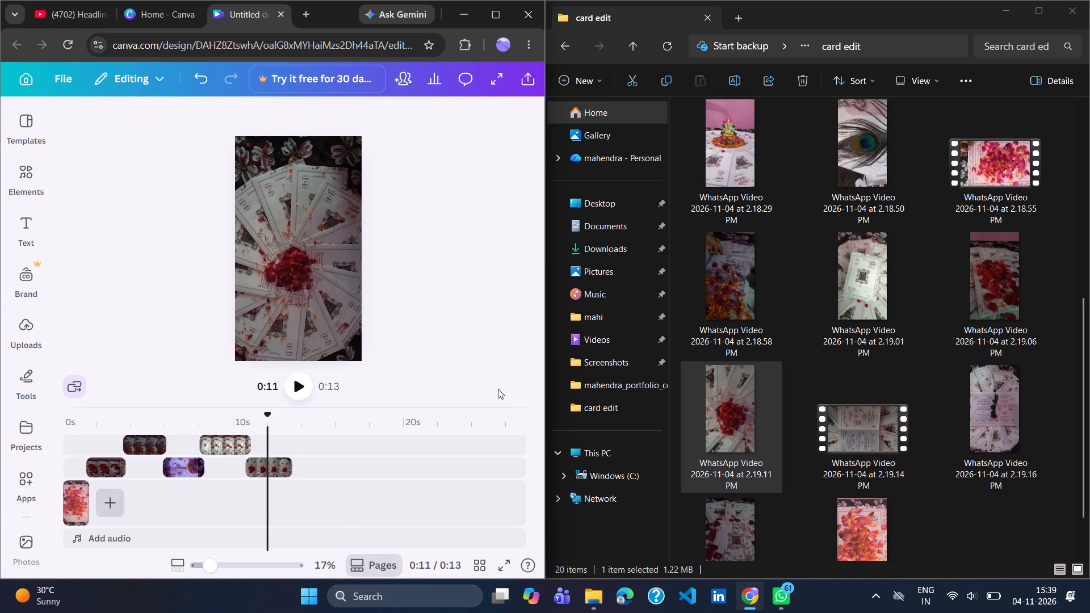
Preview the transition from the 2.19.01 PM card clip, and play the whole video from the opening clip.
{"action": "left_click", "coordinate": [212, 456]}
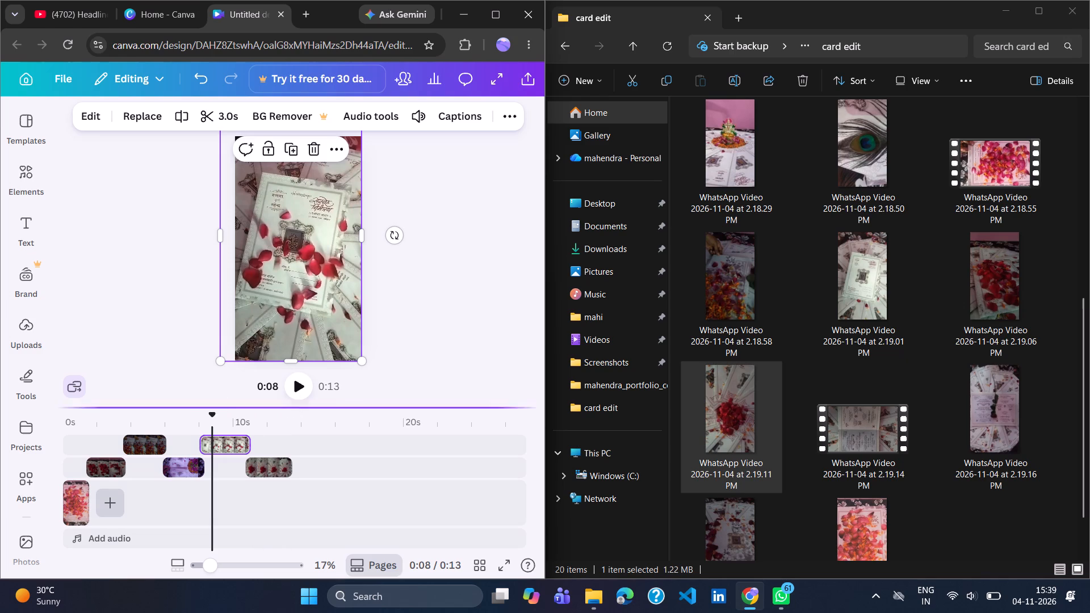
{"action": "left_click", "coordinate": [304, 394]}
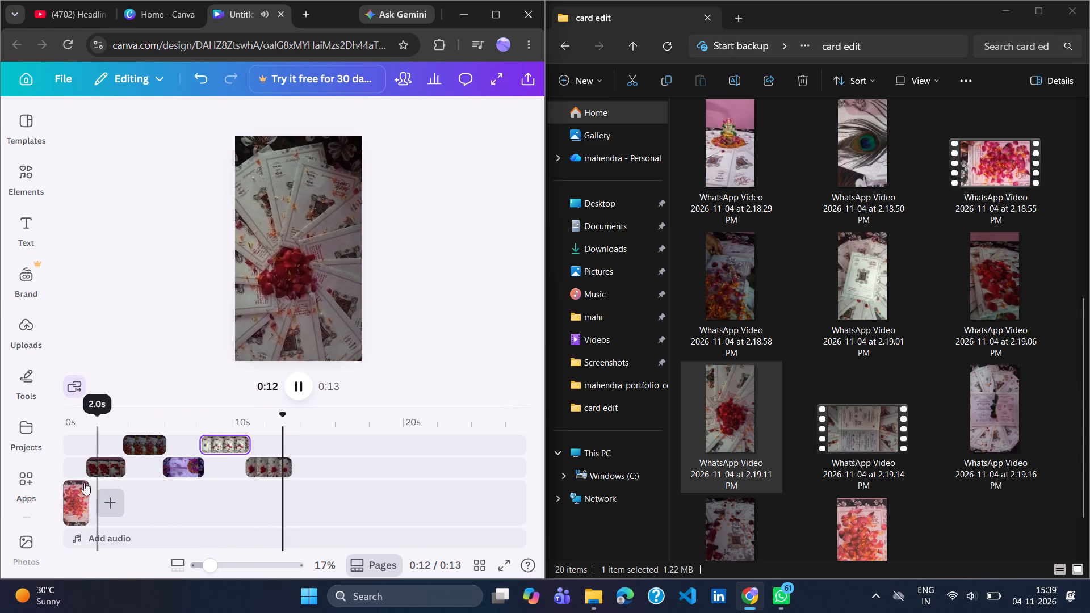
{"action": "left_click", "coordinate": [69, 482]}
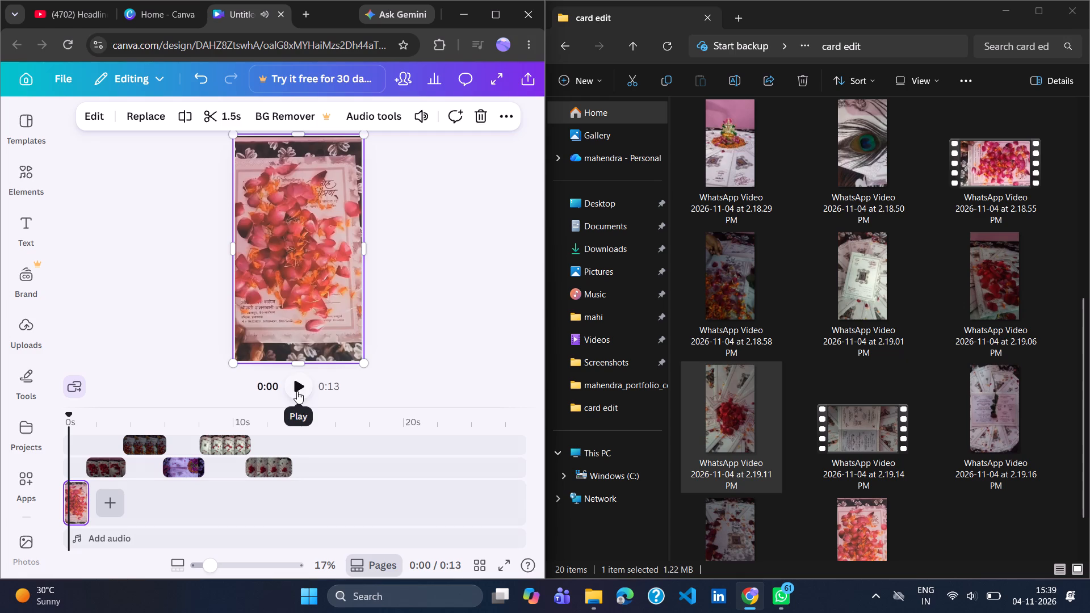
{"action": "left_click", "coordinate": [297, 391]}
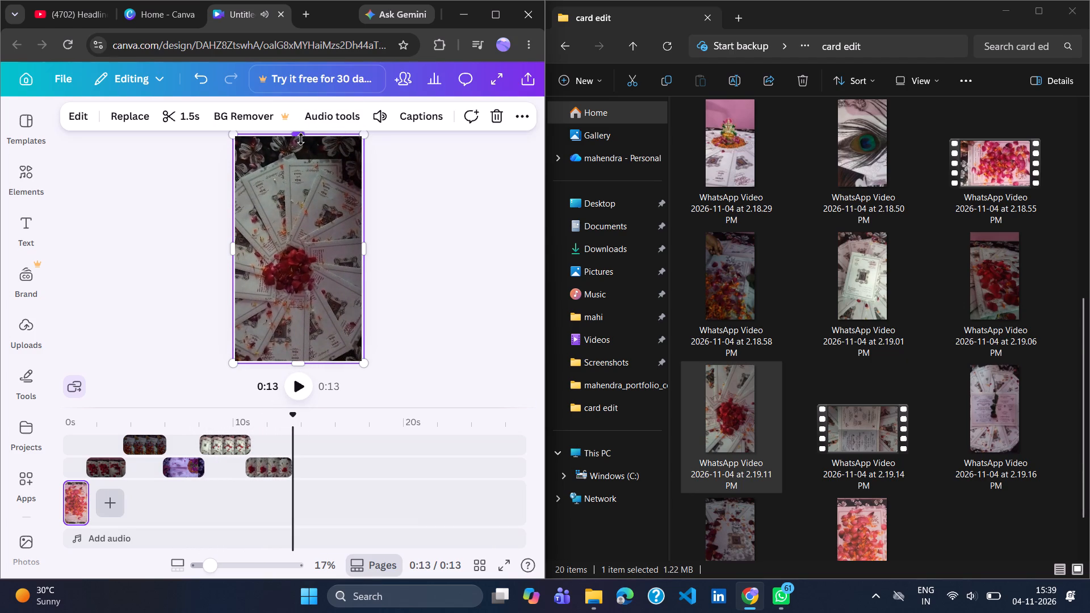
Stretch the opening 1.5 s petals clip slightly upward past the page's top edge.
{"action": "left_click_drag", "start_coordinate": [300, 132], "coordinate": [303, 123]}
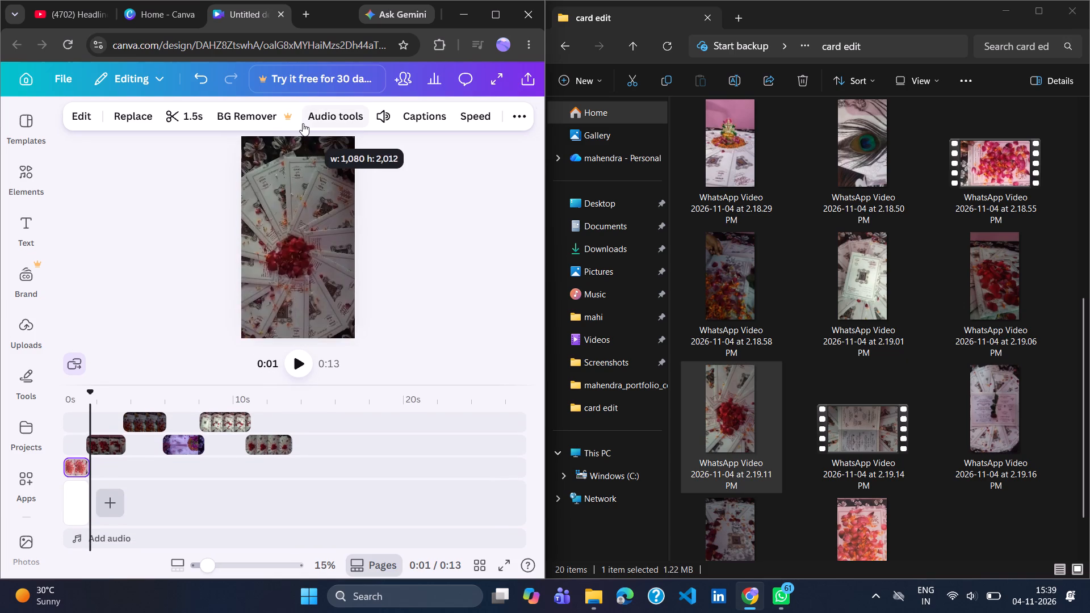
{"action": "left_click_drag", "start_coordinate": [303, 123], "coordinate": [303, 129]}
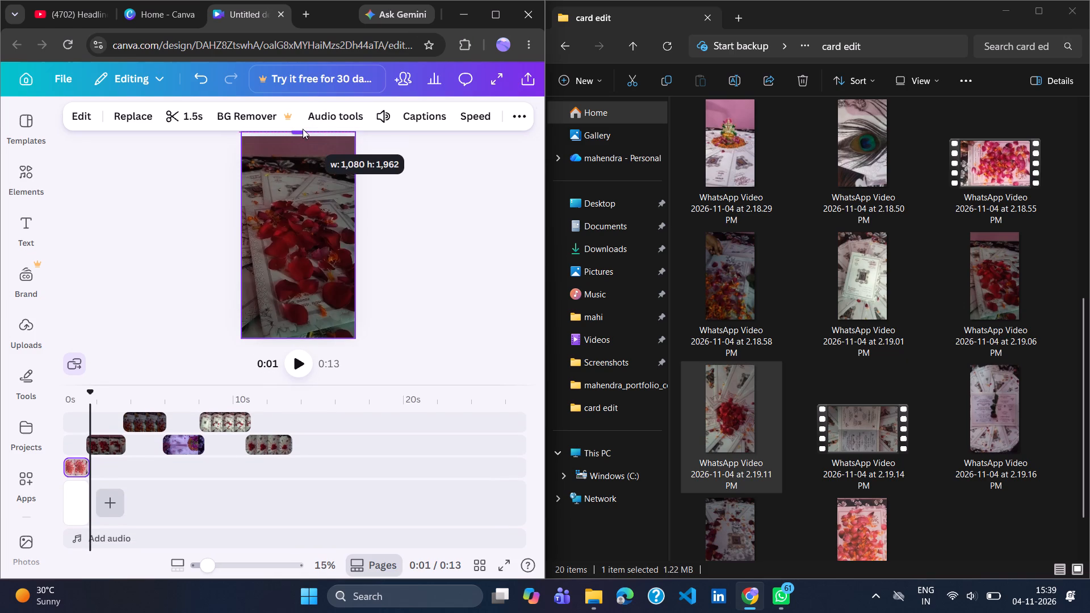
{"action": "left_click_drag", "start_coordinate": [303, 129], "coordinate": [304, 123]}
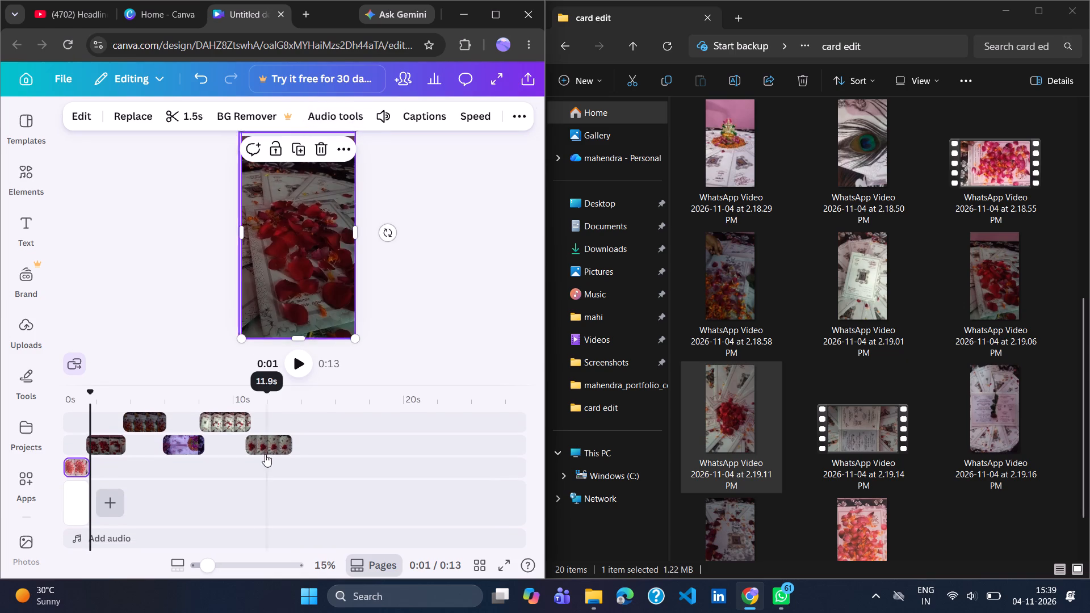
Preview the 2.19.11 PM clip's transition from about 11 s and extend the clip's end to a length of 3.0 s.
{"action": "left_click", "coordinate": [264, 440]}
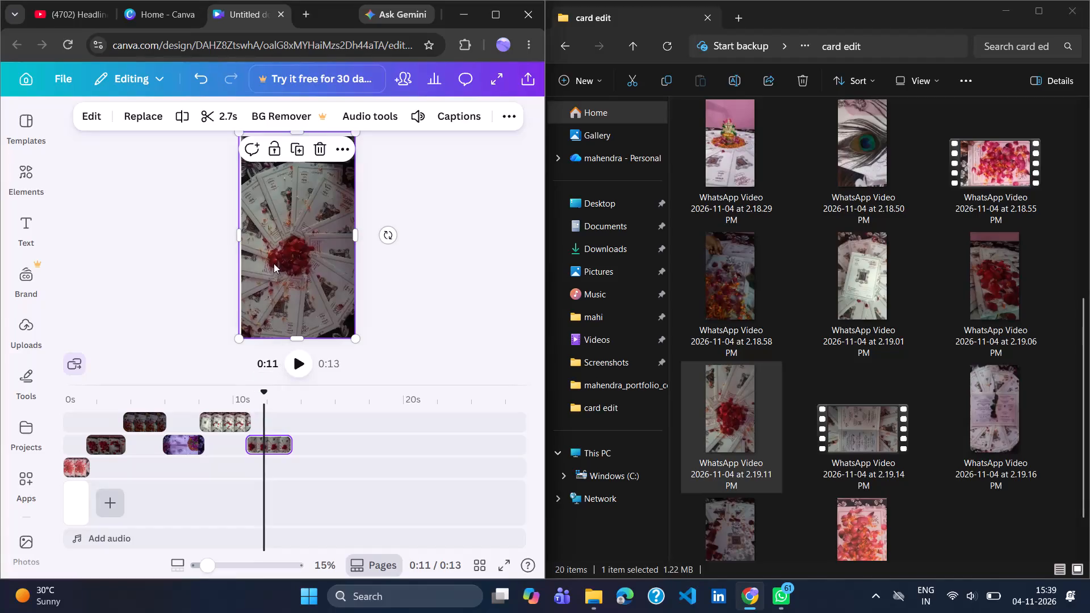
{"action": "left_click", "coordinate": [273, 237]}
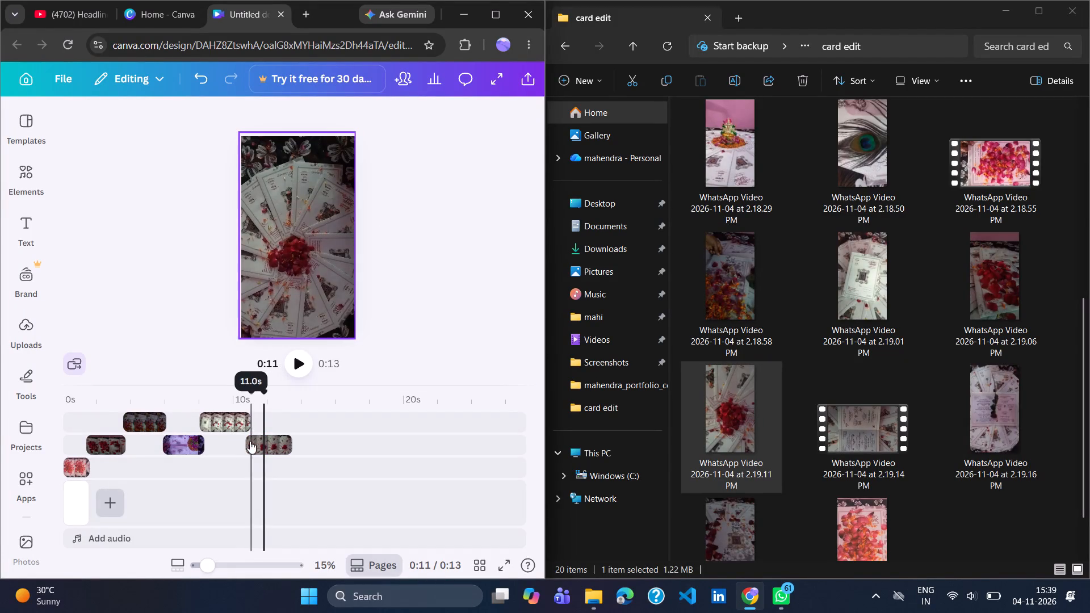
{"action": "left_click", "coordinate": [249, 442]}
{"action": "left_click", "coordinate": [299, 381]}
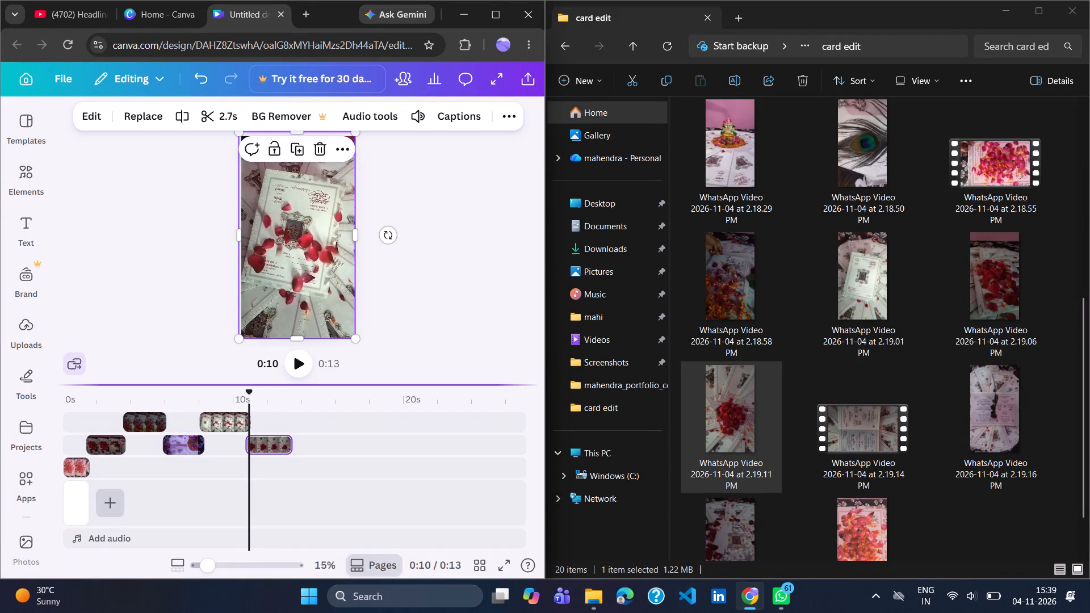
{"action": "left_click", "coordinate": [300, 363]}
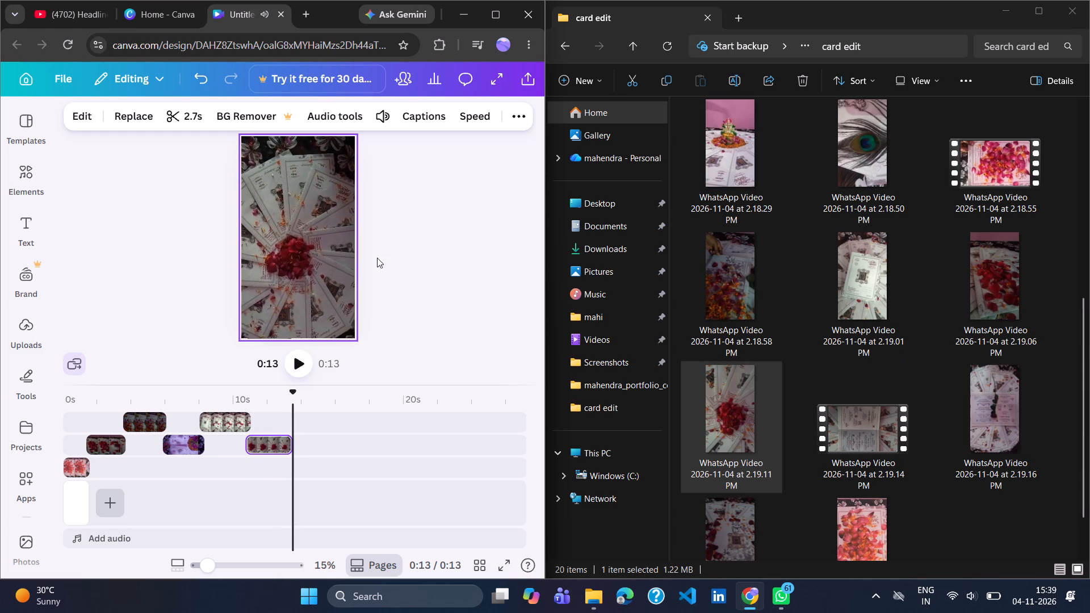
{"action": "left_click", "coordinate": [288, 446]}
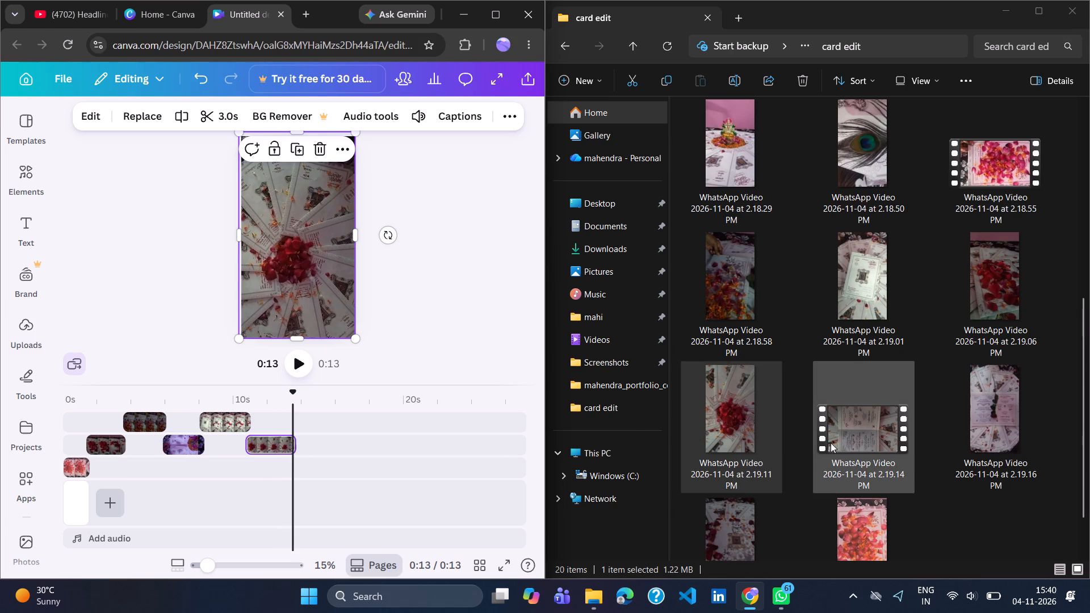
Open the WhatsApp Video 2.19.16 PM file from the card edit folder to watch it.
{"action": "scroll", "coordinate": [837, 373], "scroll_direction": "down", "scroll_amount": 1}
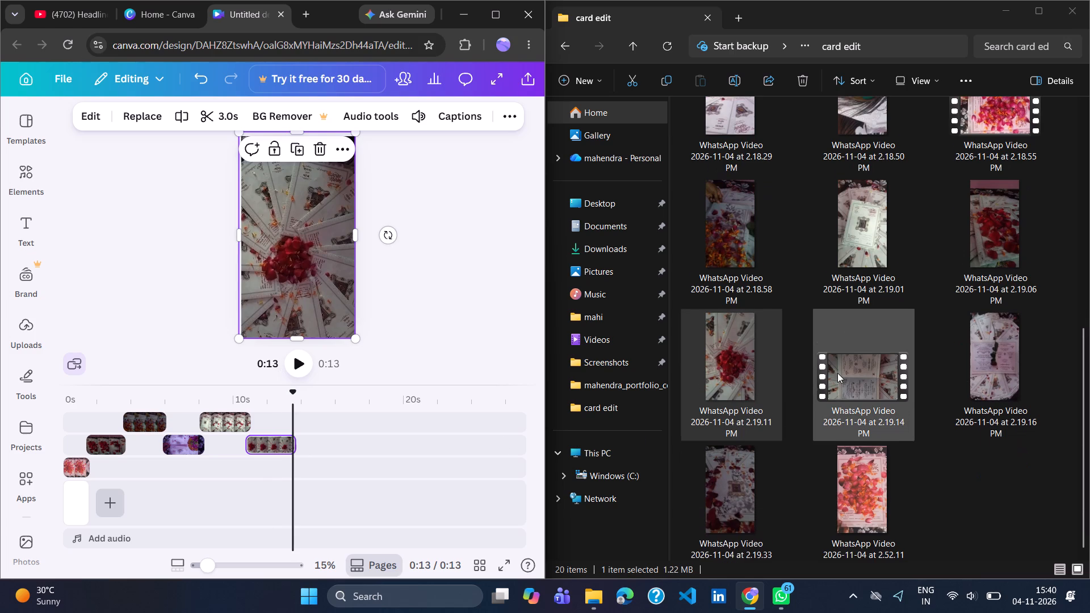
{"action": "scroll", "coordinate": [837, 373], "scroll_direction": "down", "scroll_amount": 1}
{"action": "left_click", "coordinate": [1004, 358]}
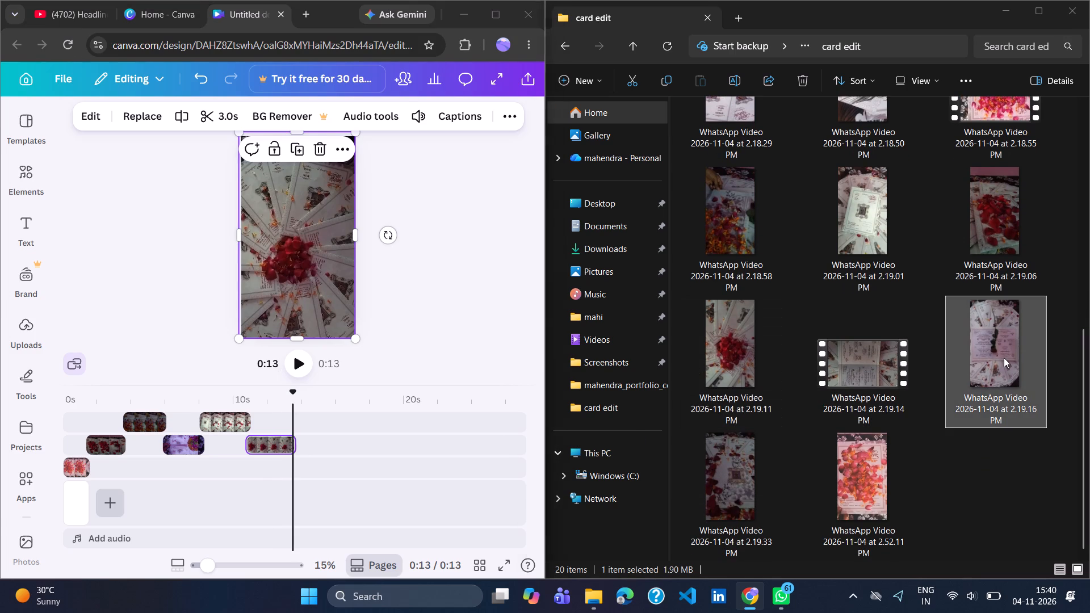
{"action": "double_click", "coordinate": [1004, 358]}
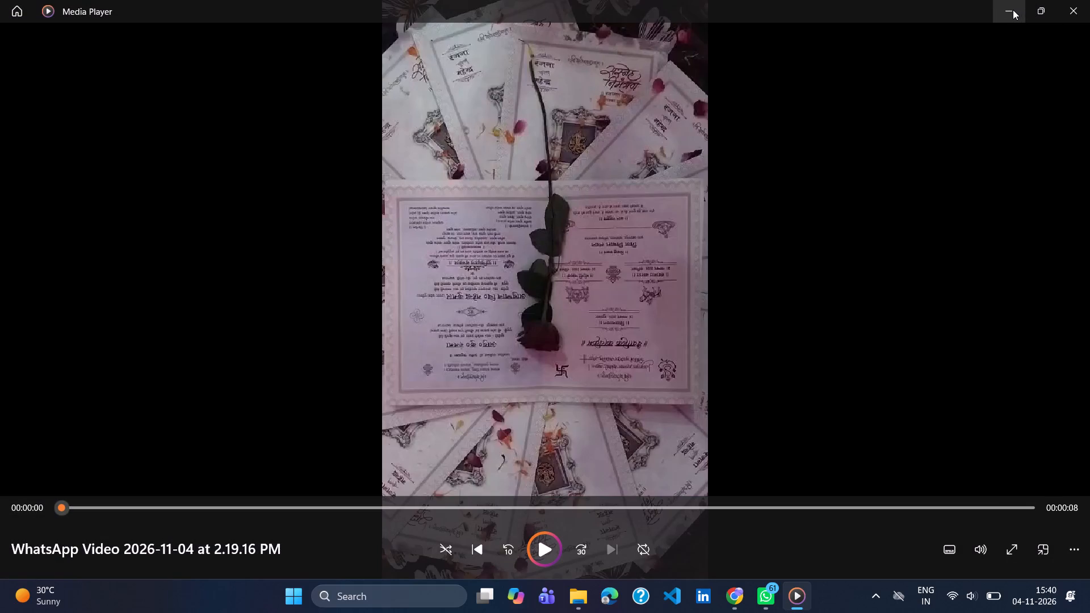
Add the WhatsApp Video 2.19.16 PM file from the card edit folder to the timeline, beyond the 2.19.11 PM clip.
{"action": "left_click", "coordinate": [1013, 10]}
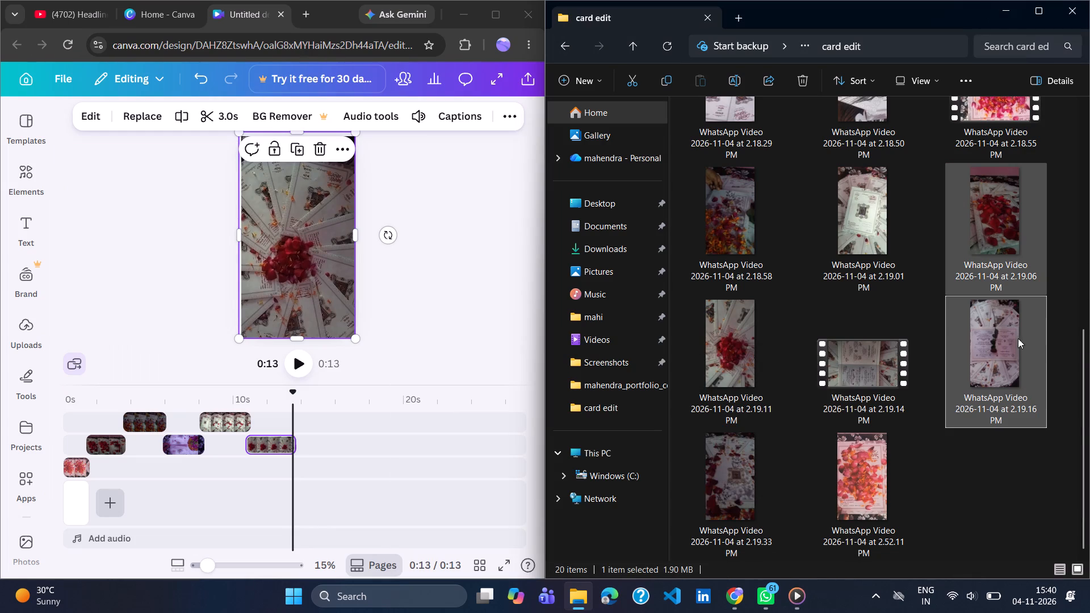
{"action": "left_click_drag", "start_coordinate": [1012, 350], "coordinate": [396, 446]}
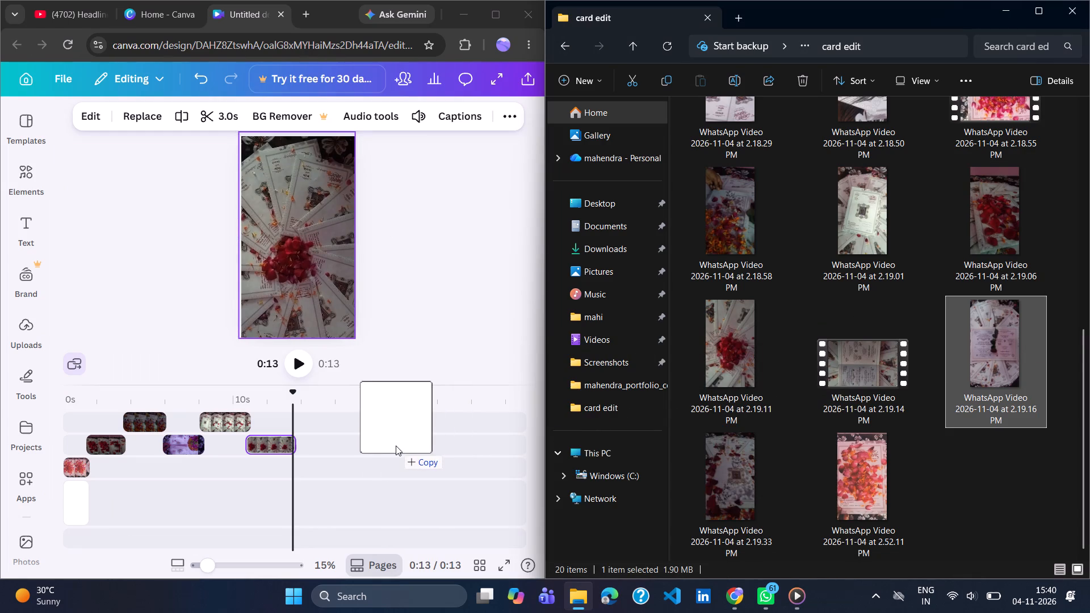
{"action": "left_click_drag", "start_coordinate": [396, 446], "coordinate": [395, 446]}
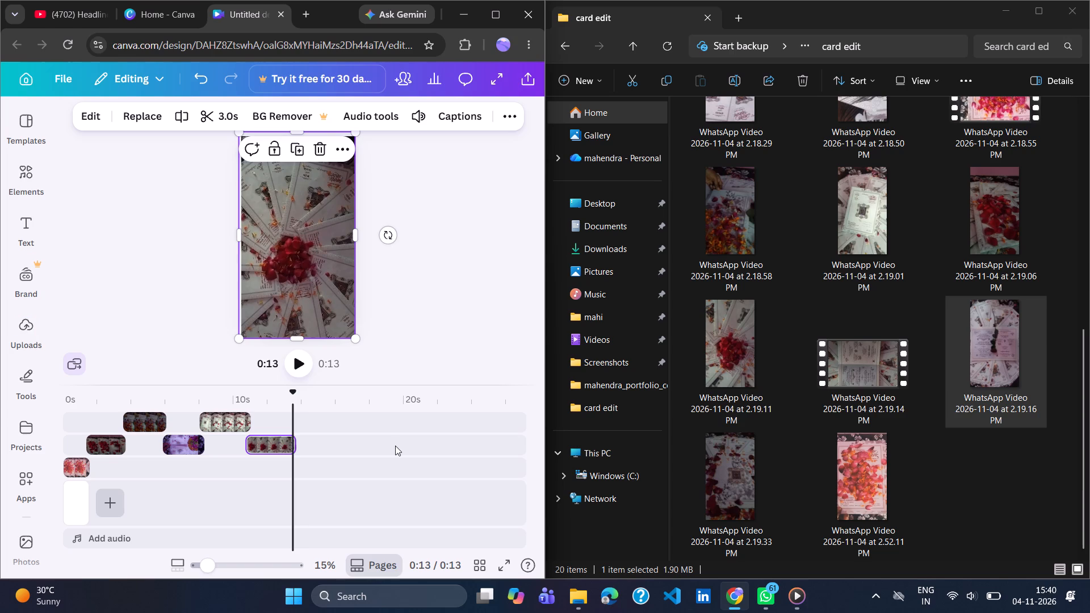
{"action": "scroll", "coordinate": [322, 482], "scroll_direction": "right", "scroll_amount": 1}
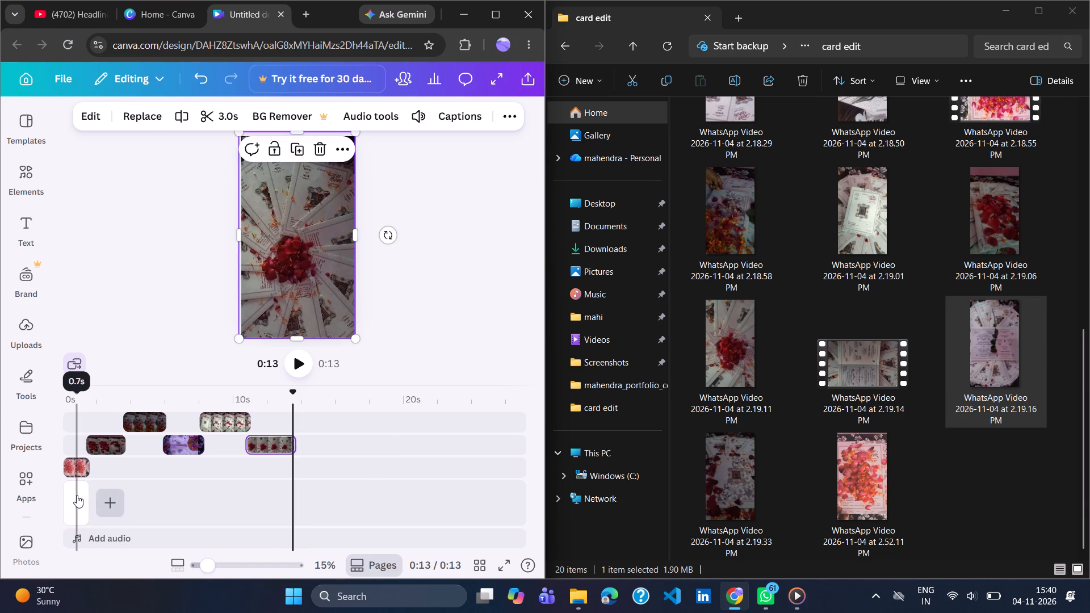
Move the blank 1.5 s clip from the main track to the top overlay track, beyond the last card clip, and delete it.
{"action": "left_click", "coordinate": [77, 495]}
{"action": "left_click_drag", "start_coordinate": [77, 495], "coordinate": [169, 485]}
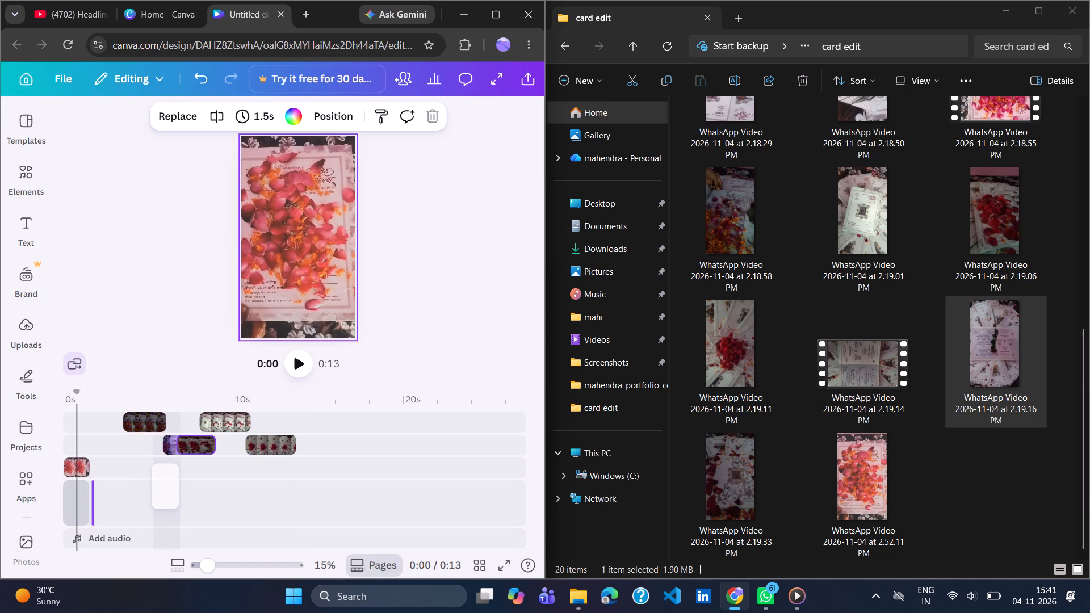
{"action": "left_click_drag", "start_coordinate": [169, 485], "coordinate": [81, 499]}
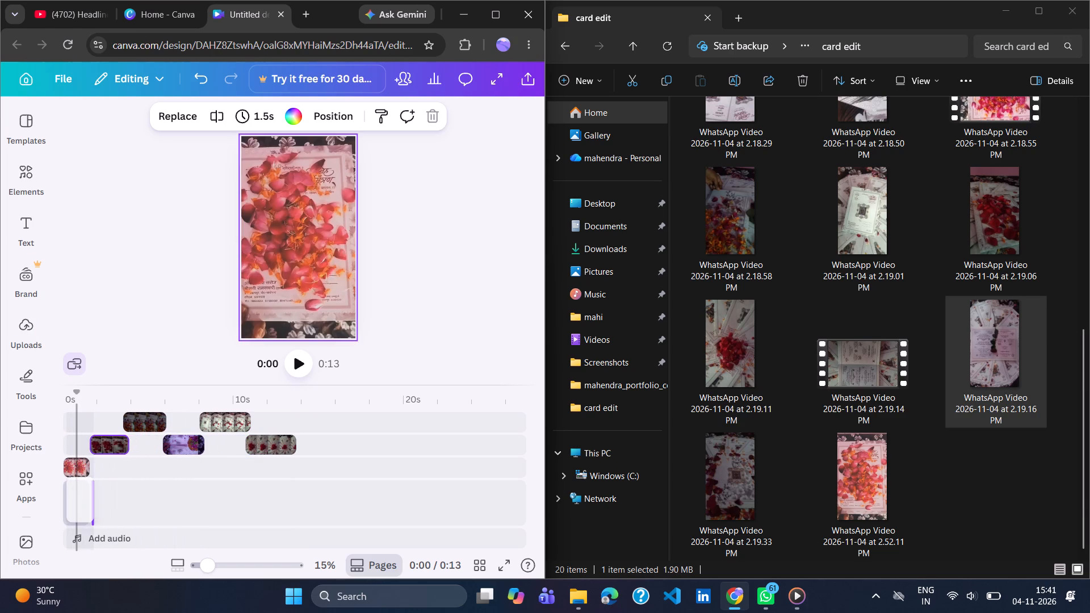
{"action": "left_click_drag", "start_coordinate": [81, 499], "coordinate": [82, 403]}
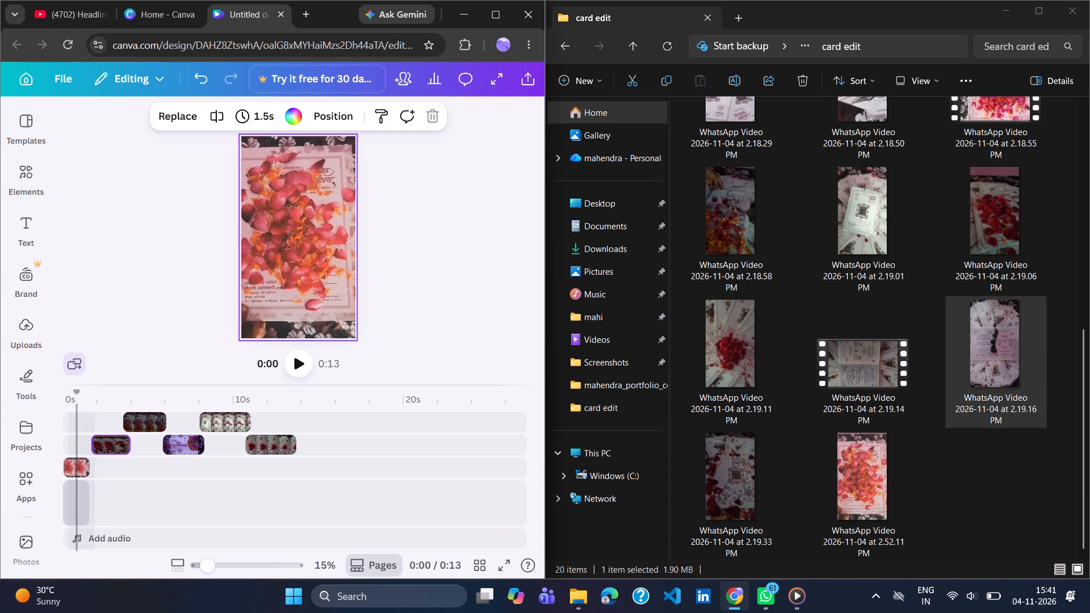
{"action": "left_click_drag", "start_coordinate": [82, 403], "coordinate": [80, 410]}
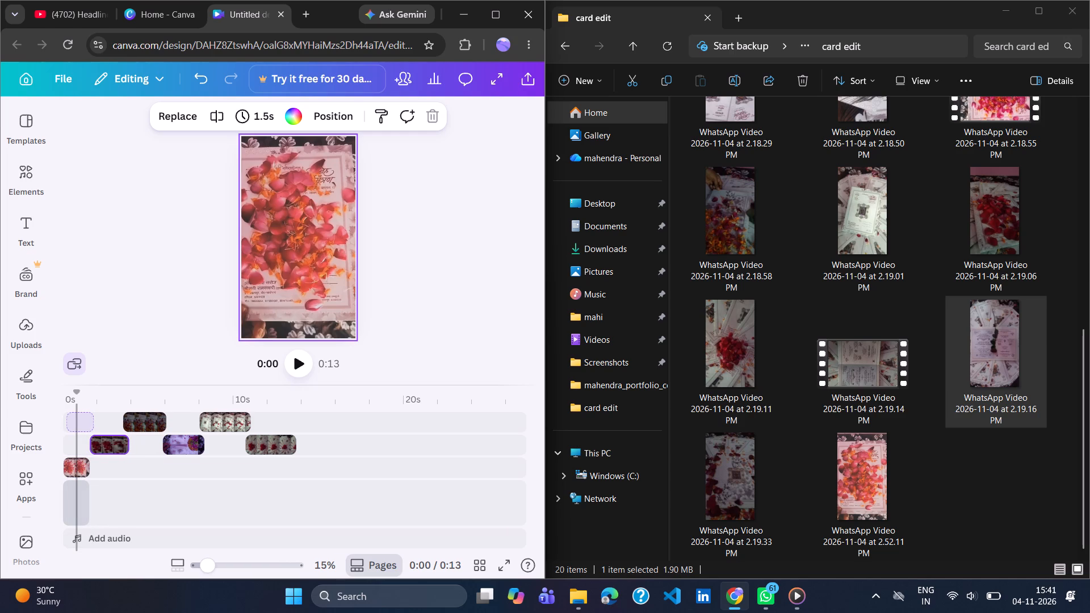
{"action": "left_click_drag", "start_coordinate": [80, 410], "coordinate": [81, 410]}
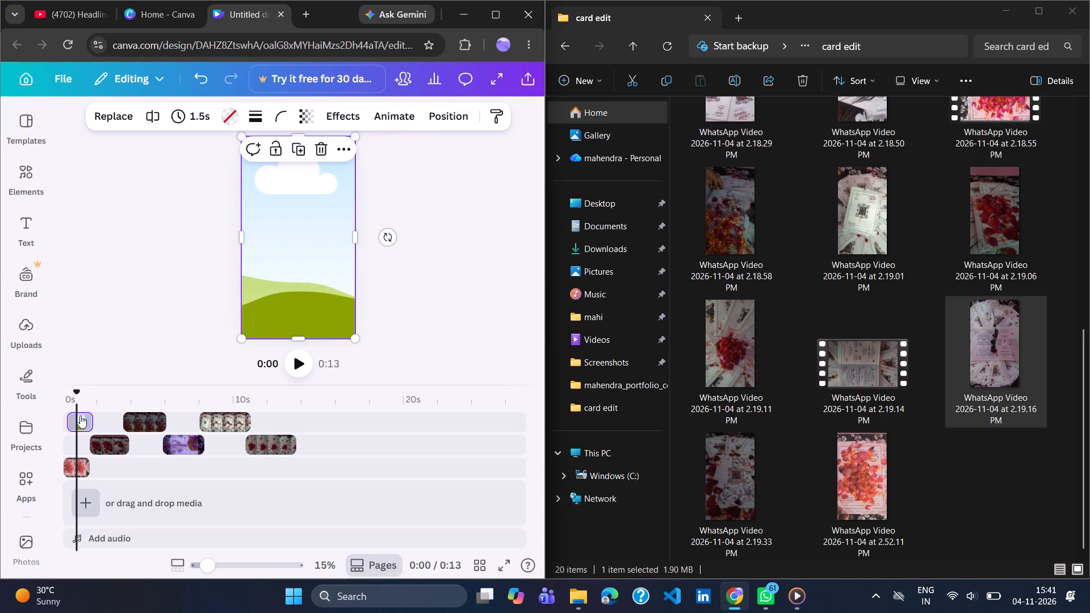
{"action": "left_click_drag", "start_coordinate": [80, 415], "coordinate": [335, 433]}
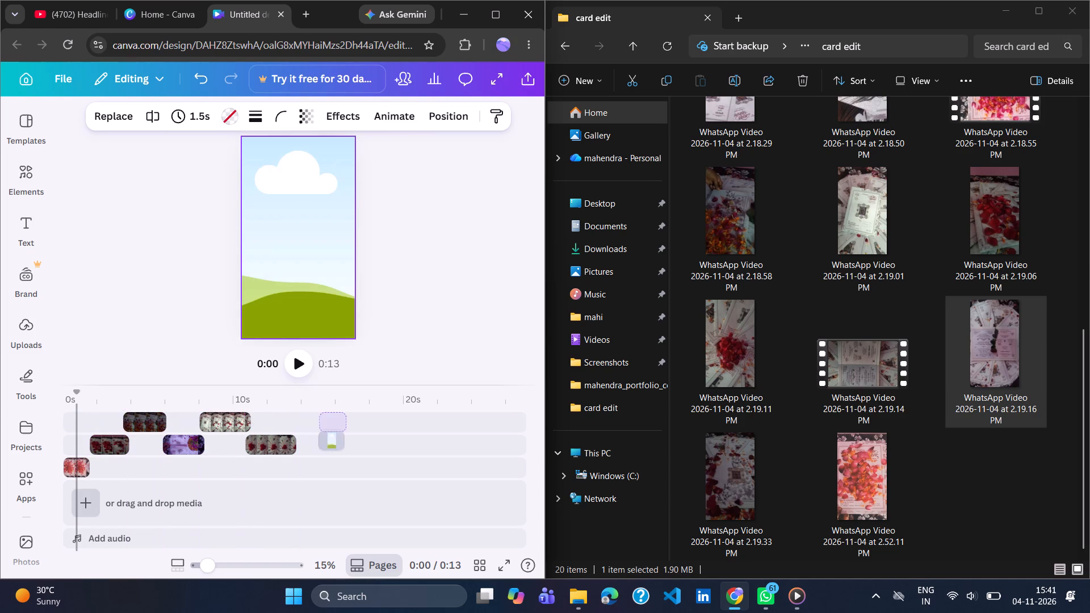
{"action": "left_click_drag", "start_coordinate": [335, 433], "coordinate": [337, 433]}
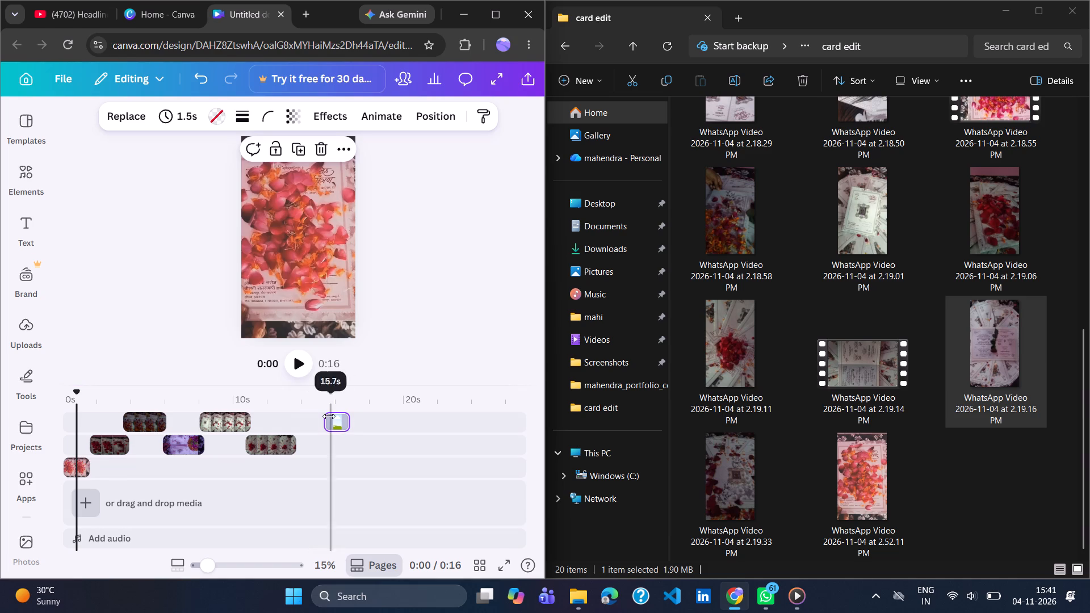
{"action": "right_click", "coordinate": [329, 416]}
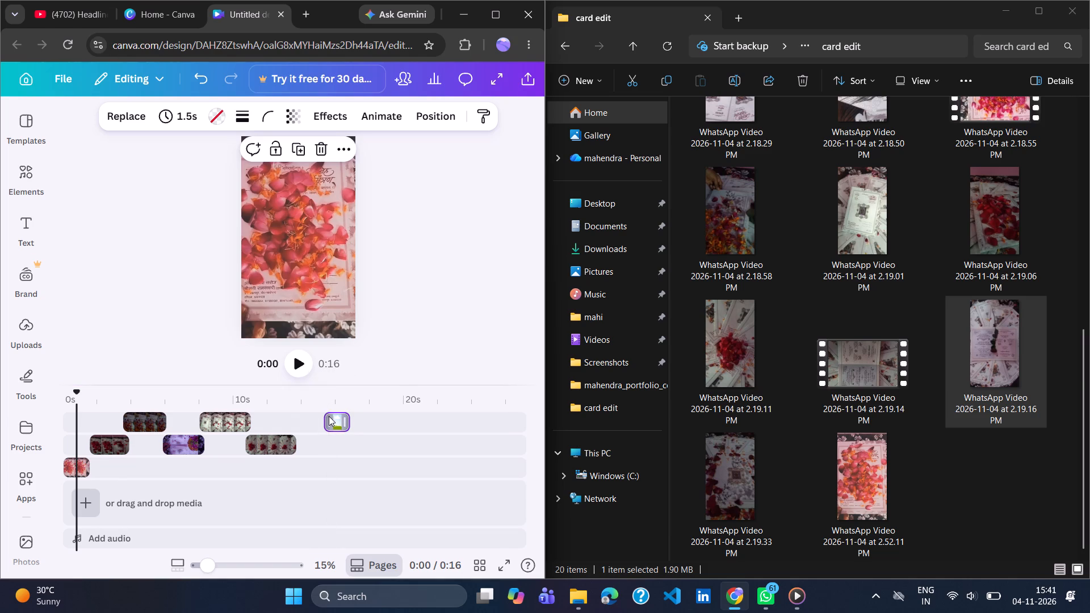
{"action": "left_click", "coordinate": [405, 231]}
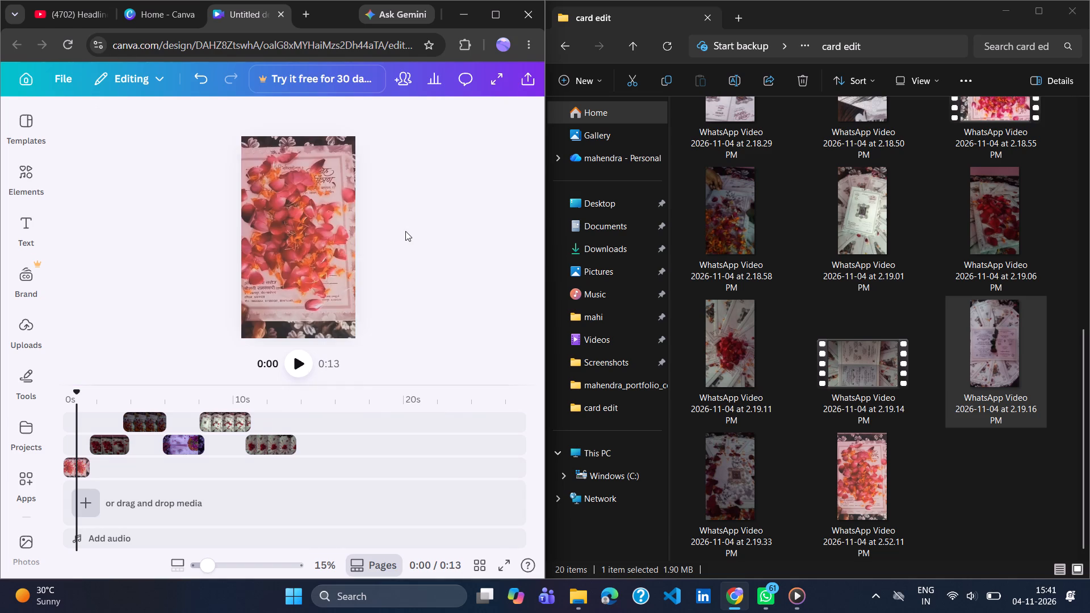
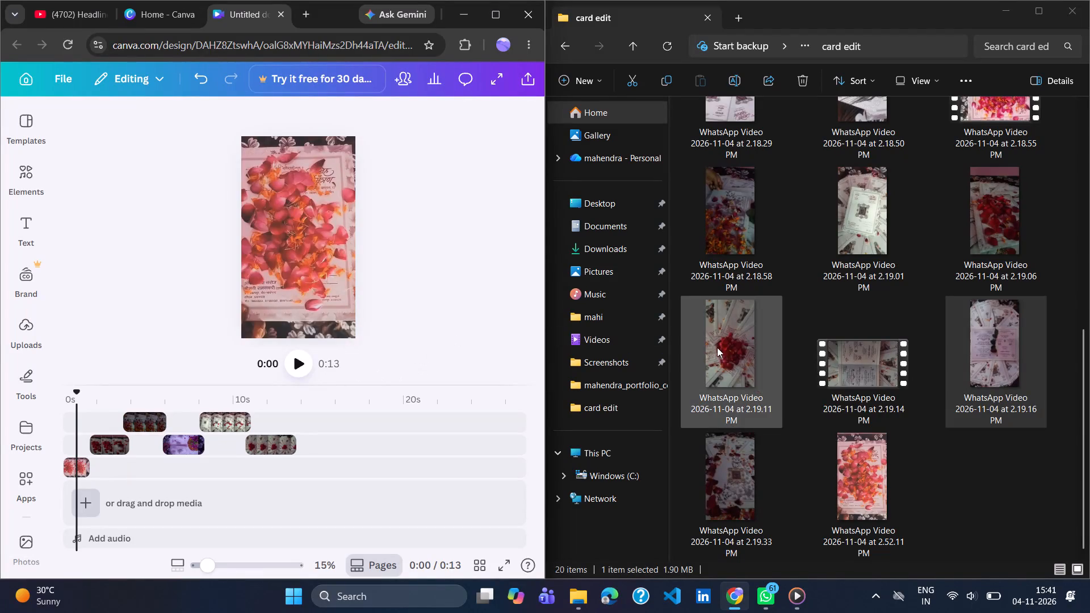
Open the WhatsApp Video 2.19.16 PM file from the card edit folder in Media Player and pause it about two seconds in.
{"action": "double_click", "coordinate": [999, 359]}
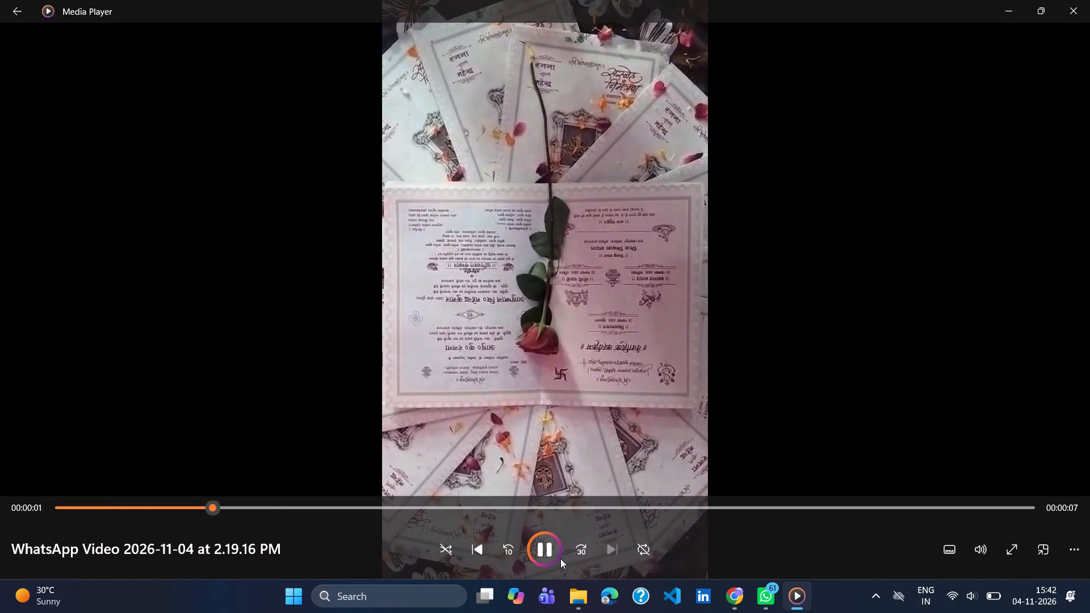
{"action": "left_click", "coordinate": [548, 555]}
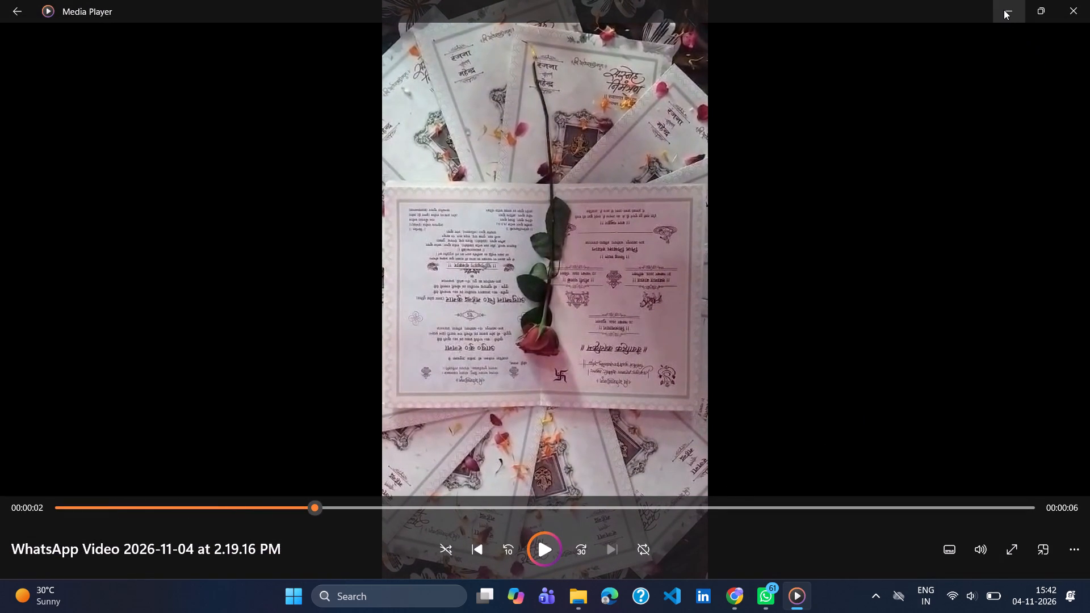
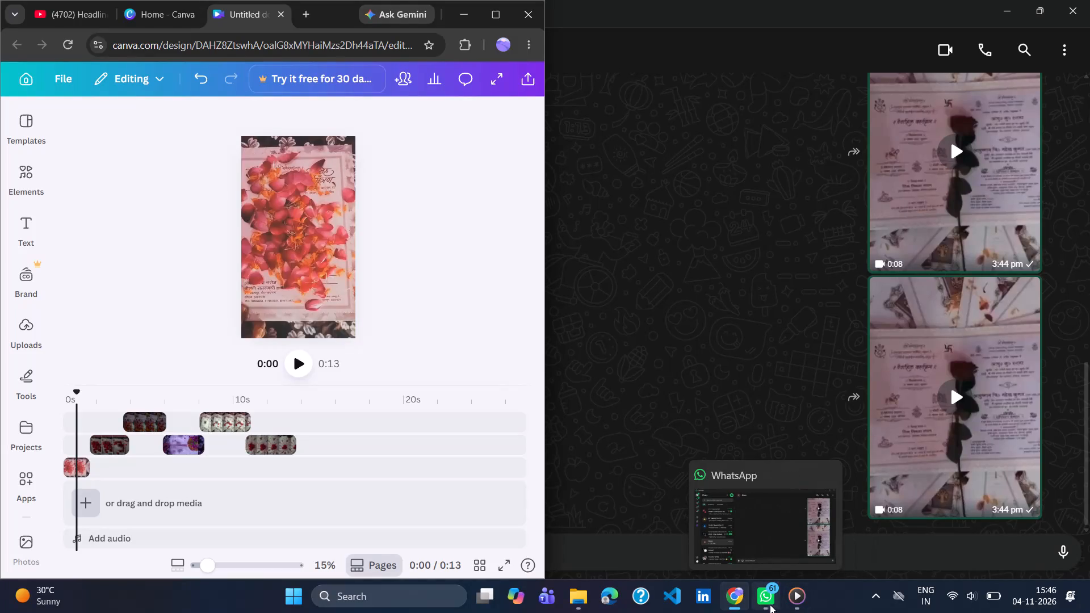
Add the shotttttttt video from the card edit folder to the Canva timeline, in the area after the last card clip.
{"action": "left_click", "coordinate": [586, 599]}
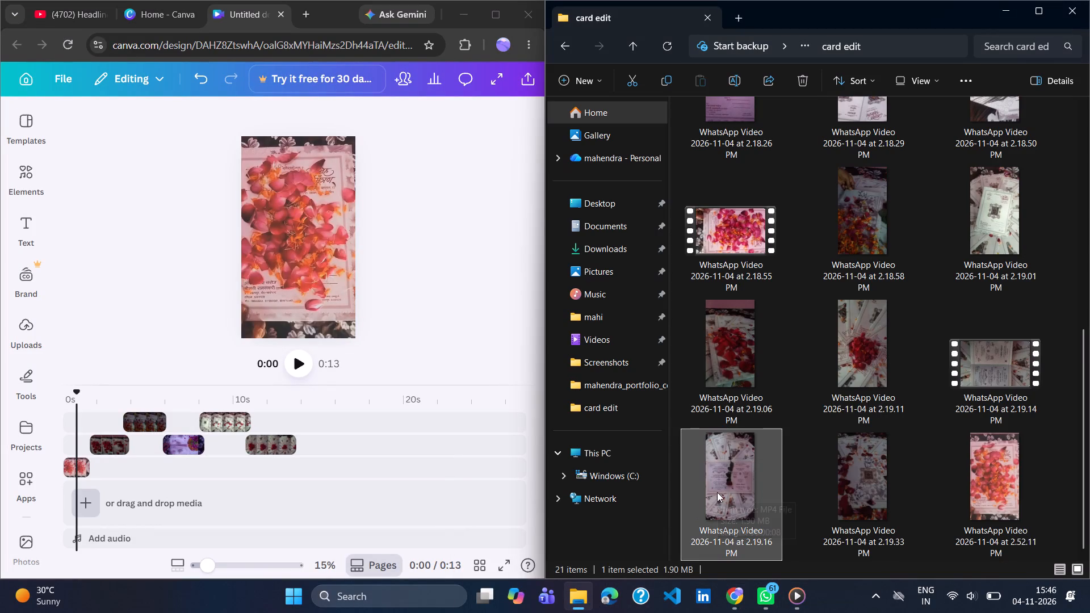
{"action": "scroll", "coordinate": [717, 492], "scroll_direction": "down", "scroll_amount": 6}
{"action": "scroll", "coordinate": [717, 492], "scroll_direction": "up", "scroll_amount": 6}
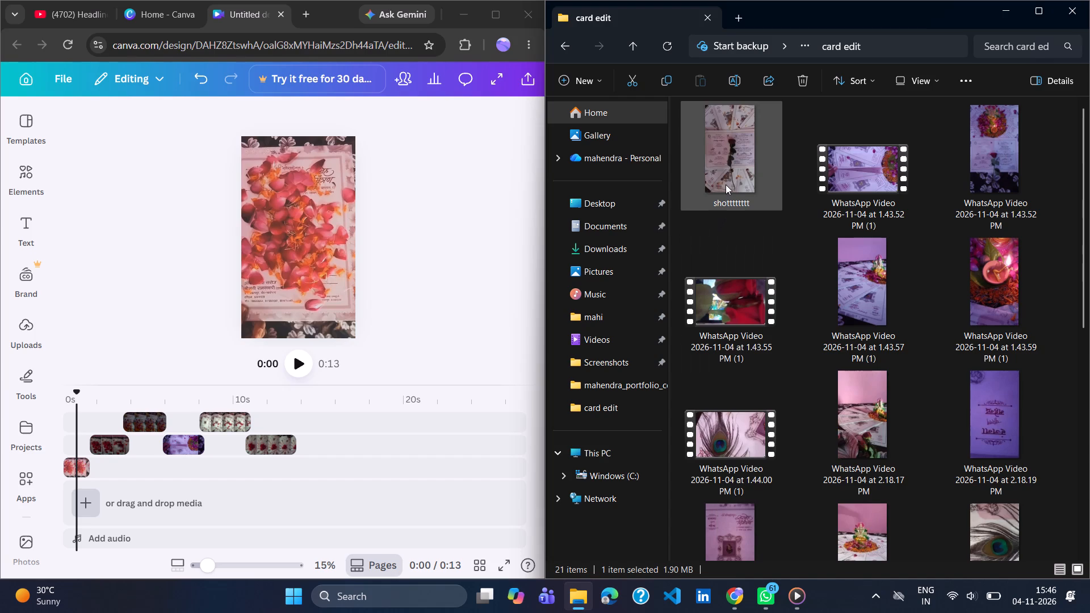
{"action": "left_click_drag", "start_coordinate": [726, 184], "coordinate": [350, 464]}
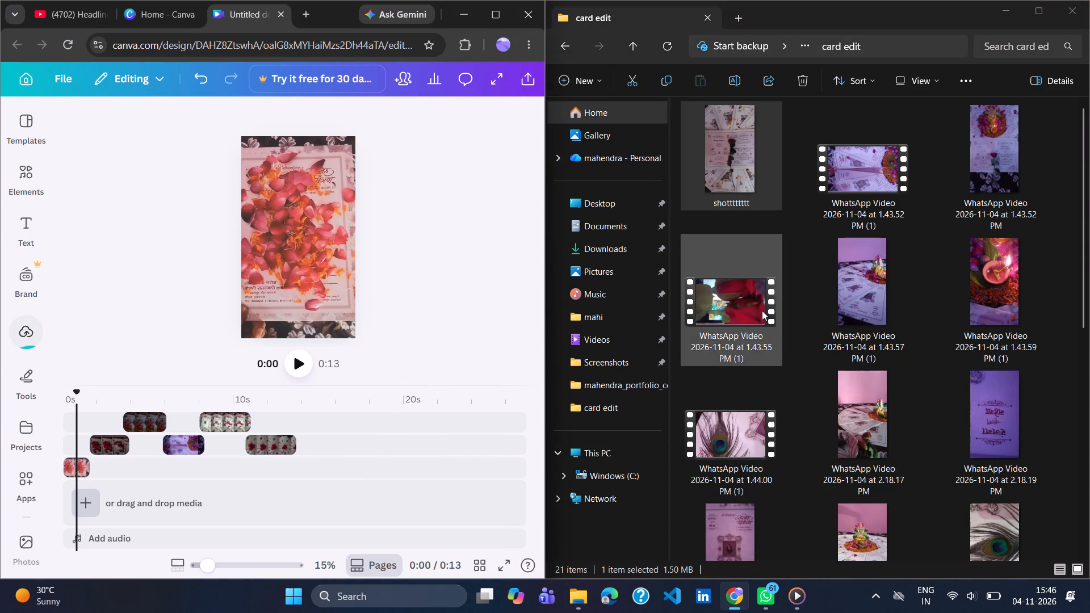
Add the long-stemmed rose video from the card edit folder and place it on the top overlay track, beyond the last card clip.
{"action": "left_click_drag", "start_coordinate": [731, 142], "coordinate": [364, 480]}
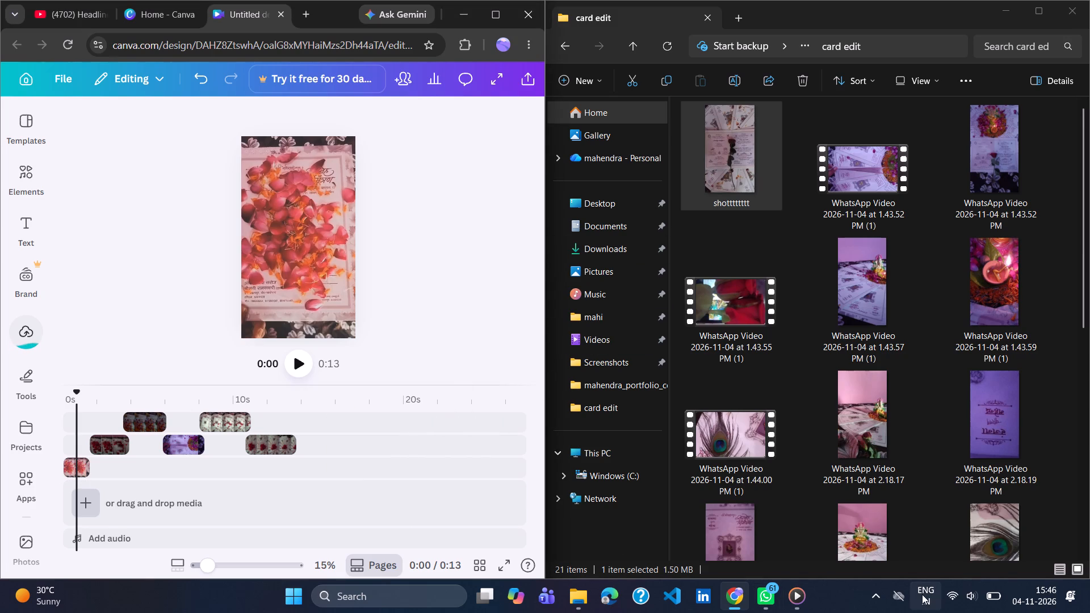
{"action": "left_click", "coordinate": [970, 597]}
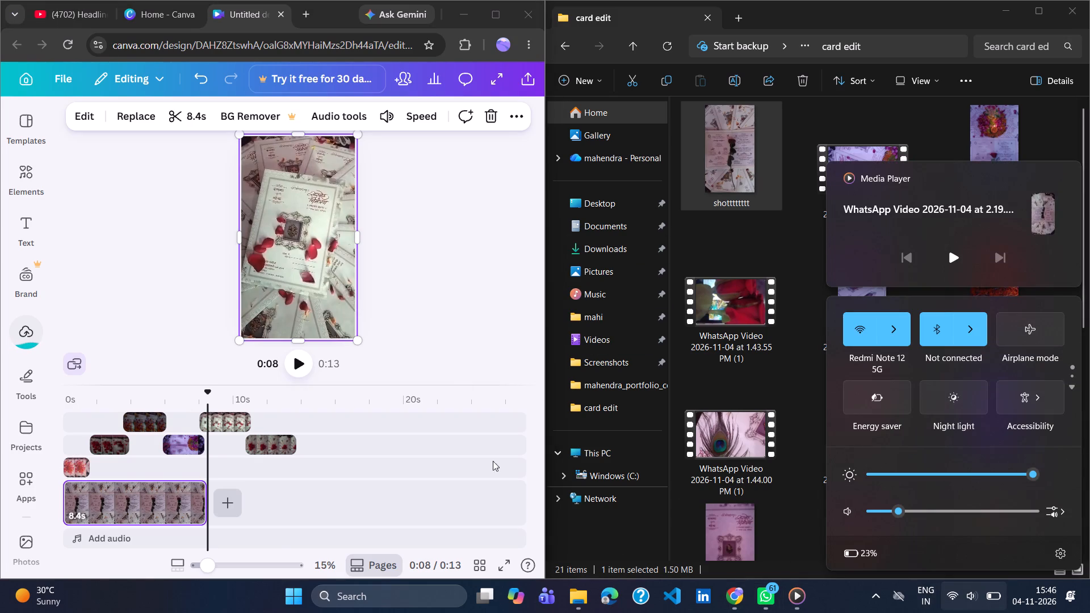
{"action": "left_click", "coordinate": [131, 491]}
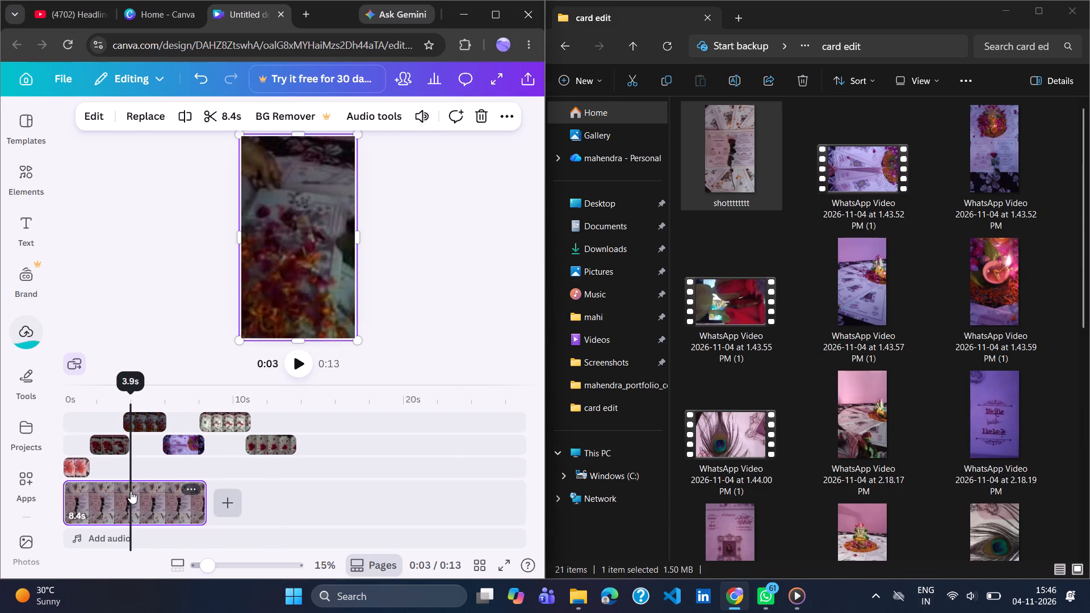
{"action": "left_click_drag", "start_coordinate": [131, 505], "coordinate": [131, 498]}
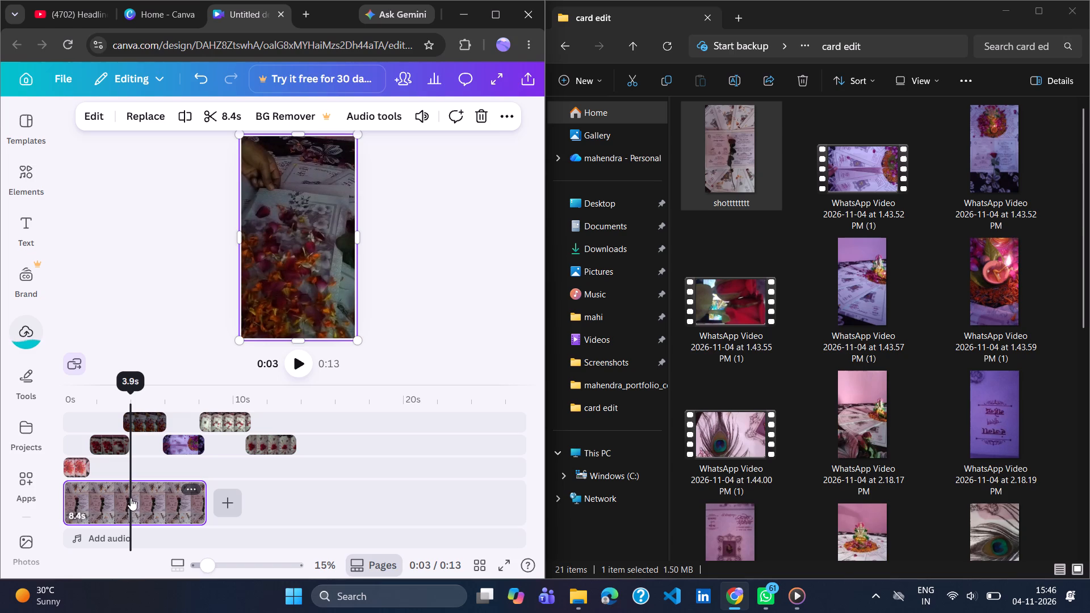
{"action": "left_click_drag", "start_coordinate": [131, 498], "coordinate": [136, 411]}
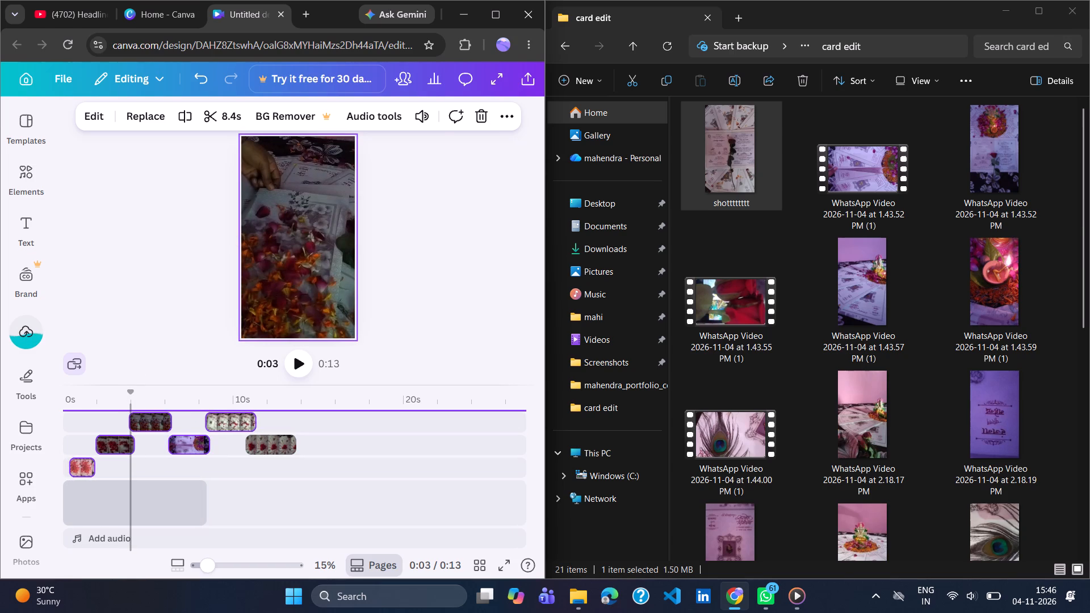
{"action": "left_click_drag", "start_coordinate": [176, 392], "coordinate": [297, 406]}
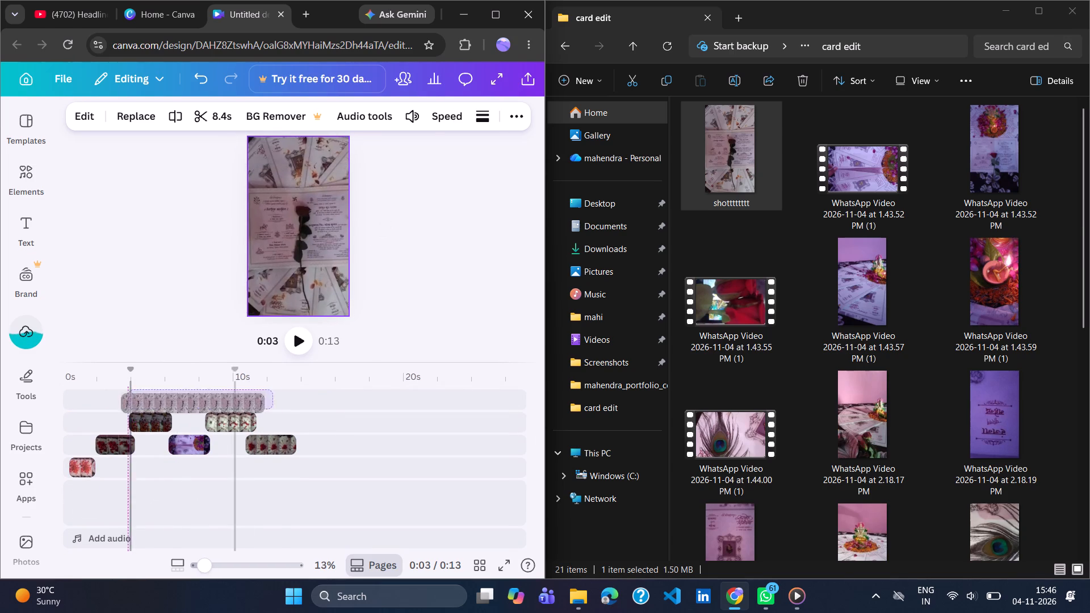
{"action": "left_click_drag", "start_coordinate": [297, 406], "coordinate": [414, 418]}
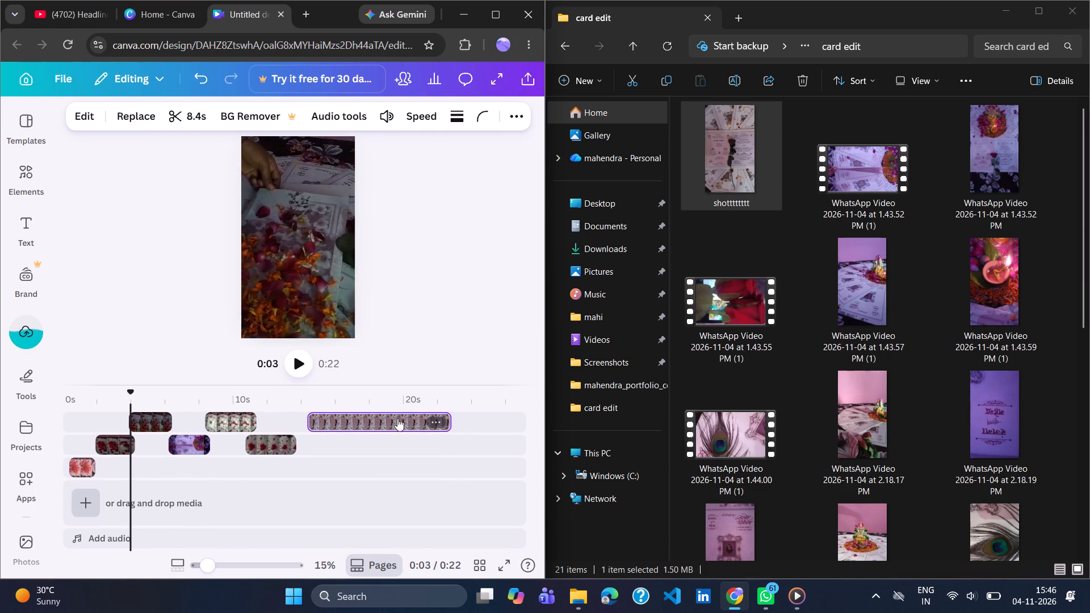
Trim the start of the new rose clip until it is 2.9 s long, previewing its playback between trims.
{"action": "left_click", "coordinate": [311, 415]}
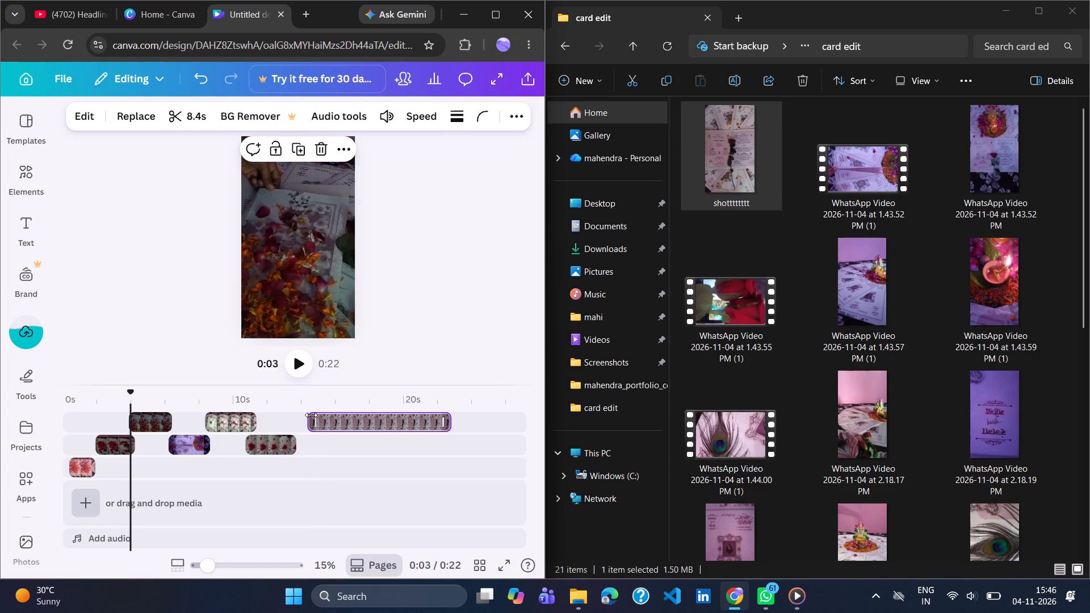
{"action": "left_click_drag", "start_coordinate": [311, 415], "coordinate": [323, 415]}
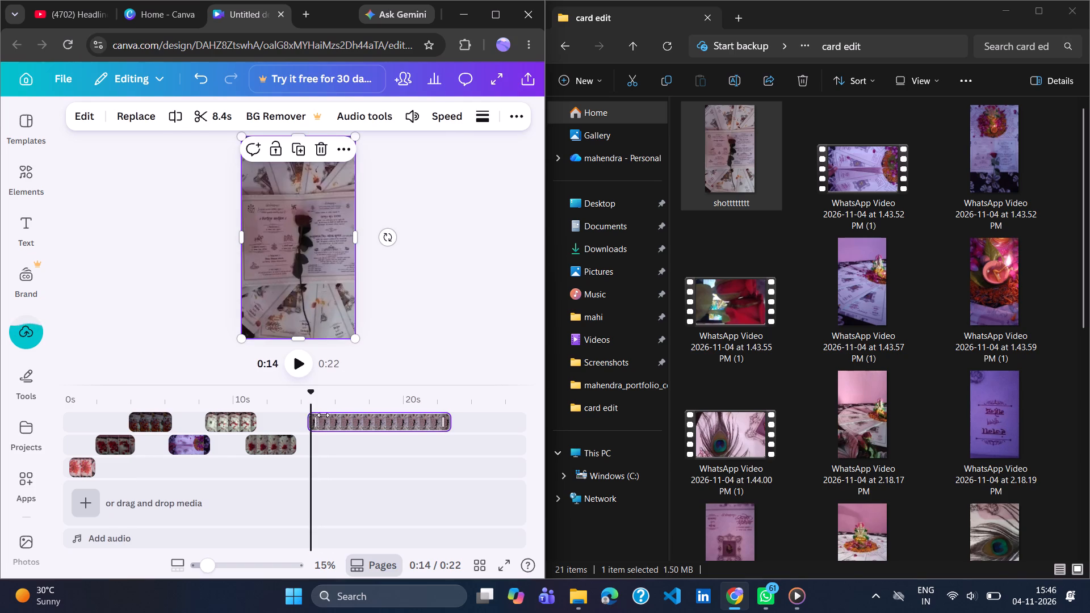
{"action": "left_click_drag", "start_coordinate": [323, 415], "coordinate": [353, 416]}
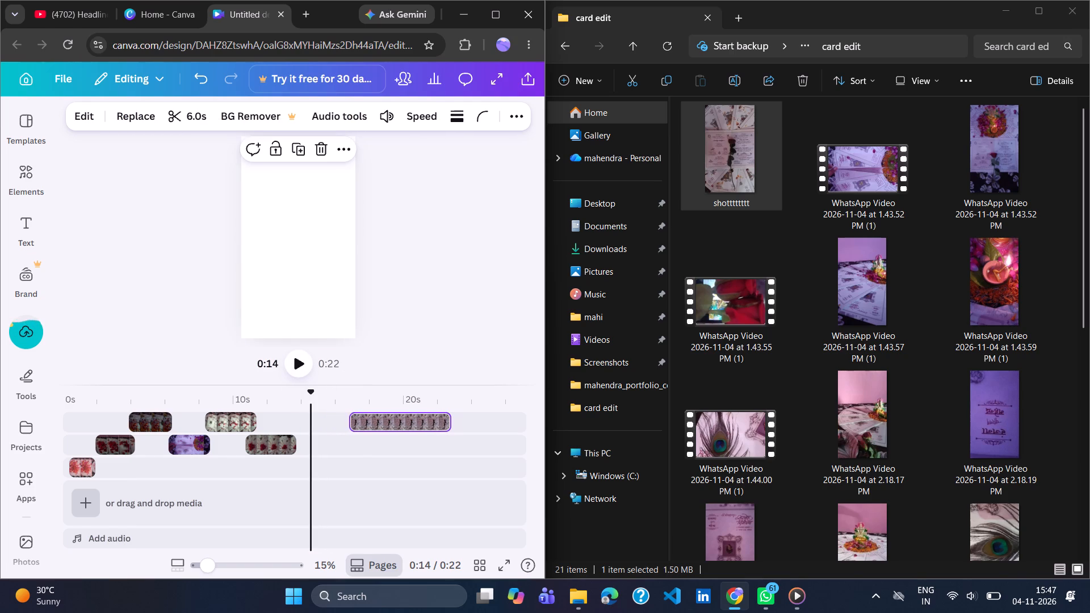
{"action": "left_click_drag", "start_coordinate": [359, 415], "coordinate": [340, 417]}
{"action": "left_click_drag", "start_coordinate": [383, 424], "coordinate": [363, 425]}
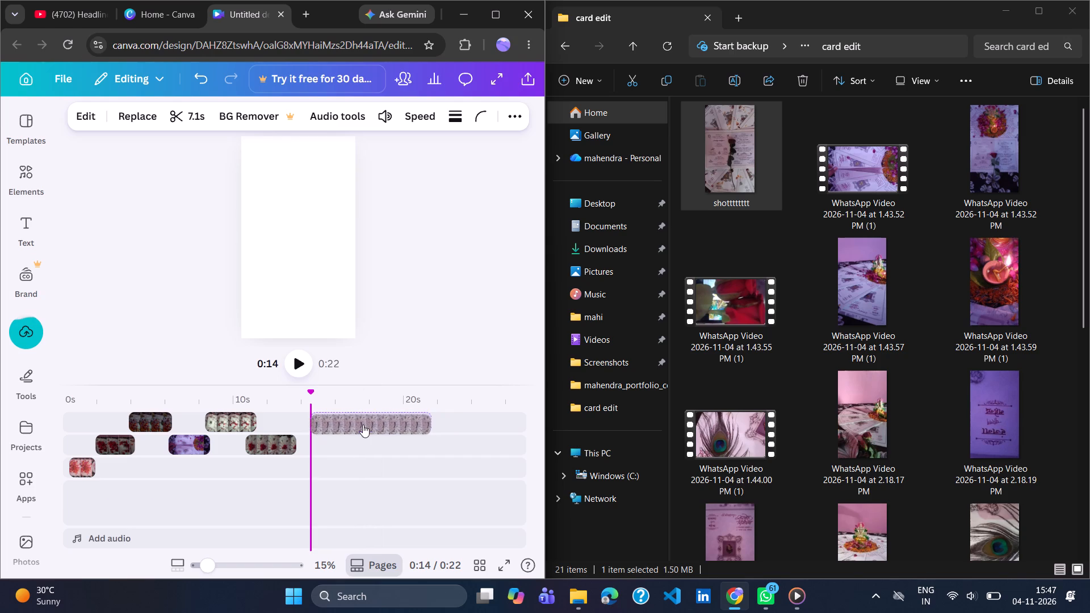
{"action": "left_click", "coordinate": [299, 358]}
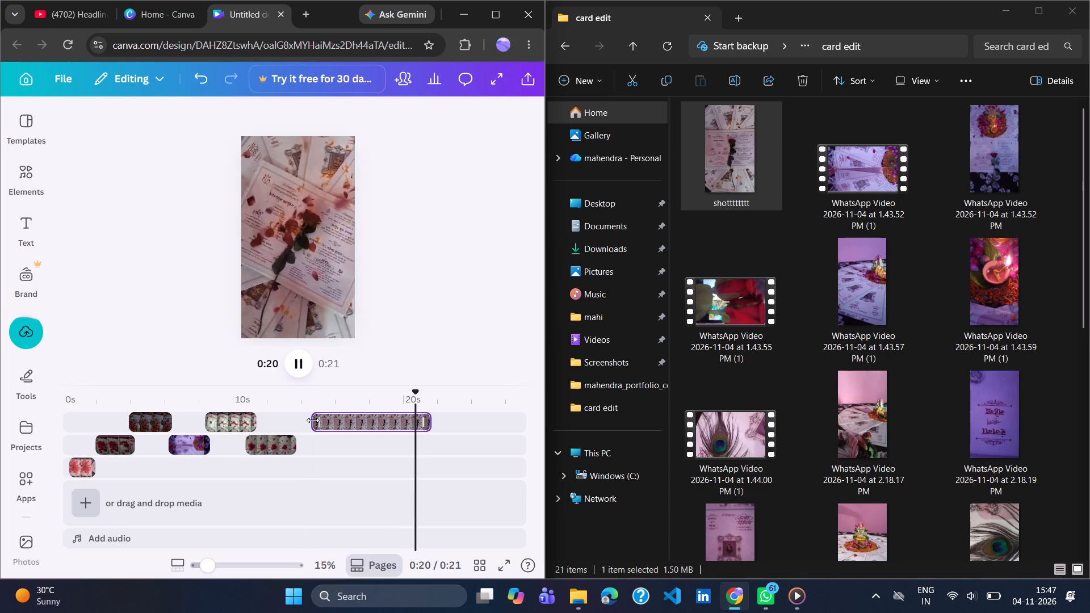
{"action": "left_click_drag", "start_coordinate": [313, 420], "coordinate": [384, 423]}
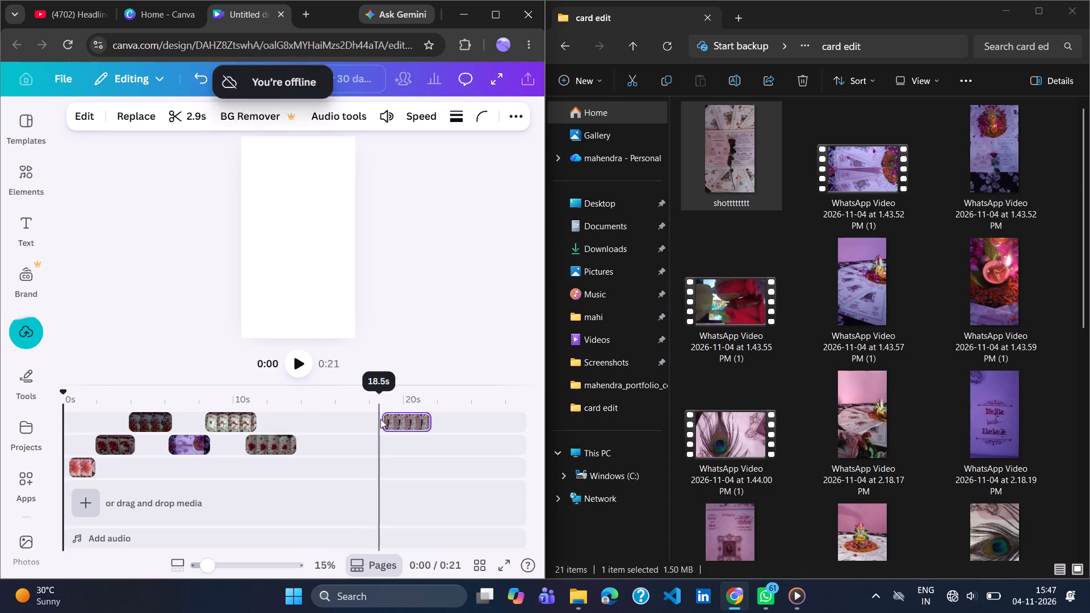
{"action": "left_click", "coordinate": [380, 419]}
{"action": "left_click", "coordinate": [296, 362]}
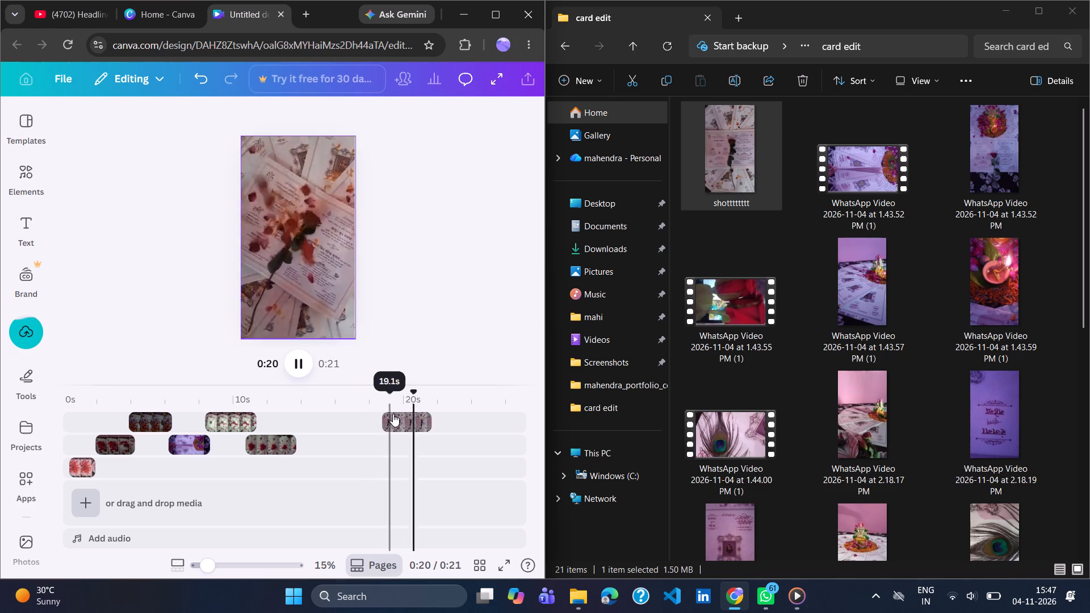
Move the 2.9 s rose clip earlier to about 13.5 s, slightly overlapping the end of the preceding petals clip.
{"action": "left_click_drag", "start_coordinate": [406, 419], "coordinate": [338, 422]}
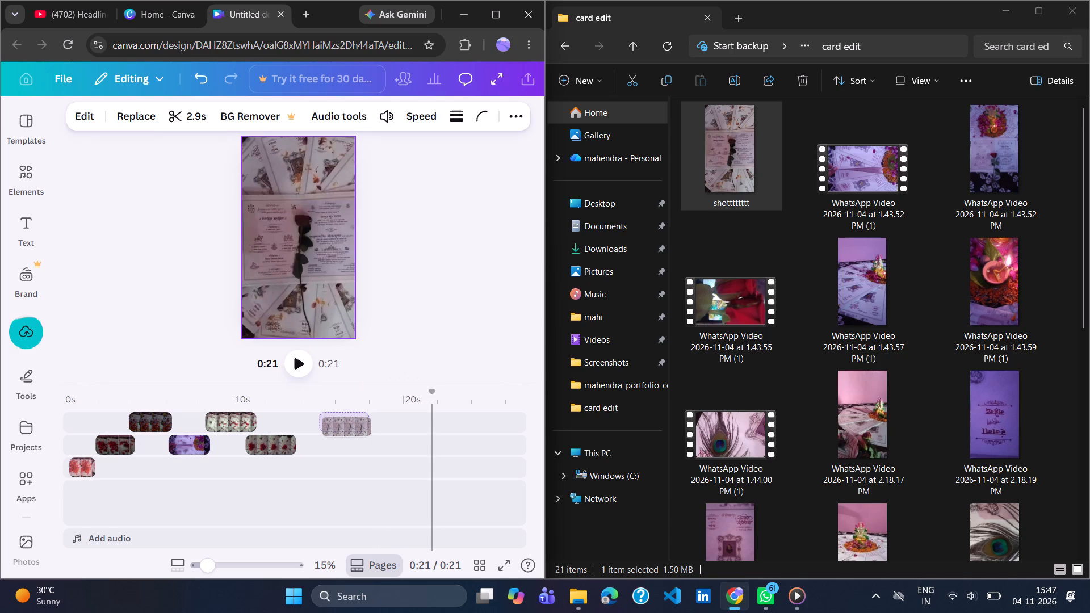
{"action": "left_click_drag", "start_coordinate": [338, 422], "coordinate": [319, 421]}
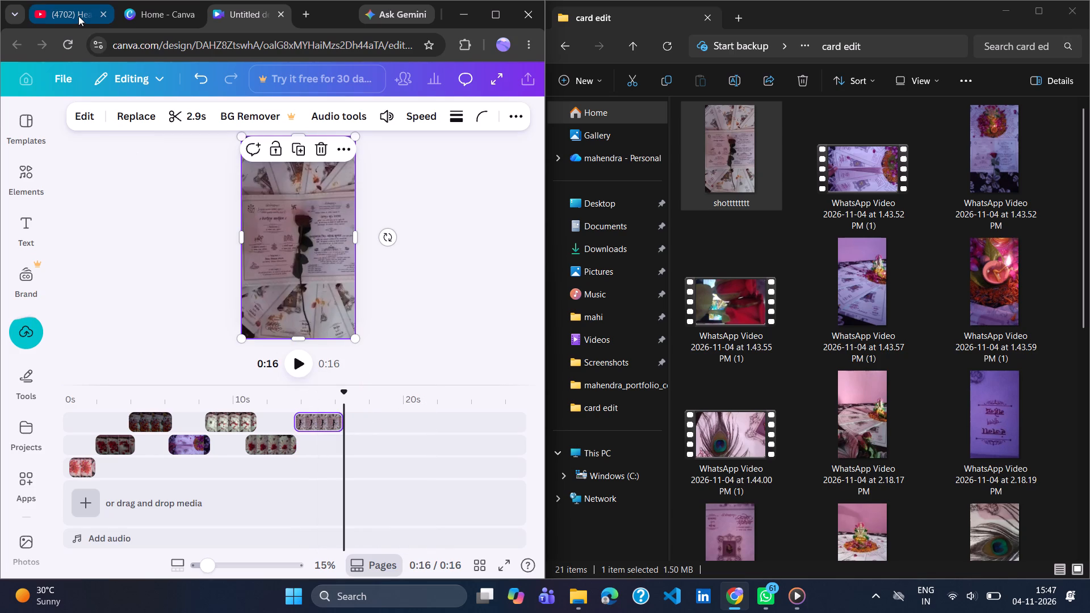
Switch to YouTube, browse the recommended videos and open the Chand Mera Dil Jukebox.
{"action": "left_click", "coordinate": [78, 16]}
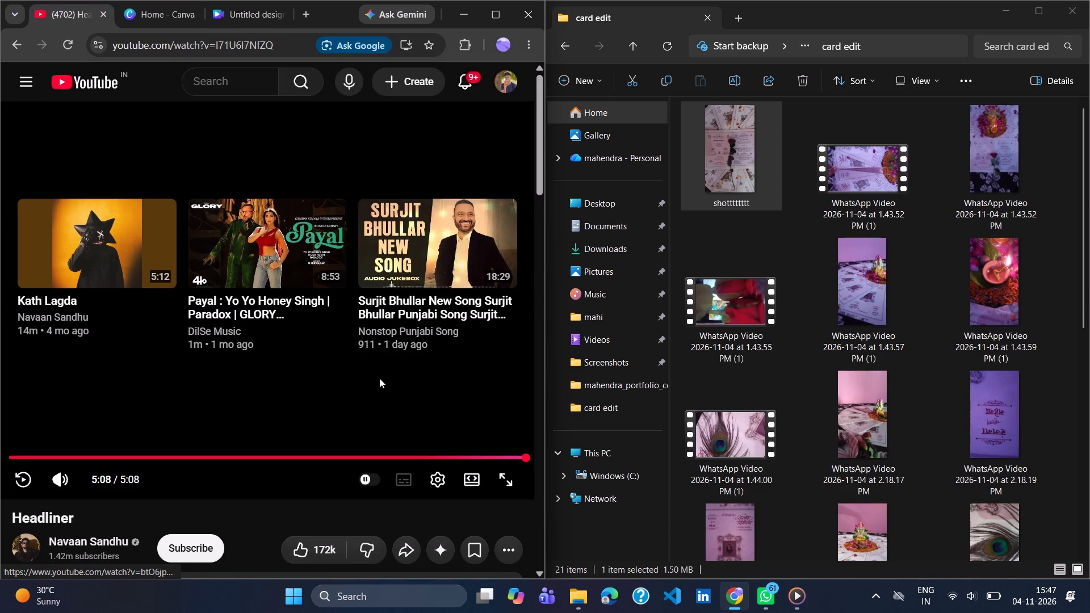
{"action": "scroll", "coordinate": [295, 263], "scroll_direction": "down", "scroll_amount": 2}
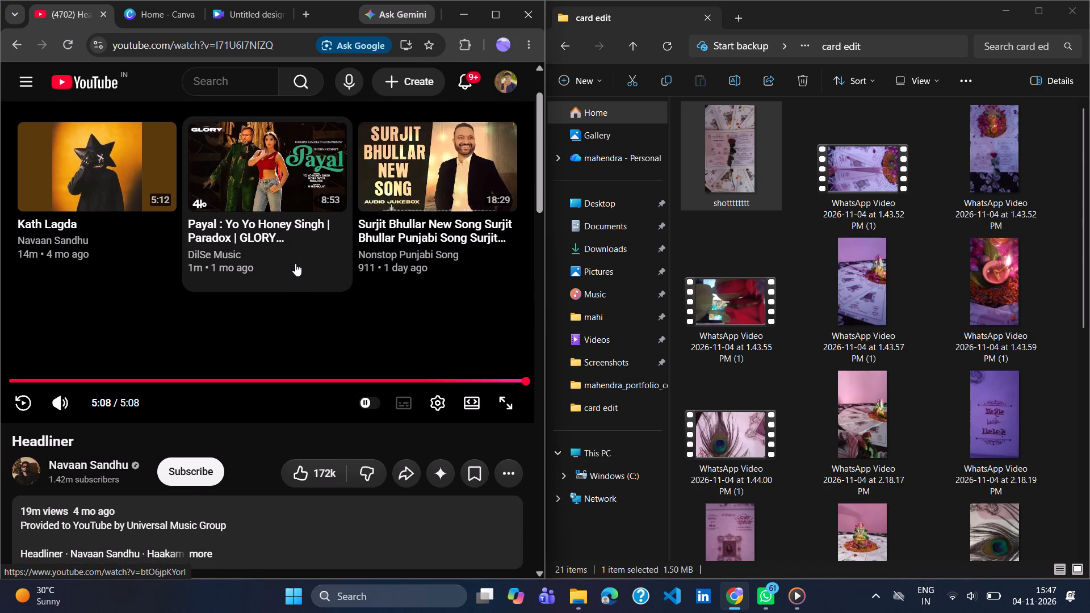
{"action": "scroll", "coordinate": [295, 263], "scroll_direction": "down", "scroll_amount": 7}
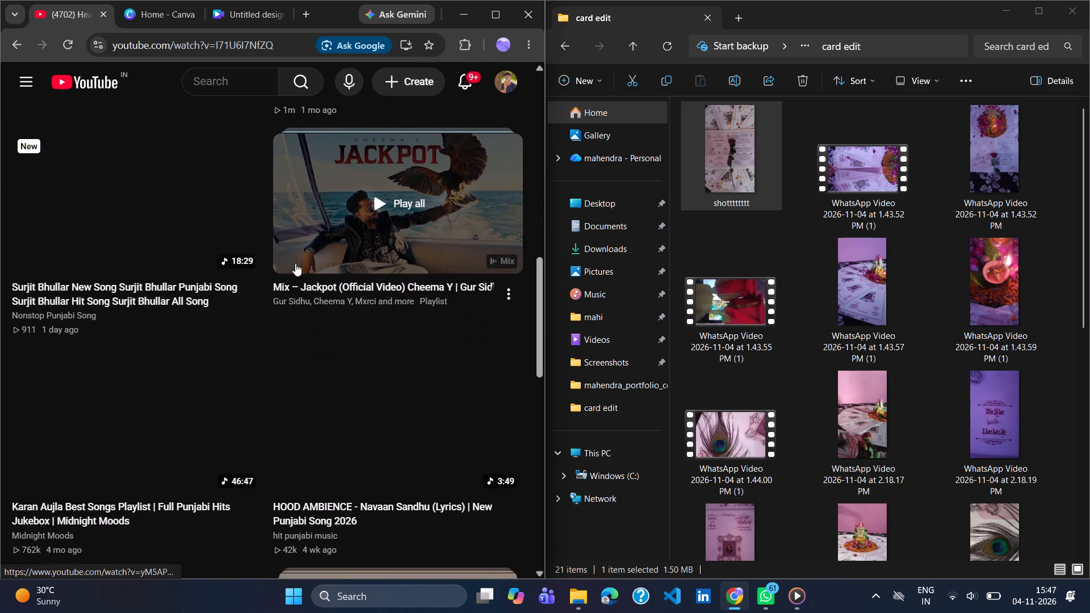
{"action": "scroll", "coordinate": [295, 263], "scroll_direction": "down", "scroll_amount": 2}
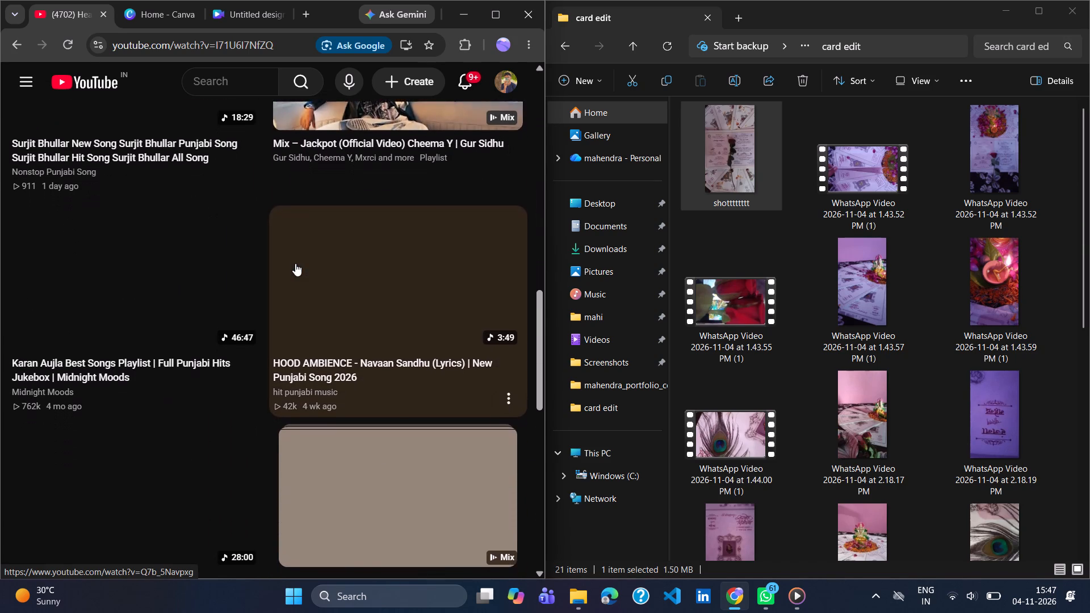
{"action": "scroll", "coordinate": [295, 263], "scroll_direction": "down", "scroll_amount": 3}
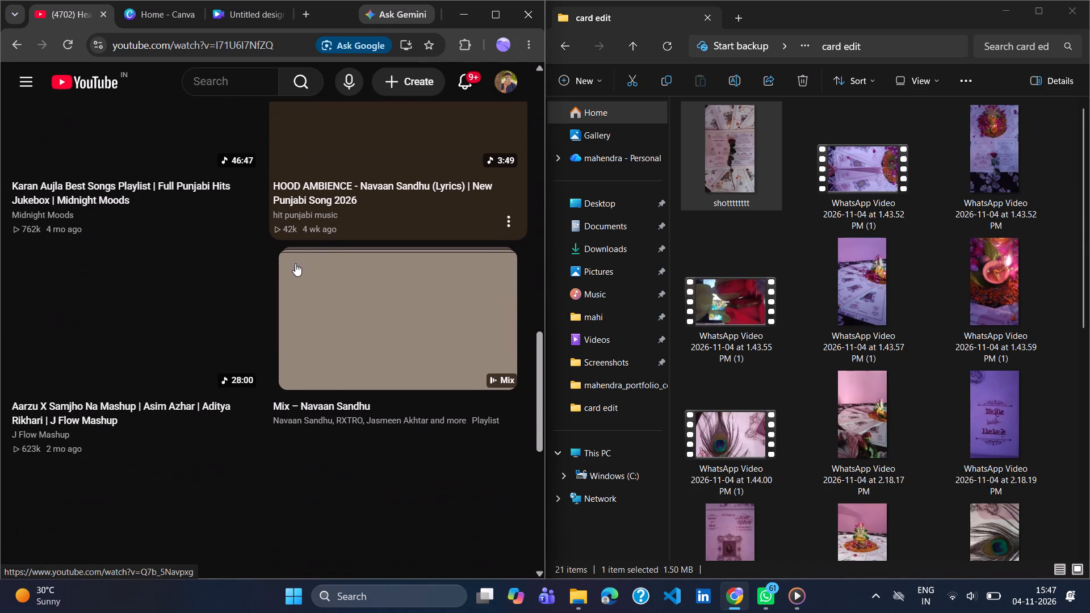
{"action": "scroll", "coordinate": [295, 263], "scroll_direction": "down", "scroll_amount": 2}
{"action": "scroll", "coordinate": [231, 412], "scroll_direction": "down", "scroll_amount": 1}
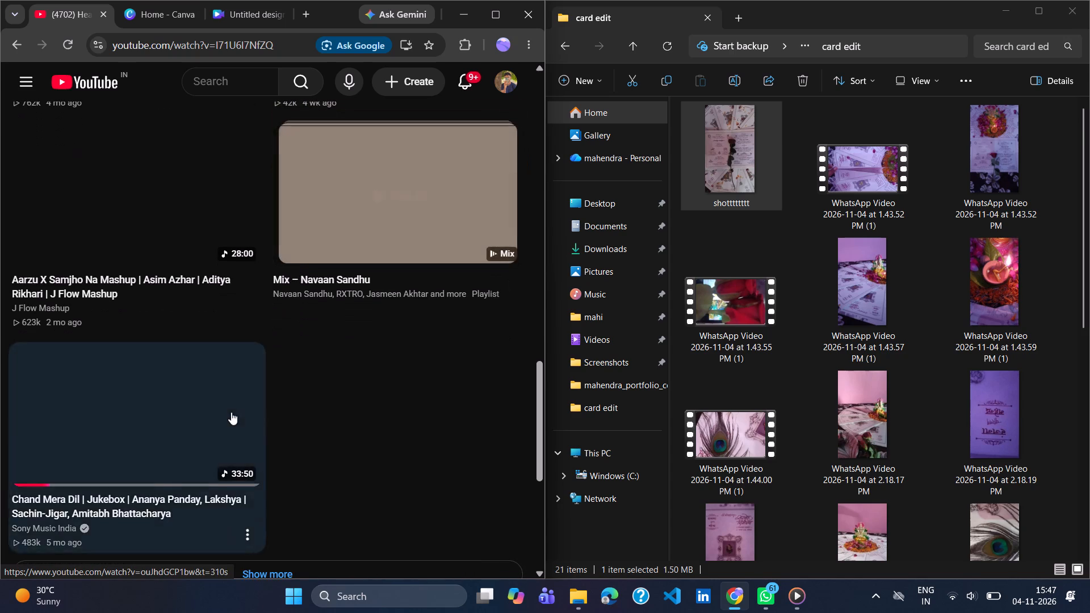
{"action": "scroll", "coordinate": [231, 412], "scroll_direction": "down", "scroll_amount": 1}
{"action": "scroll", "coordinate": [231, 412], "scroll_direction": "up", "scroll_amount": 1}
{"action": "left_click", "coordinate": [231, 412]}
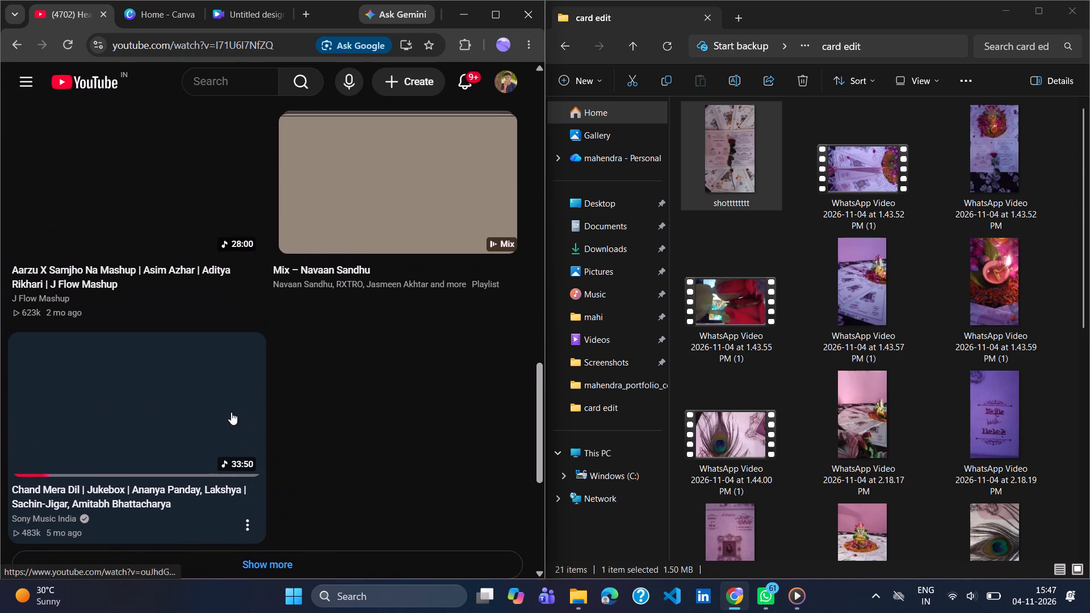
Return to the Canva design and play the video from the start to check the clip sequence.
{"action": "left_click", "coordinate": [250, 19]}
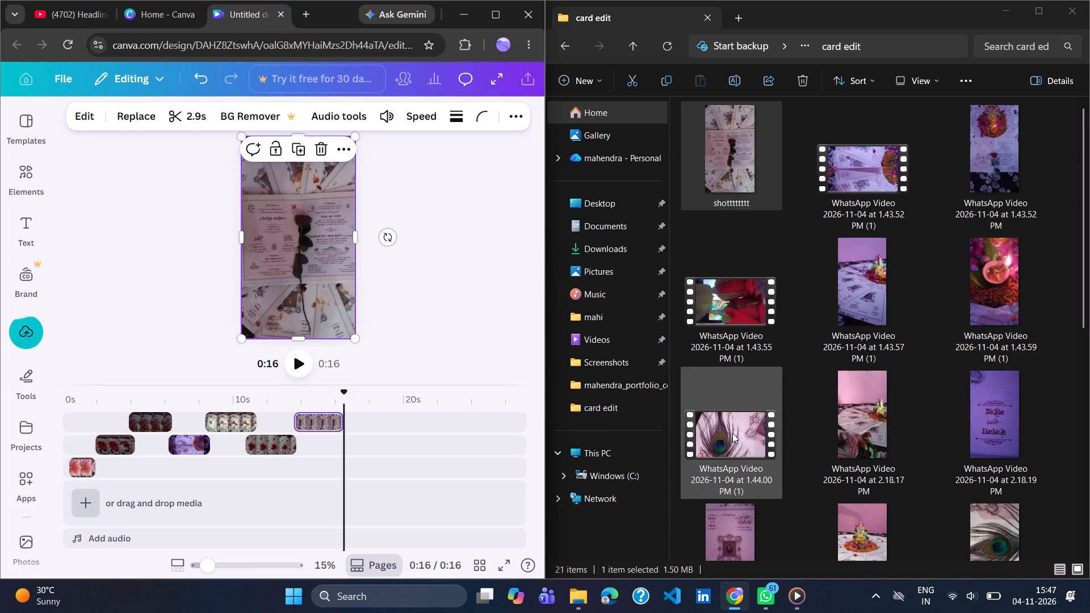
{"action": "left_click", "coordinate": [79, 438]}
{"action": "left_click", "coordinate": [65, 439]}
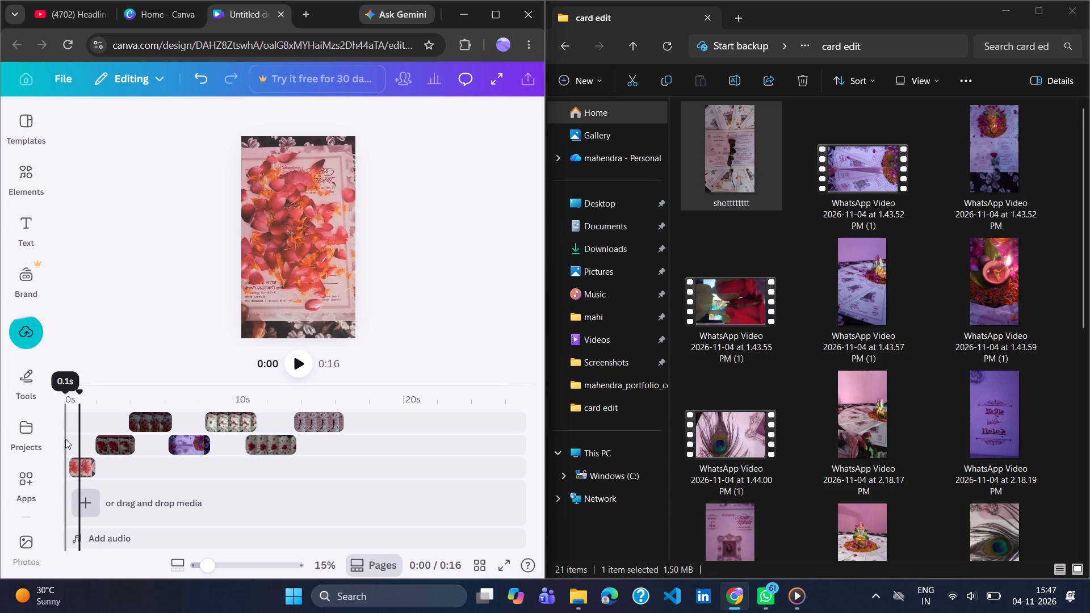
{"action": "left_click", "coordinate": [307, 364]}
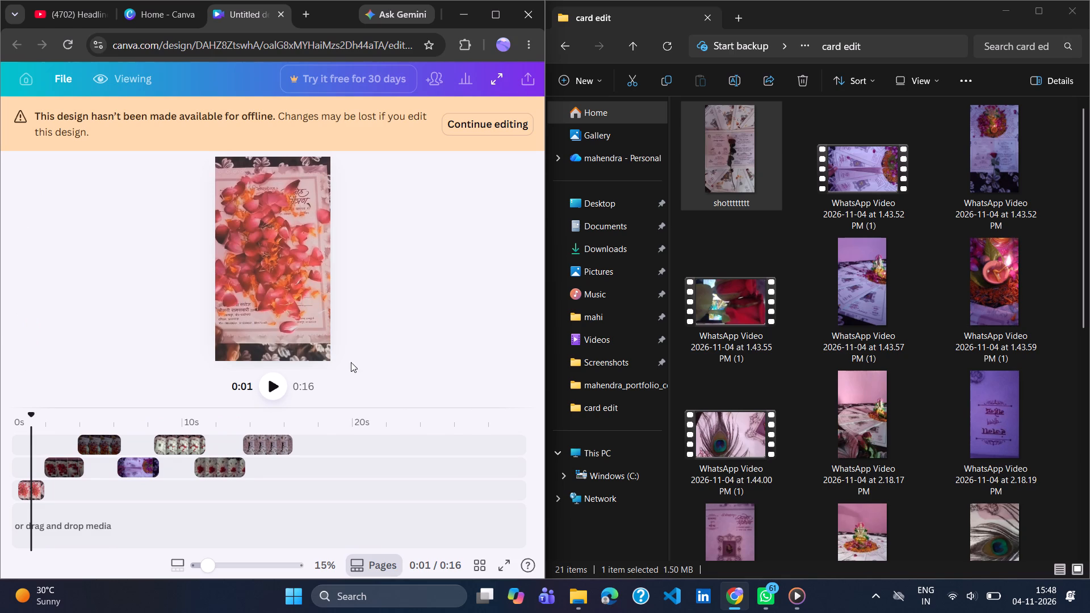
{"action": "left_click", "coordinate": [282, 383]}
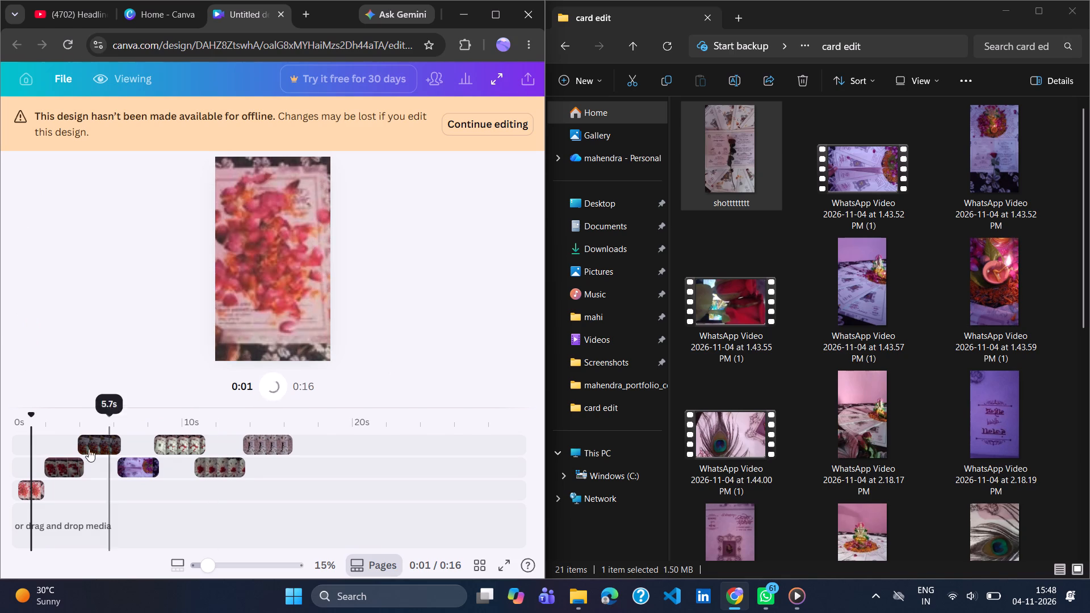
{"action": "left_click", "coordinate": [18, 463]}
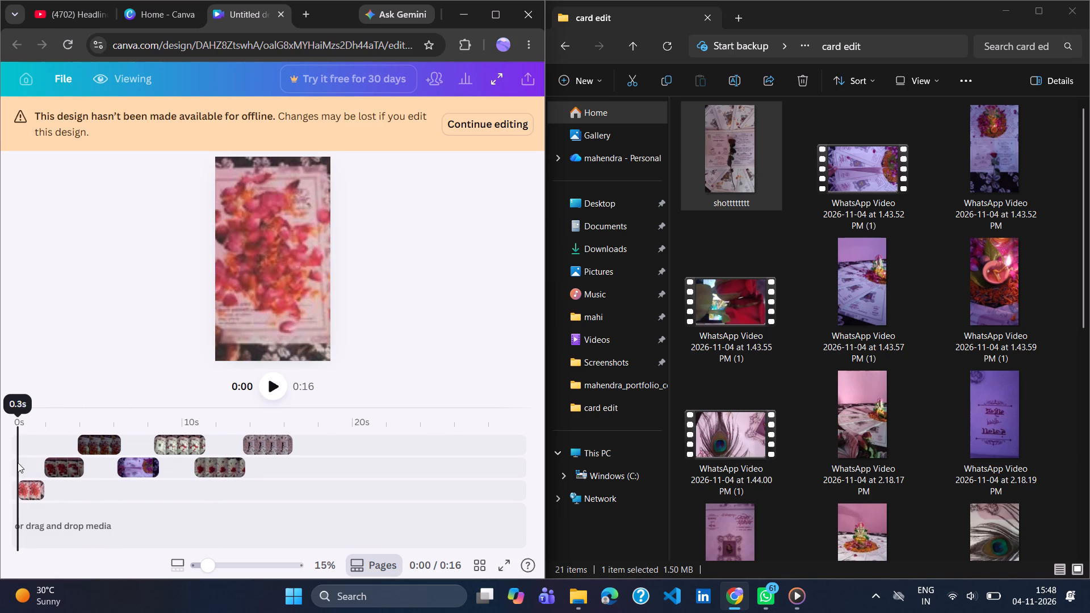
{"action": "left_click", "coordinate": [276, 390]}
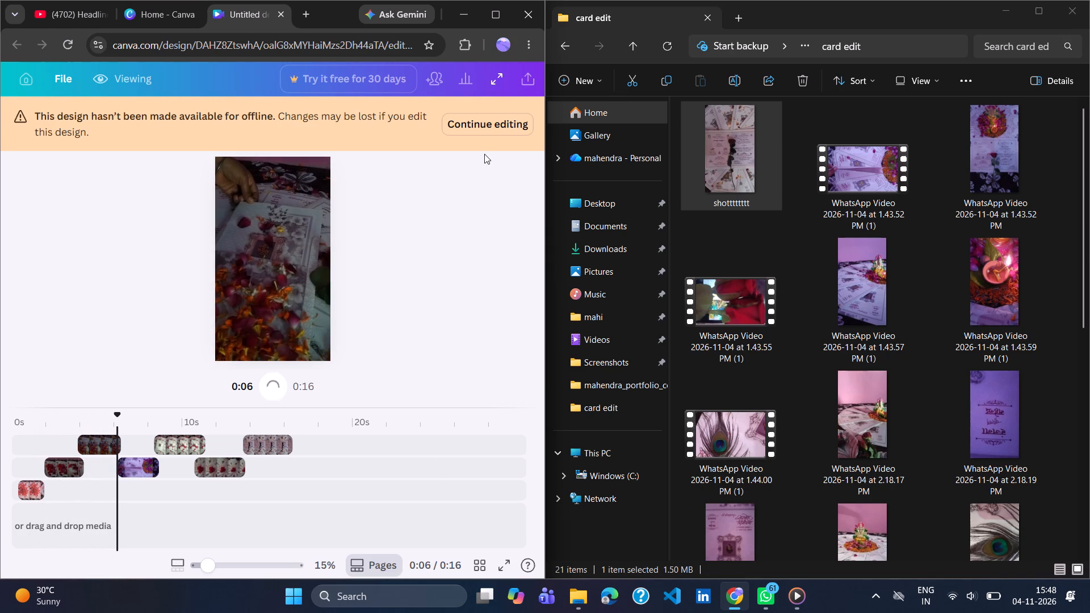
Maximize the browser window and continue editing the design while offline.
{"action": "left_click", "coordinate": [496, 14]}
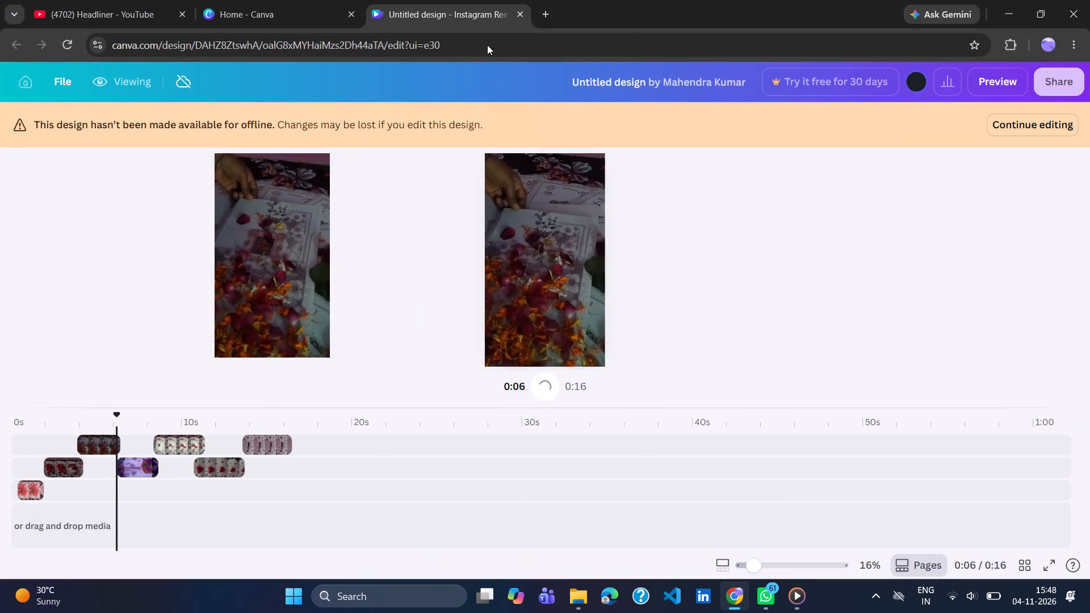
{"action": "left_click", "coordinate": [994, 117]}
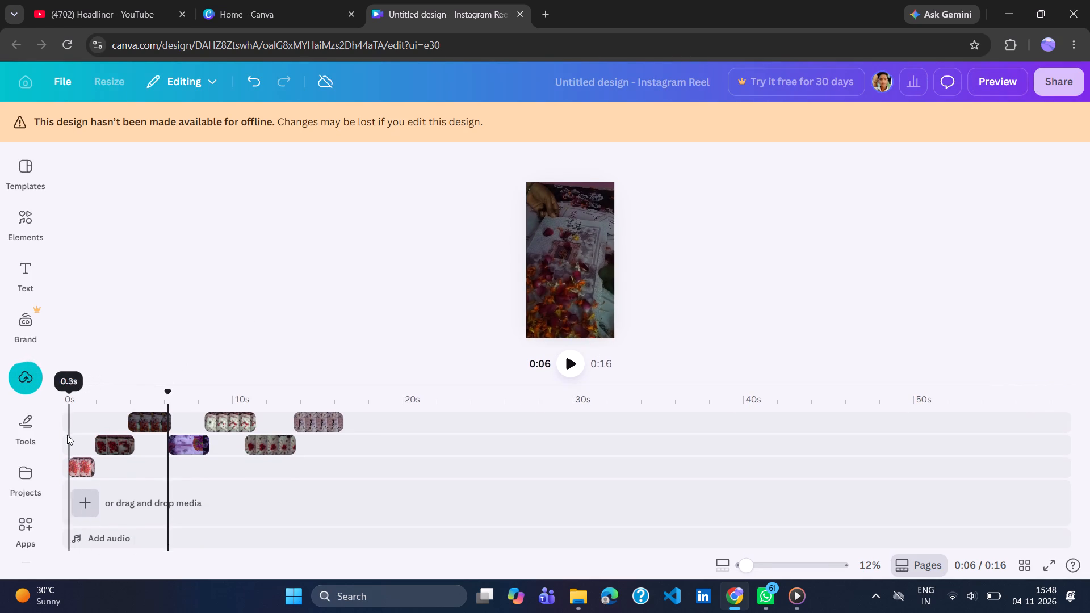
Play the video again from the start to examine the transitions between the card clips.
{"action": "left_click", "coordinate": [67, 435]}
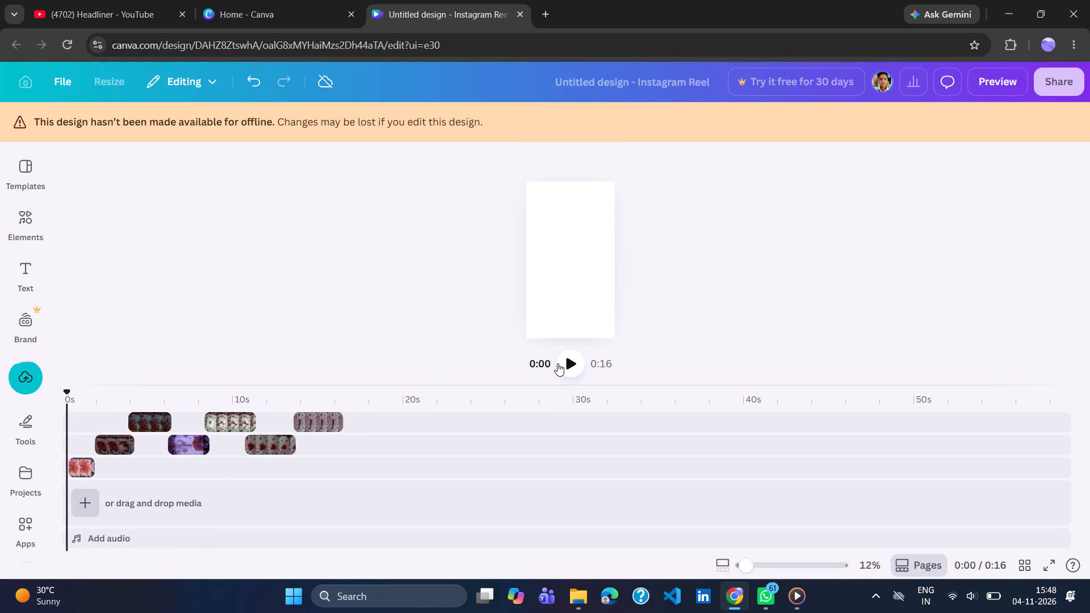
{"action": "left_click", "coordinate": [577, 362]}
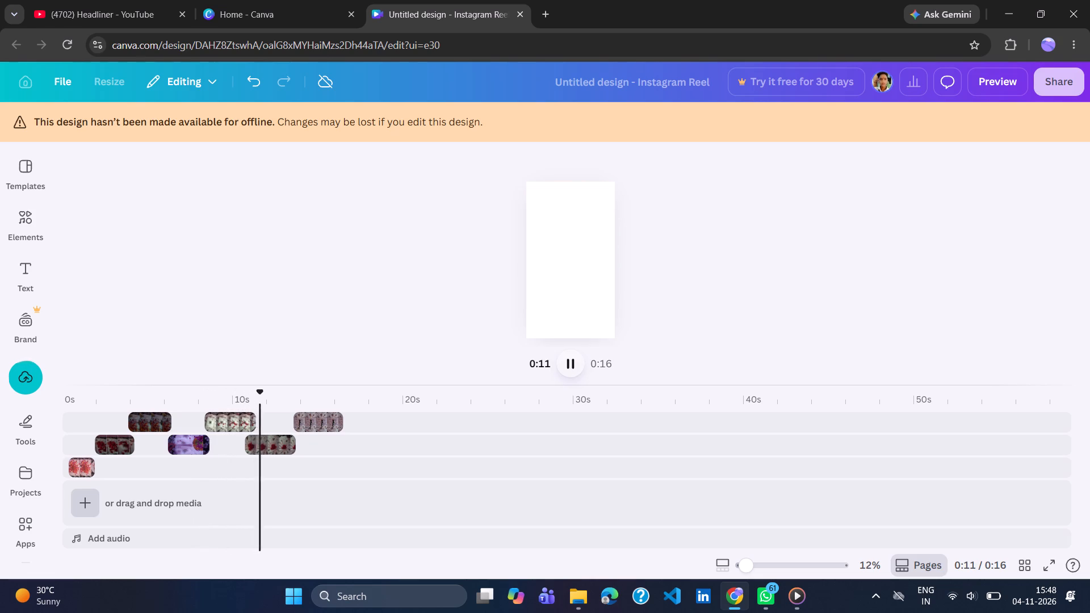
Shift the last card clip to start at about 14 s and the dark rose-petal clip to start at about 11.1 s.
{"action": "left_click_drag", "start_coordinate": [315, 424], "coordinate": [320, 424]}
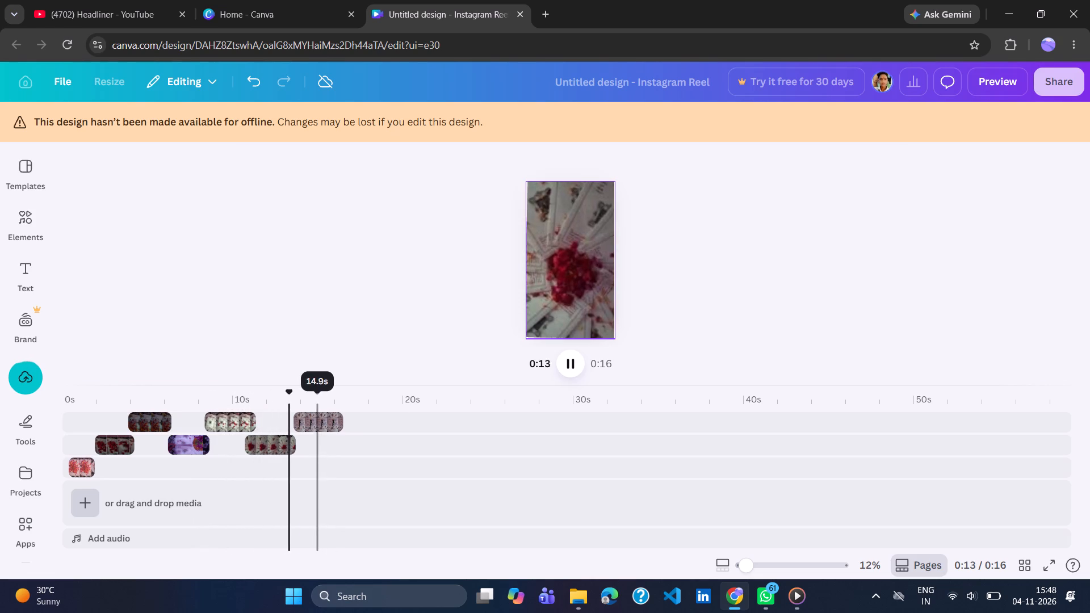
{"action": "left_click_drag", "start_coordinate": [320, 424], "coordinate": [322, 424]}
{"action": "left_click_drag", "start_coordinate": [280, 447], "coordinate": [287, 445]}
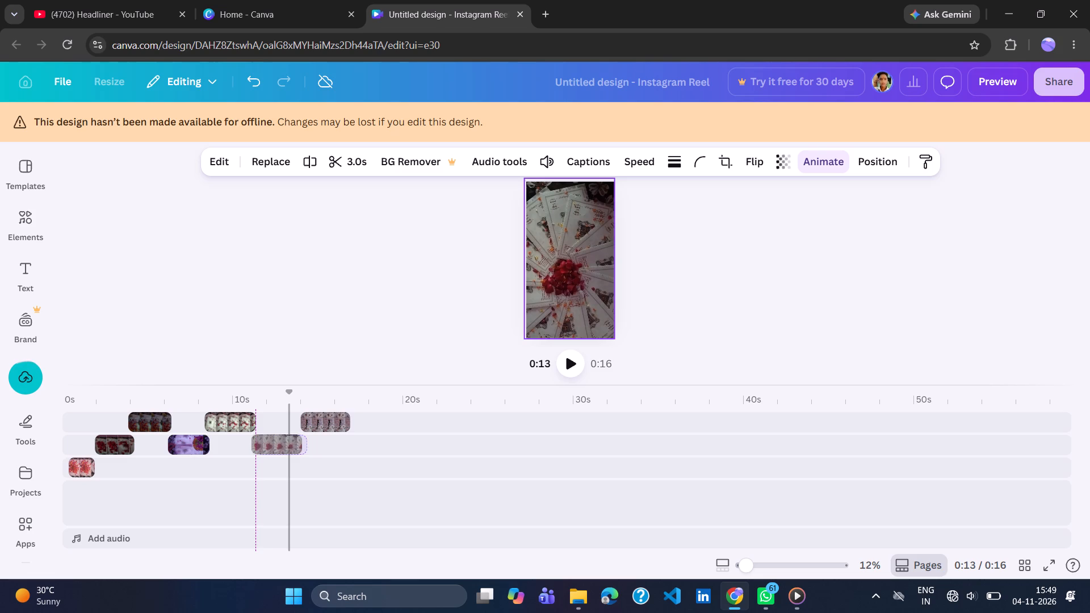
{"action": "left_click_drag", "start_coordinate": [287, 445], "coordinate": [288, 445]}
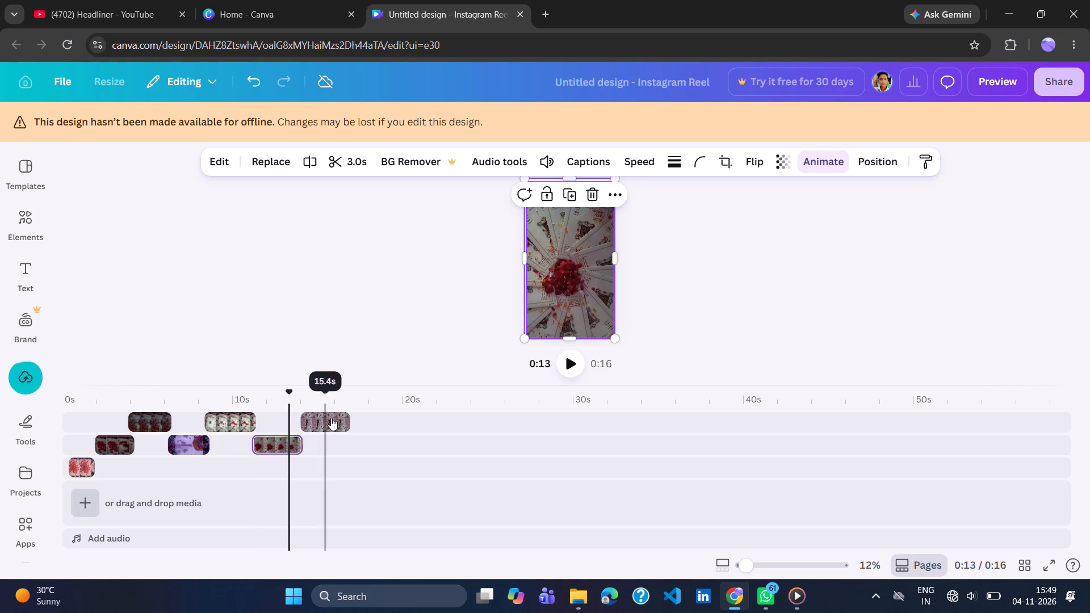
{"action": "left_click", "coordinate": [333, 418]}
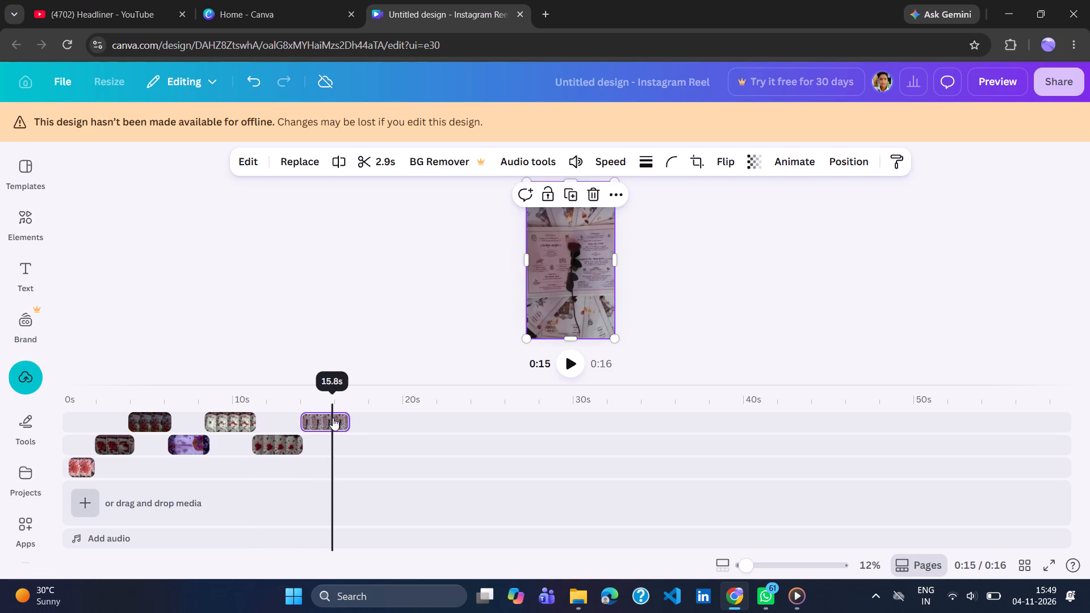
Move the opening orange-petal clip to 0 s on the second clip's track and place the red-petal clip directly after it.
{"action": "left_click", "coordinate": [77, 440]}
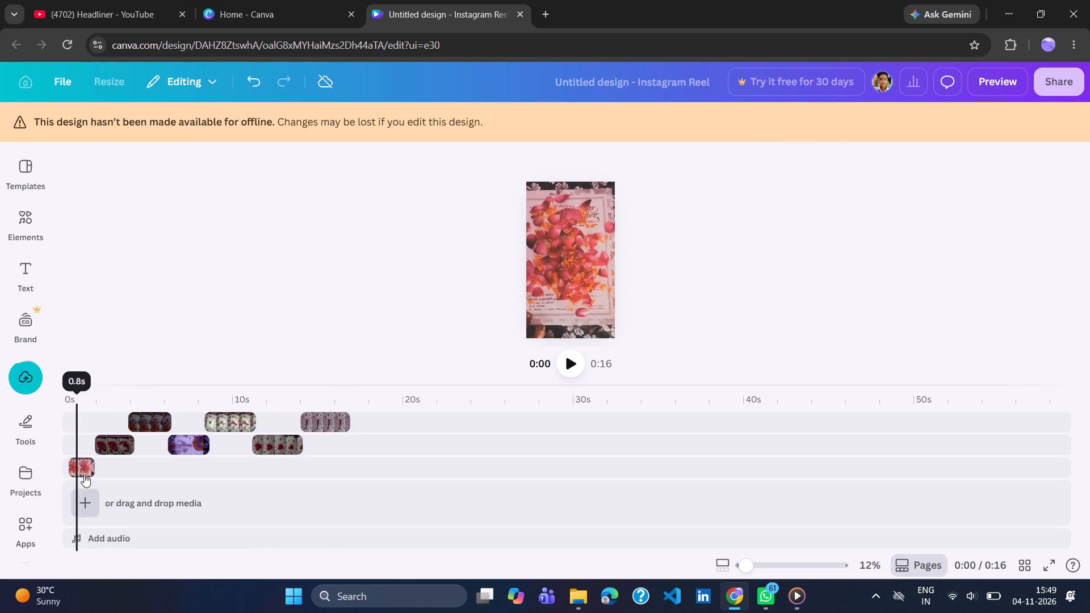
{"action": "left_click_drag", "start_coordinate": [86, 471], "coordinate": [80, 471]}
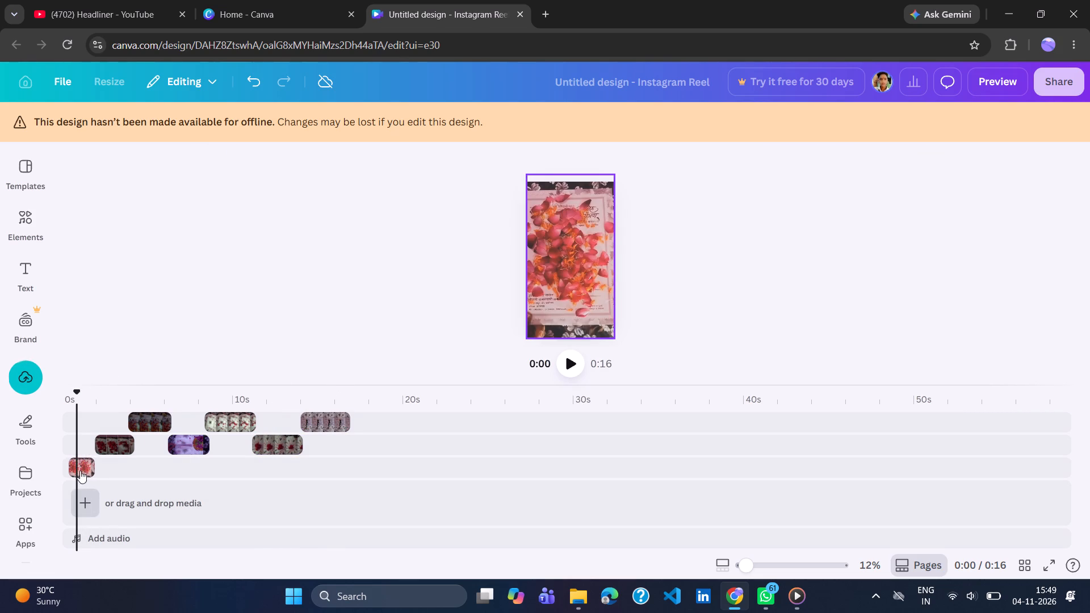
{"action": "left_click_drag", "start_coordinate": [80, 471], "coordinate": [79, 469]}
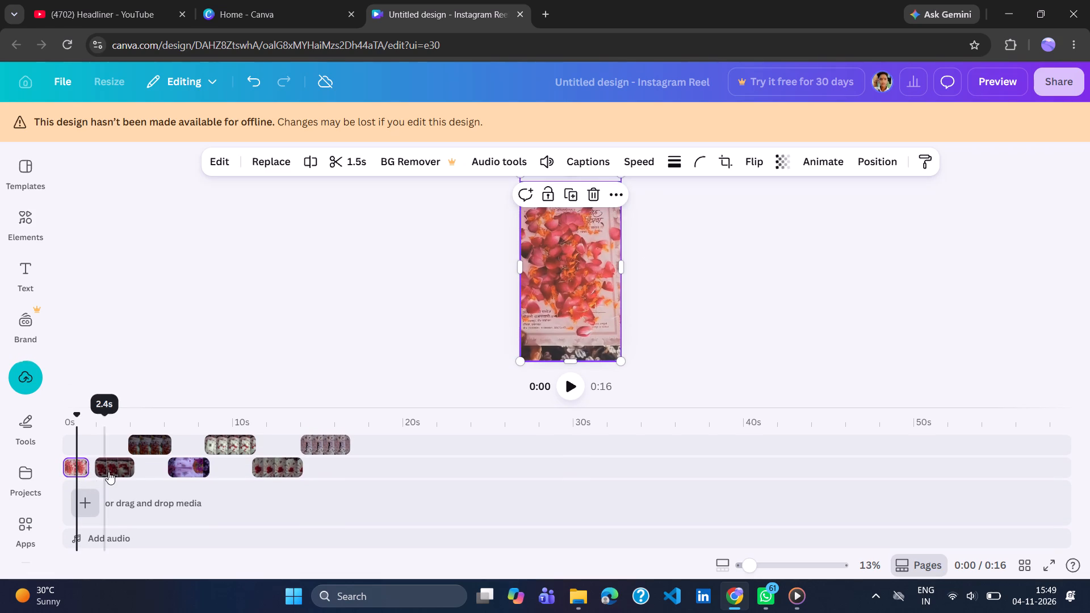
{"action": "left_click_drag", "start_coordinate": [110, 472], "coordinate": [103, 475]}
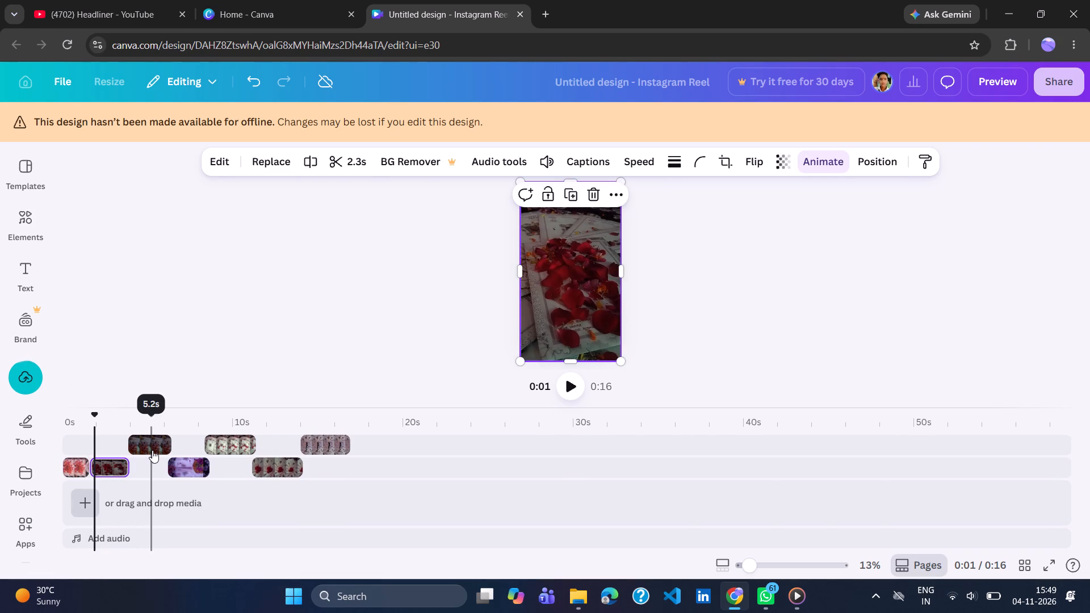
Play the reel from the start to examine how the rearranged card clips follow one another.
{"action": "left_click", "coordinate": [138, 449]}
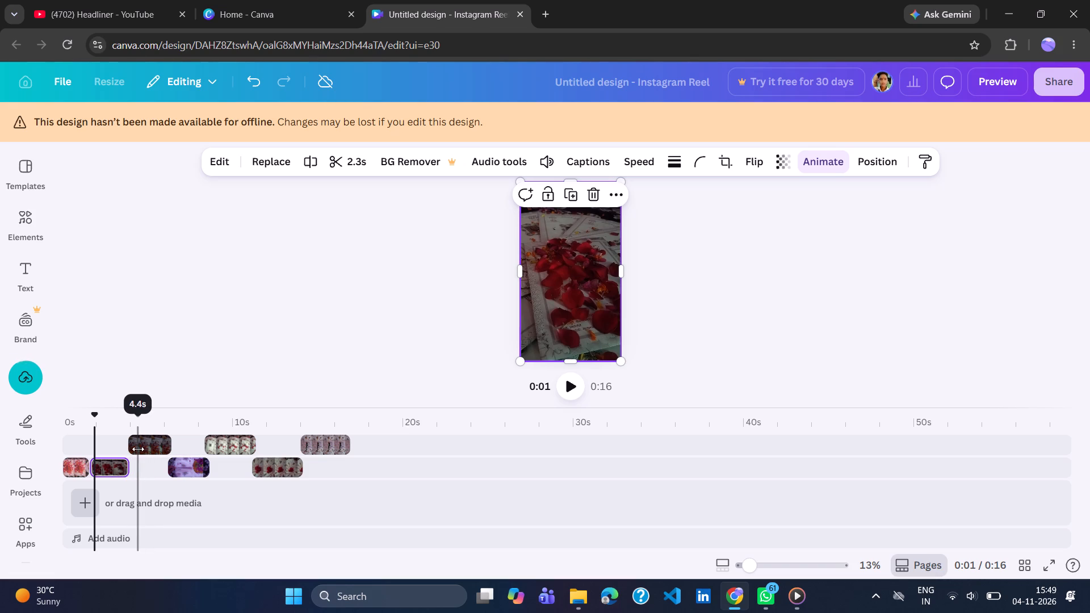
{"action": "left_click", "coordinate": [62, 451]}
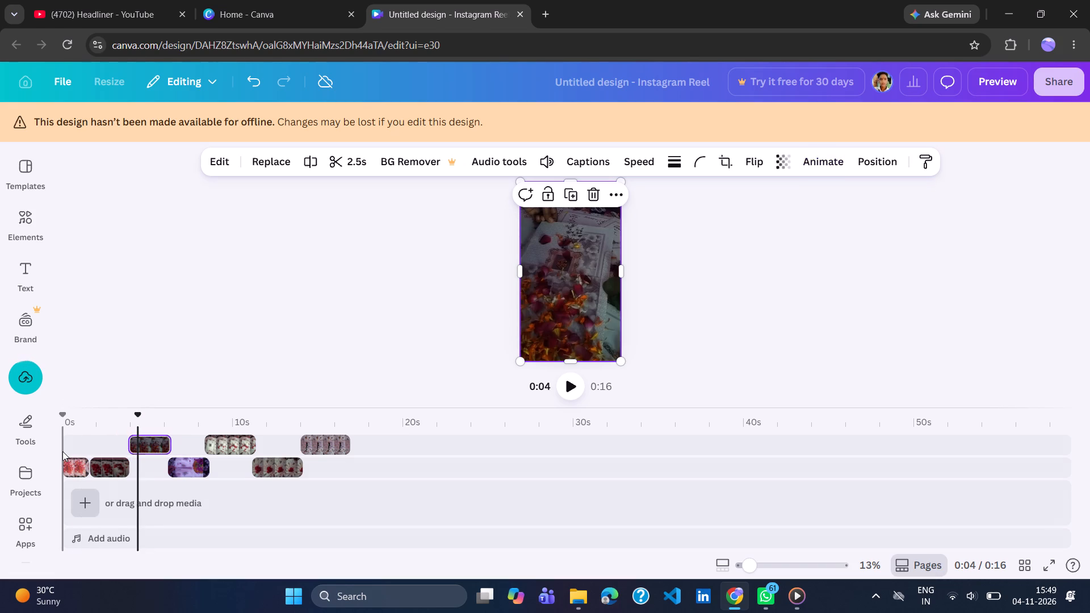
{"action": "left_click", "coordinate": [567, 379]}
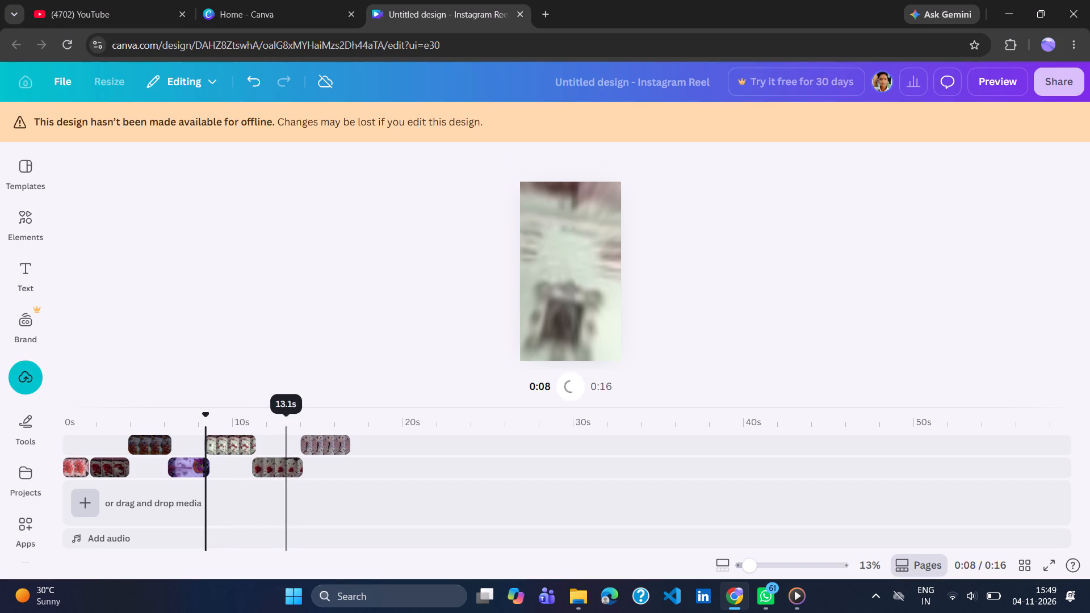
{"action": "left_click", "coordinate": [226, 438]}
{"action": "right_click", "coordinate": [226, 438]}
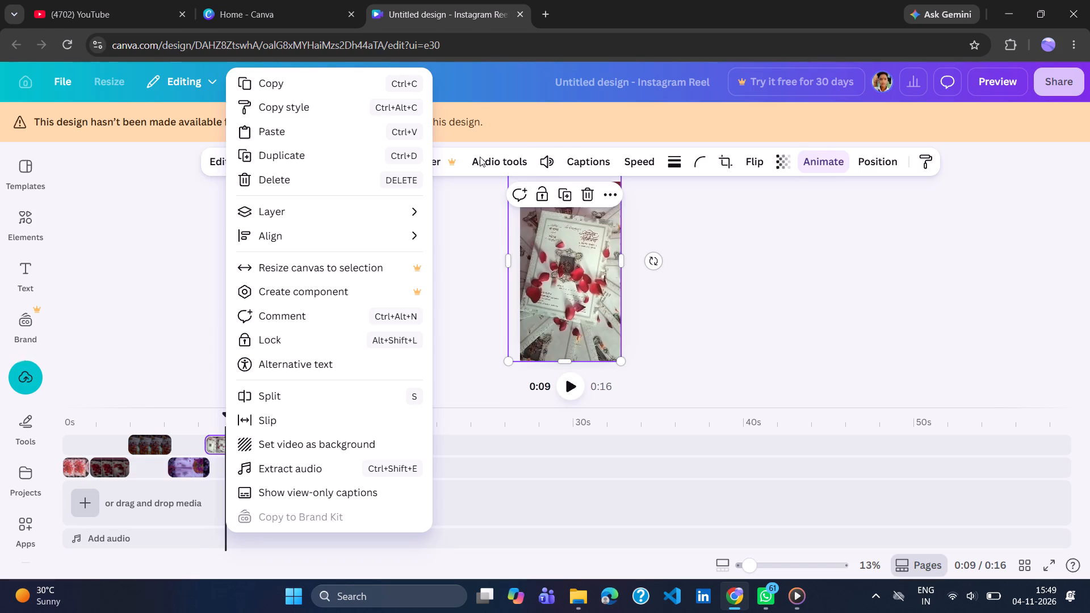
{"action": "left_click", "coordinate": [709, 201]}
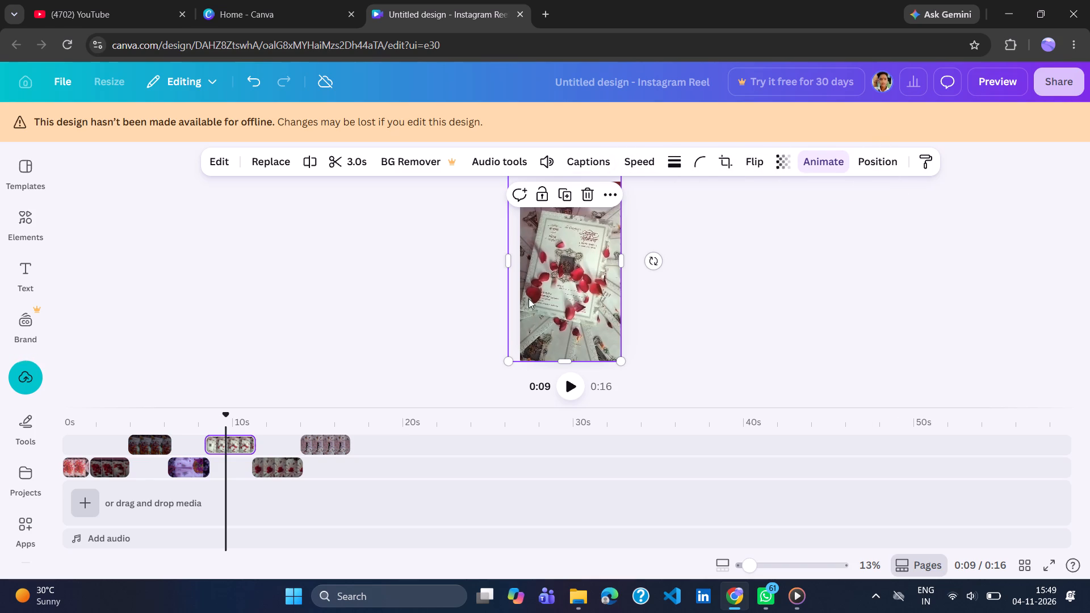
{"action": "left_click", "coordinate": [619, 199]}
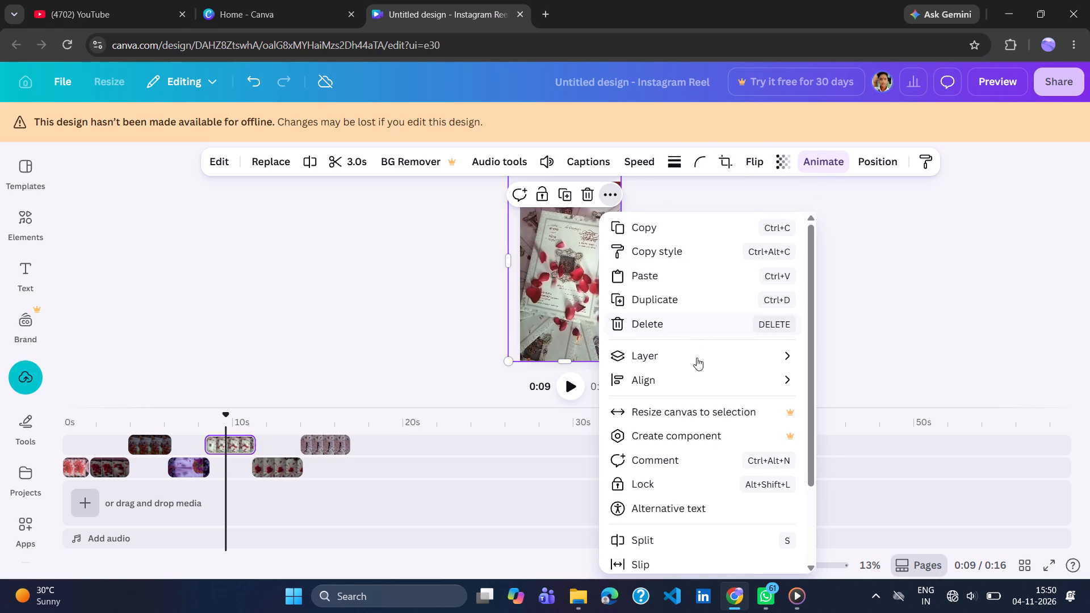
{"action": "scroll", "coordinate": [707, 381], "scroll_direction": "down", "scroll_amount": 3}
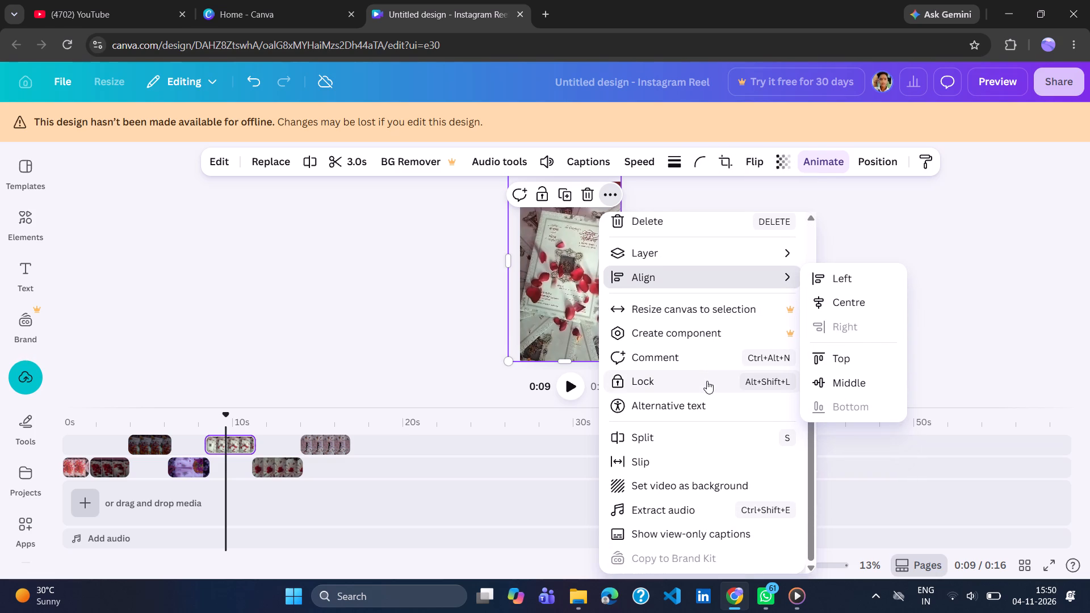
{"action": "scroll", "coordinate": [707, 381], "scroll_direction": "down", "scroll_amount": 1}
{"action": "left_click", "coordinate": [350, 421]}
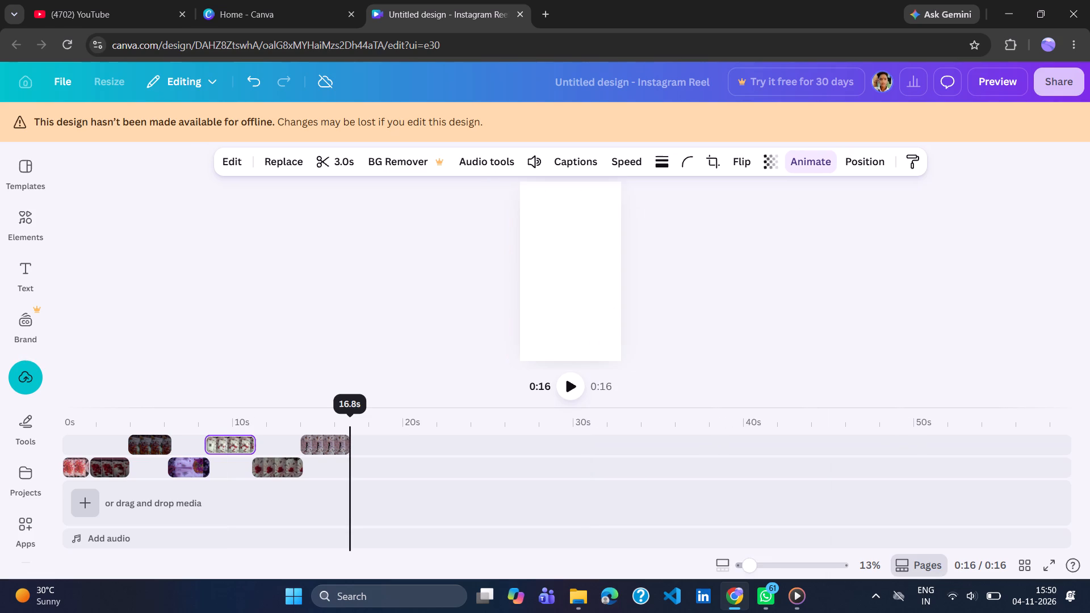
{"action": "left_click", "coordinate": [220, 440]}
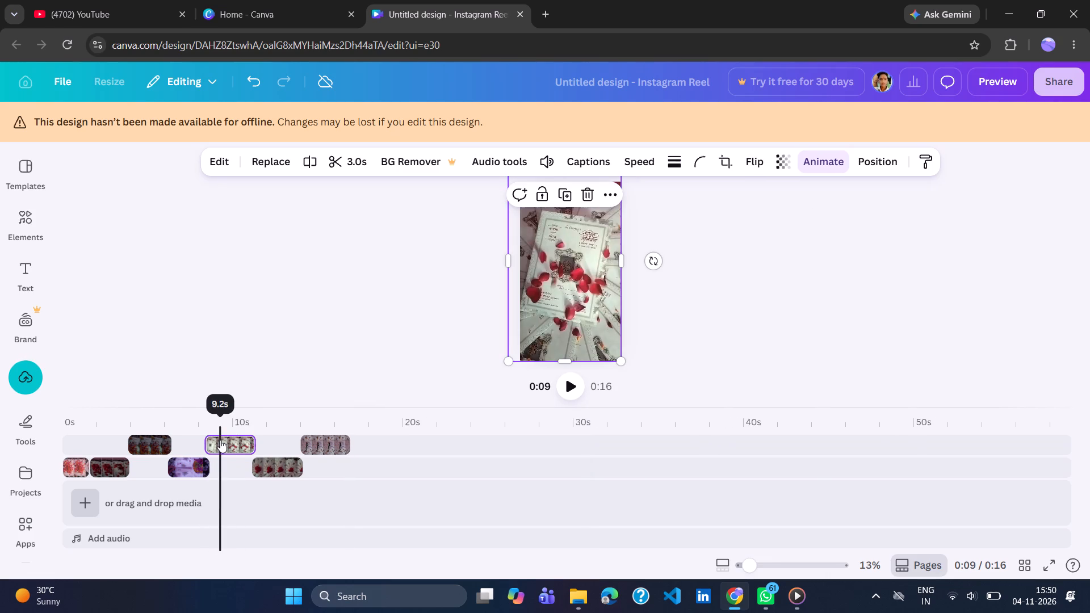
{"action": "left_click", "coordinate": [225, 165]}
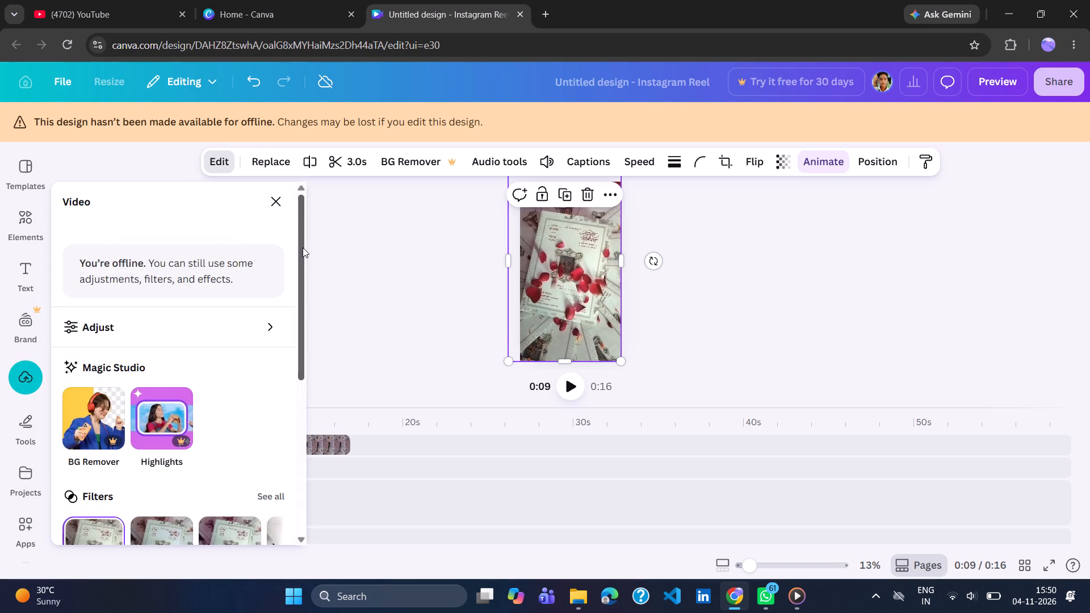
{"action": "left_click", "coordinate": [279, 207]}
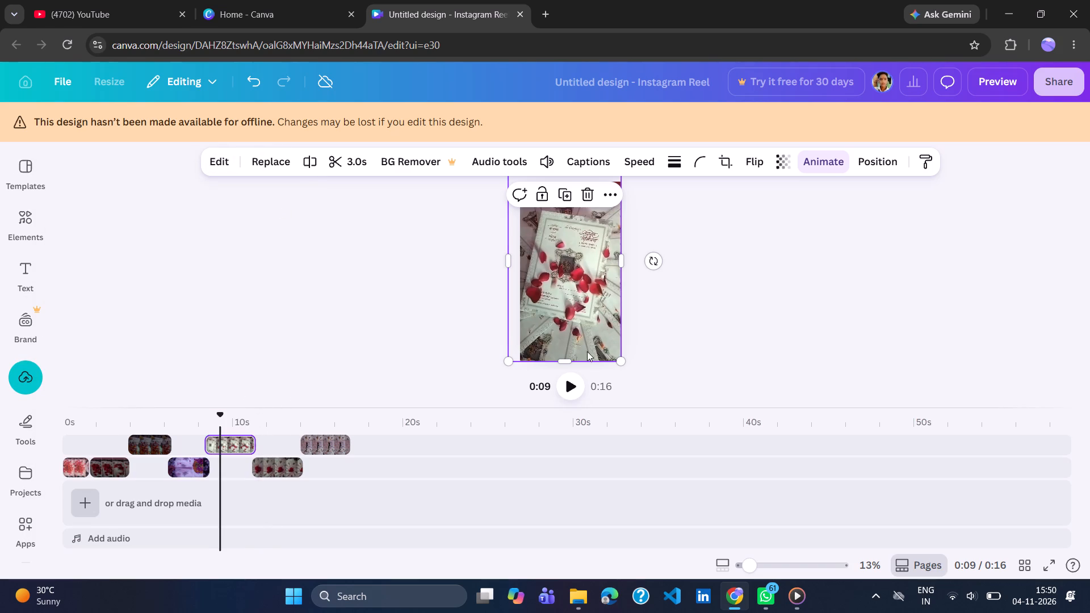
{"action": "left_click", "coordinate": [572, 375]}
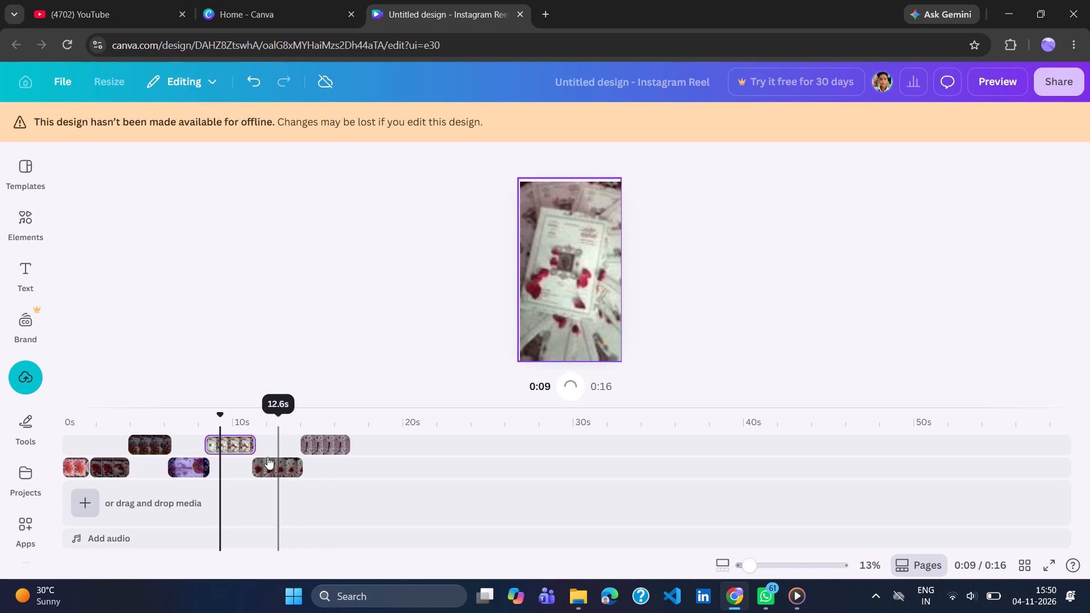
Mute the white card clip with rose petals and apply Mute All to the clips.
{"action": "left_click", "coordinate": [247, 444]}
{"action": "right_click", "coordinate": [247, 444]}
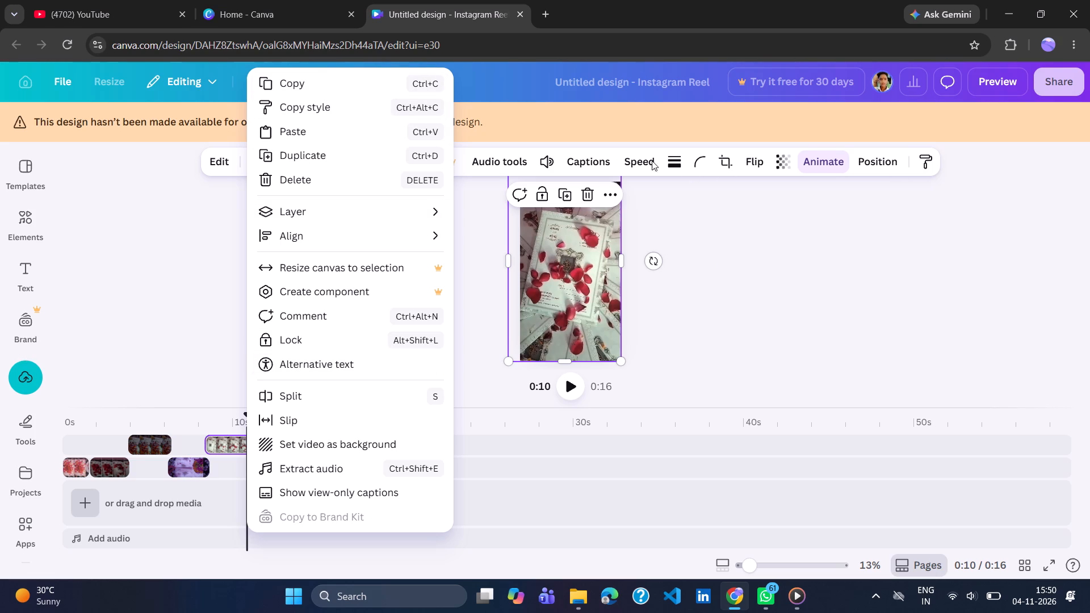
{"action": "left_click", "coordinate": [540, 155]}
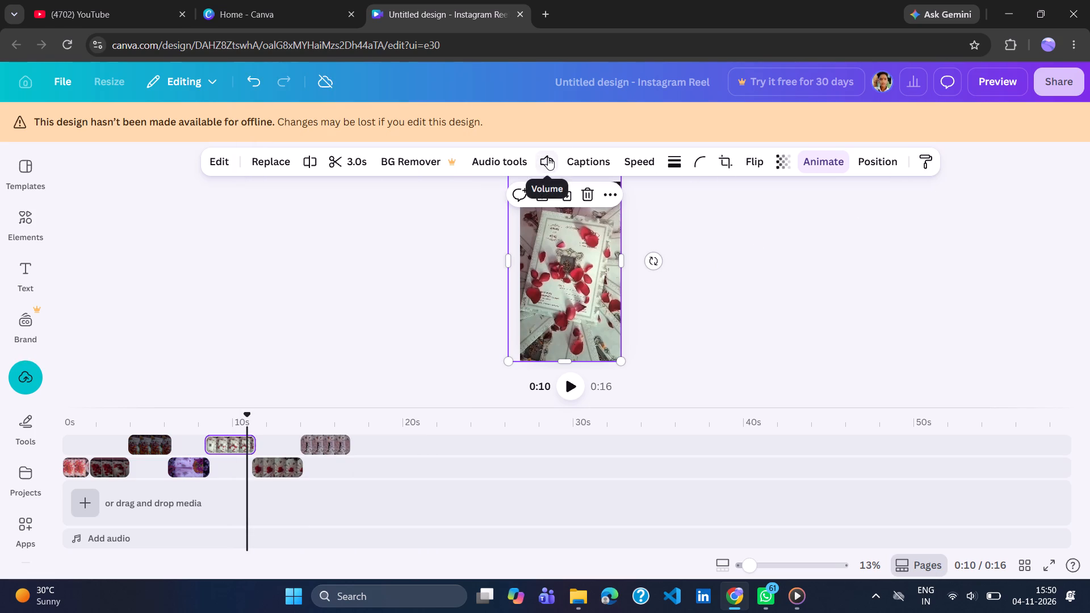
{"action": "left_click", "coordinate": [548, 157]}
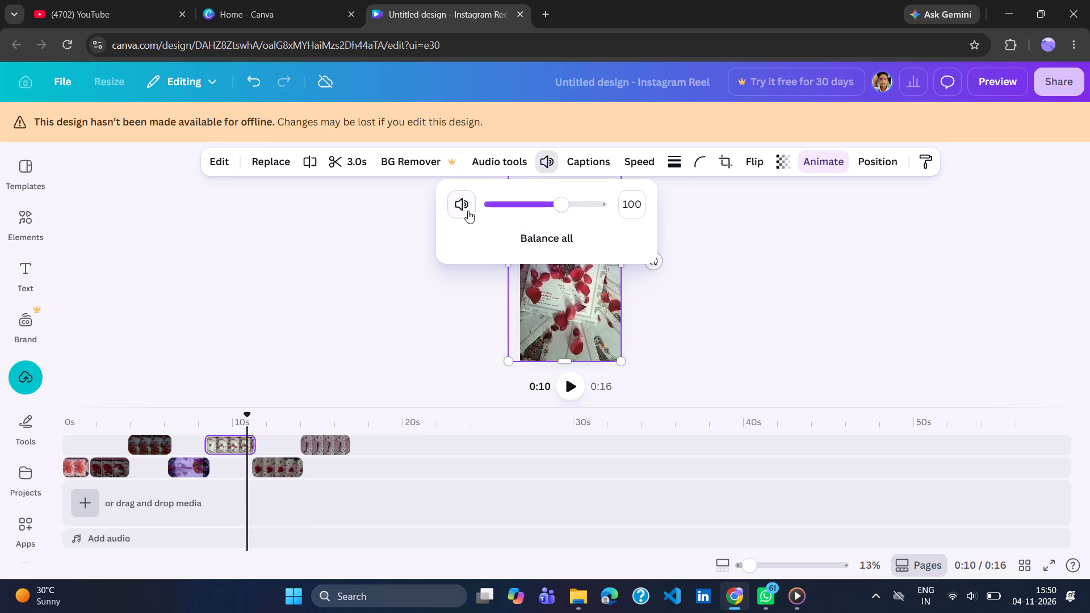
{"action": "left_click", "coordinate": [468, 211]}
{"action": "left_click", "coordinate": [518, 239]}
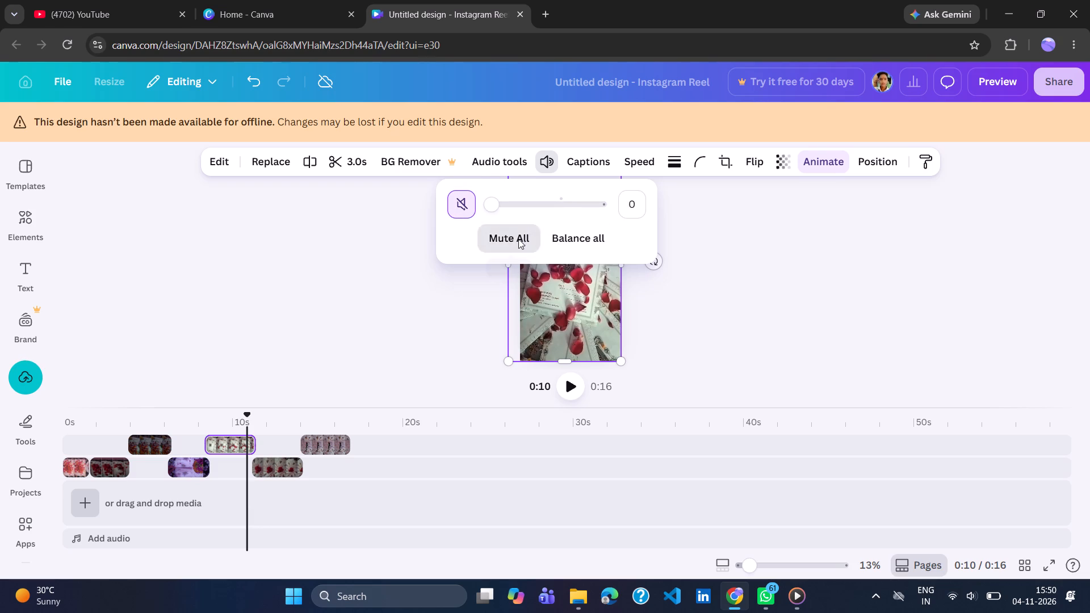
{"action": "left_click", "coordinate": [783, 254]}
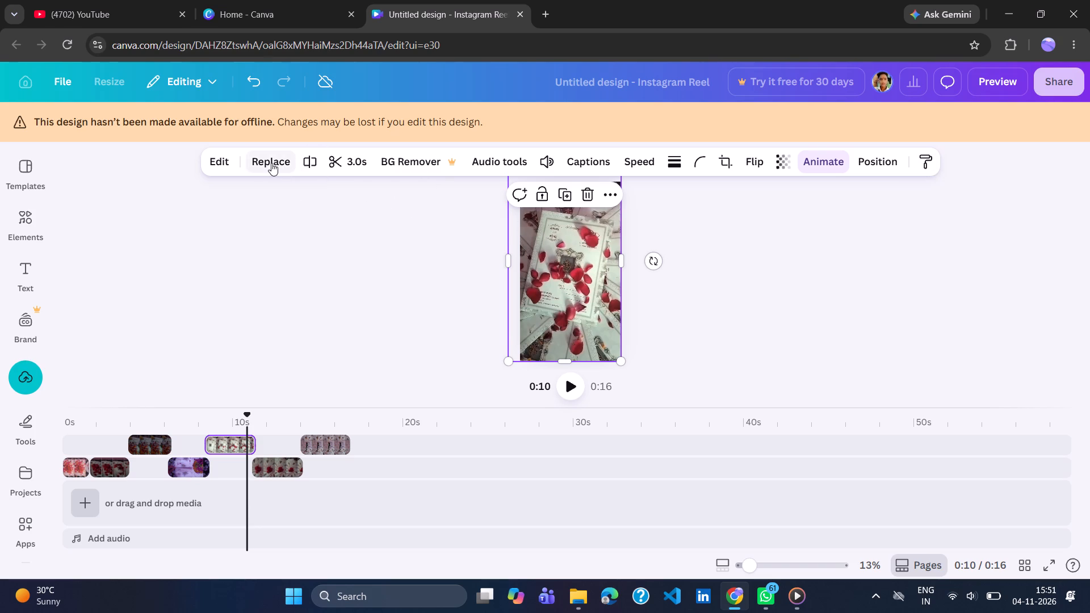
Play the video from the start to check the rearranged clips.
{"action": "left_click", "coordinate": [63, 448]}
{"action": "left_click", "coordinate": [569, 381]}
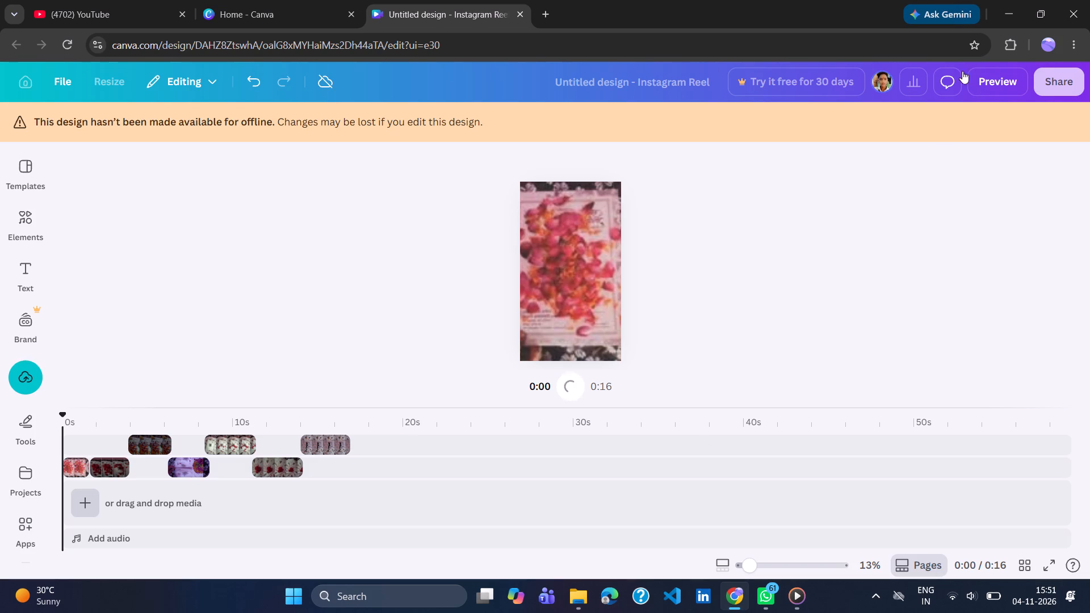
Inspect the last card clip, the dark rose-petal clip and the white rose-petal card clip on the timeline.
{"action": "left_click", "coordinate": [320, 446]}
{"action": "left_click", "coordinate": [271, 467]}
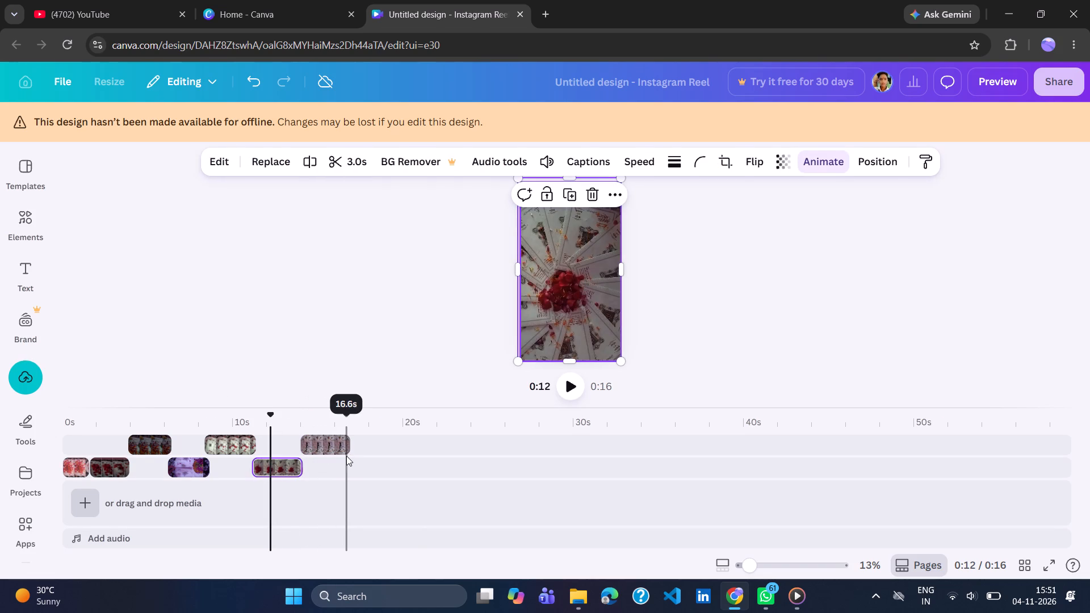
{"action": "left_click", "coordinate": [219, 450]}
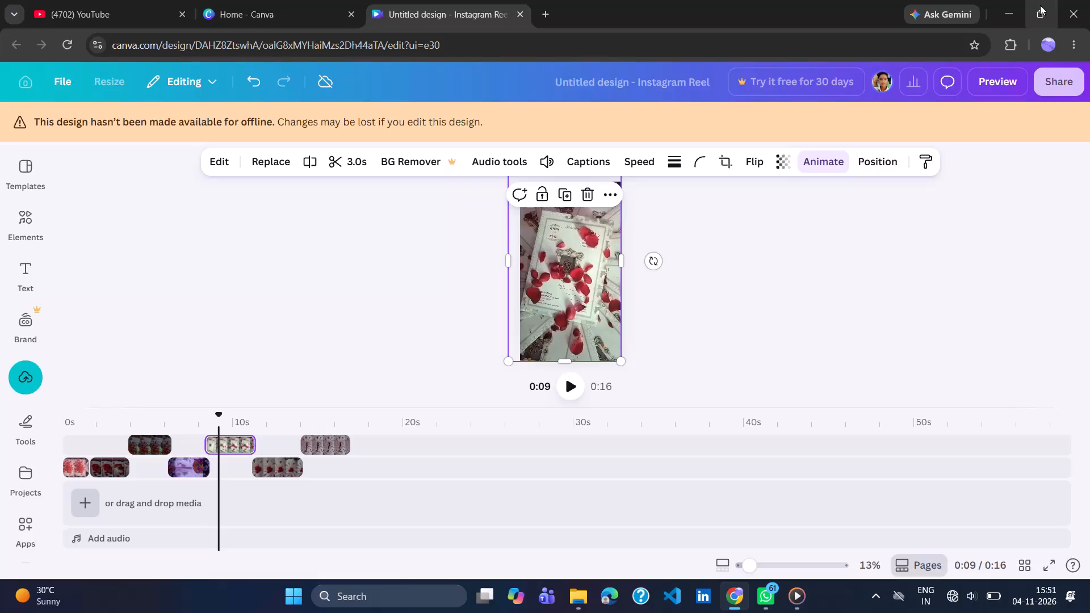
Show the card edit folder beside the design and open WhatsApp Video 2026-11-04 at 1.44.00 PM (1) for preview.
{"action": "left_click", "coordinate": [955, 58]}
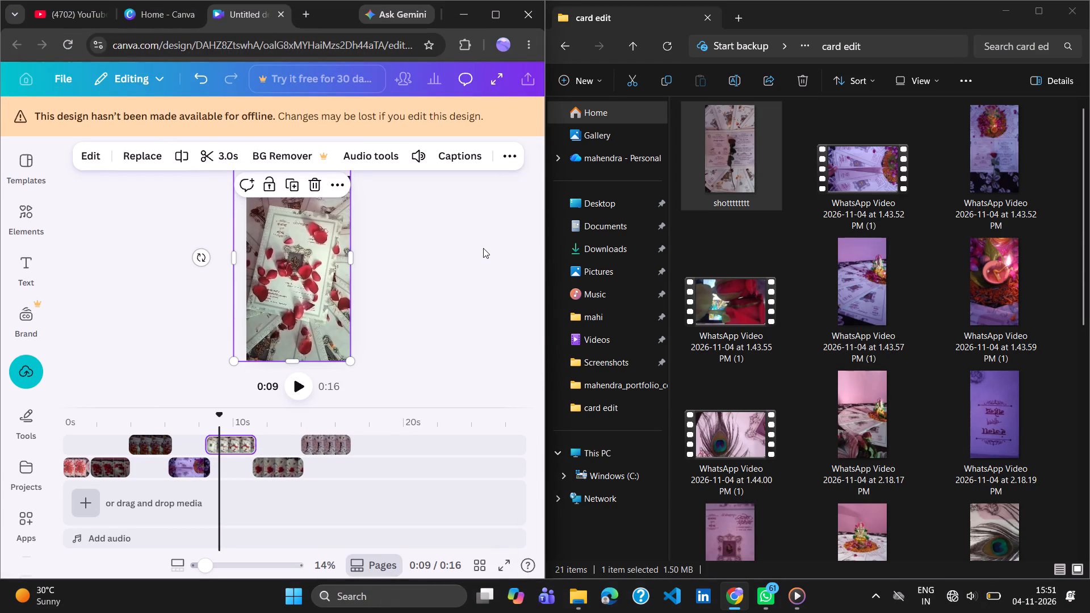
{"action": "left_click", "coordinate": [736, 444]}
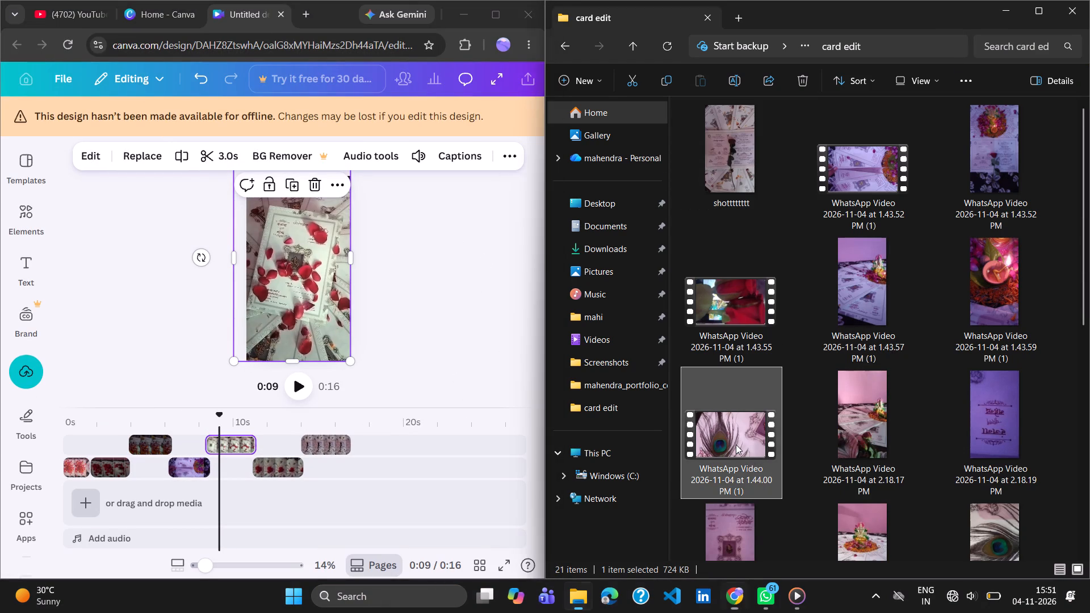
{"action": "double_click", "coordinate": [736, 444]}
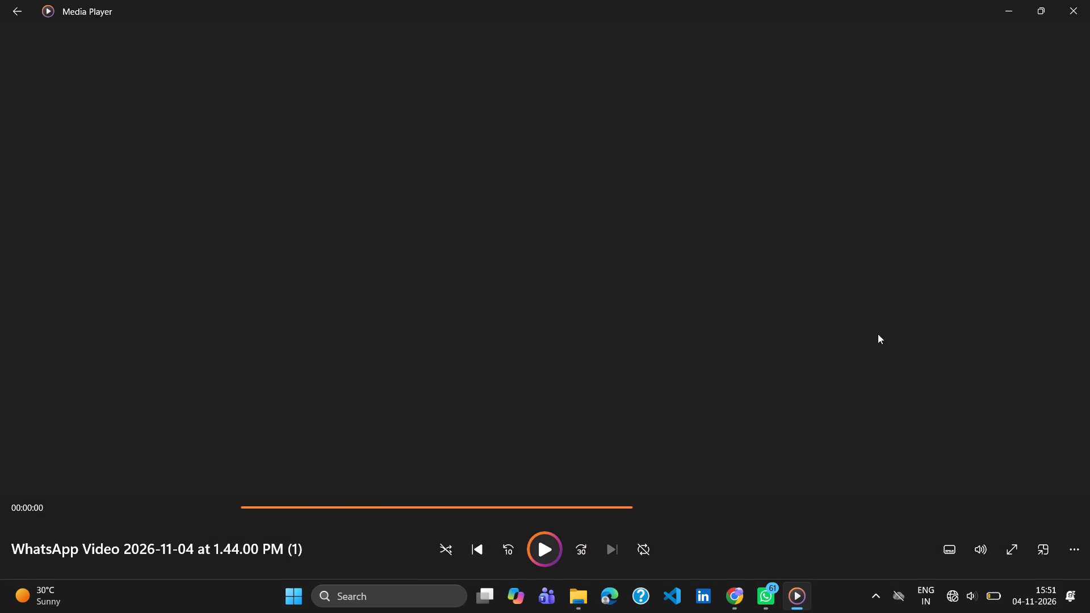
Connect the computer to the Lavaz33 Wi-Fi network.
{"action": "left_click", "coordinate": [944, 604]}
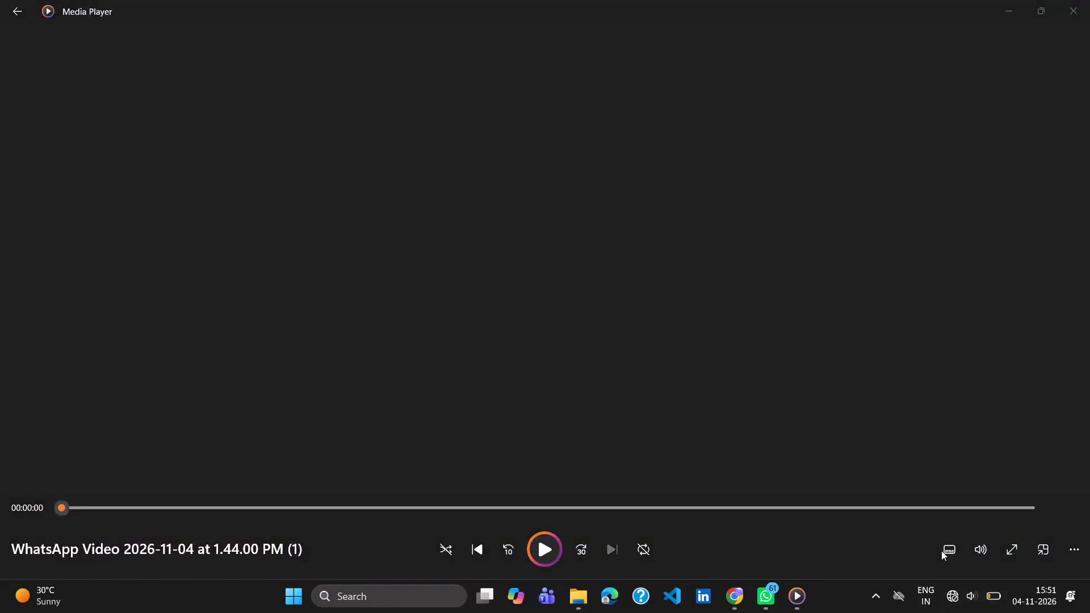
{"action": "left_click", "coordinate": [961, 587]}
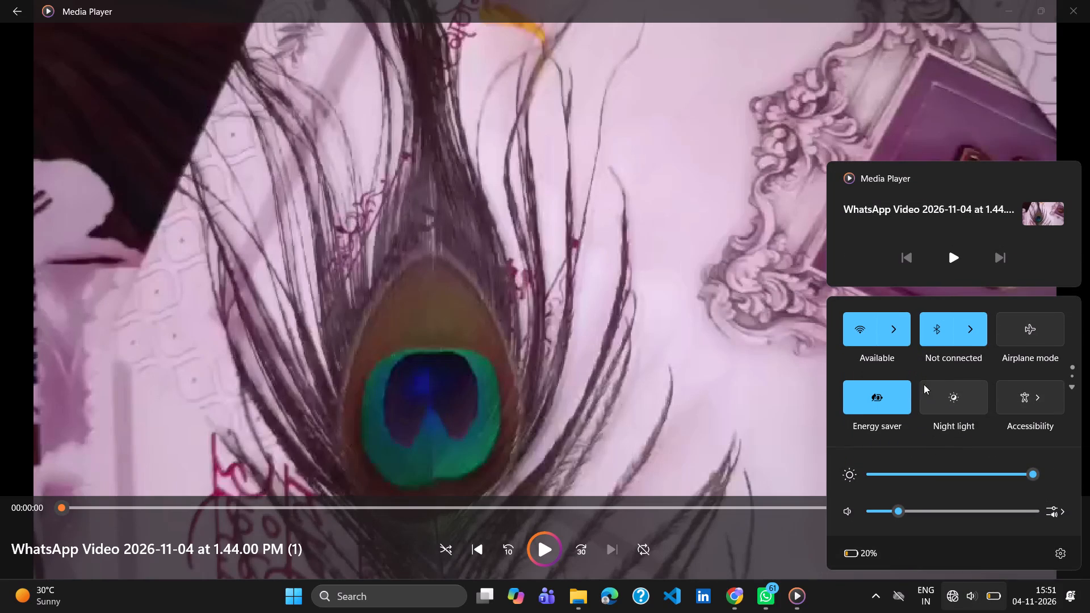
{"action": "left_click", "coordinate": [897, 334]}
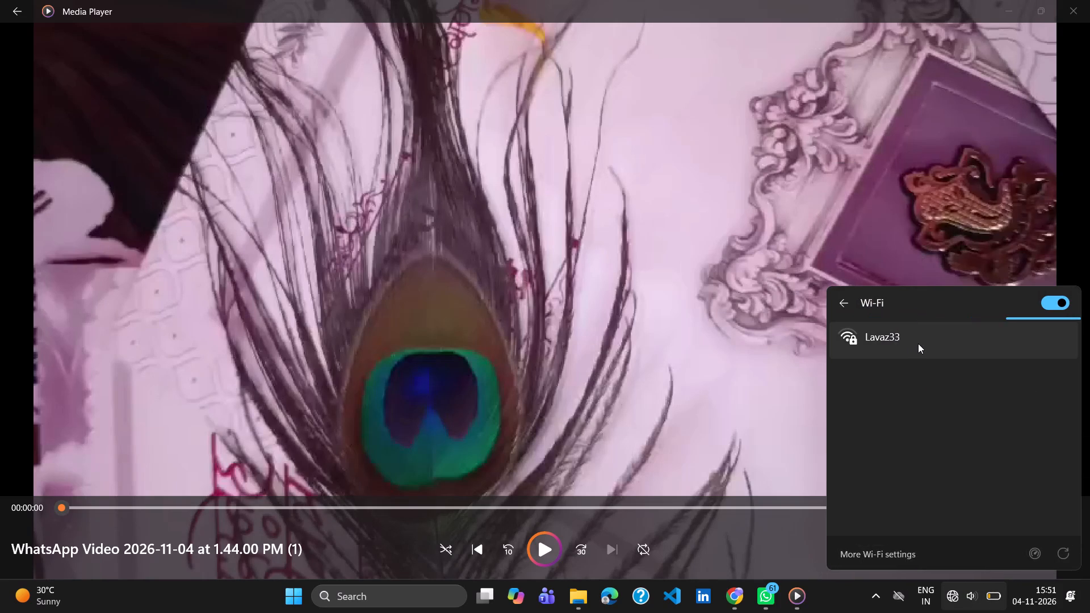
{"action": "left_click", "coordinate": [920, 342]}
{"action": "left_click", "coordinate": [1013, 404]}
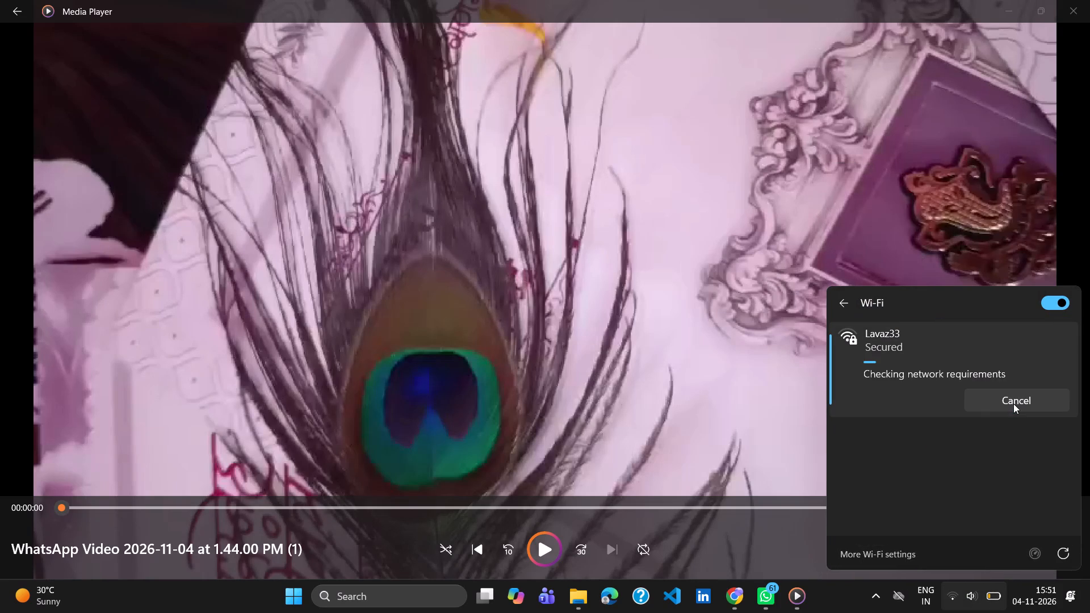
Watch the opened peacock-feather video, close it, and preview WhatsApp Video 2026-11-04 at 2.18.50 PM from the card edit folder.
{"action": "left_click", "coordinate": [938, 167]}
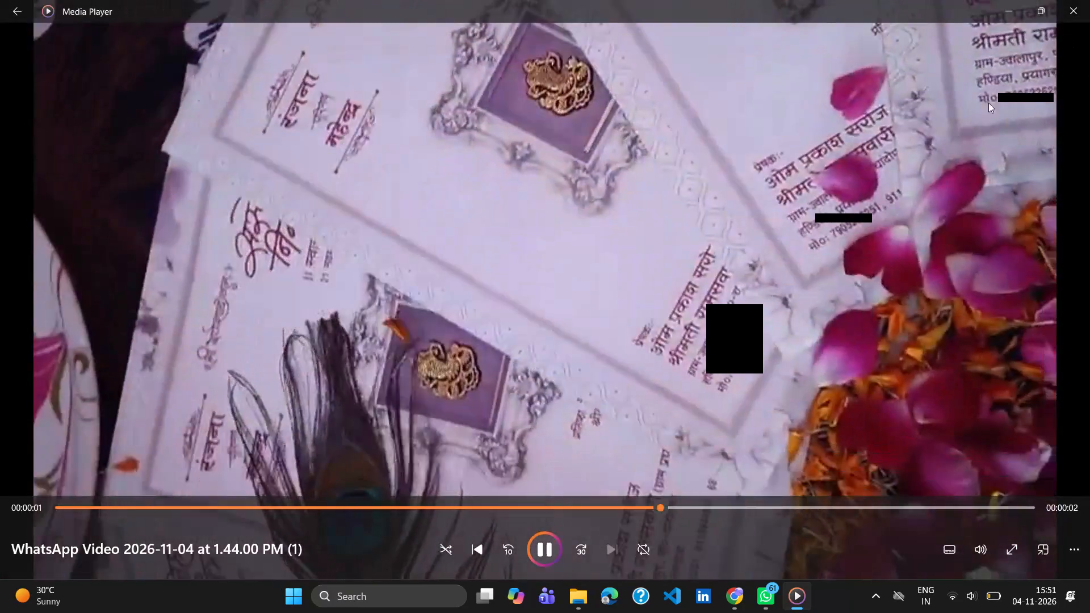
{"action": "left_click", "coordinate": [1077, 11]}
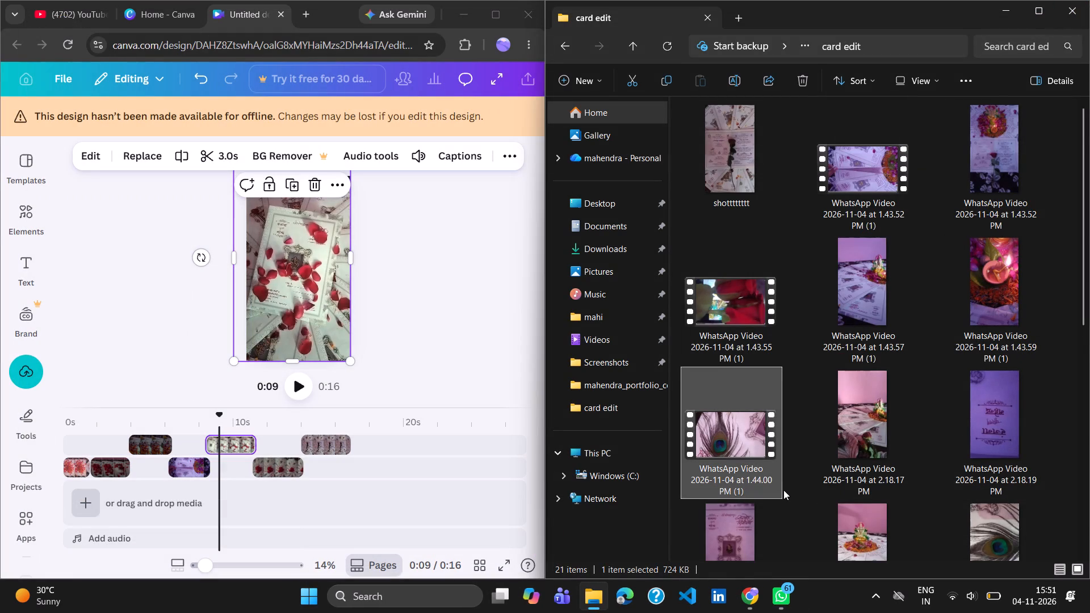
{"action": "scroll", "coordinate": [783, 490], "scroll_direction": "down", "scroll_amount": 1}
{"action": "double_click", "coordinate": [975, 485]}
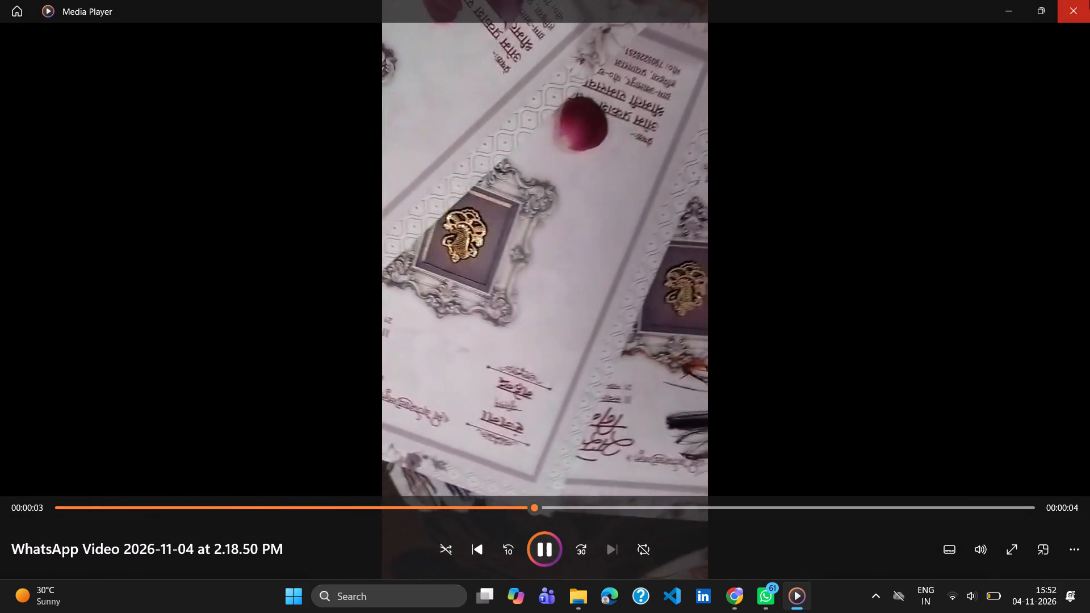
{"action": "left_click", "coordinate": [1089, 0]}
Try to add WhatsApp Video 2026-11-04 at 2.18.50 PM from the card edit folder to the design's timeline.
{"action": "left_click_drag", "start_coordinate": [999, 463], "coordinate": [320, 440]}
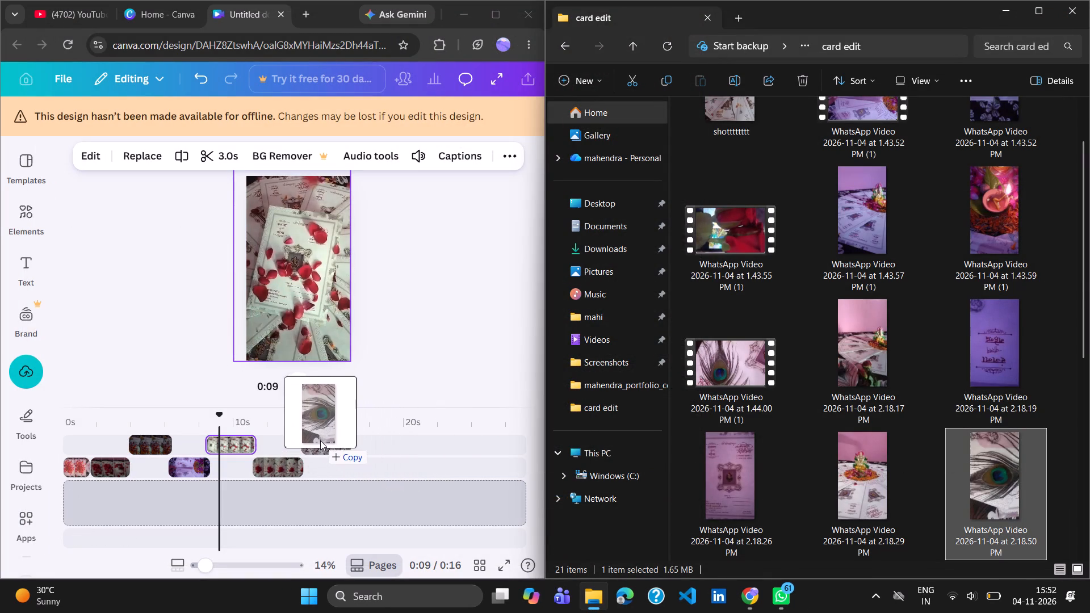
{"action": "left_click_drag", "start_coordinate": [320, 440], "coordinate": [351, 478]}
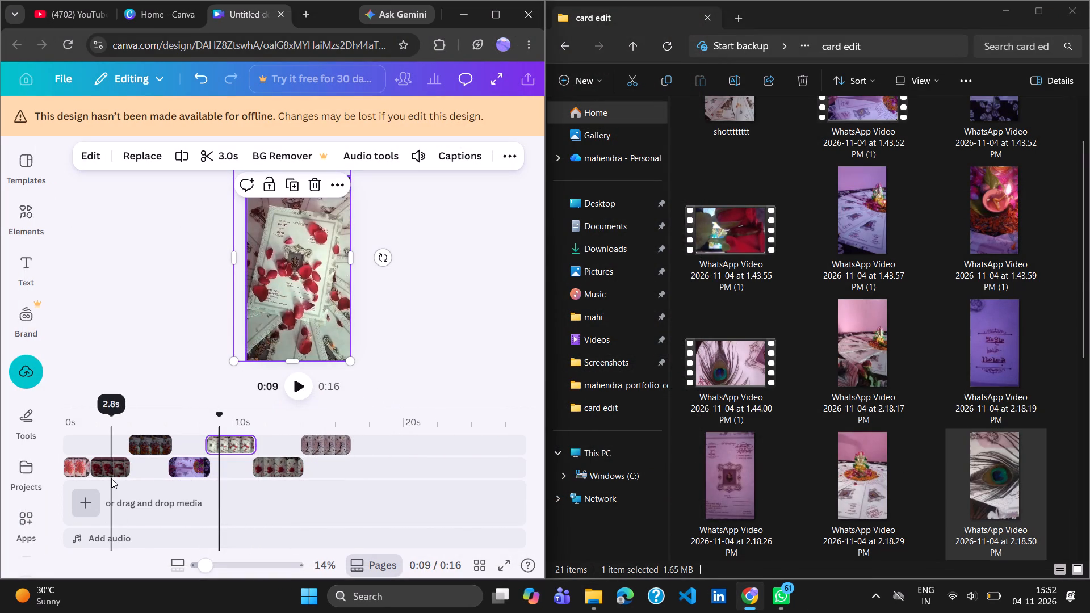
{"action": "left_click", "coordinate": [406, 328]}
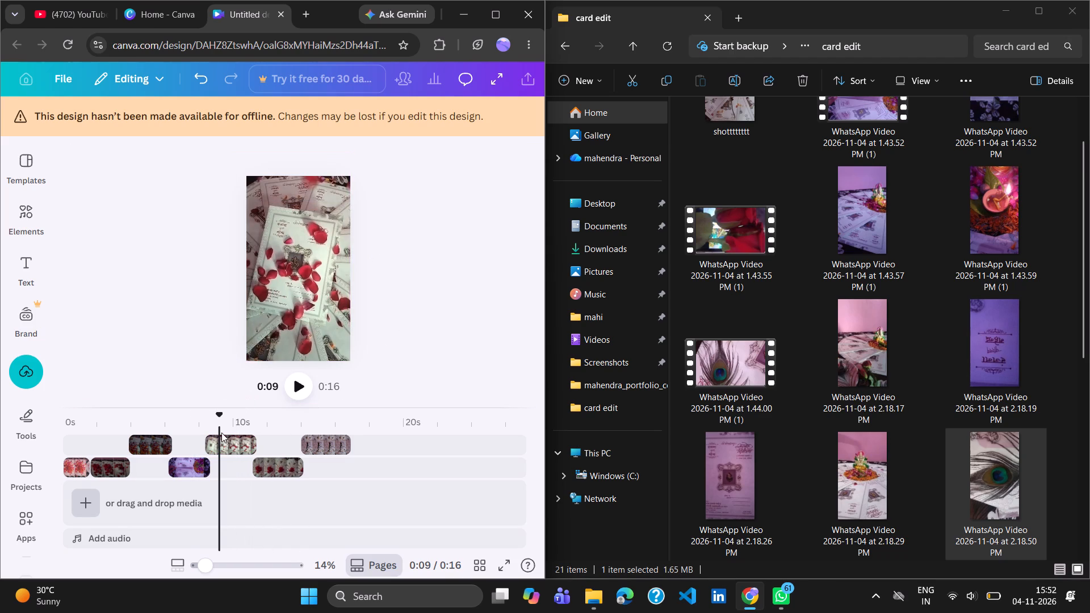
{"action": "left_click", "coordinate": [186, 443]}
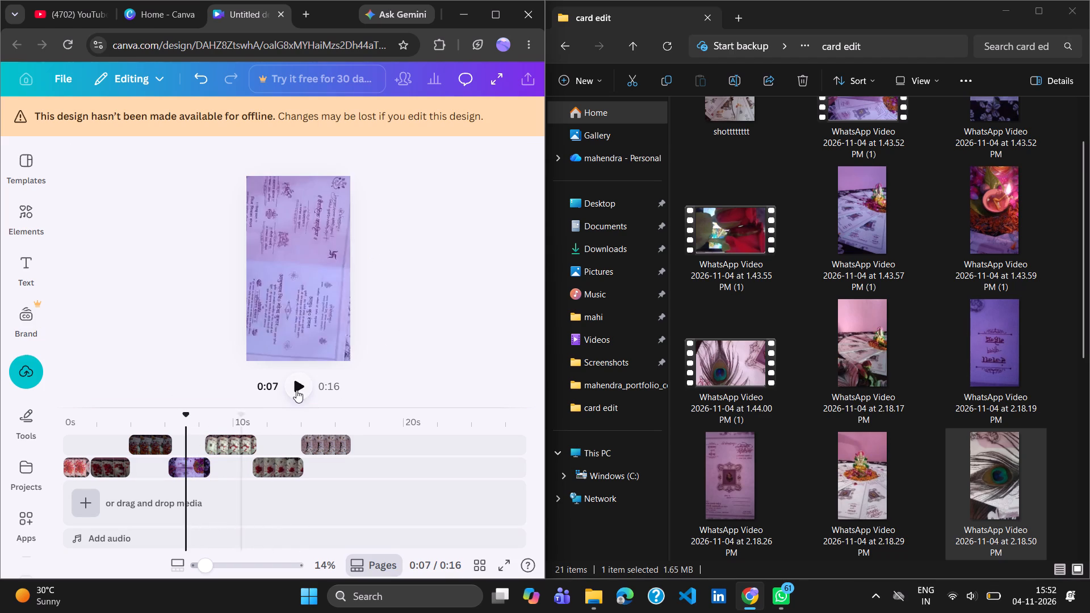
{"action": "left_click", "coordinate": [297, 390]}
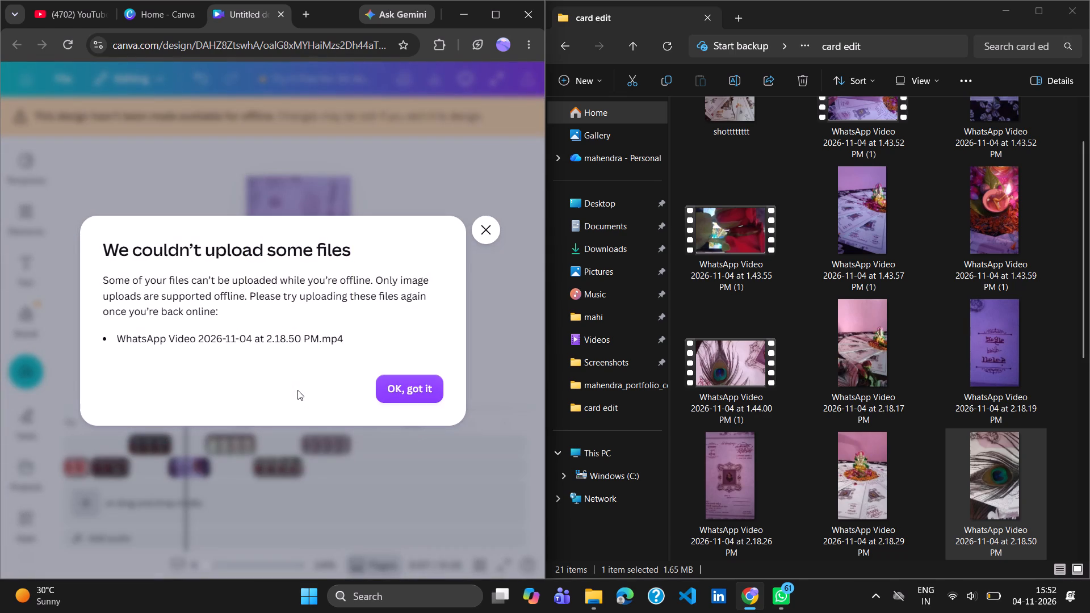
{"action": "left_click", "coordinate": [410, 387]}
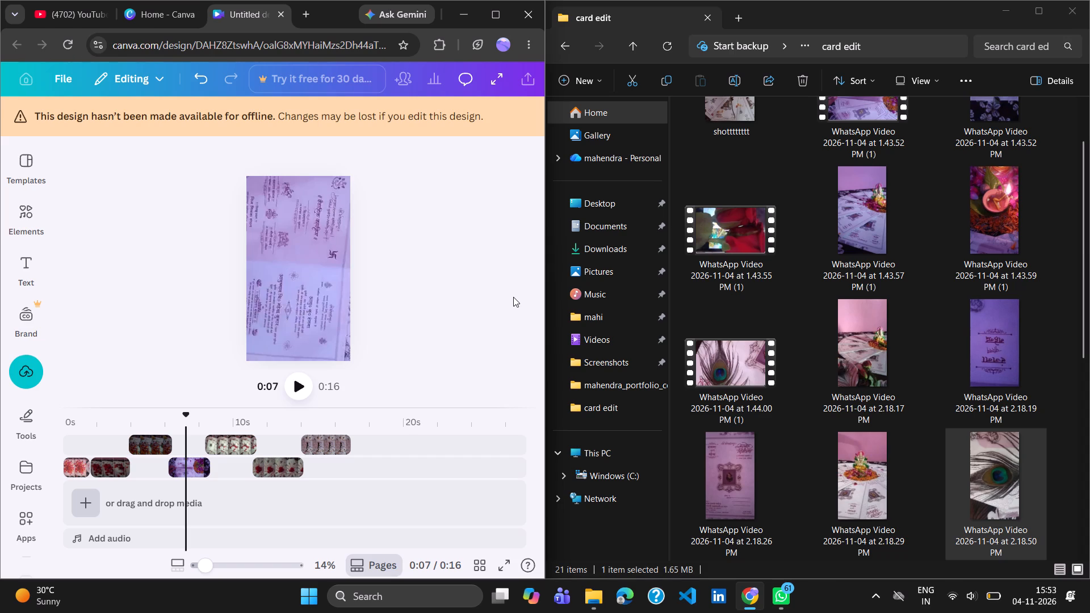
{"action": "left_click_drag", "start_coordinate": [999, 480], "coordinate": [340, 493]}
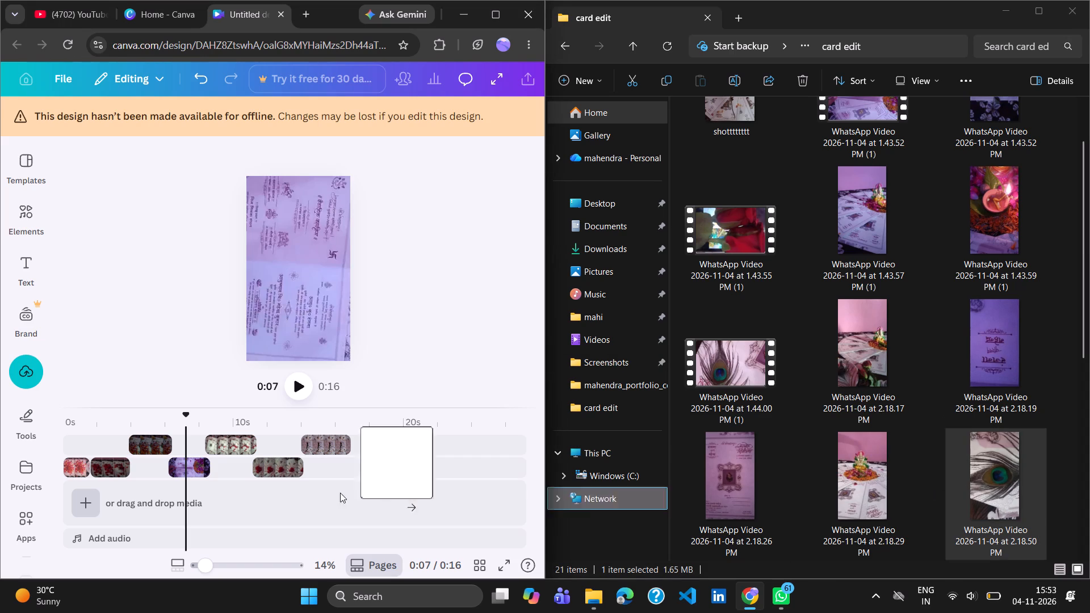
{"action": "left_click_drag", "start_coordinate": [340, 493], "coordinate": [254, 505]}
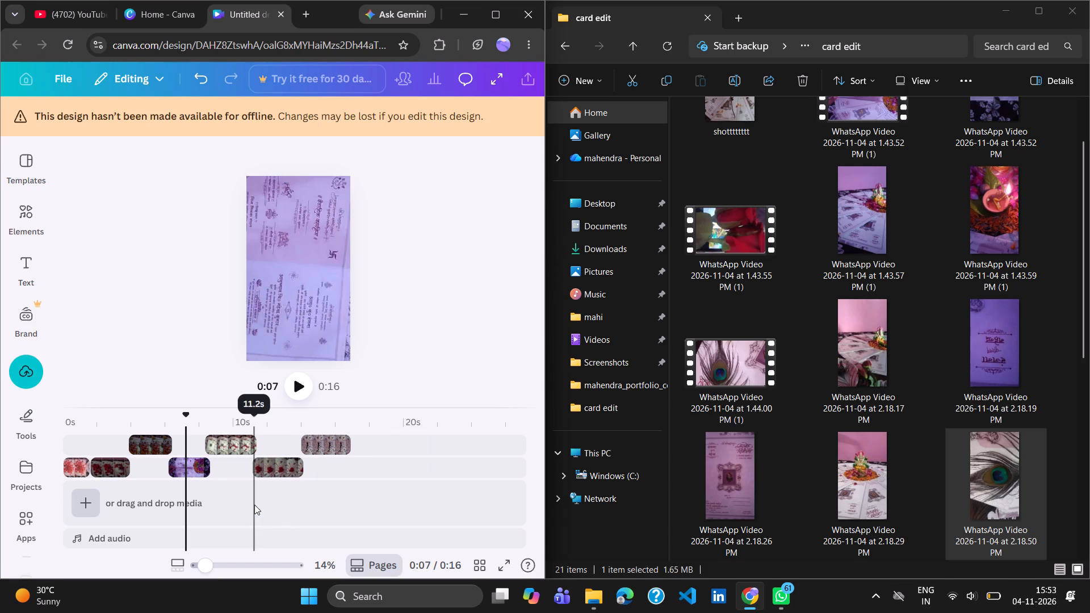
Switch the Wi-Fi connection to the Redmi Note 12 5G network, dismiss the upload notice, and check the connection.
{"action": "left_click", "coordinate": [953, 601]}
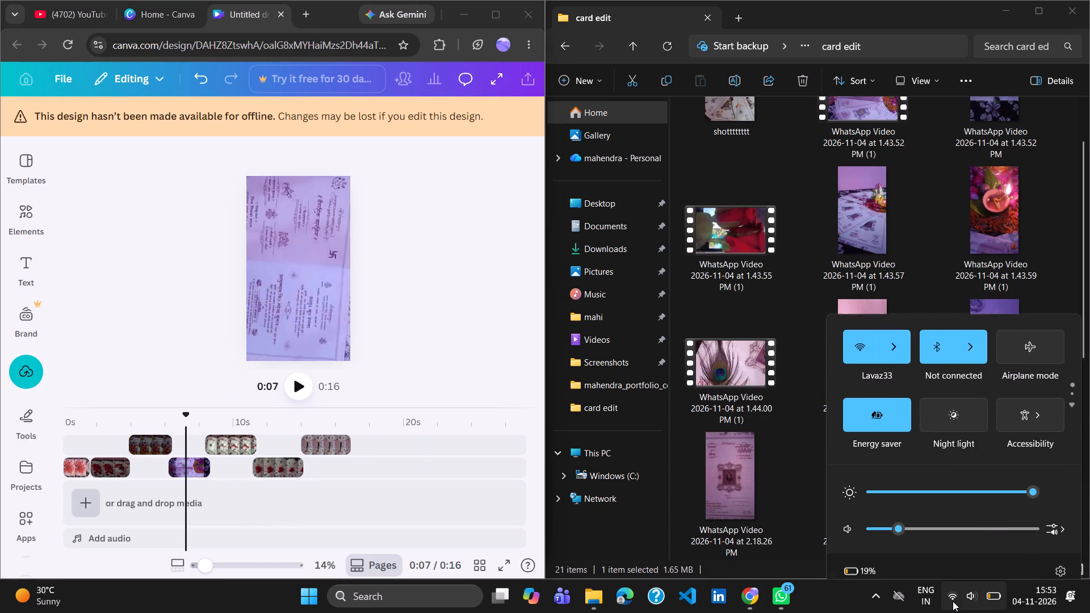
{"action": "left_click", "coordinate": [897, 338]}
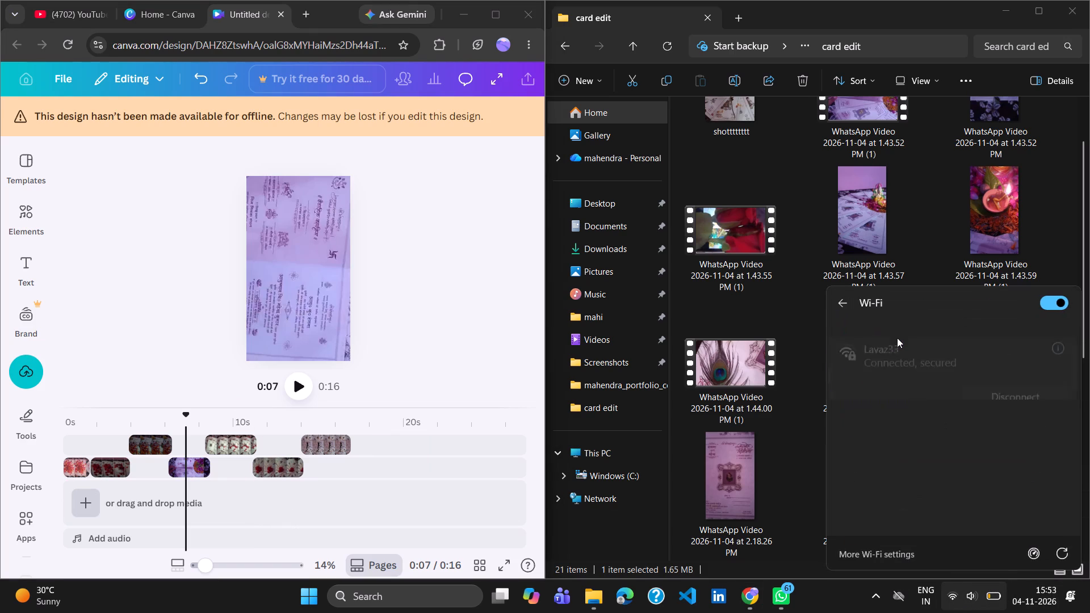
{"action": "left_click", "coordinate": [1022, 424]}
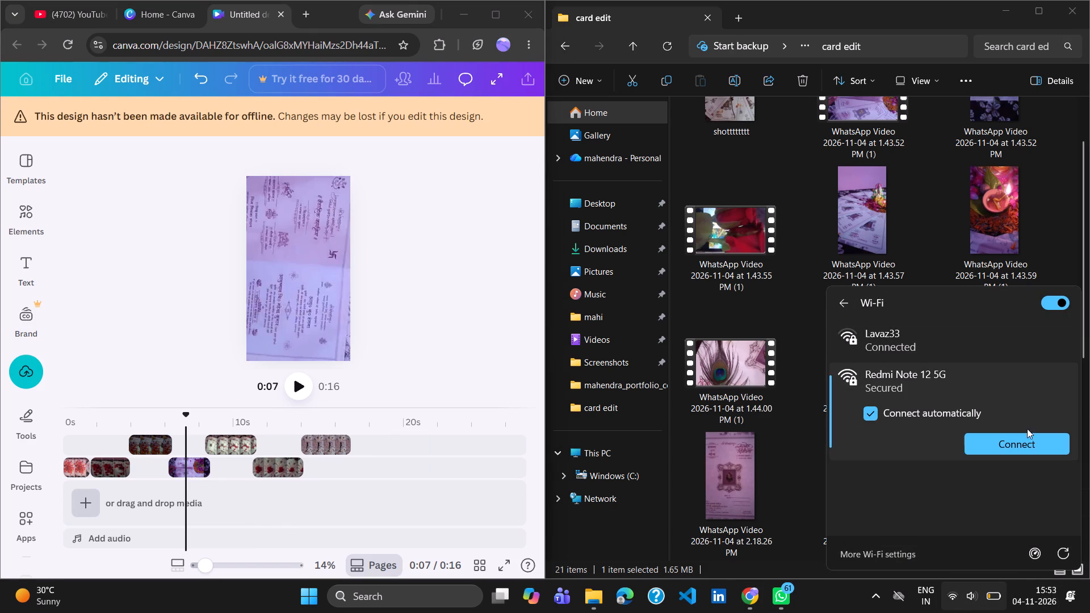
{"action": "left_click", "coordinate": [1039, 446]}
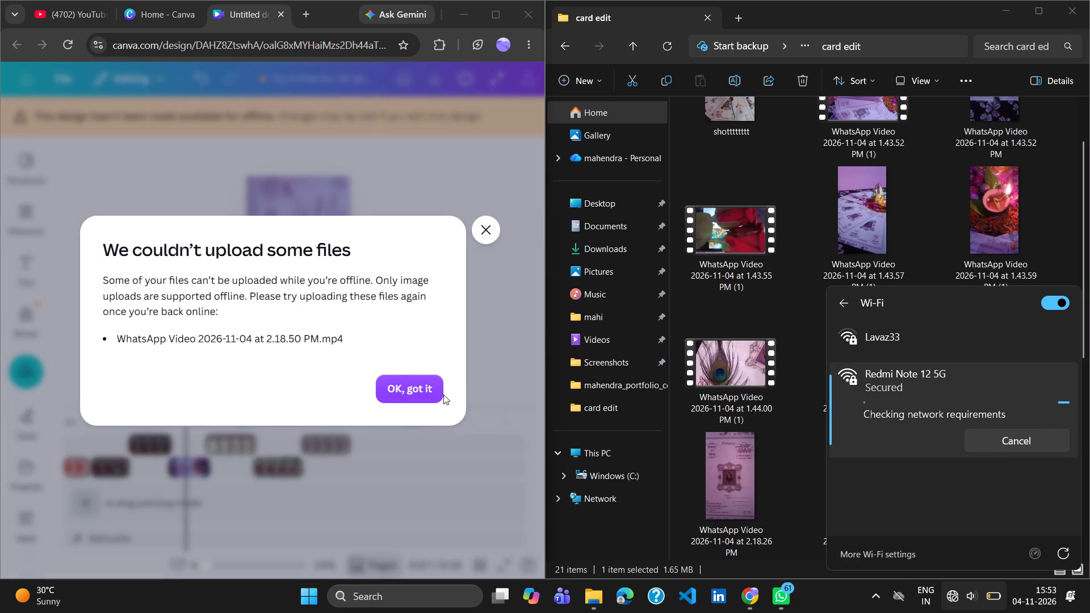
{"action": "left_click", "coordinate": [442, 393]}
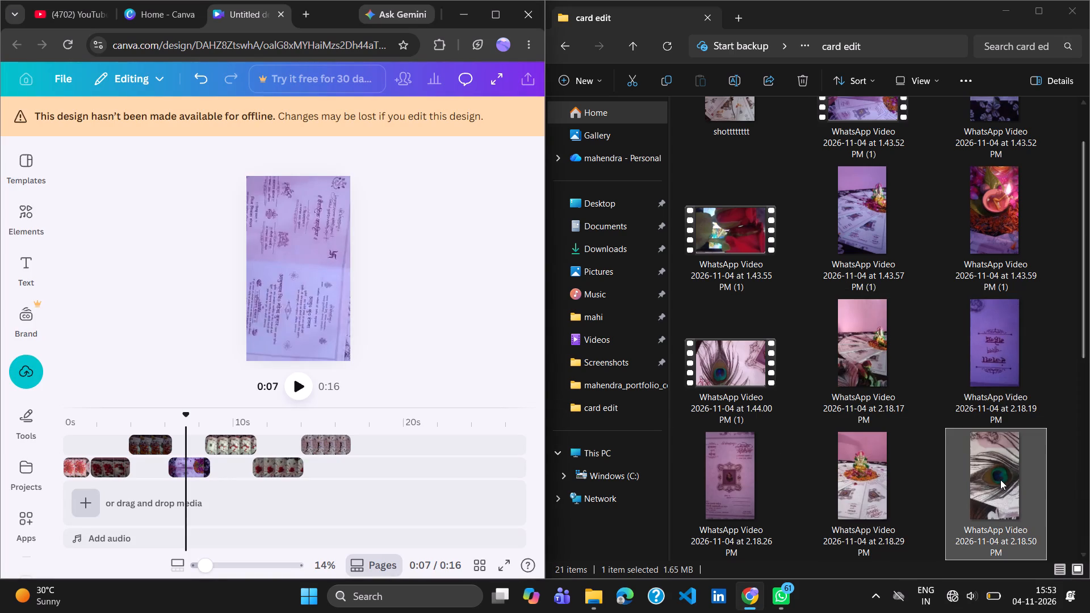
{"action": "left_click", "coordinate": [953, 612]}
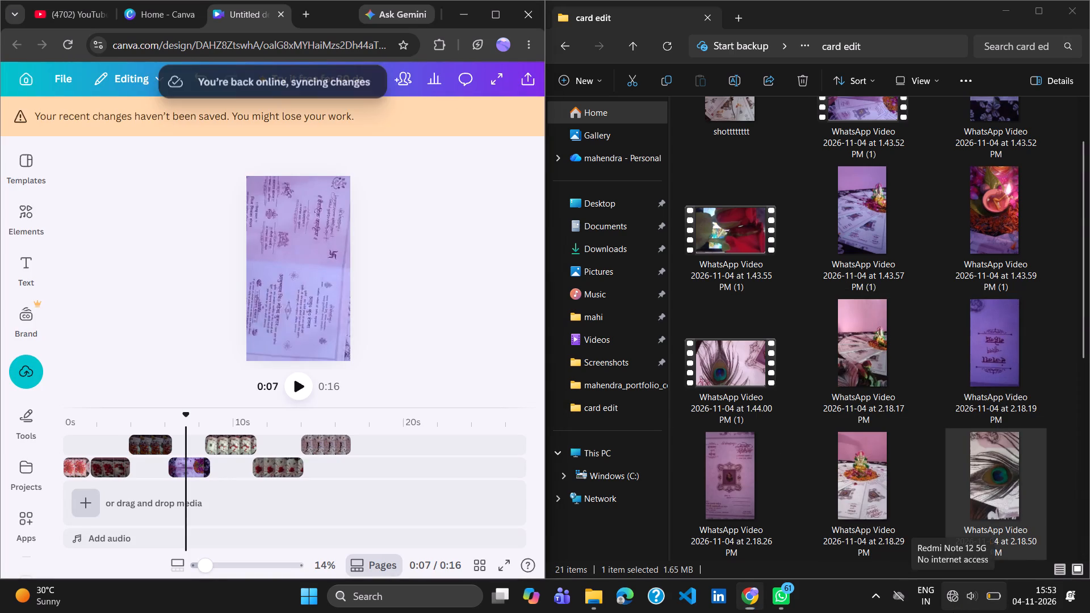
{"action": "left_click", "coordinate": [953, 612]}
{"action": "left_click", "coordinate": [953, 612]}
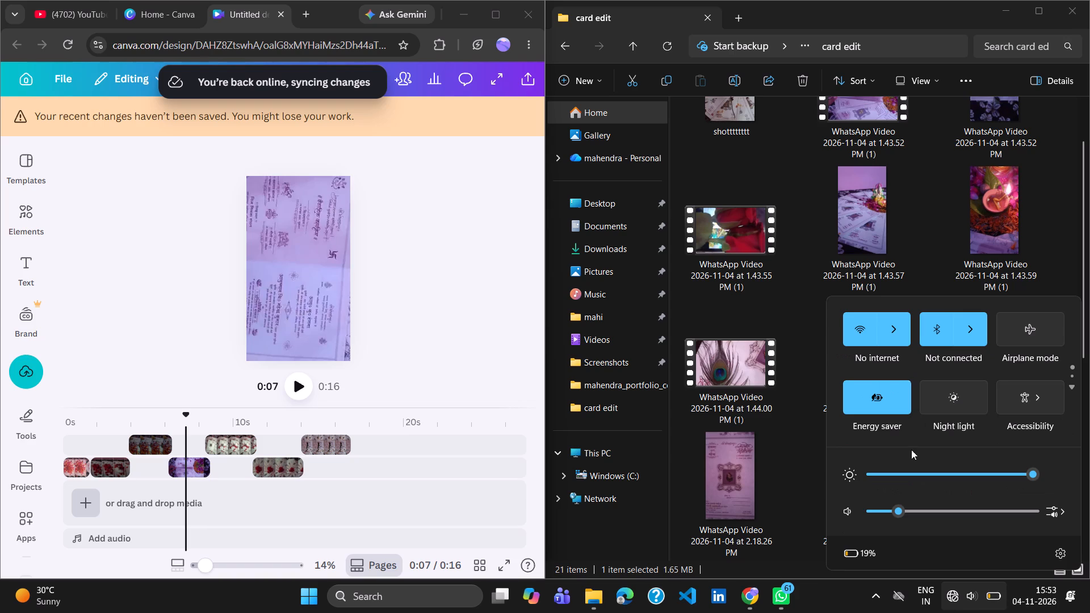
{"action": "left_click", "coordinate": [893, 334]}
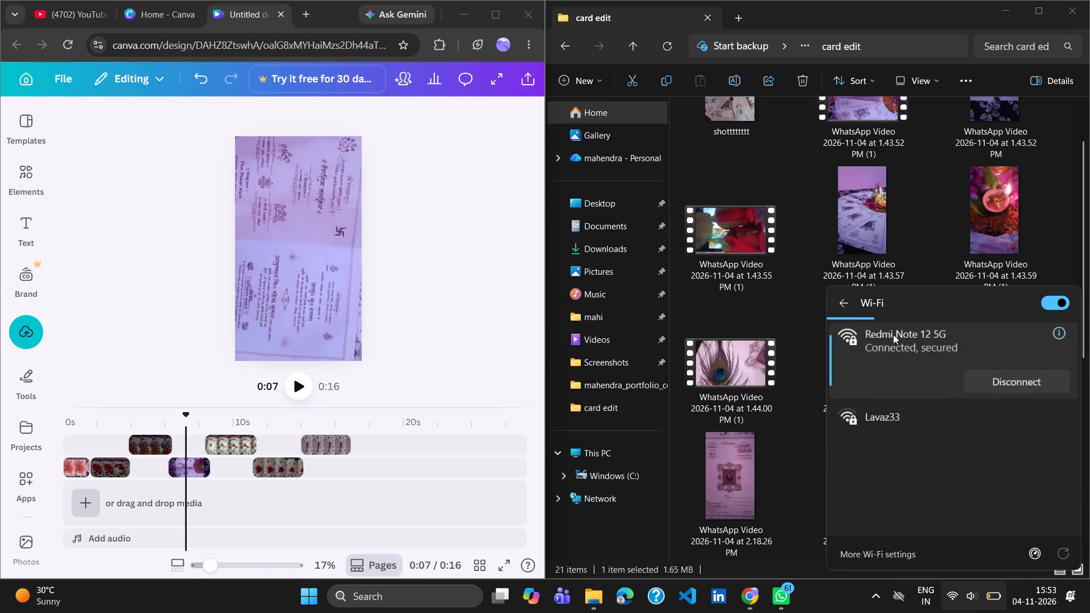
{"action": "left_click", "coordinate": [522, 356]}
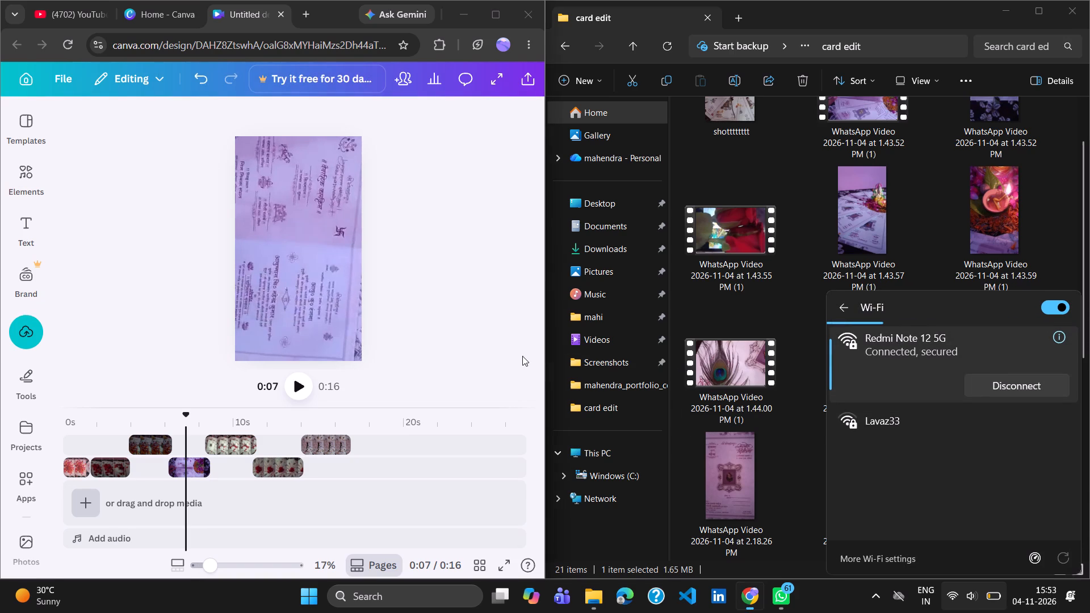
Add WhatsApp Video 2026-11-04 at 2.18.50 PM to the design and move it onto a new track above the other clips at 0 s.
{"action": "left_click_drag", "start_coordinate": [1006, 475], "coordinate": [548, 509]}
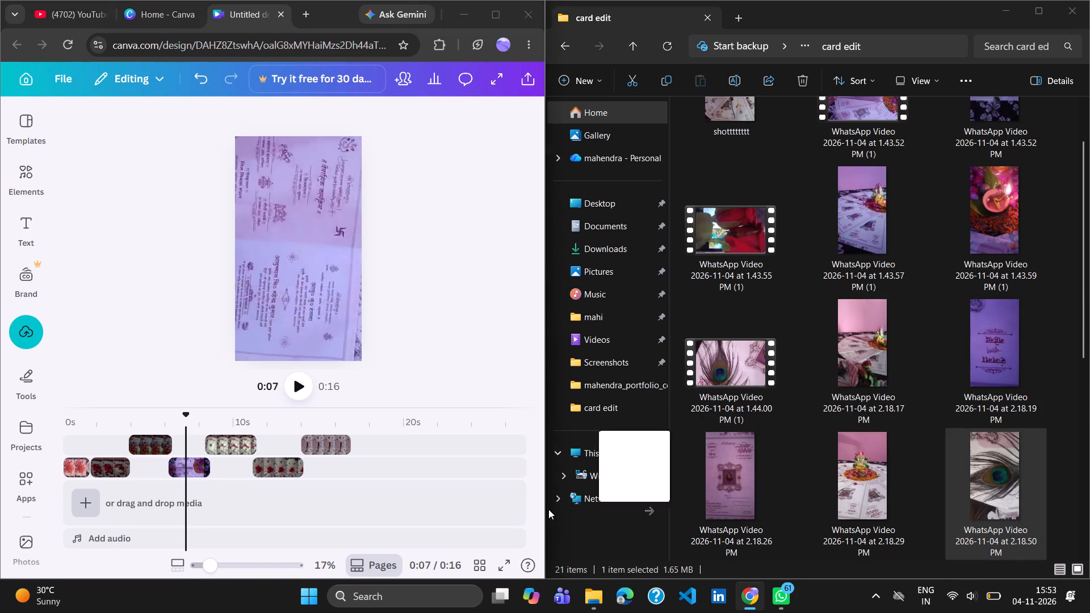
{"action": "left_click_drag", "start_coordinate": [548, 509], "coordinate": [369, 513]}
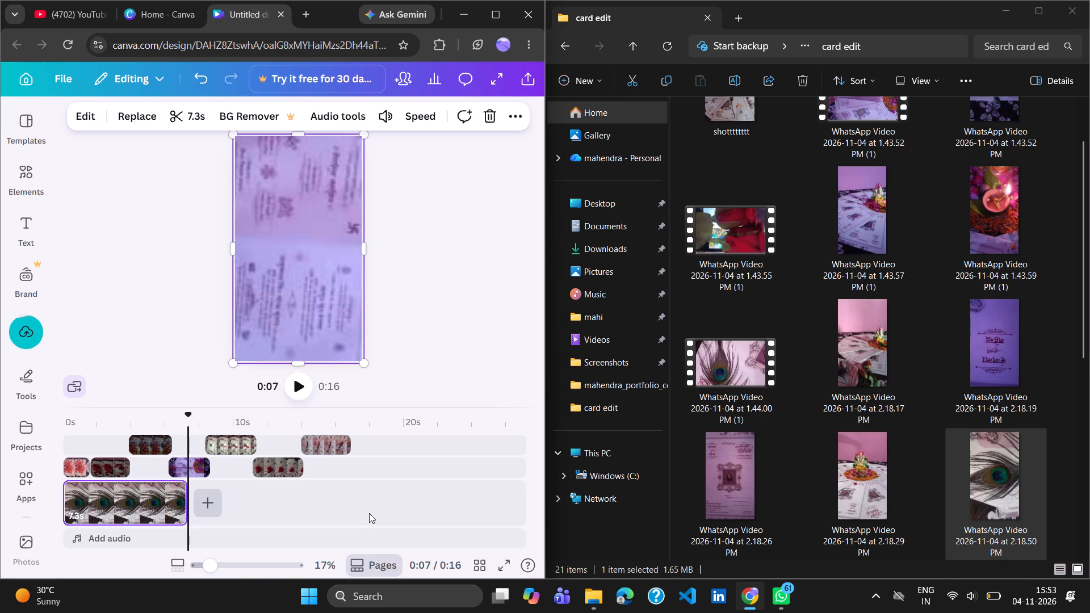
{"action": "left_click_drag", "start_coordinate": [146, 494], "coordinate": [146, 435]}
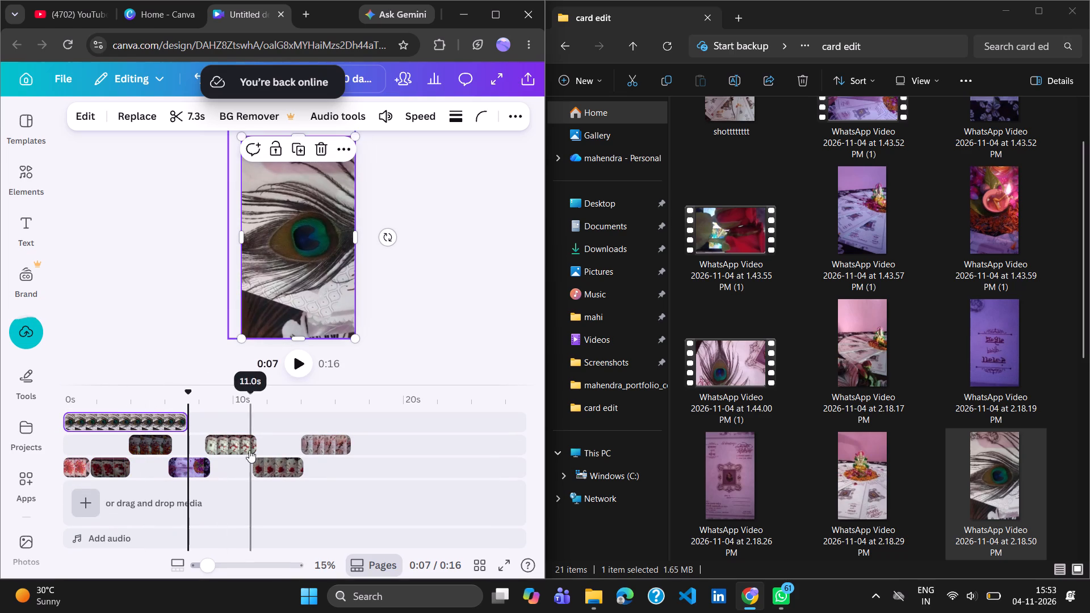
Go through the card clips on the two lower tracks one by one, examining their content and order.
{"action": "left_click", "coordinate": [233, 444]}
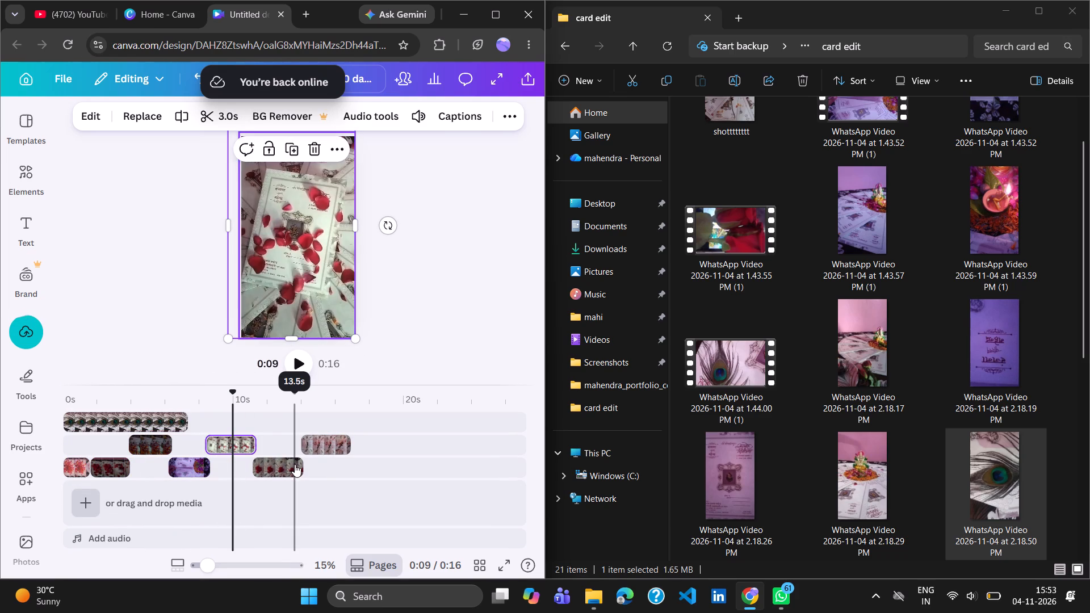
{"action": "left_click", "coordinate": [295, 464]}
{"action": "left_click", "coordinate": [333, 441]}
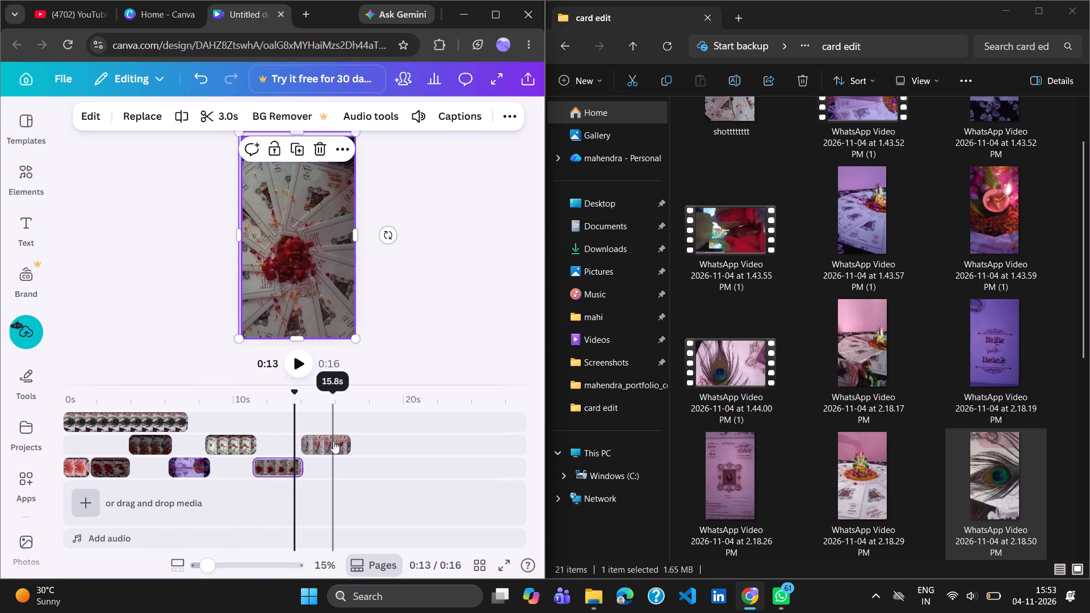
{"action": "left_click", "coordinate": [288, 467]}
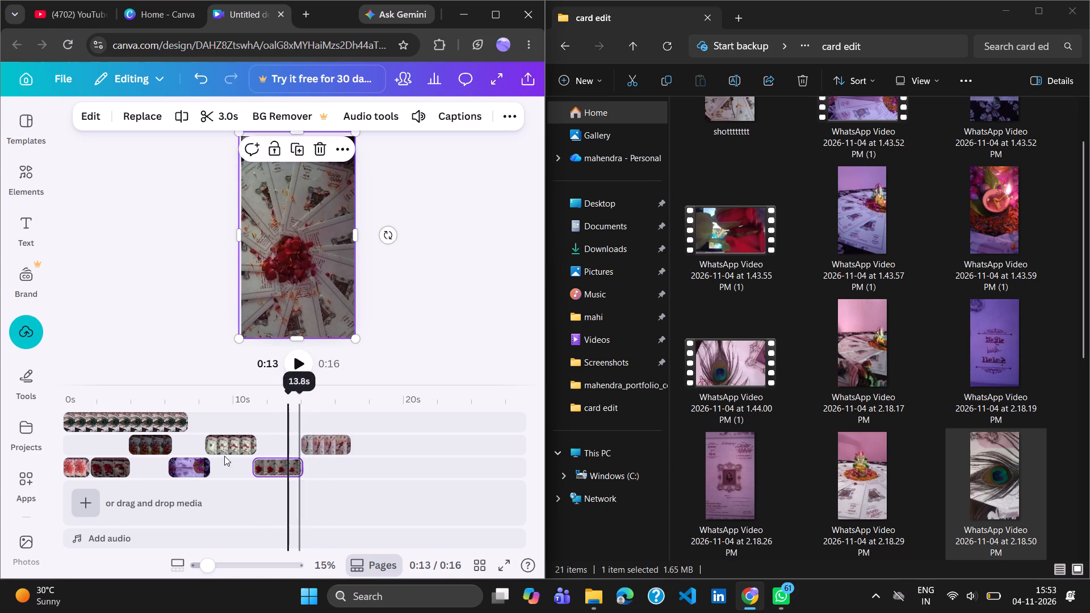
{"action": "left_click", "coordinate": [153, 444]}
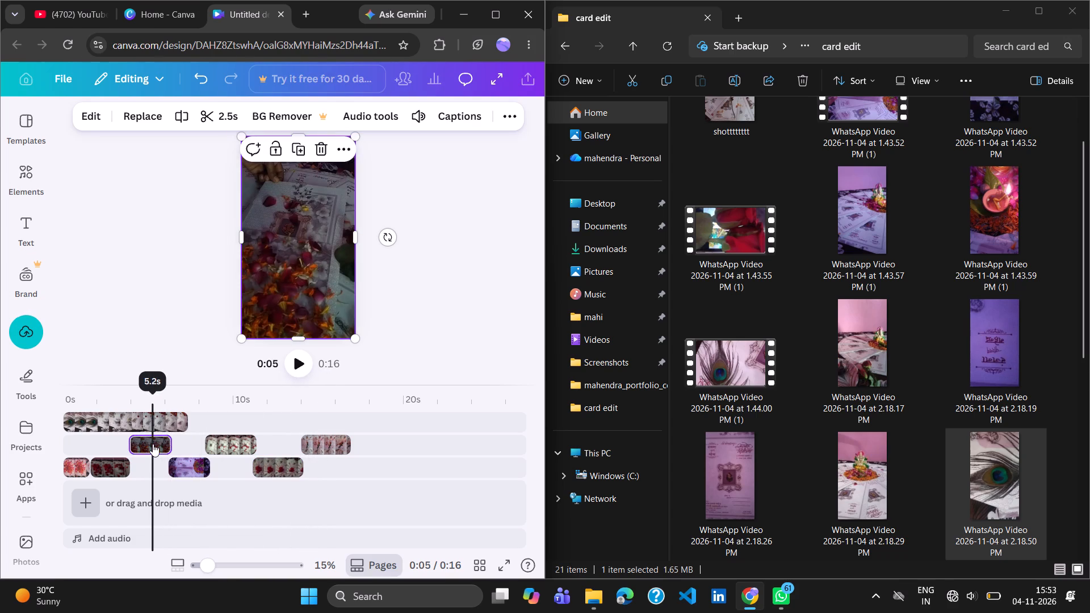
{"action": "left_click", "coordinate": [112, 469]}
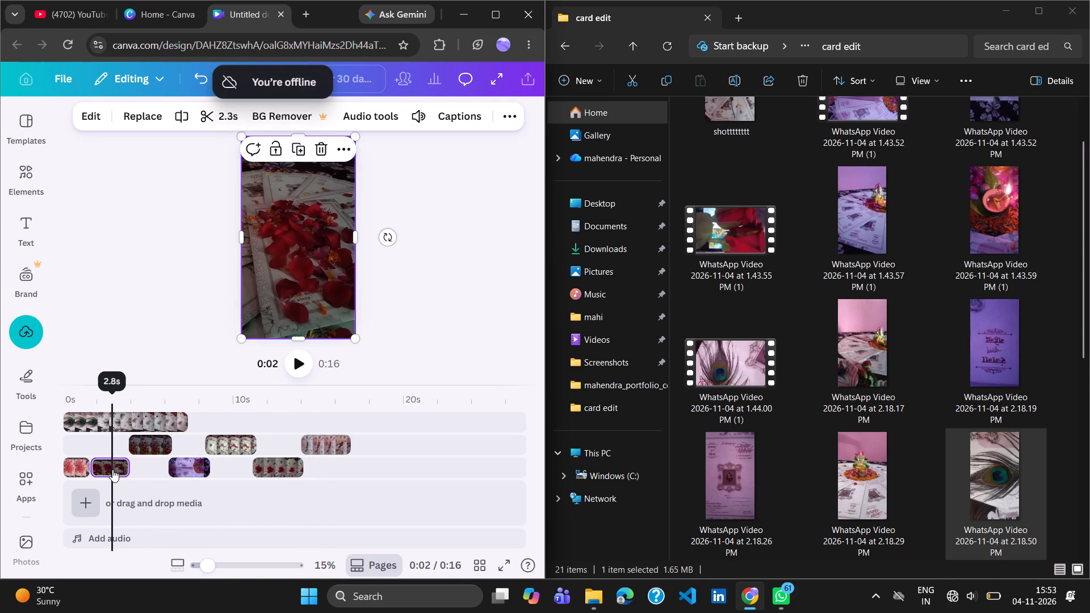
{"action": "left_click", "coordinate": [158, 447]}
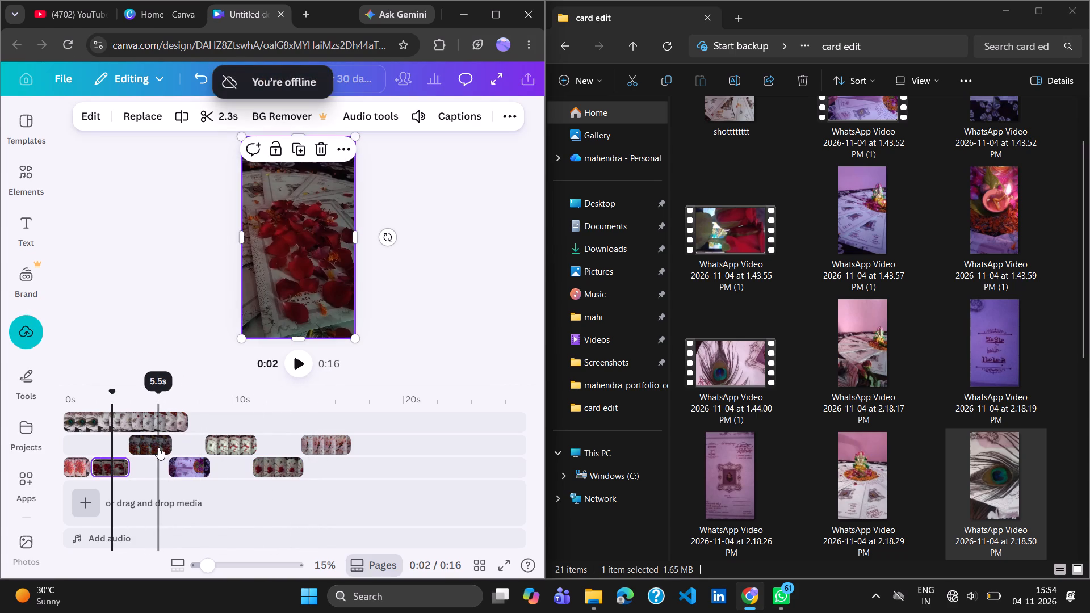
{"action": "left_click", "coordinate": [200, 470]}
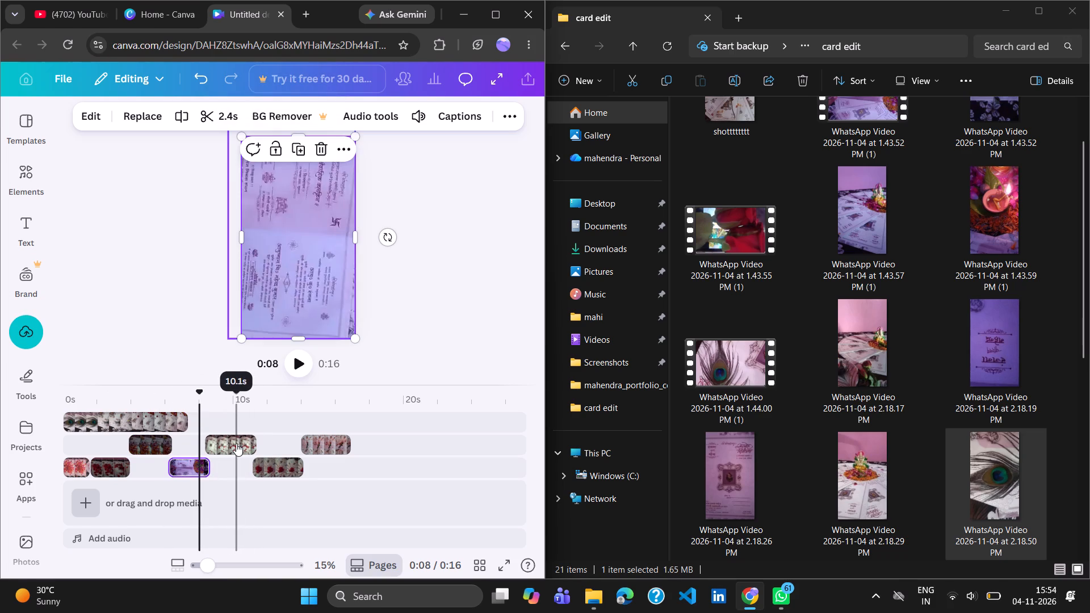
{"action": "left_click", "coordinate": [236, 443]}
{"action": "left_click", "coordinate": [190, 465]}
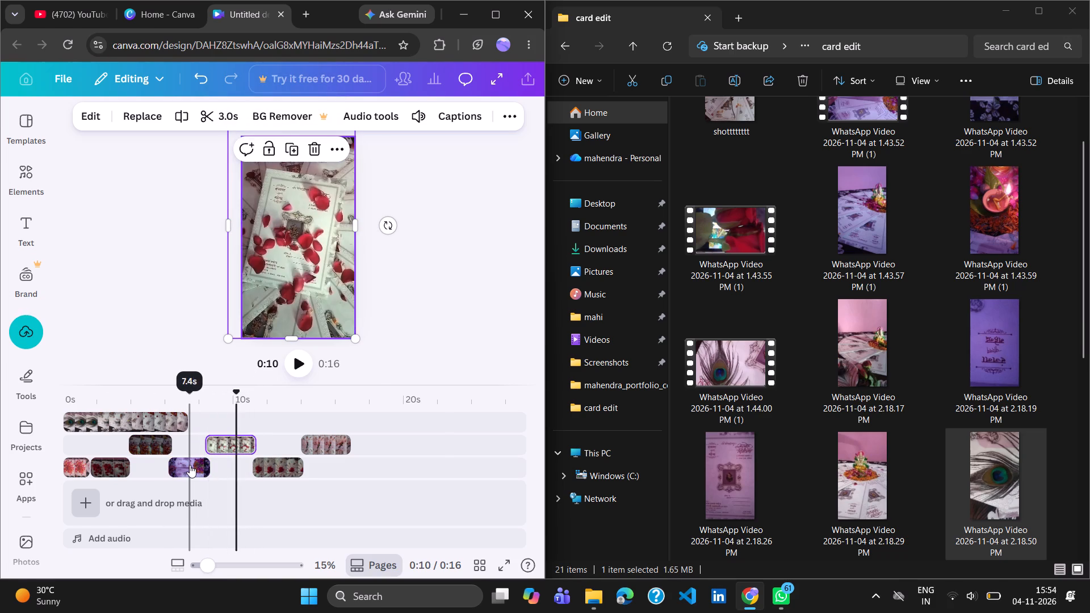
Move the peacock-feather clip to start at about 6.4 s on its track and trim its end to 2.2 s long.
{"action": "left_click_drag", "start_coordinate": [156, 418], "coordinate": [265, 418]}
{"action": "left_click_drag", "start_coordinate": [296, 419], "coordinate": [207, 423]}
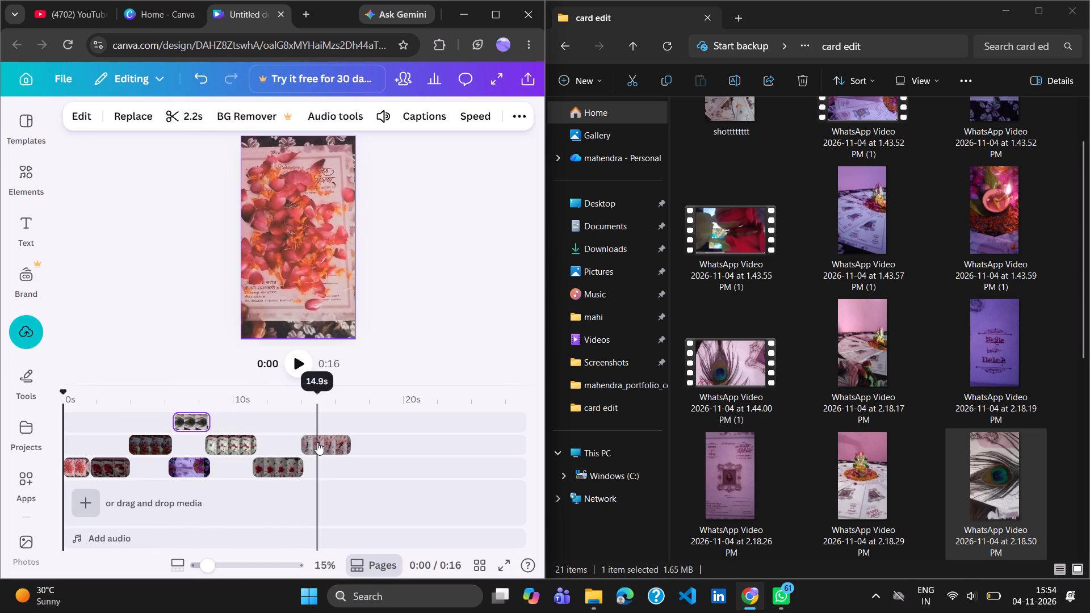
Shift the four clips after the feather later, starting them at about 8.6 s (purple), 11.3 s (white), 13.1 s (dark rose-petal) and 17.3 s (last).
{"action": "left_click_drag", "start_coordinate": [317, 442], "coordinate": [374, 440]}
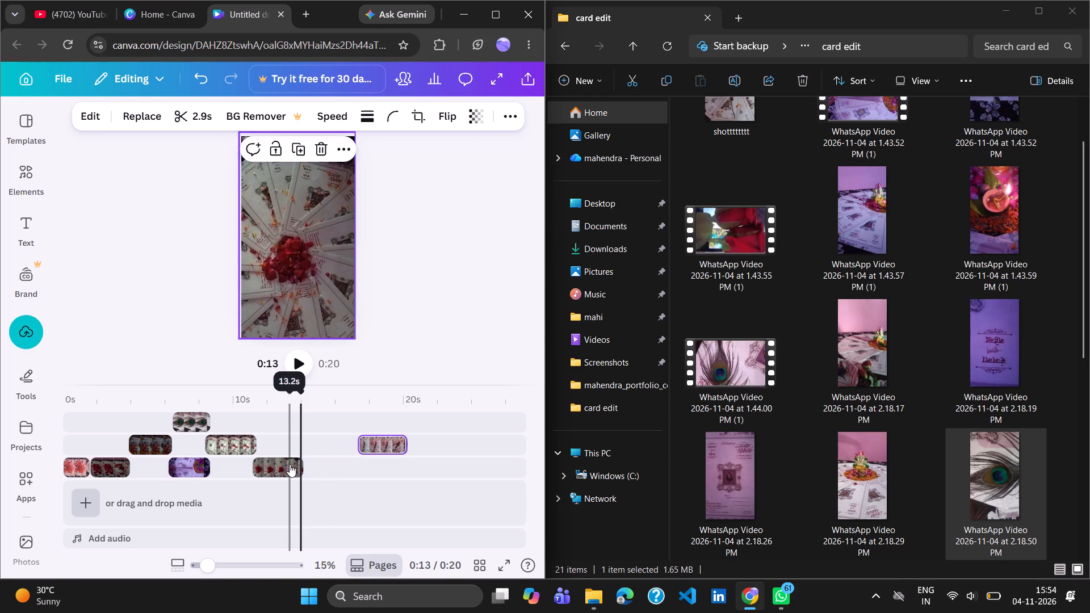
{"action": "left_click_drag", "start_coordinate": [290, 464], "coordinate": [323, 462]}
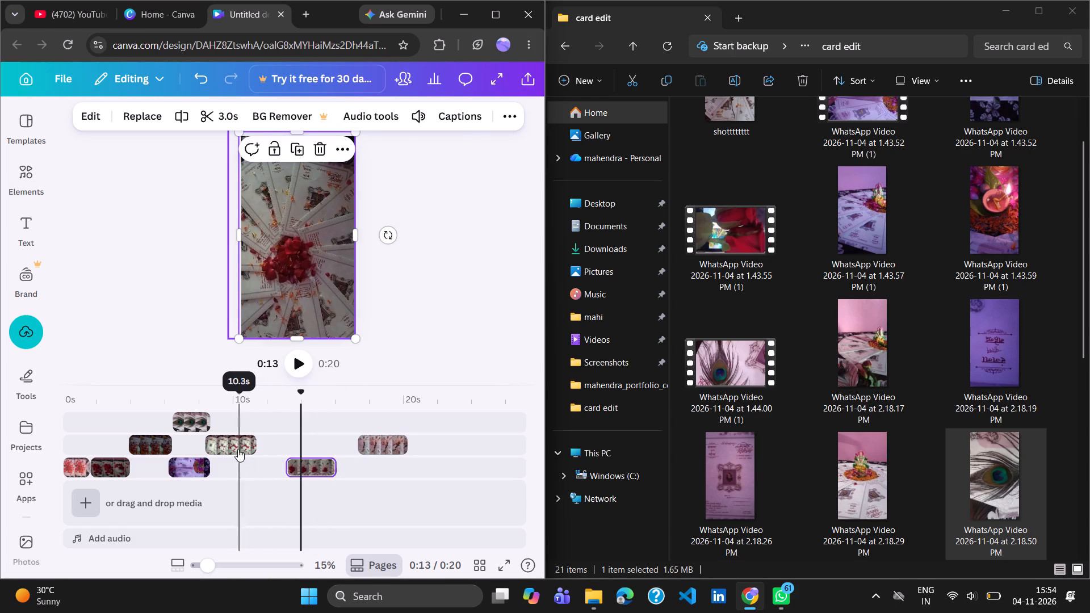
{"action": "left_click_drag", "start_coordinate": [237, 447], "coordinate": [283, 447]}
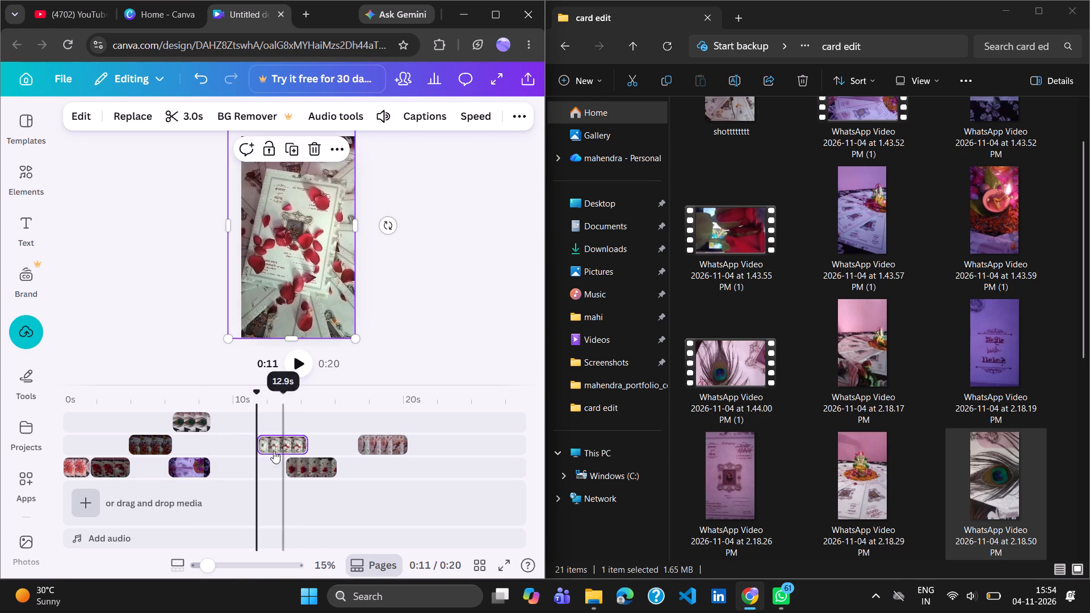
{"action": "left_click_drag", "start_coordinate": [199, 465], "coordinate": [241, 465]}
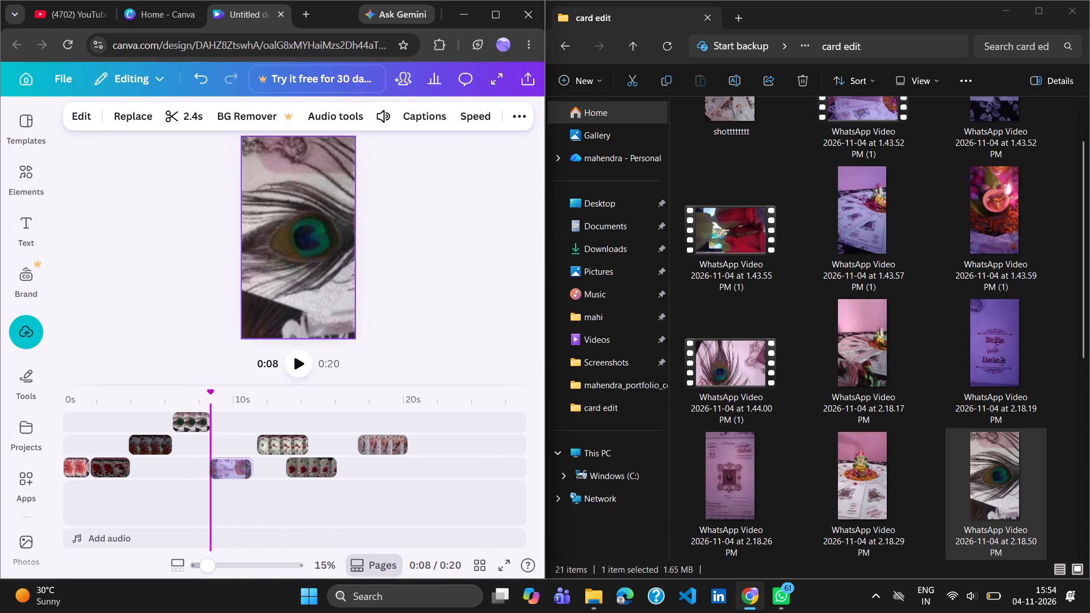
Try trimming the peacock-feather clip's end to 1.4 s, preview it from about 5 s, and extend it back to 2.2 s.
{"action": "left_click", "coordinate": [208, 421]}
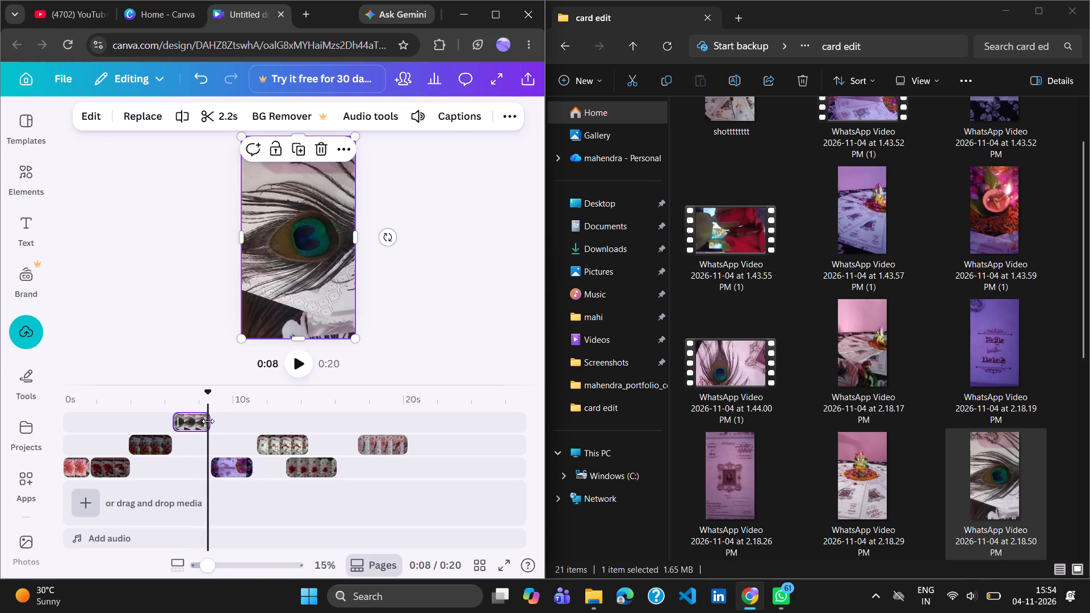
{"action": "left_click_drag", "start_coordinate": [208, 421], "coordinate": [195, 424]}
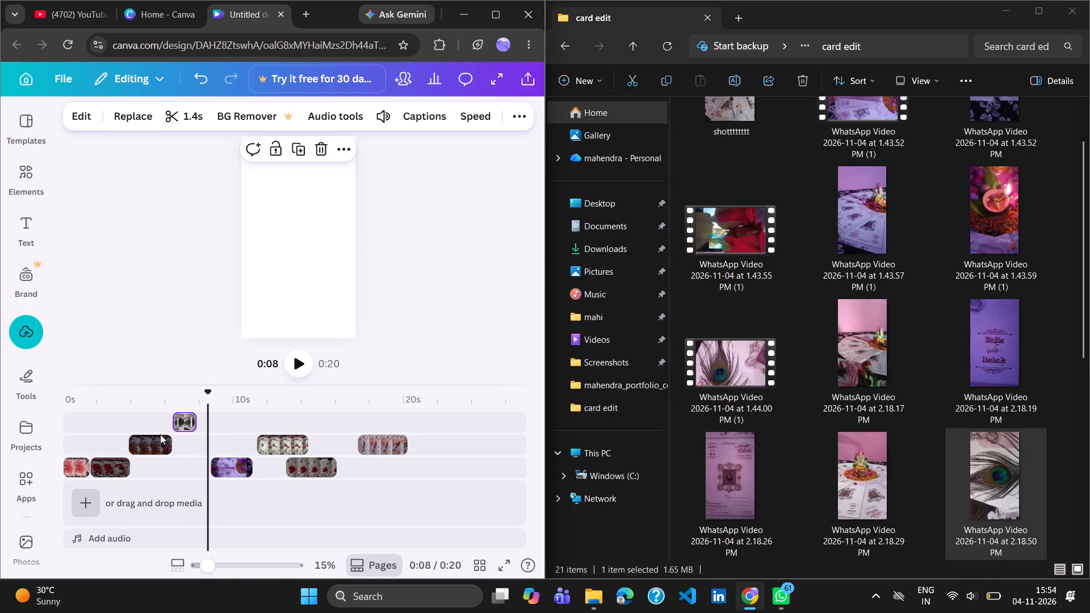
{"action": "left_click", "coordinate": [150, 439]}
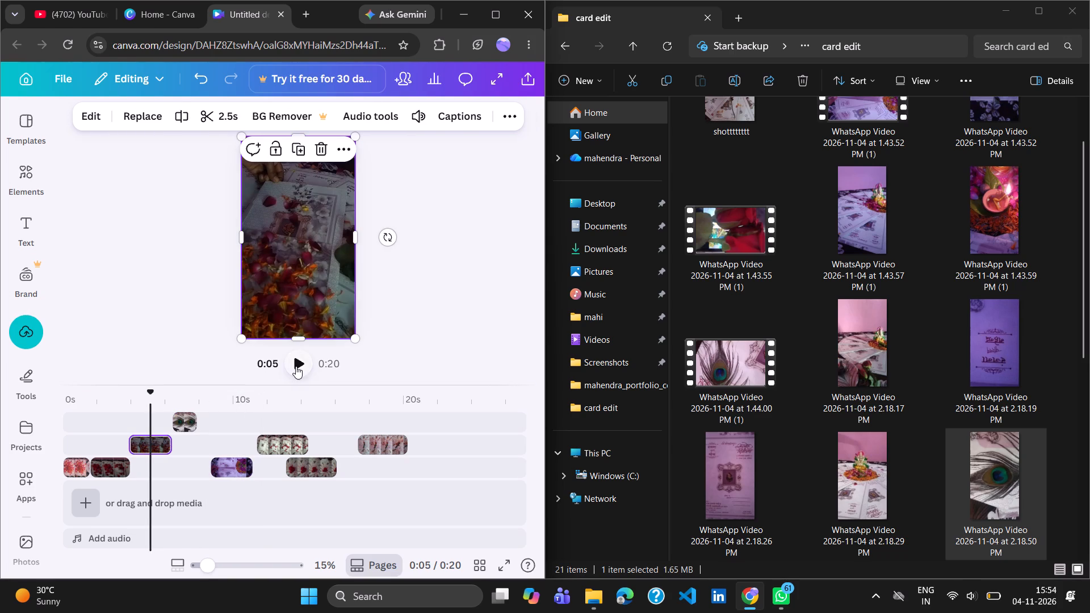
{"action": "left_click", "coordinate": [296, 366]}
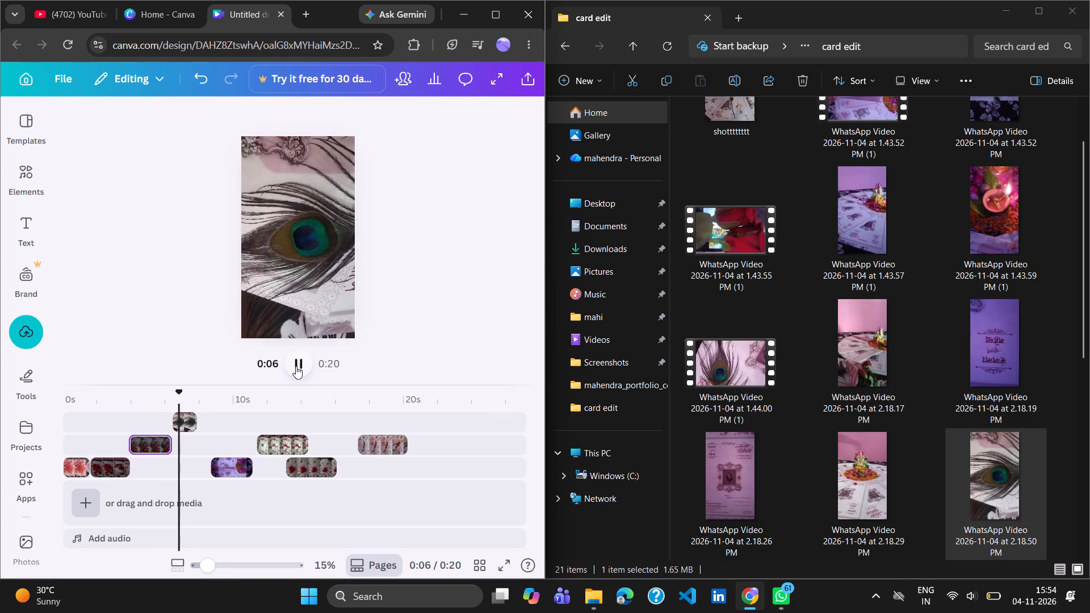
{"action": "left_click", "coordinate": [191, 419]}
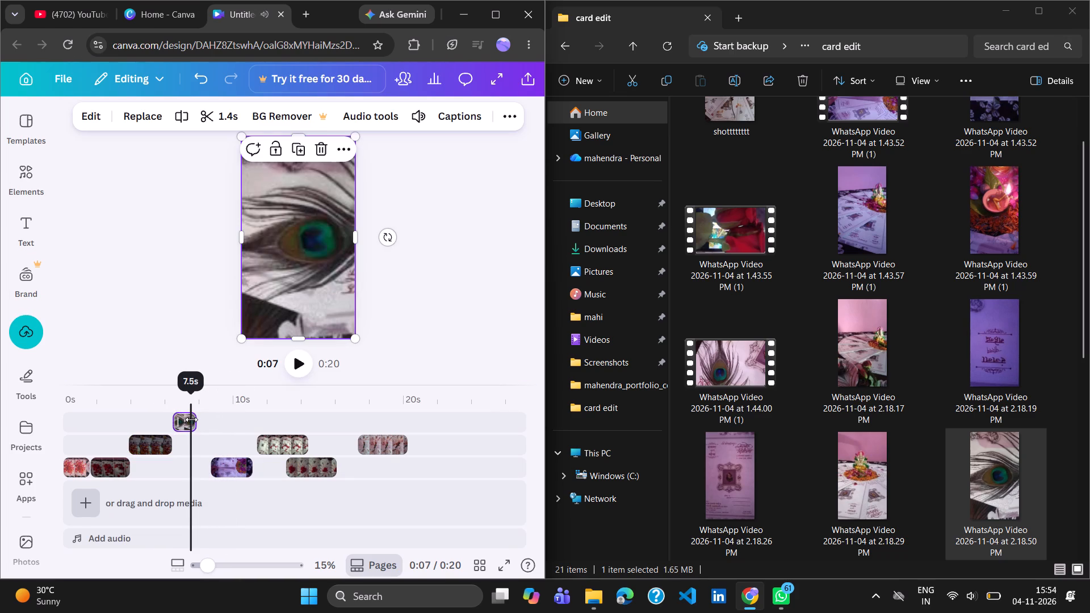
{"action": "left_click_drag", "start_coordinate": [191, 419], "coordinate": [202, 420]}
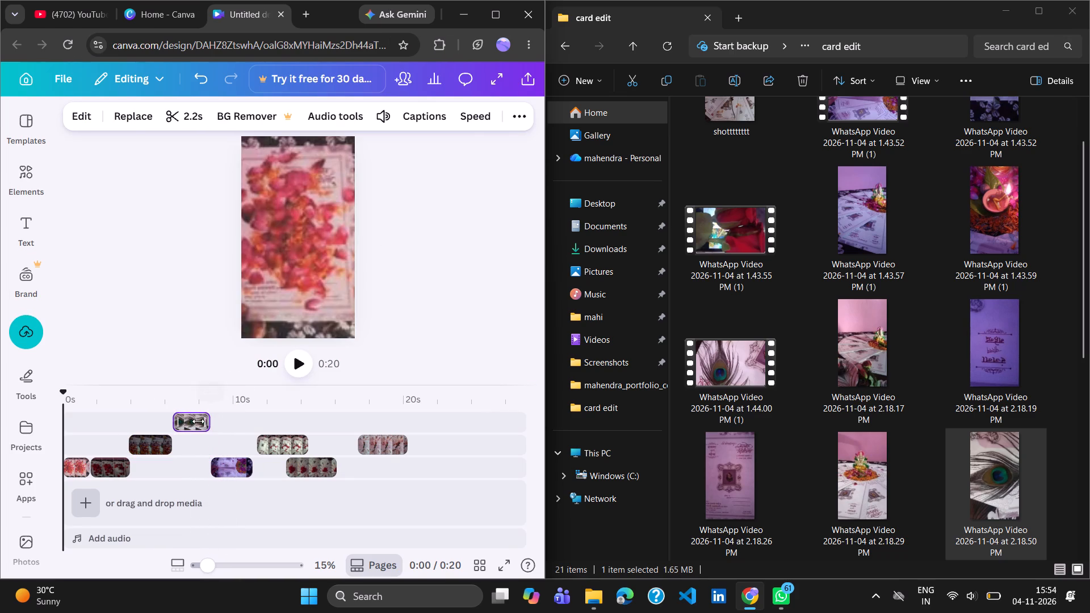
Trim the peacock-feather clip's start to about 6.9 s, preview the cut, and extend its end to make it 2.0 s long.
{"action": "left_click_drag", "start_coordinate": [179, 423], "coordinate": [185, 422]}
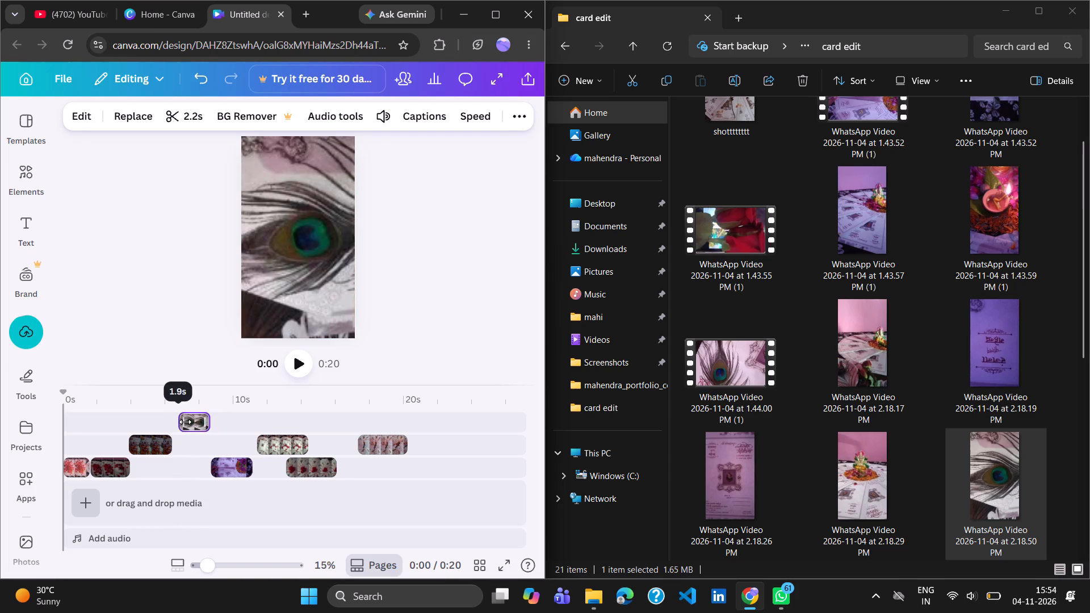
{"action": "left_click_drag", "start_coordinate": [185, 422], "coordinate": [187, 422]}
{"action": "left_click", "coordinate": [181, 429]}
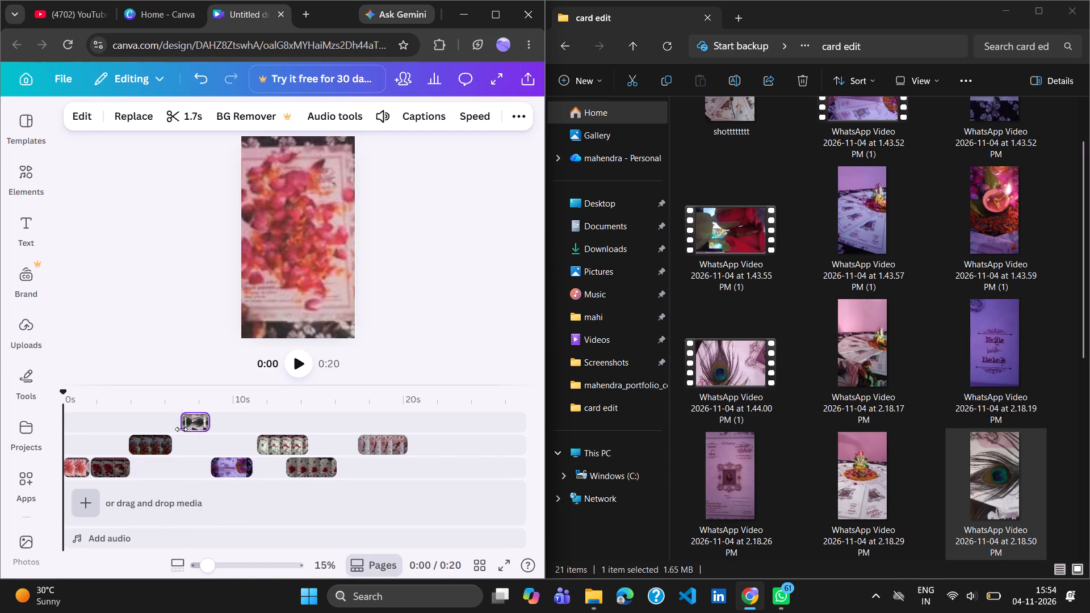
{"action": "left_click", "coordinate": [296, 357]}
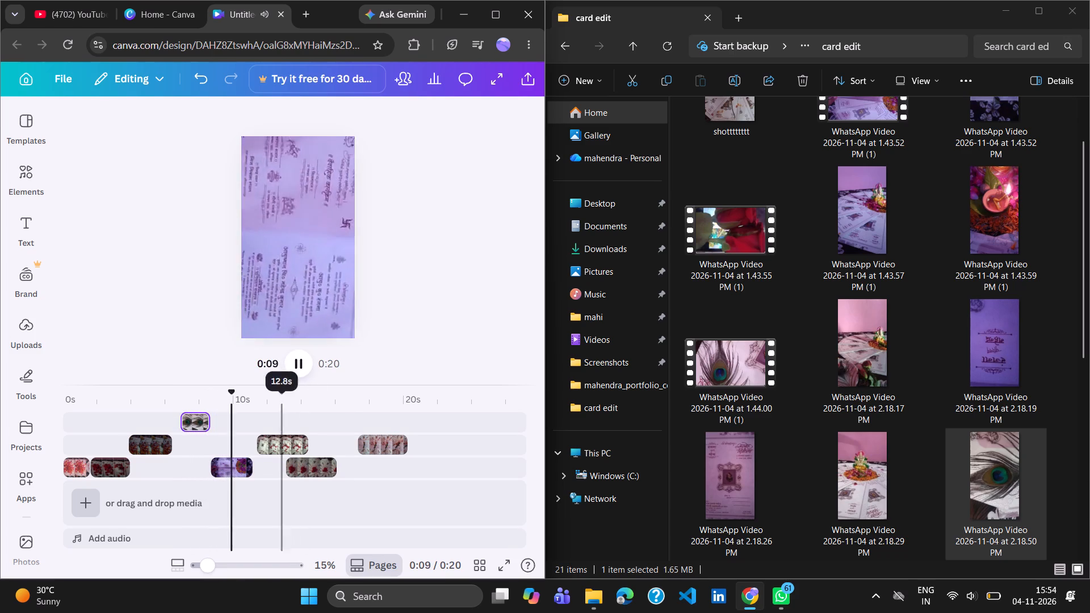
{"action": "left_click", "coordinate": [188, 412]}
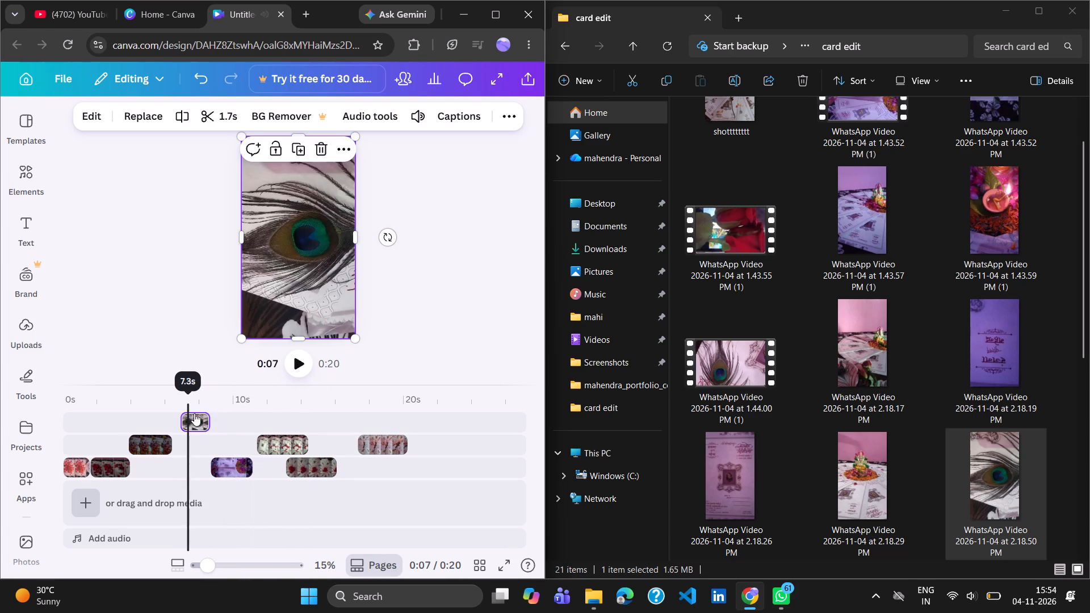
{"action": "left_click", "coordinate": [203, 418]}
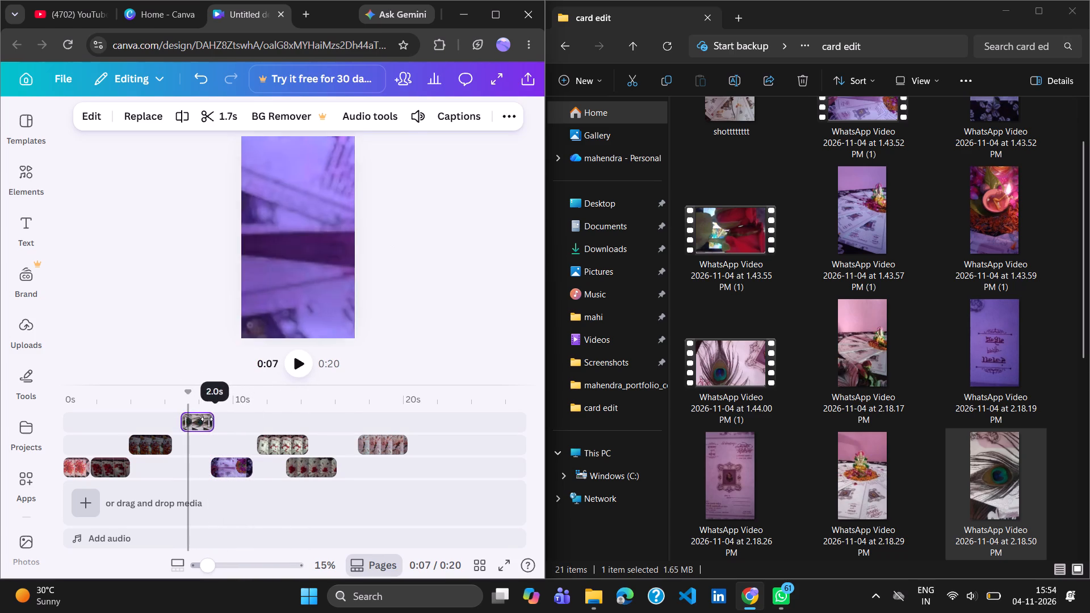
{"action": "left_click", "coordinate": [200, 421]}
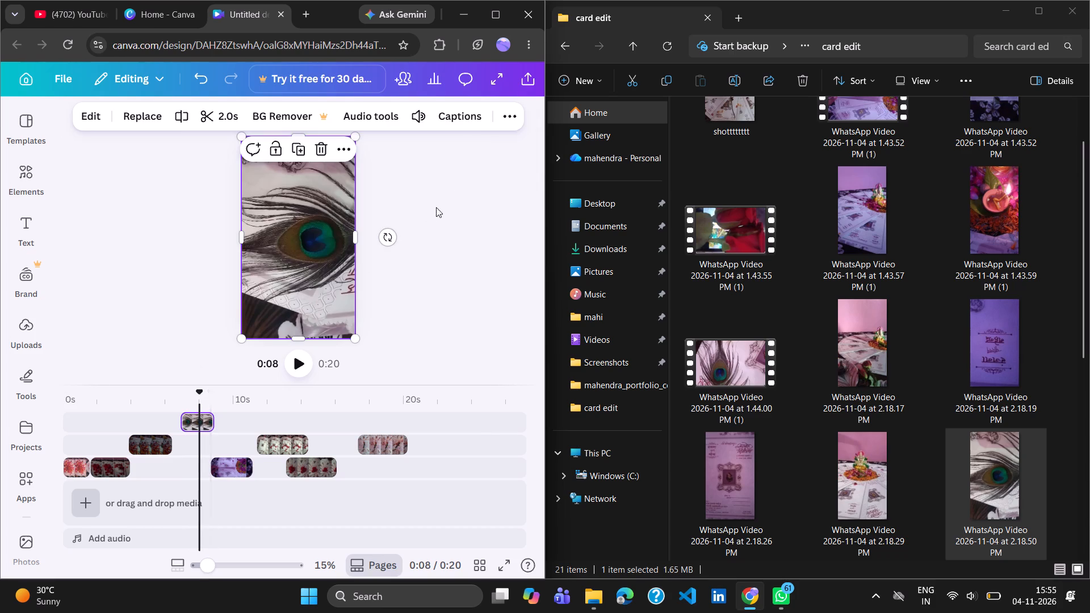
Flip the peacock-feather clip vertically.
{"action": "left_click", "coordinate": [503, 121]}
{"action": "left_click", "coordinate": [343, 150]}
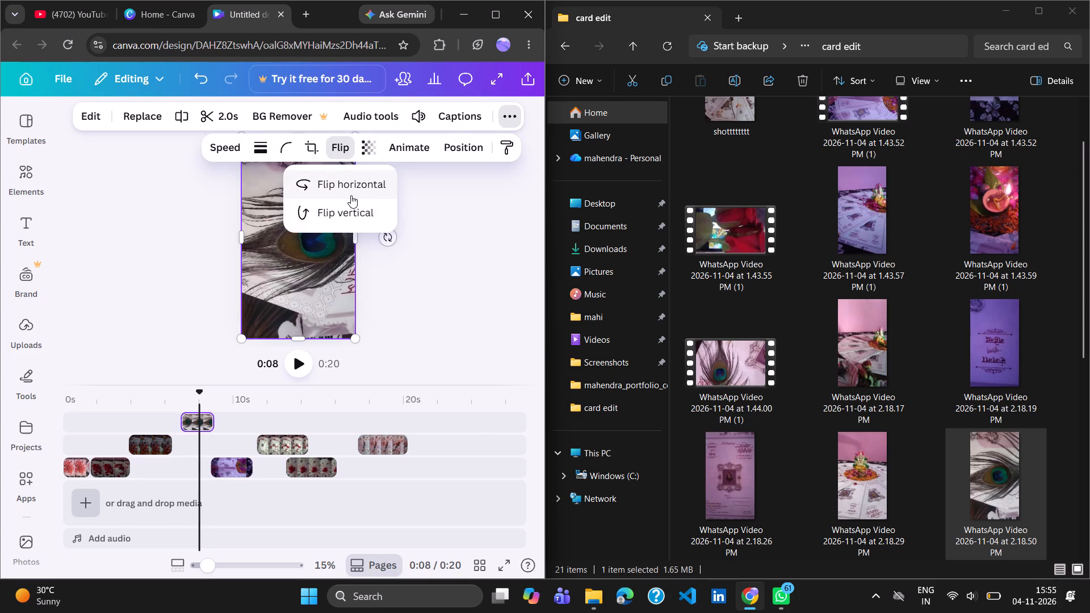
{"action": "left_click", "coordinate": [355, 205]}
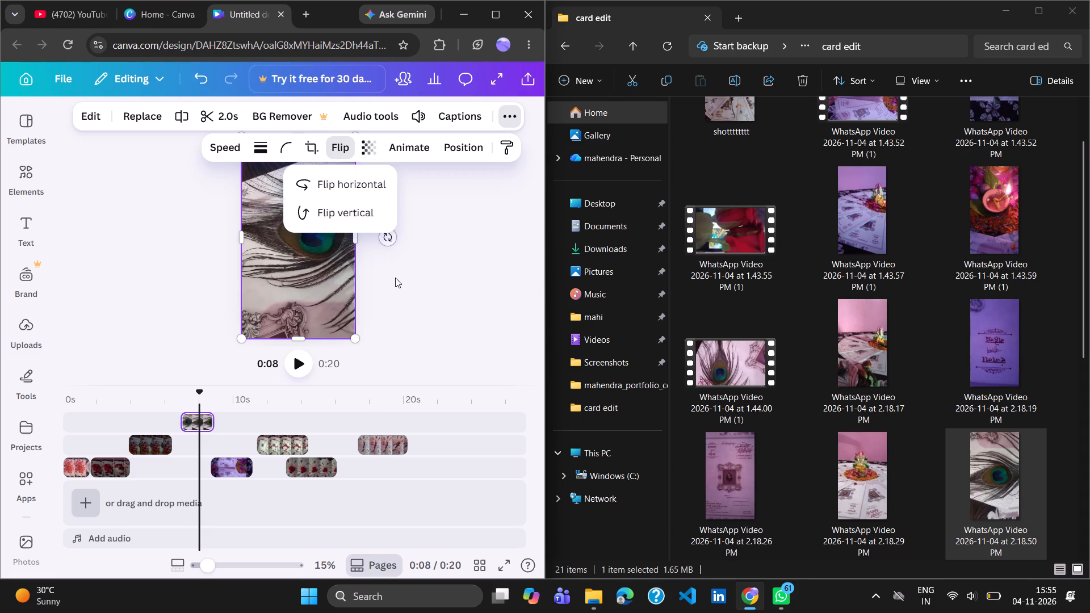
{"action": "left_click", "coordinate": [395, 278]}
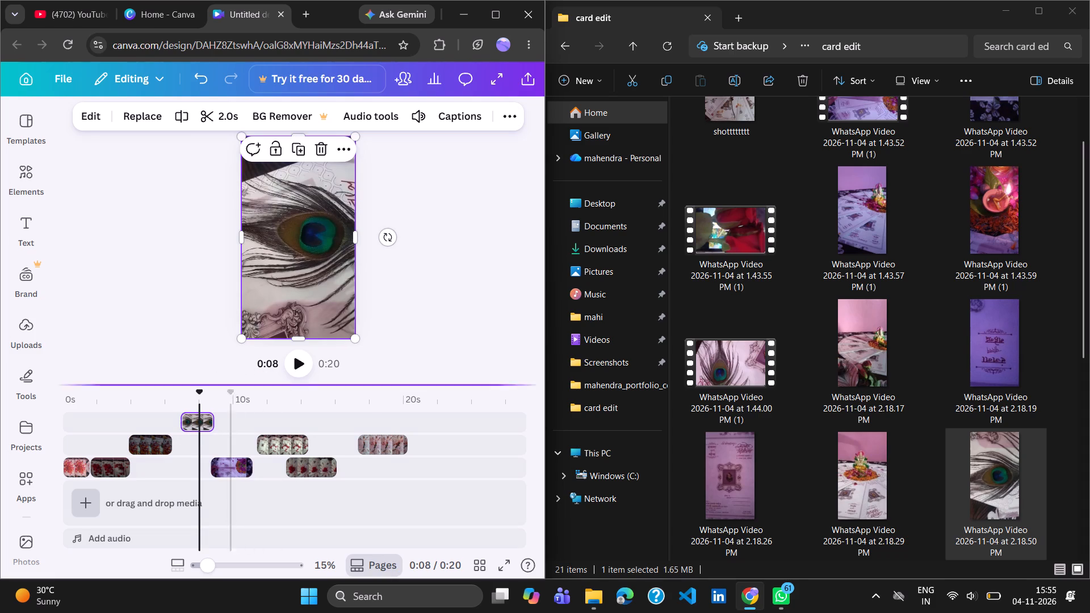
Preview the flipped peacock-feather clip and its joins with the neighbouring clips, returning to about 6 s.
{"action": "left_click", "coordinate": [309, 364]}
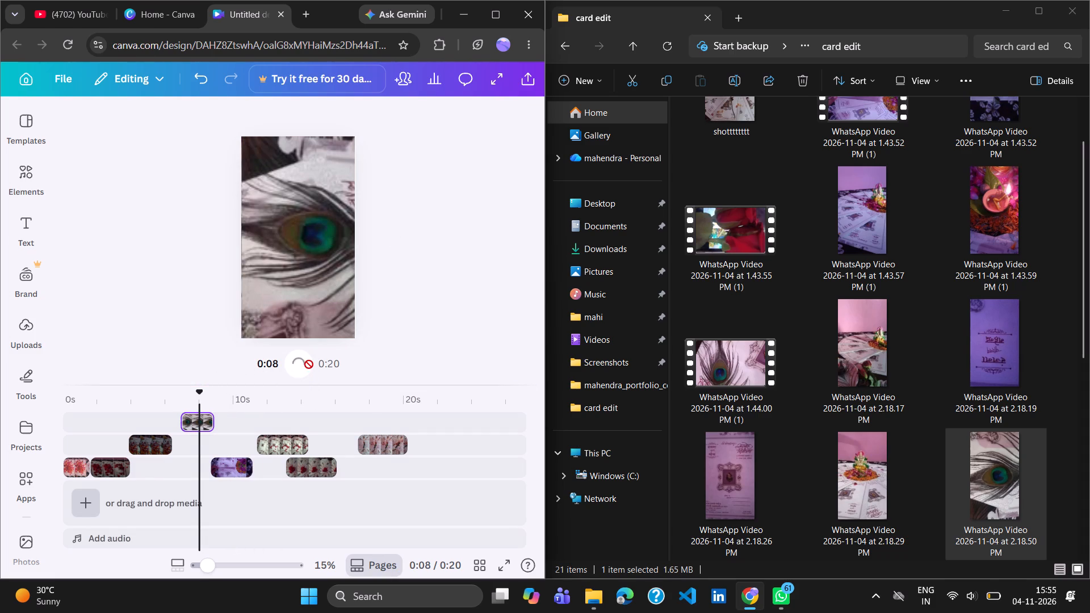
{"action": "left_click", "coordinate": [171, 427]}
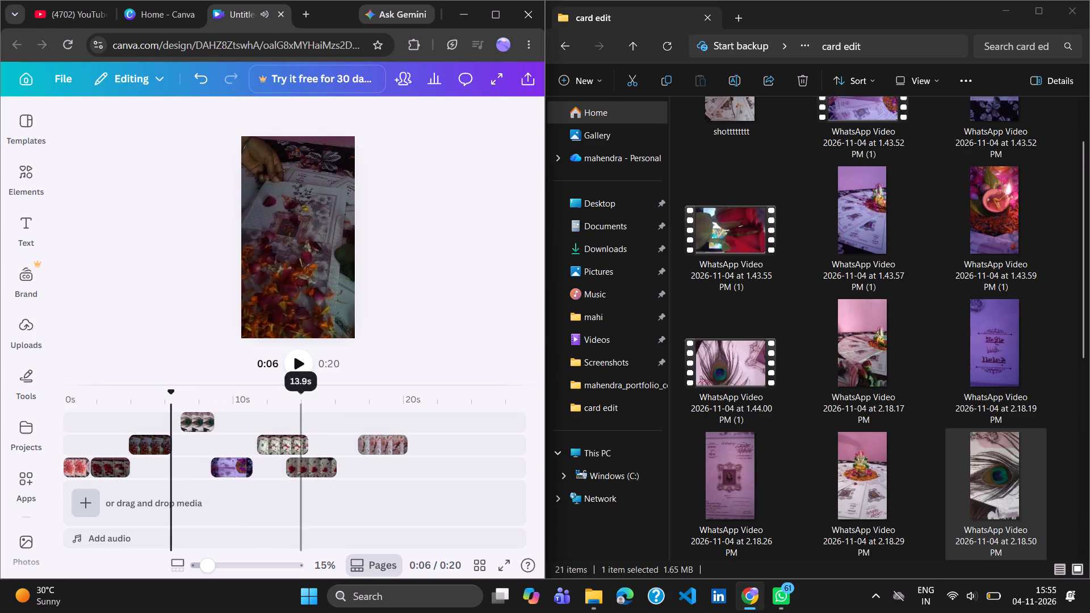
Replay the reel from about 6 s and flip the peacock-feather clip vertically once more to reverse the earlier flip.
{"action": "left_click", "coordinate": [299, 377]}
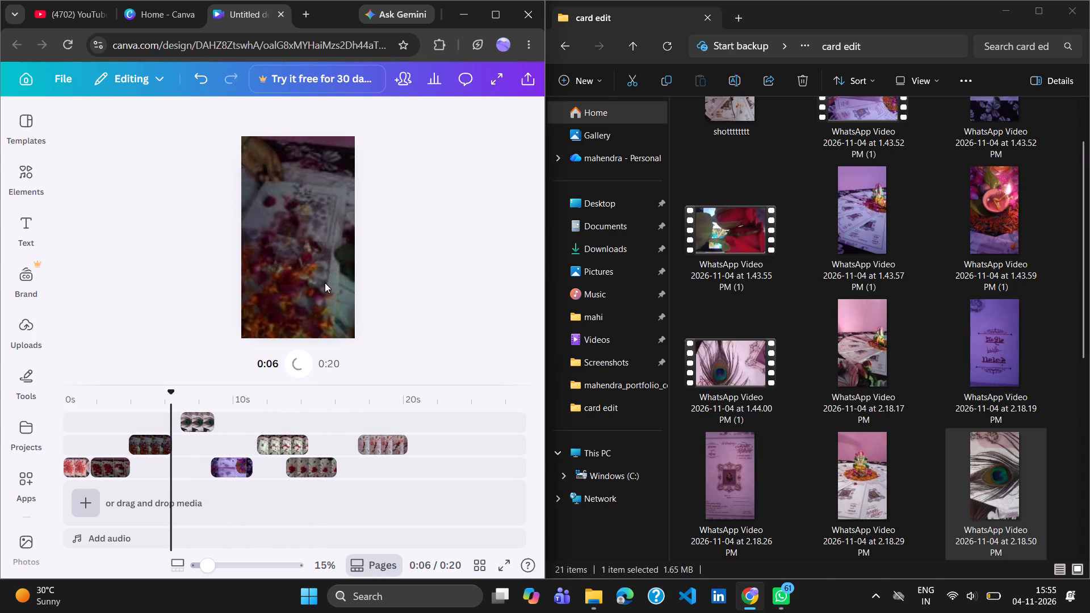
{"action": "left_click", "coordinate": [199, 418]}
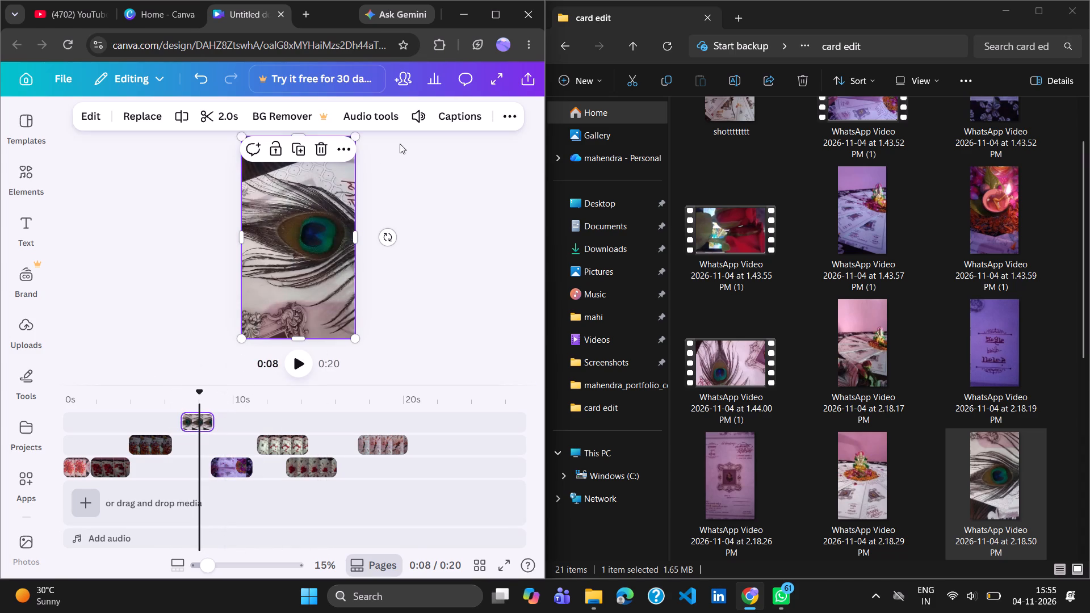
{"action": "left_click", "coordinate": [512, 116]}
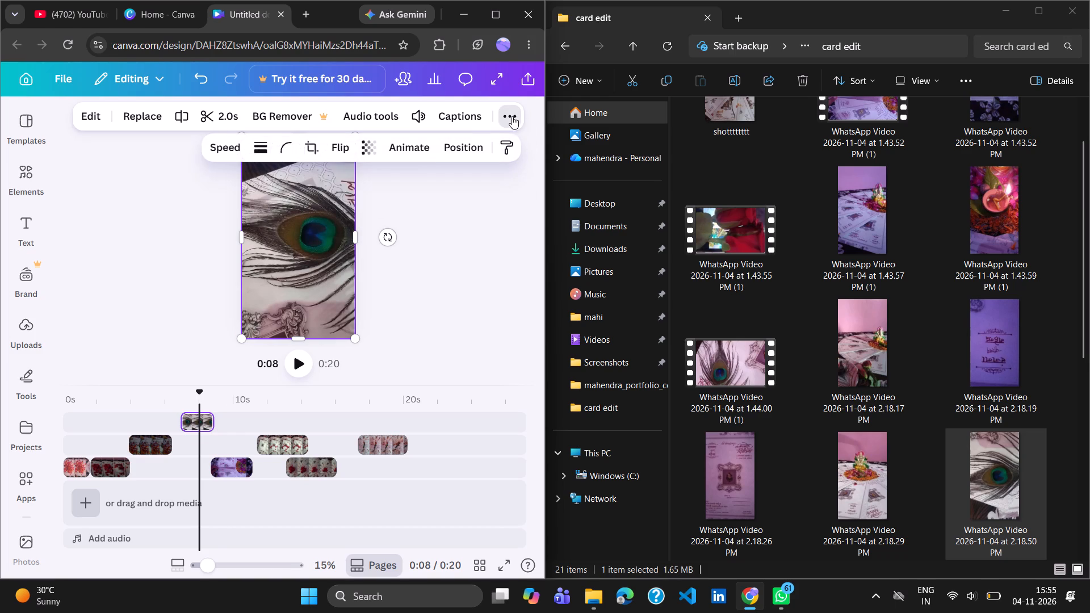
{"action": "left_click", "coordinate": [338, 149]}
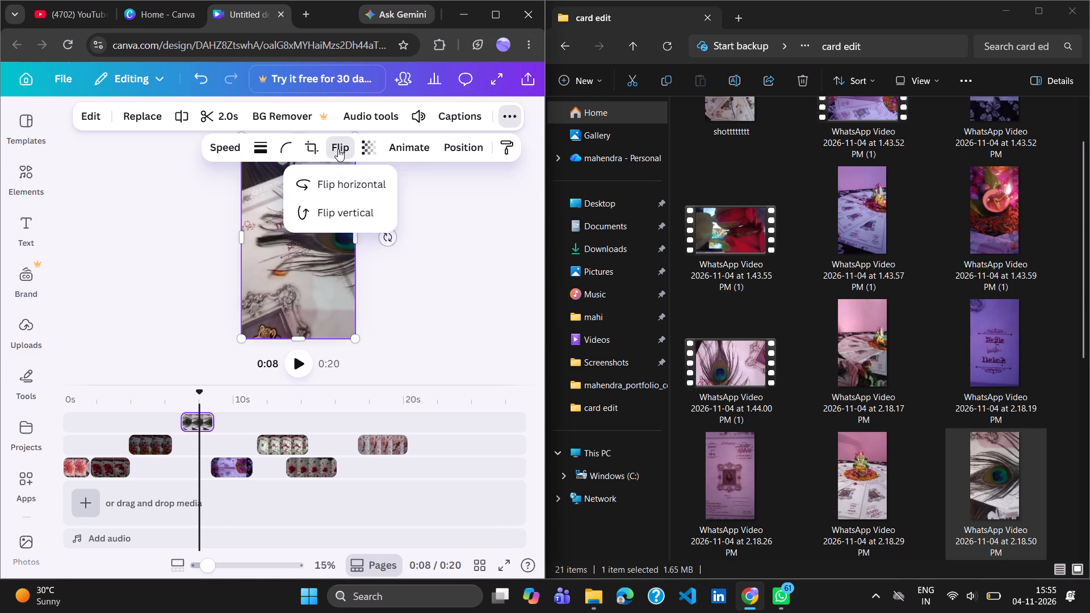
{"action": "left_click", "coordinate": [345, 210]}
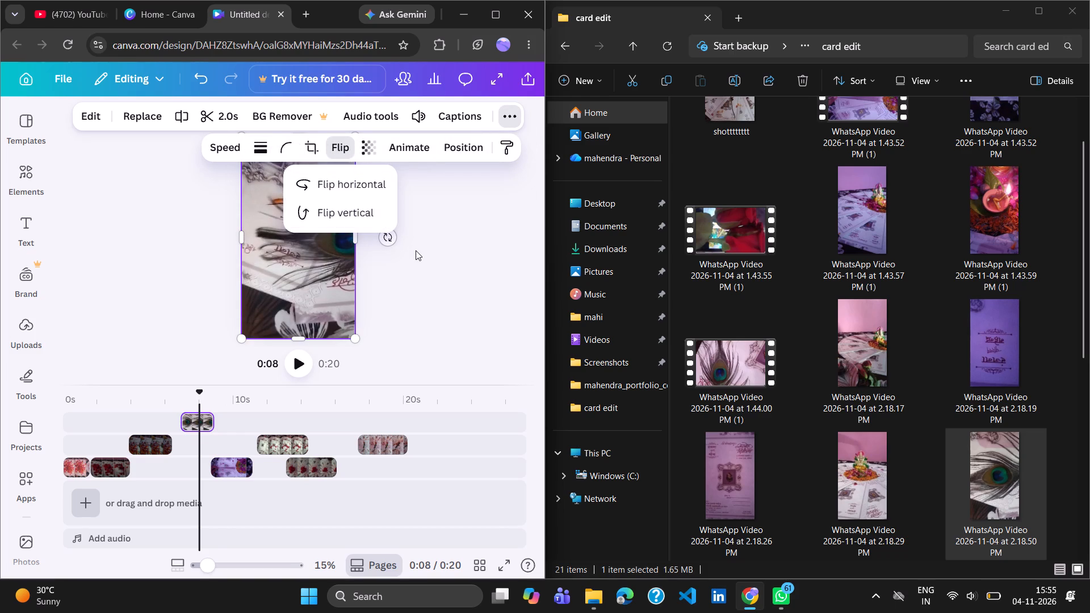
{"action": "left_click", "coordinate": [416, 250]}
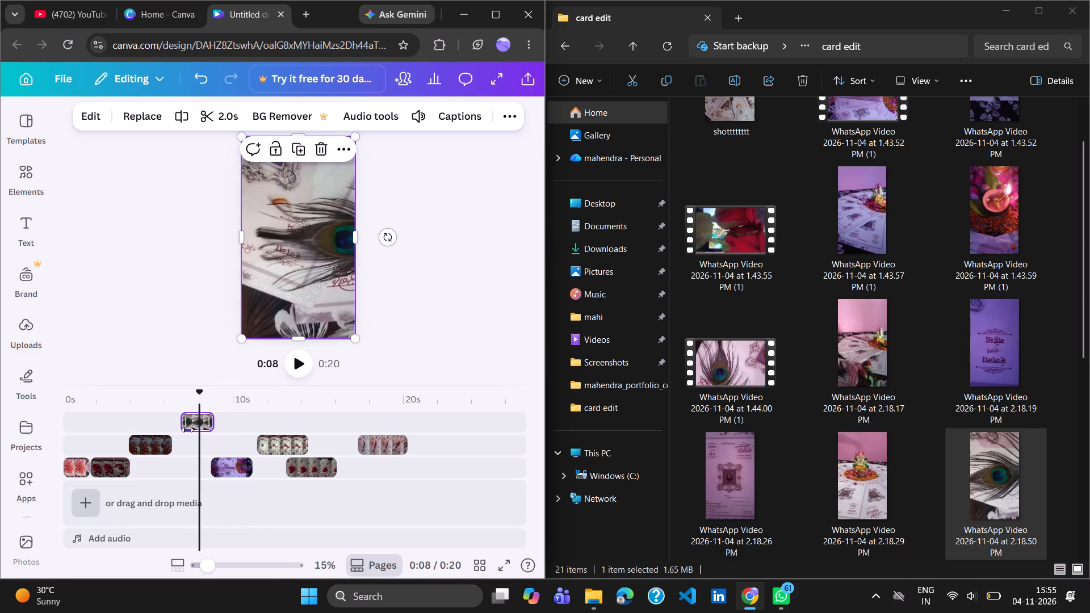
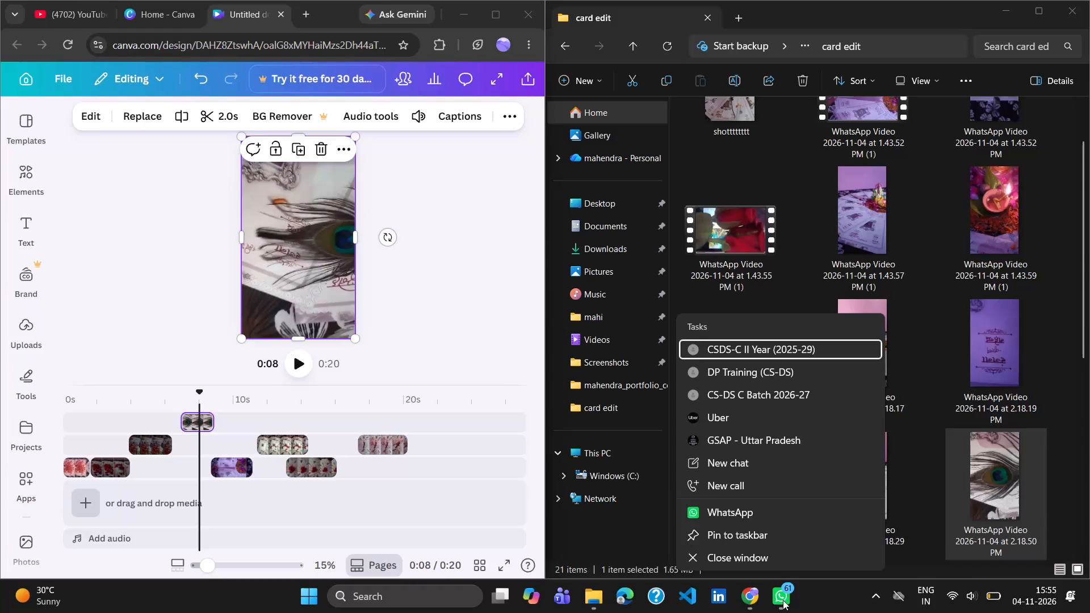
Switch to WhatsApp by opening its main app window alongside the card edit folder and the video design.
{"action": "left_click", "coordinate": [747, 506]}
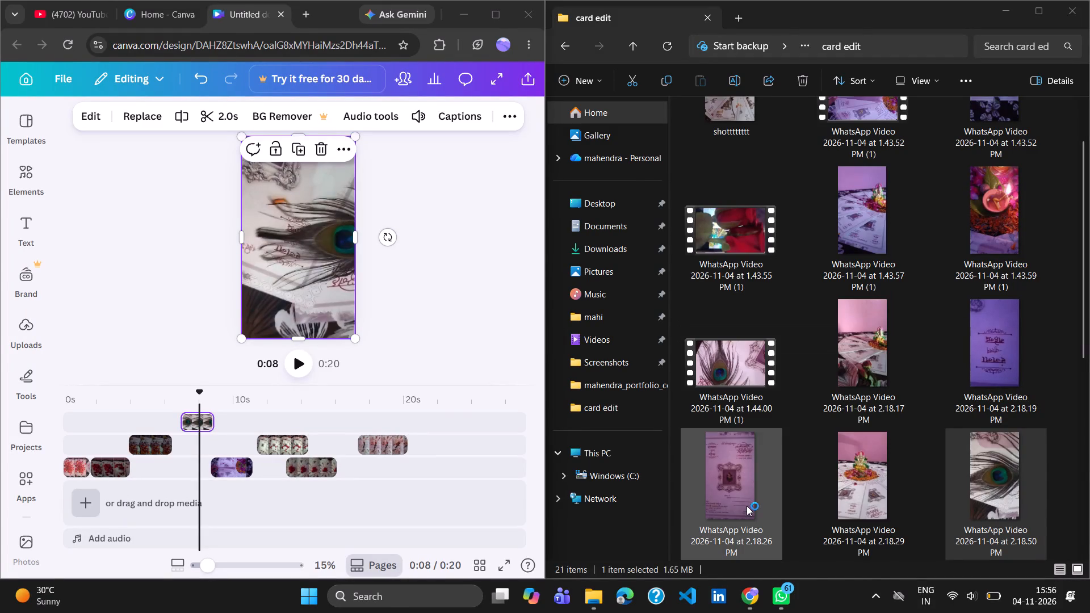
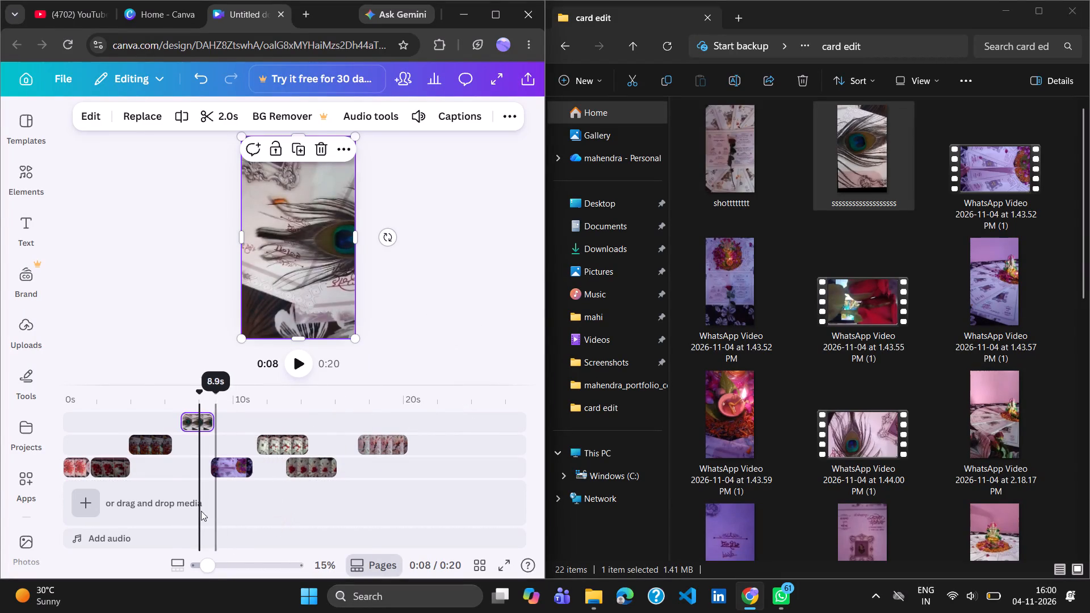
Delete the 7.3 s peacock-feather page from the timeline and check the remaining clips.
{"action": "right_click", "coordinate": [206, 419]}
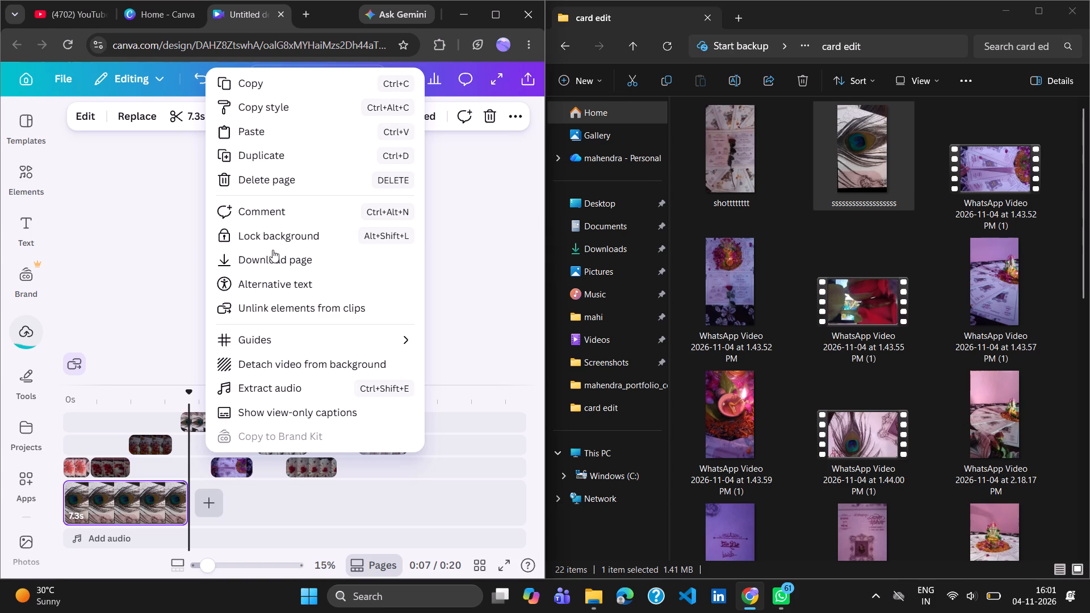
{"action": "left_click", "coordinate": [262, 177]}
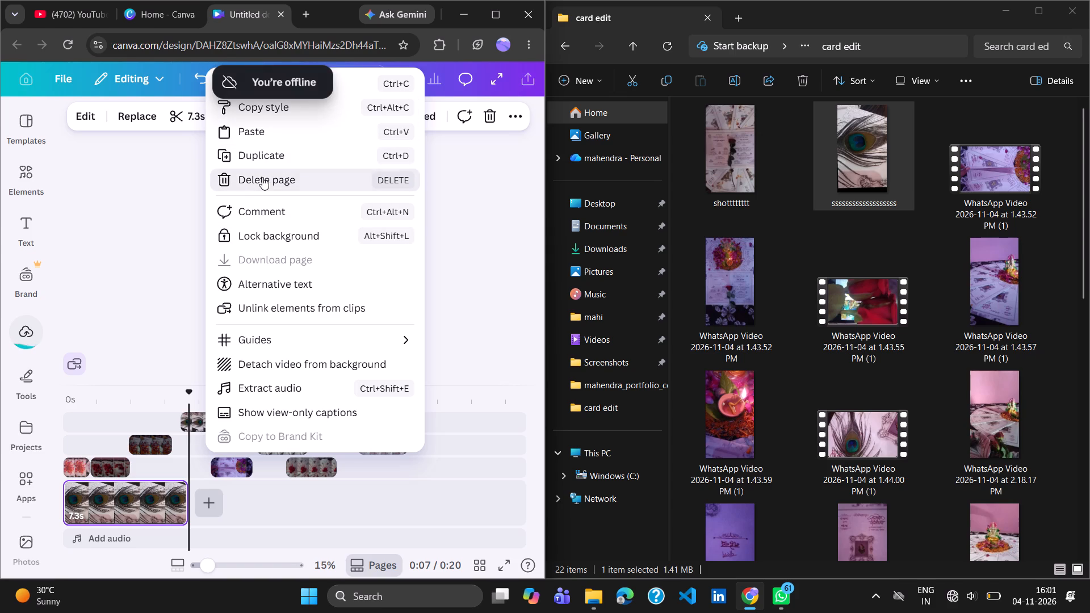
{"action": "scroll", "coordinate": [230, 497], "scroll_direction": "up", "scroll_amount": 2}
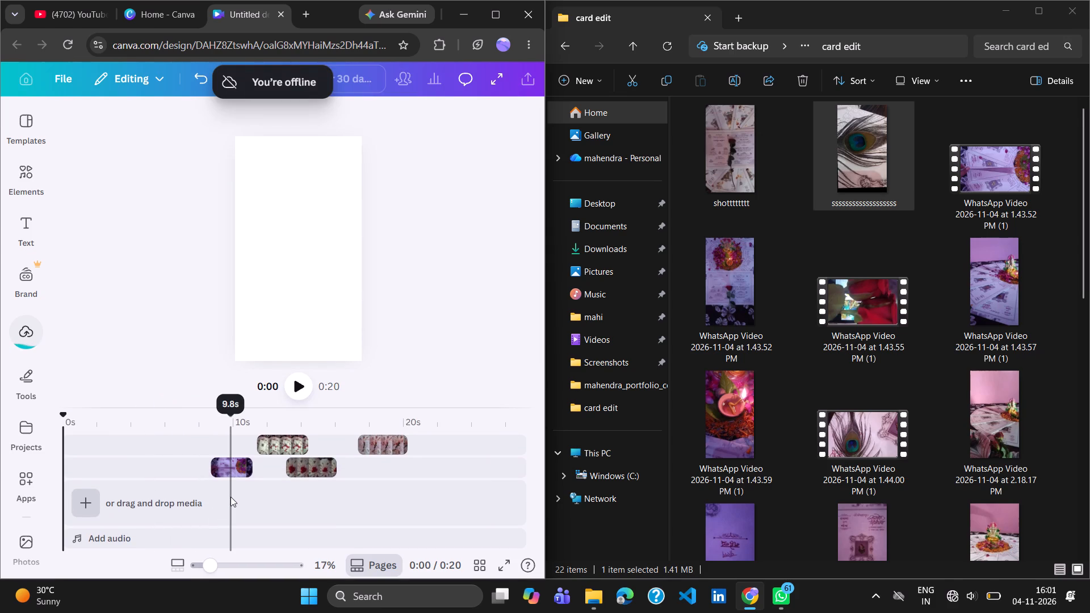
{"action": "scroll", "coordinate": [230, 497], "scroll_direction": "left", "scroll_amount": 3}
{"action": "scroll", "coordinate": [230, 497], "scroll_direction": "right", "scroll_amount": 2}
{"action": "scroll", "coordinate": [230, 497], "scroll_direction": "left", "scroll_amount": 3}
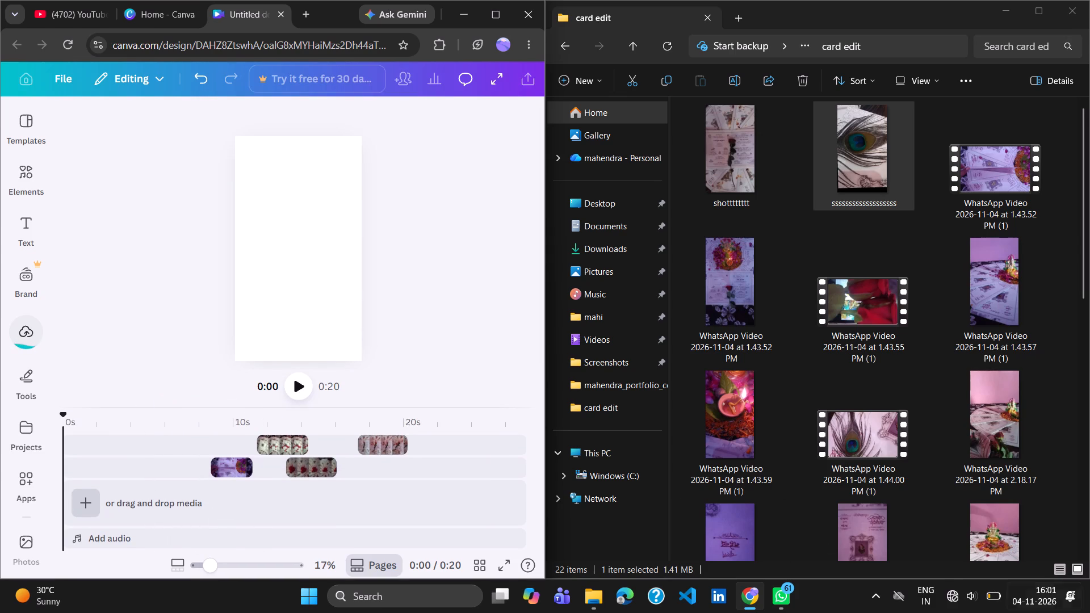
Check the Wi-Fi connection in the list of available networks, then return to the reel.
{"action": "left_click", "coordinate": [959, 603]}
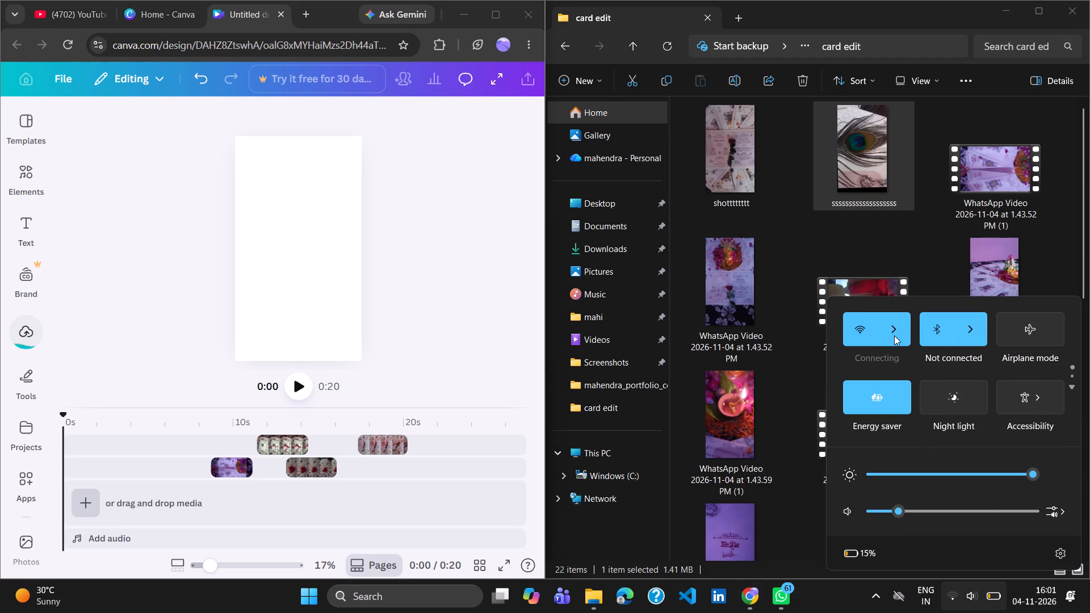
{"action": "left_click", "coordinate": [894, 334]}
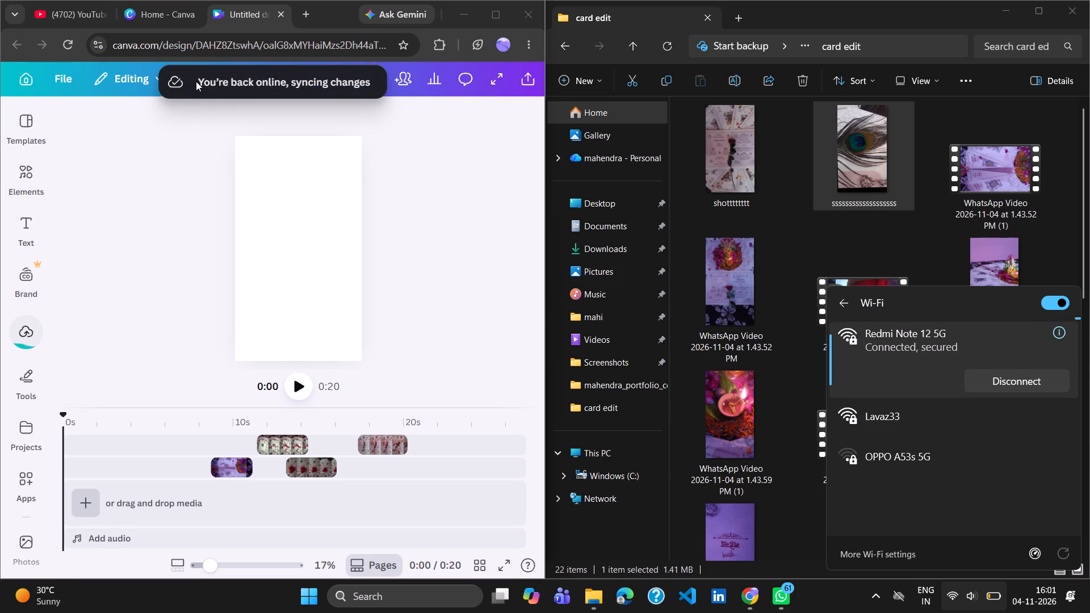
{"action": "left_click", "coordinate": [194, 184]}
{"action": "left_click", "coordinate": [203, 168]}
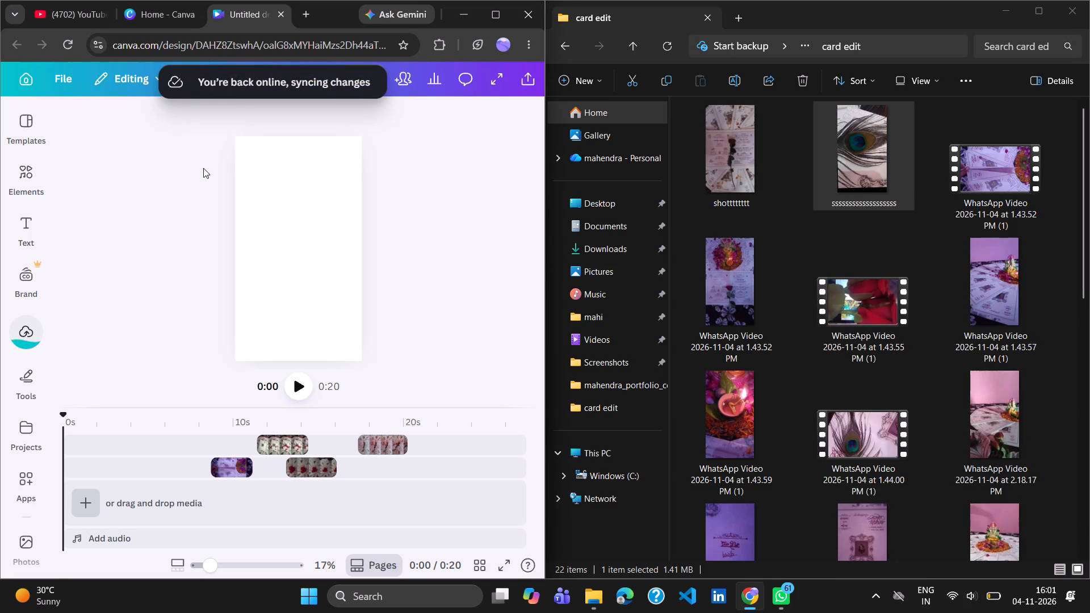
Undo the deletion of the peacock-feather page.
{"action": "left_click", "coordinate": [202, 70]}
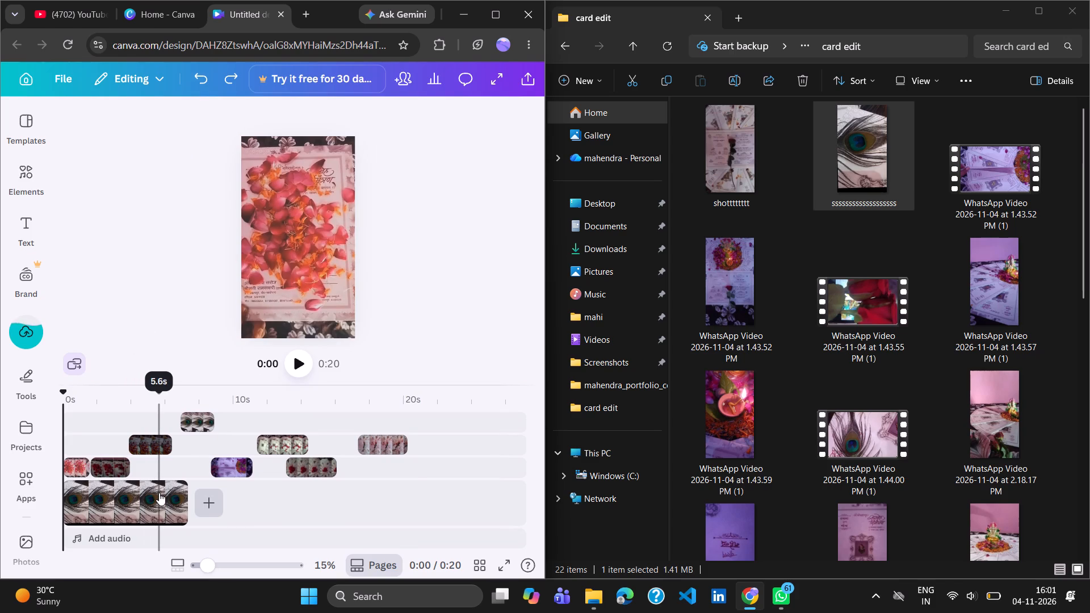
Delete the flipped 2.0 s peacock-feather clip from the upper timeline track, keeping the 7.3 s page.
{"action": "left_click", "coordinate": [205, 425]}
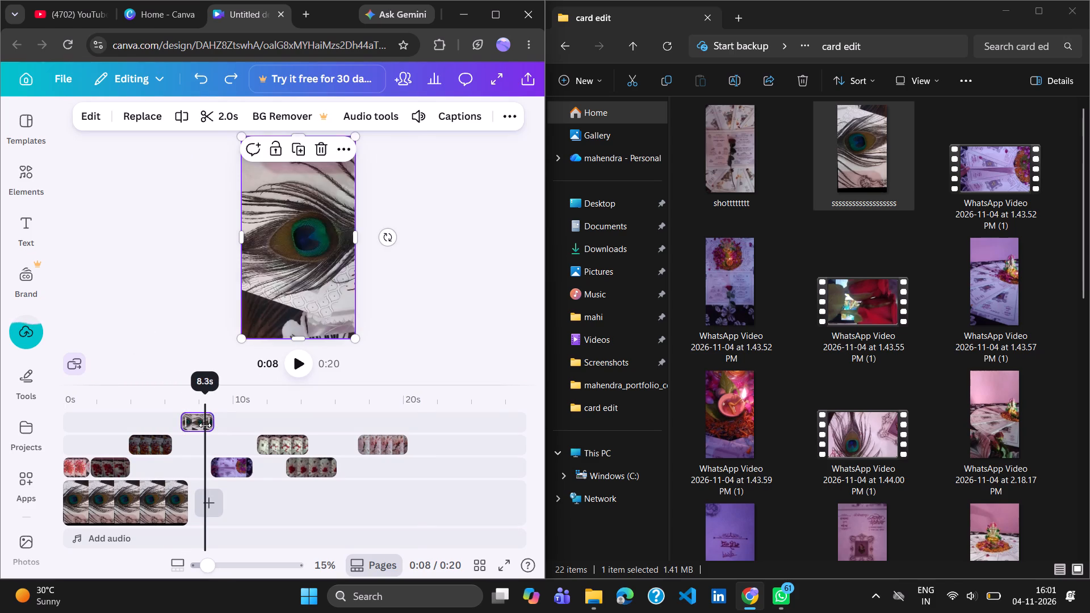
{"action": "right_click", "coordinate": [205, 425]}
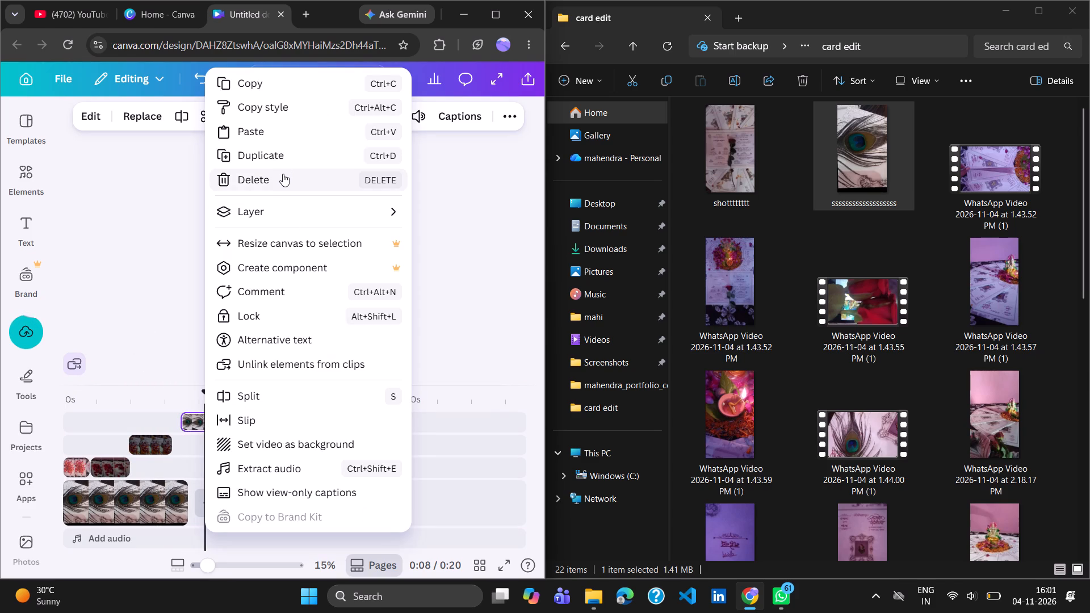
{"action": "left_click", "coordinate": [282, 174]}
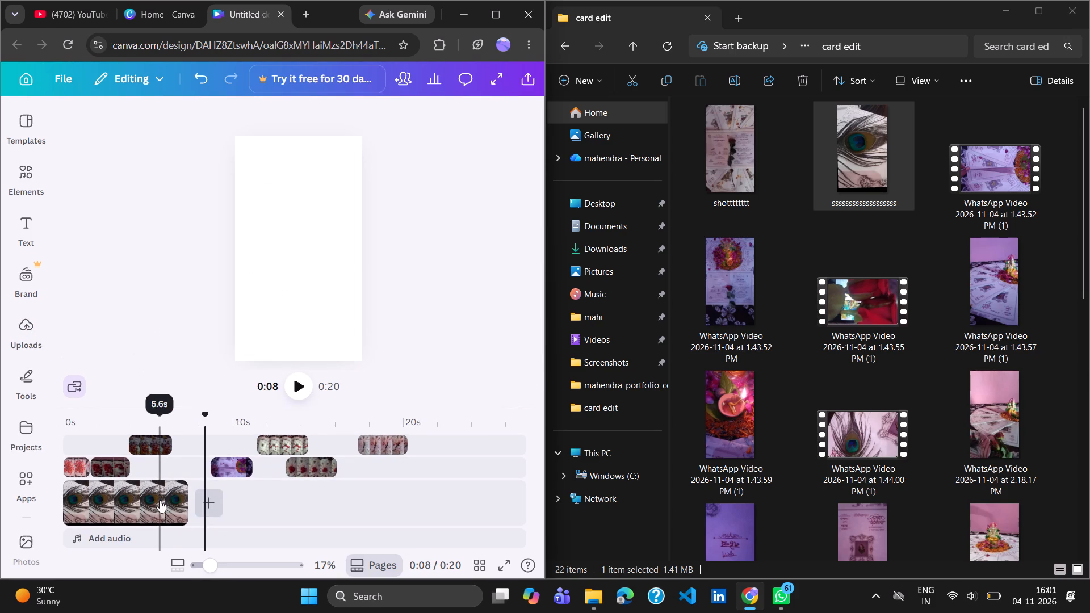
Move the 7.3 s peacock-feather clip out of the main track onto a new top layer, starting at about 4 s.
{"action": "left_click_drag", "start_coordinate": [160, 500], "coordinate": [161, 423]}
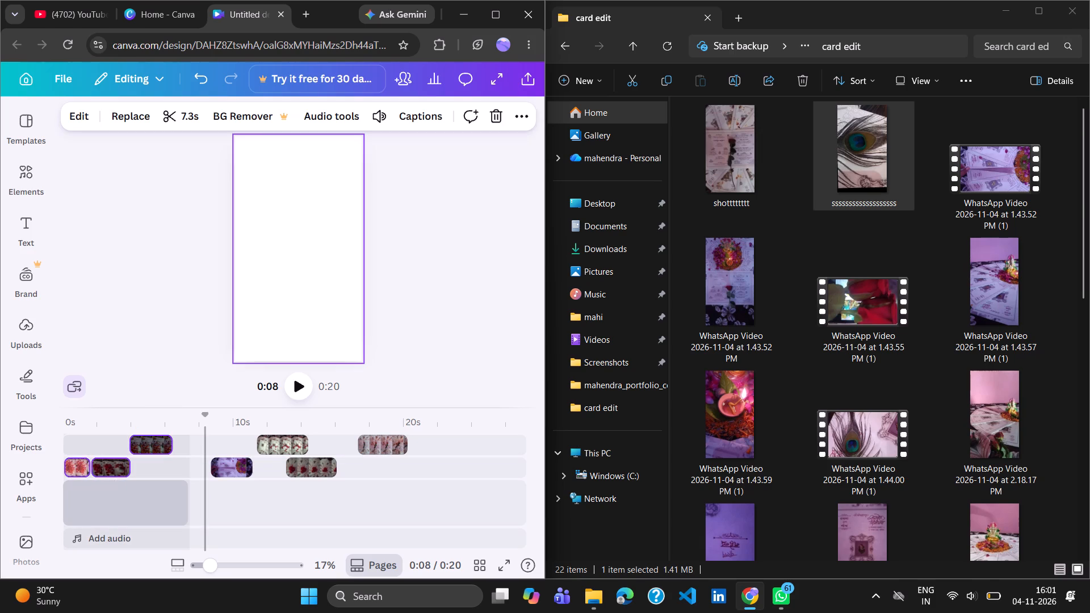
{"action": "left_click_drag", "start_coordinate": [161, 423], "coordinate": [162, 434]}
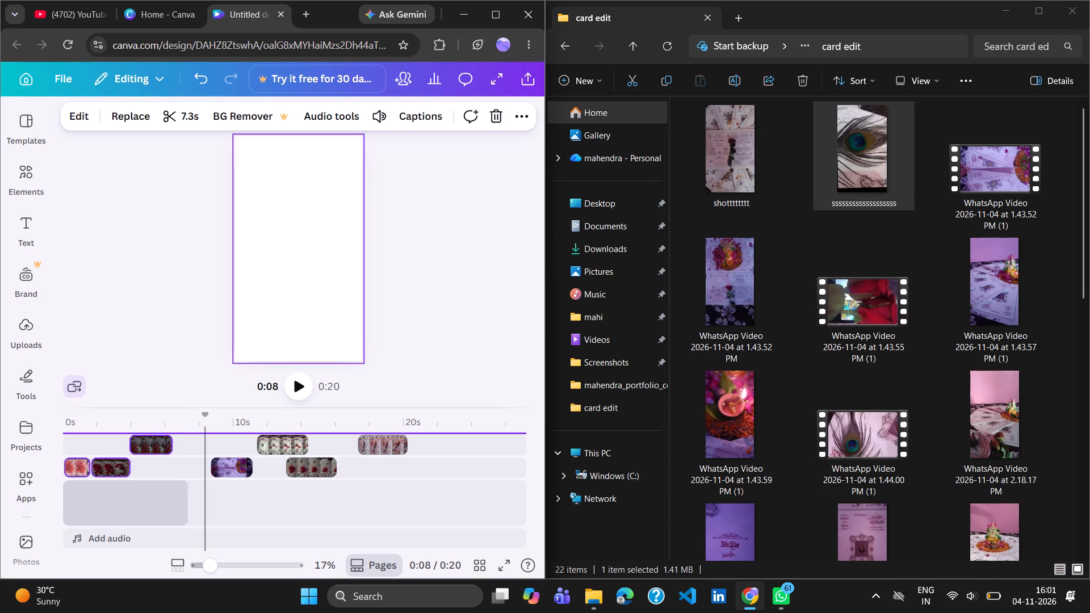
{"action": "left_click_drag", "start_coordinate": [162, 434], "coordinate": [162, 433]}
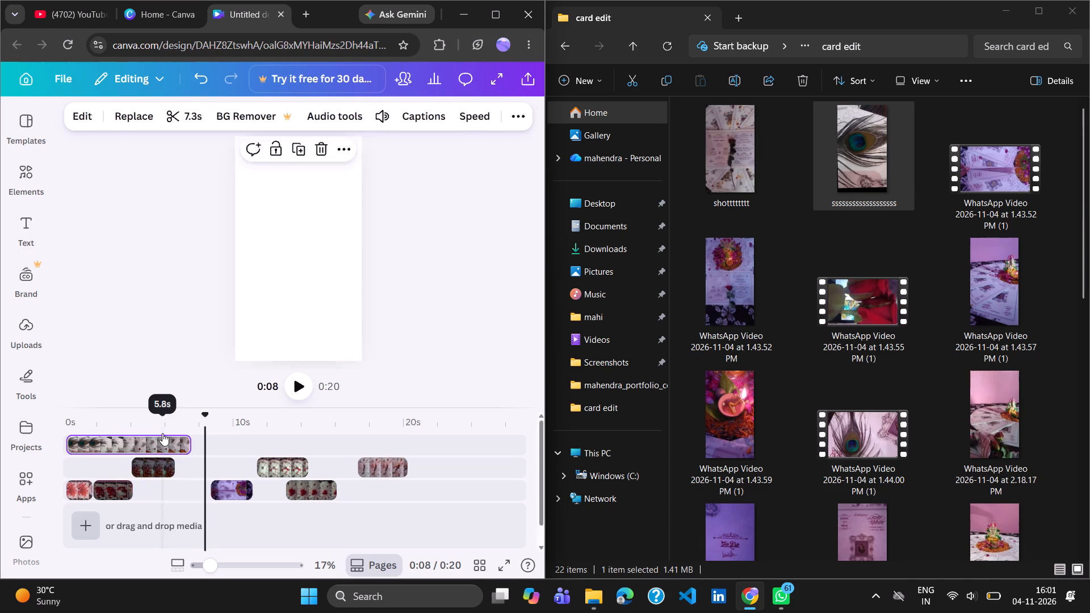
{"action": "left_click_drag", "start_coordinate": [153, 421], "coordinate": [182, 421]}
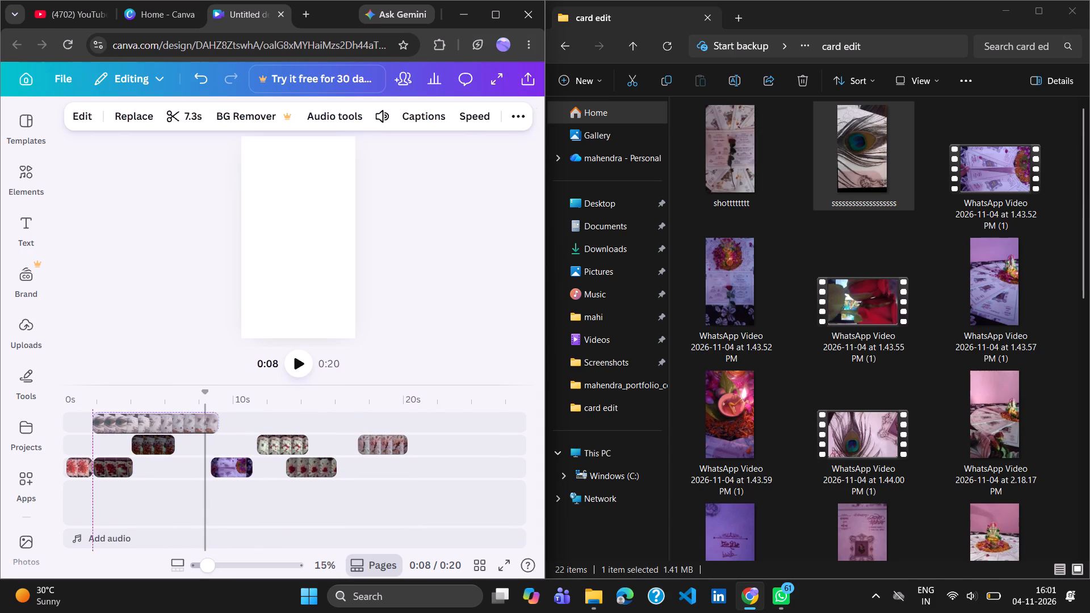
{"action": "left_click_drag", "start_coordinate": [182, 421], "coordinate": [221, 425]}
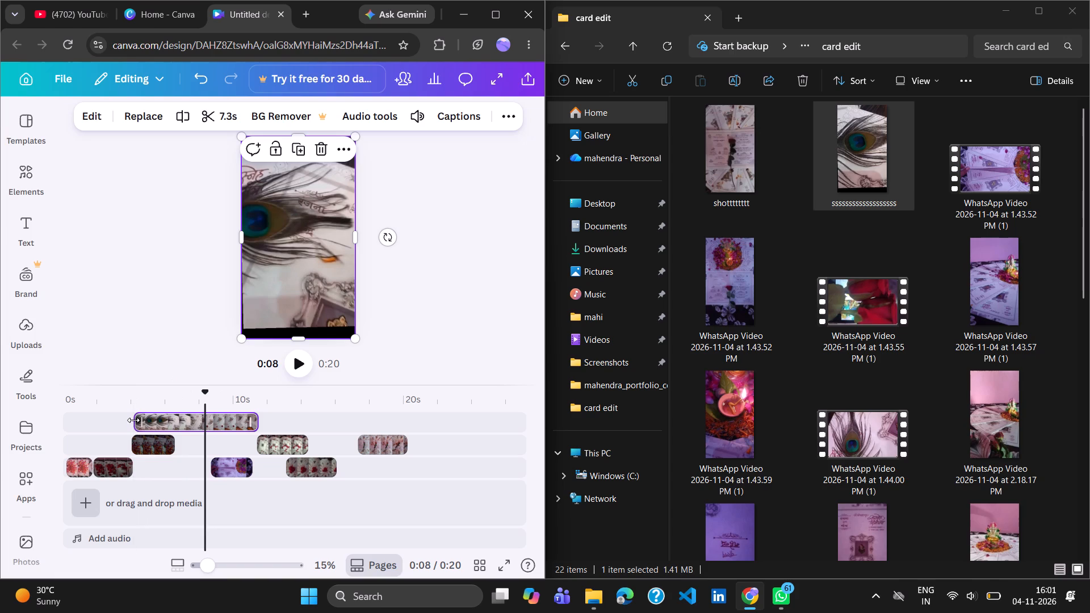
Trim the peacock-feather clip at both ends to 1.9 s, shift it to start at about 6.6 s, and preview the join.
{"action": "left_click_drag", "start_coordinate": [133, 420], "coordinate": [142, 420]}
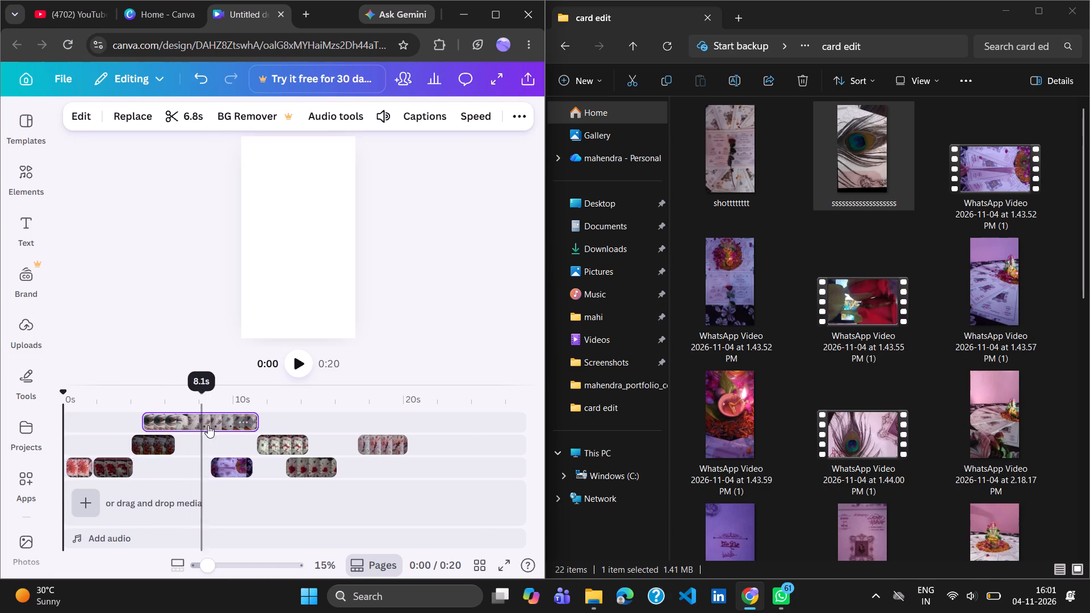
{"action": "left_click_drag", "start_coordinate": [256, 426], "coordinate": [171, 421]}
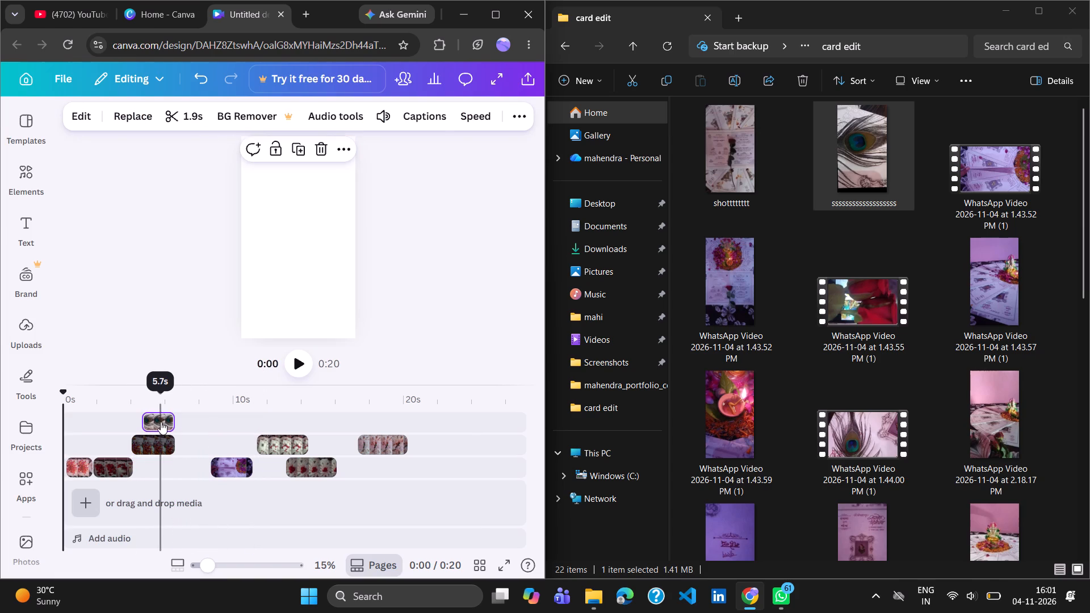
{"action": "left_click_drag", "start_coordinate": [161, 422], "coordinate": [191, 421]}
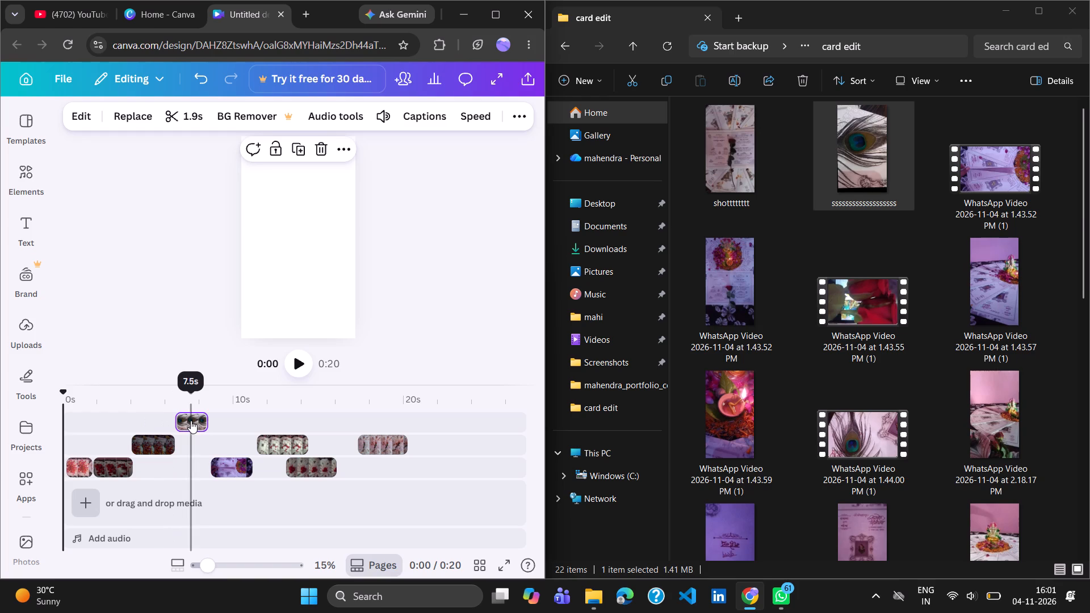
{"action": "left_click", "coordinate": [167, 421]}
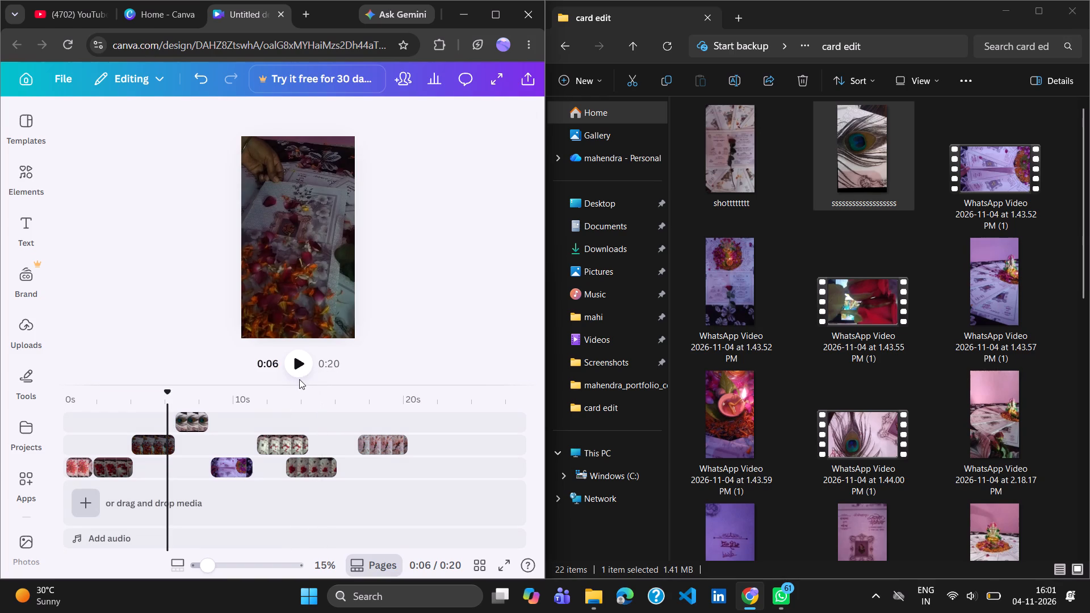
{"action": "left_click", "coordinate": [299, 371]}
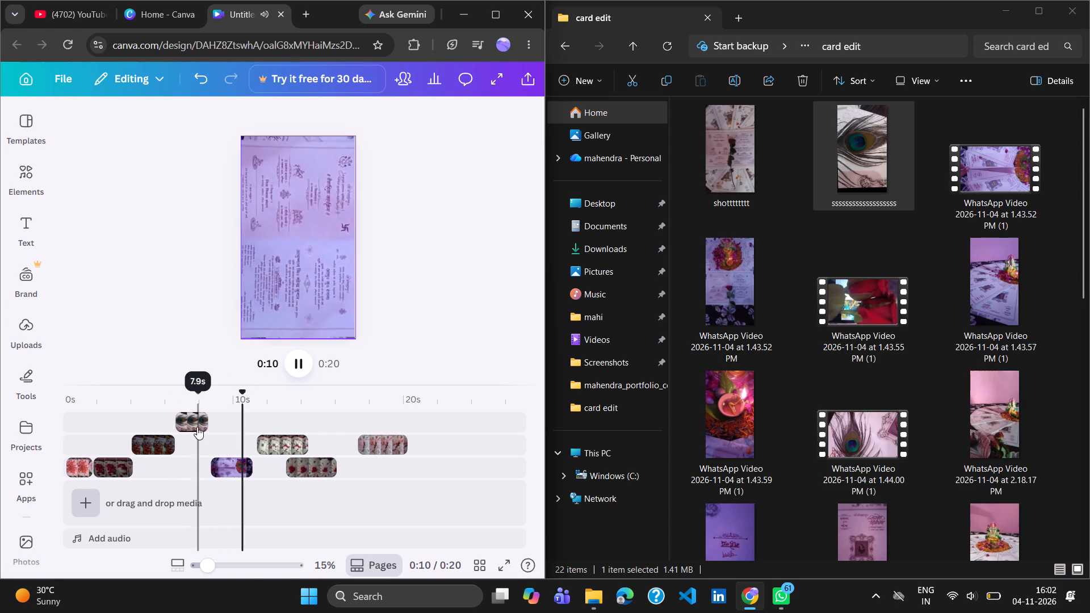
Move the purple card clip up to the middle track, starting at about 8.3 s so it slightly overlaps the peacock-feather clip.
{"action": "left_click", "coordinate": [223, 469]}
{"action": "left_click_drag", "start_coordinate": [223, 469], "coordinate": [216, 464]}
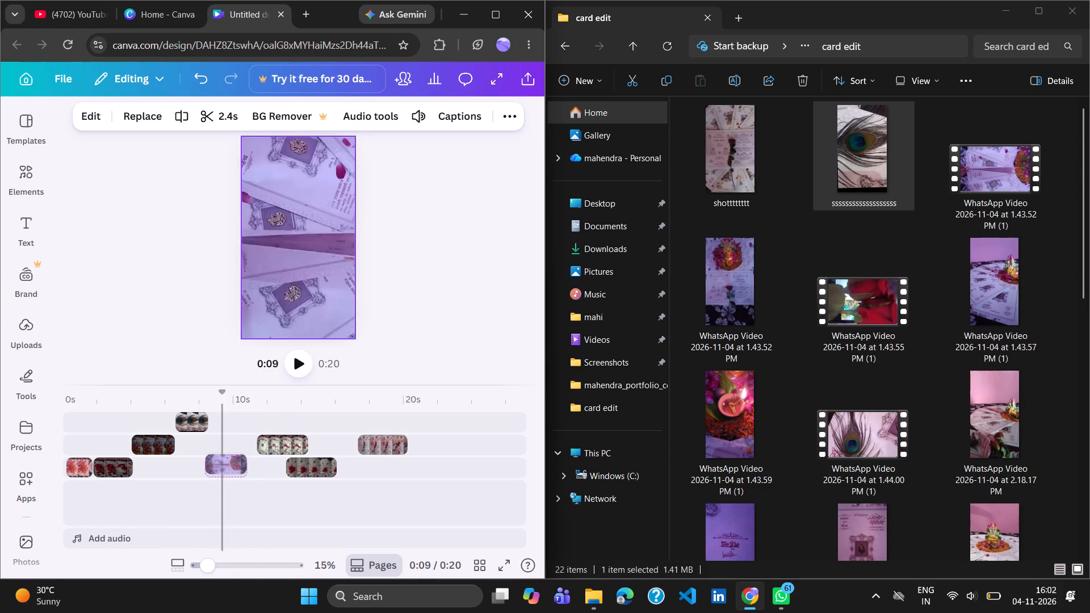
{"action": "left_click_drag", "start_coordinate": [216, 464], "coordinate": [215, 449]}
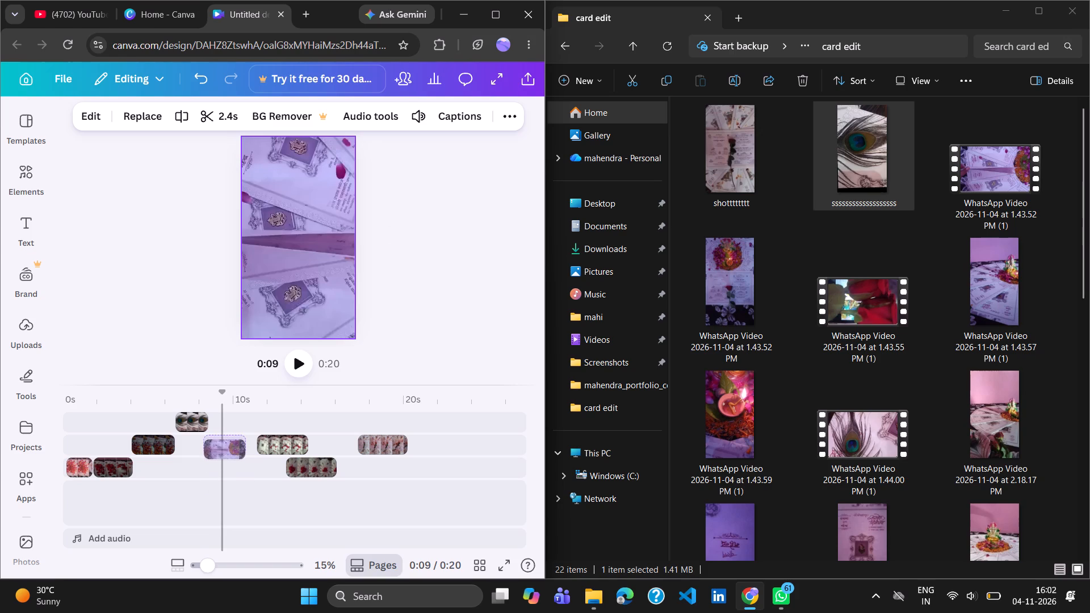
{"action": "left_click_drag", "start_coordinate": [215, 449], "coordinate": [215, 446]}
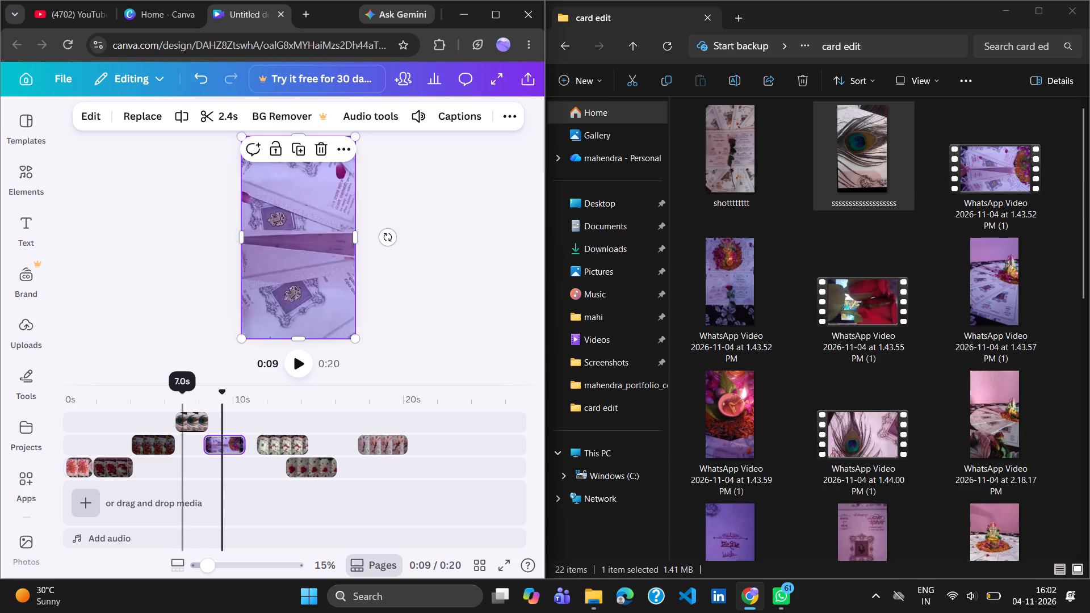
Preview the peacock-feather section from about 5 s, and replay the sequence from about 1 s.
{"action": "left_click", "coordinate": [165, 423]}
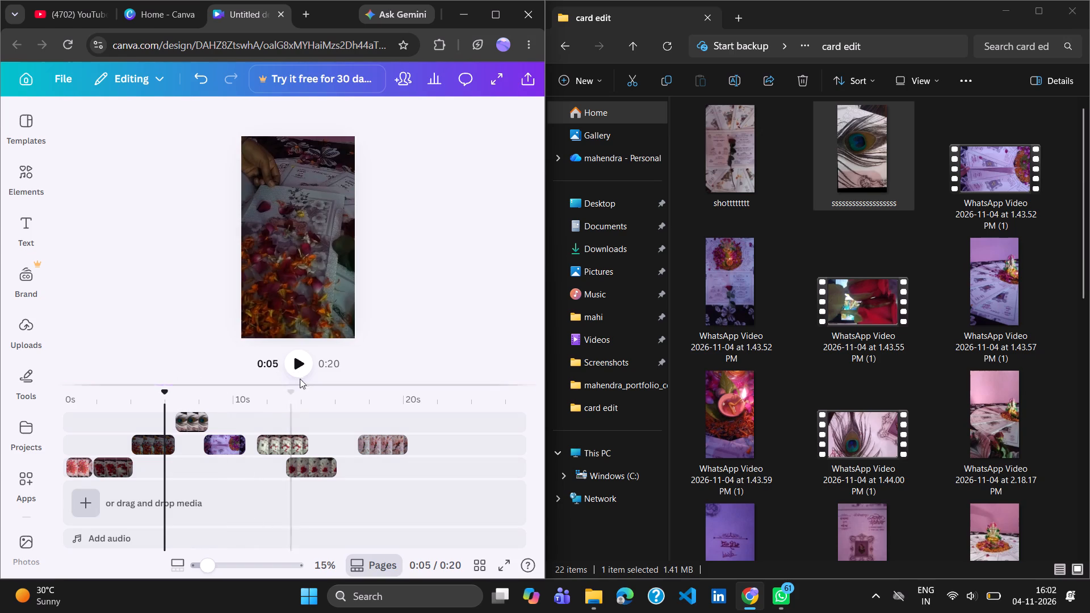
{"action": "left_click", "coordinate": [304, 370]}
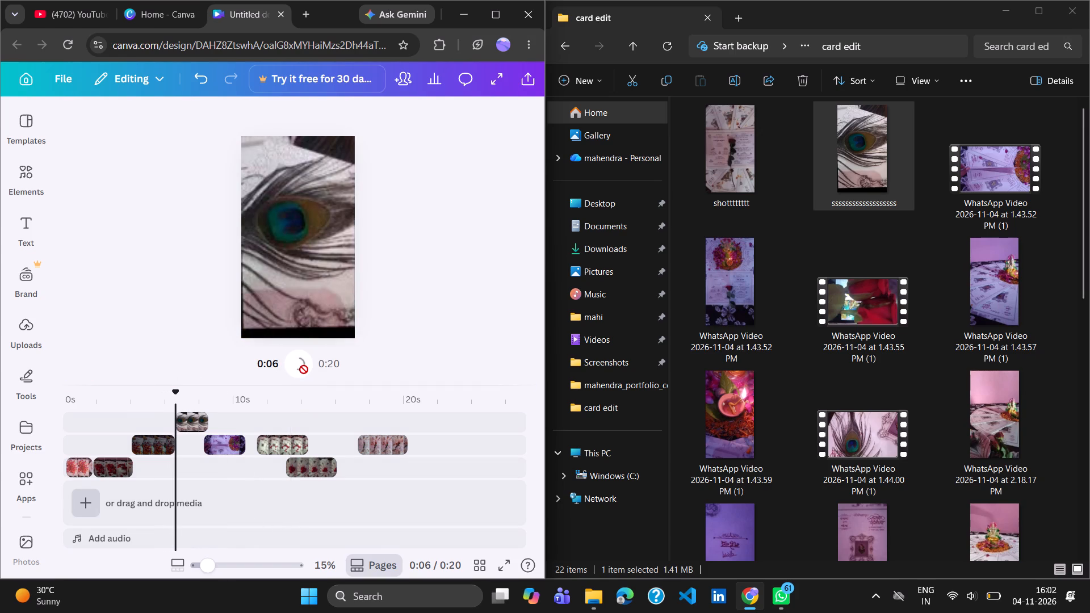
{"action": "left_click", "coordinate": [93, 446]}
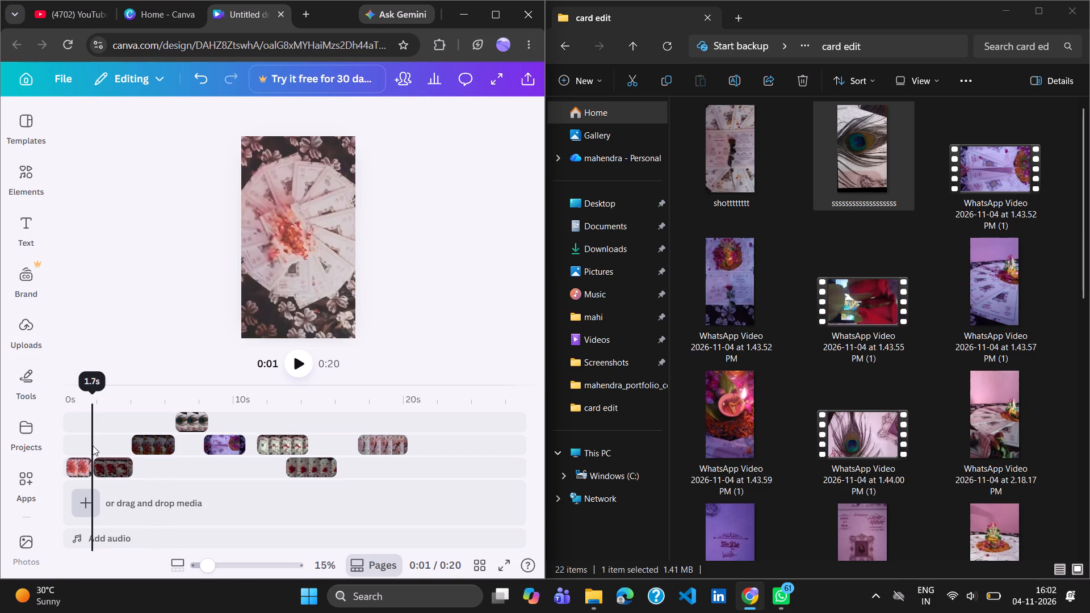
{"action": "left_click", "coordinate": [299, 360]}
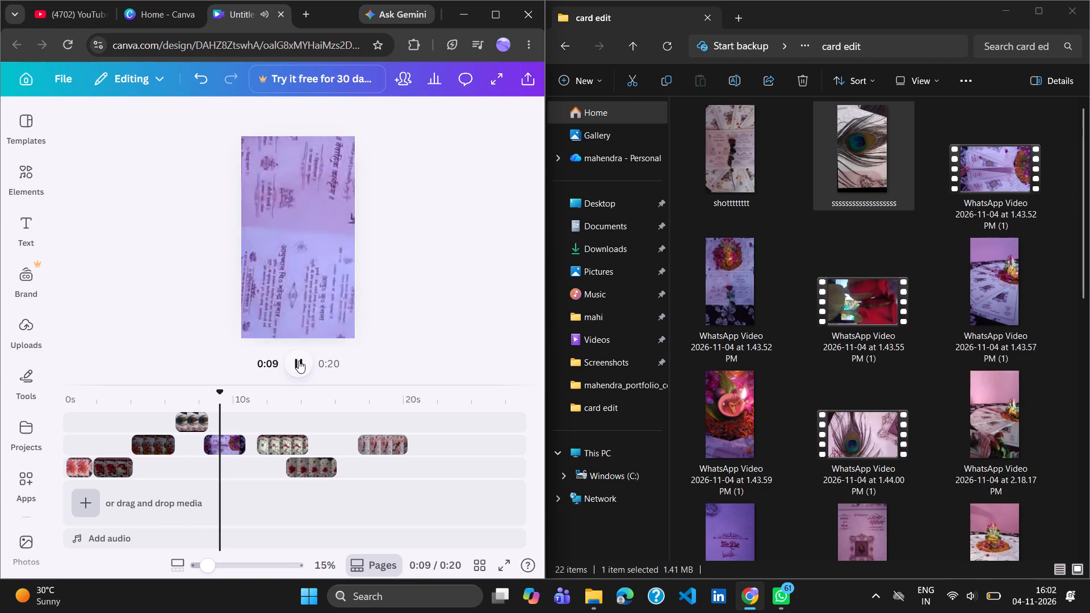
Enlarge the peacock-feather clip past the canvas's bottom edge so its black strip is cropped off, and preview it.
{"action": "left_click", "coordinate": [189, 420]}
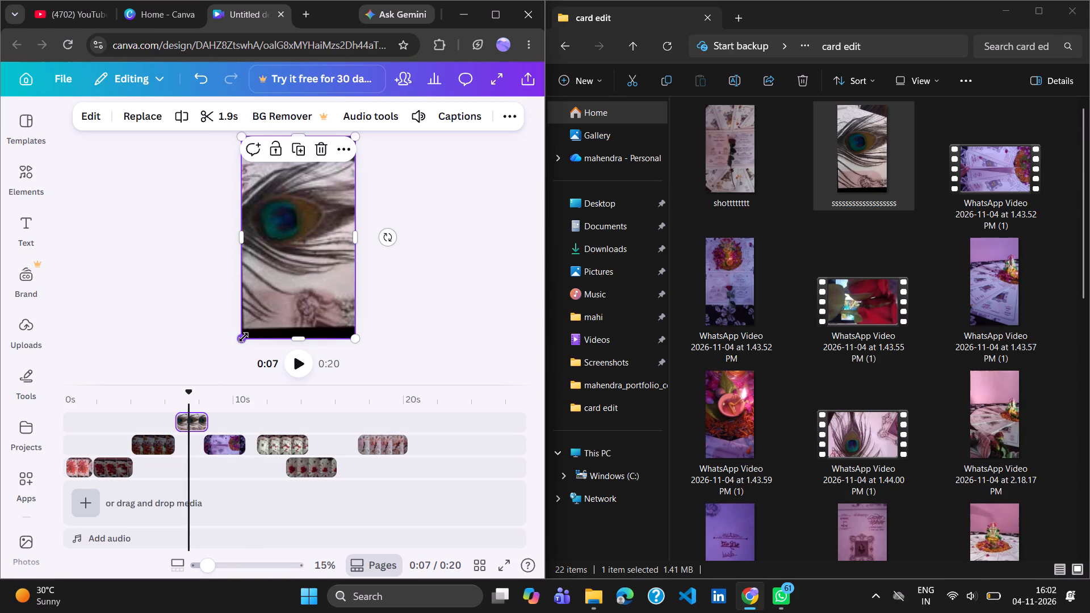
{"action": "left_click_drag", "start_coordinate": [304, 340], "coordinate": [304, 353]}
{"action": "left_click_drag", "start_coordinate": [304, 353], "coordinate": [304, 363]}
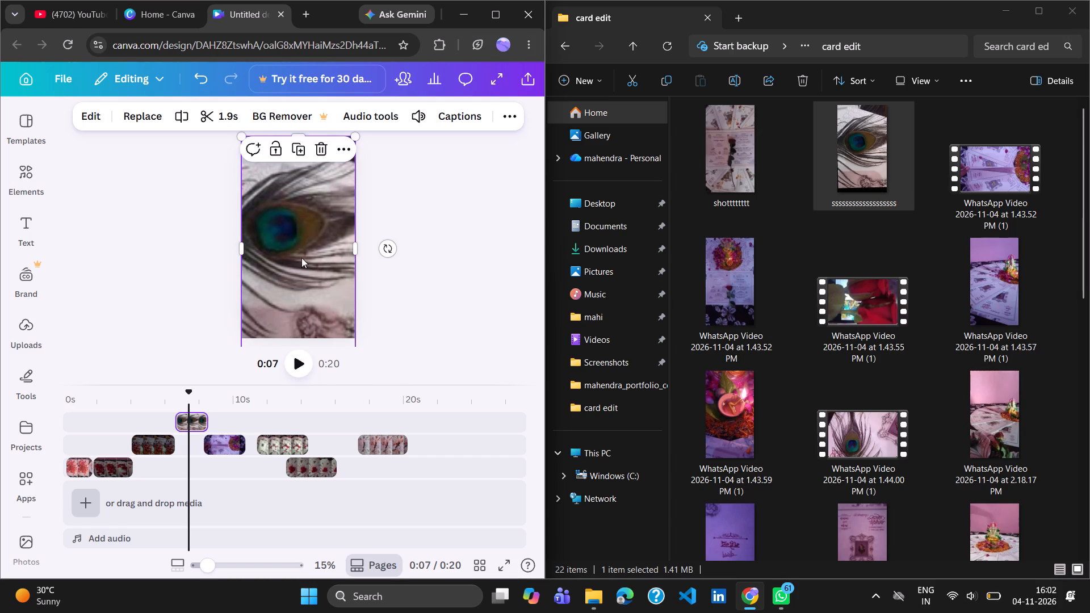
{"action": "left_click", "coordinate": [379, 162]}
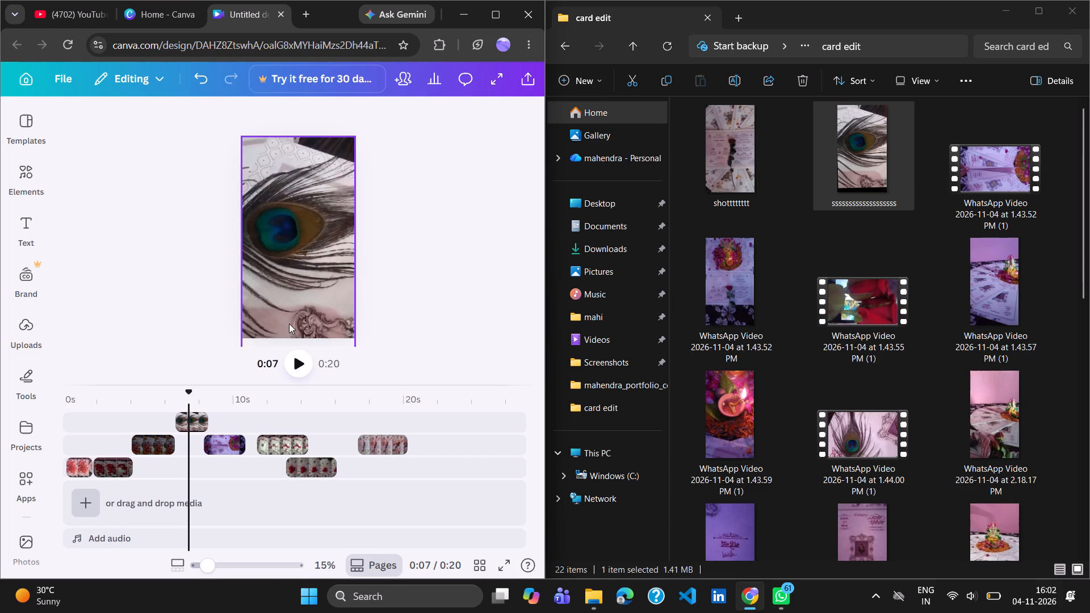
{"action": "left_click", "coordinate": [299, 362]}
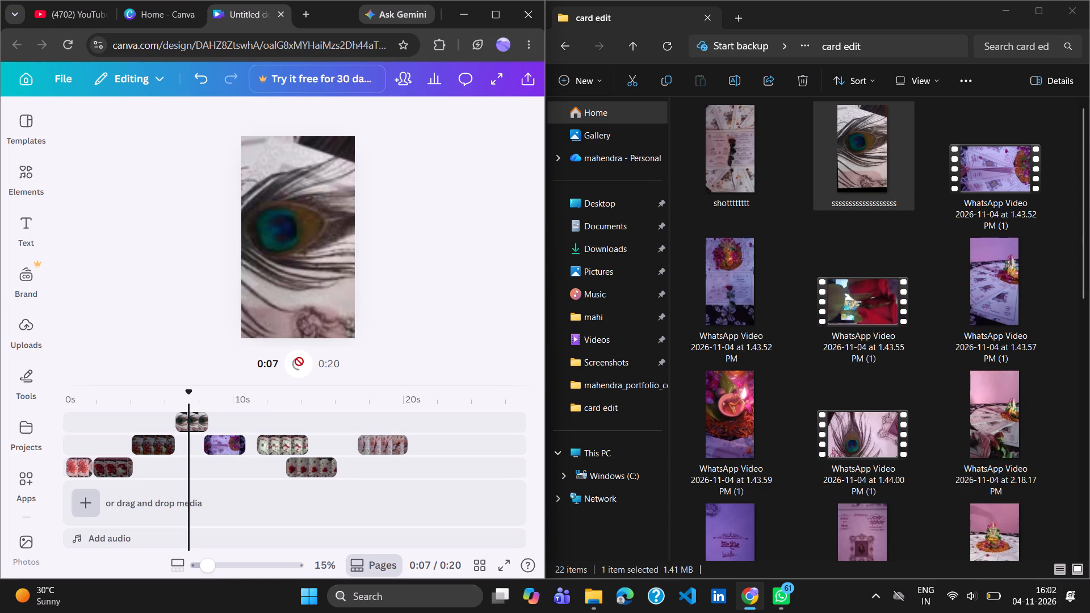
Apply the Slow Wave animation to the peacock-feather clip.
{"action": "left_click", "coordinate": [194, 421]}
{"action": "right_click", "coordinate": [194, 421]}
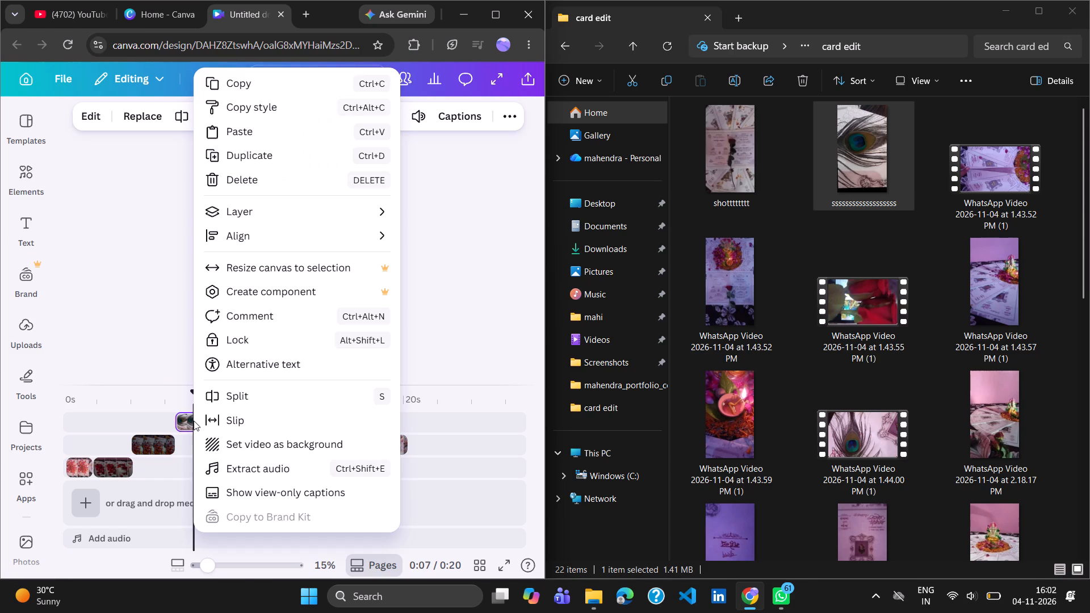
{"action": "left_click", "coordinate": [483, 173]}
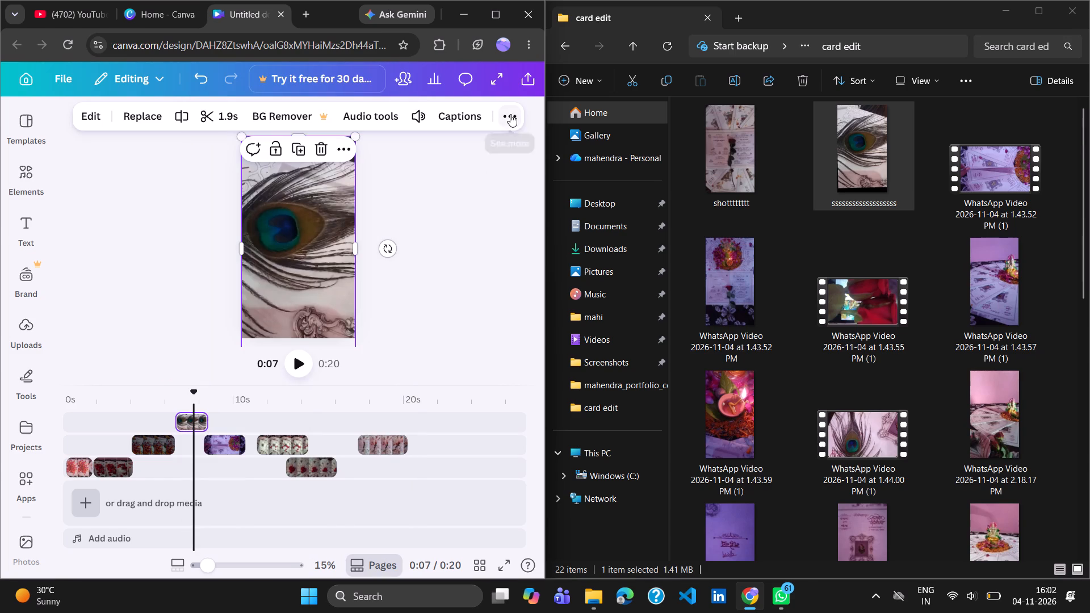
{"action": "left_click", "coordinate": [510, 114]}
{"action": "left_click", "coordinate": [418, 146]}
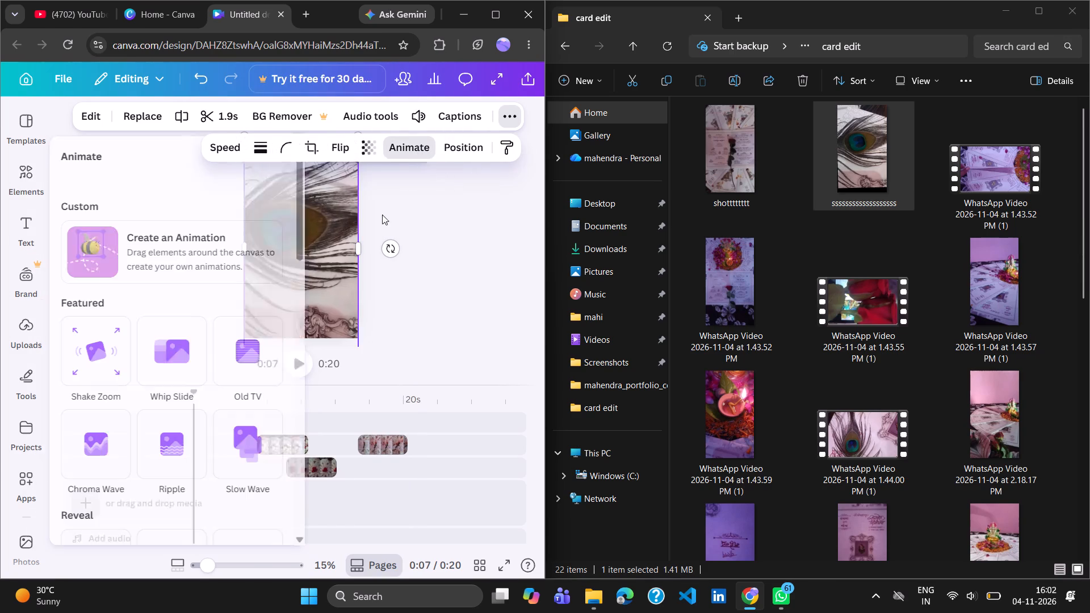
{"action": "left_click", "coordinate": [246, 437]}
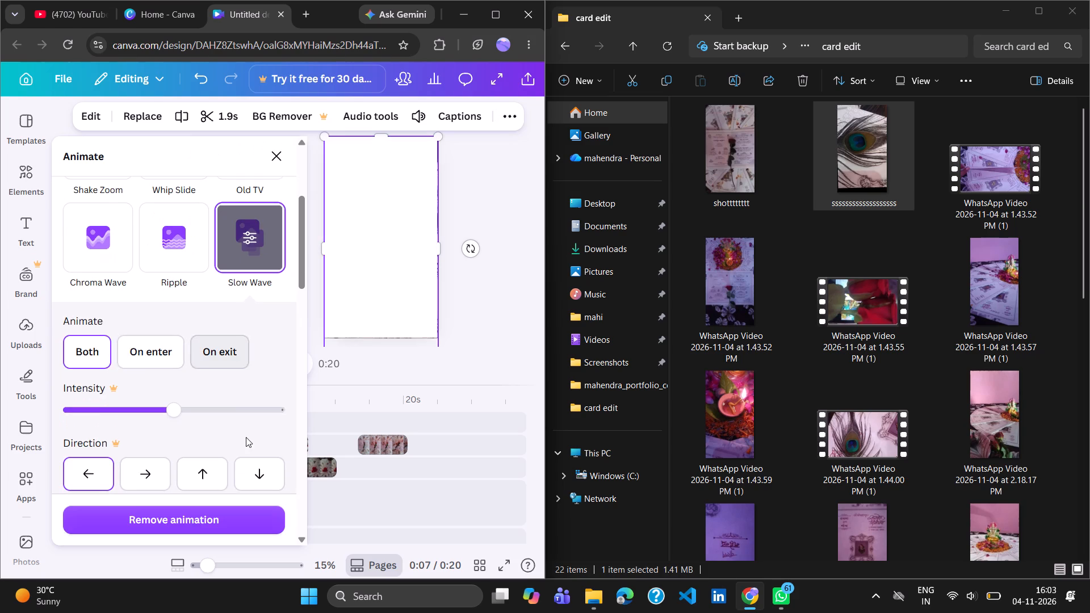
{"action": "left_click", "coordinate": [395, 392]}
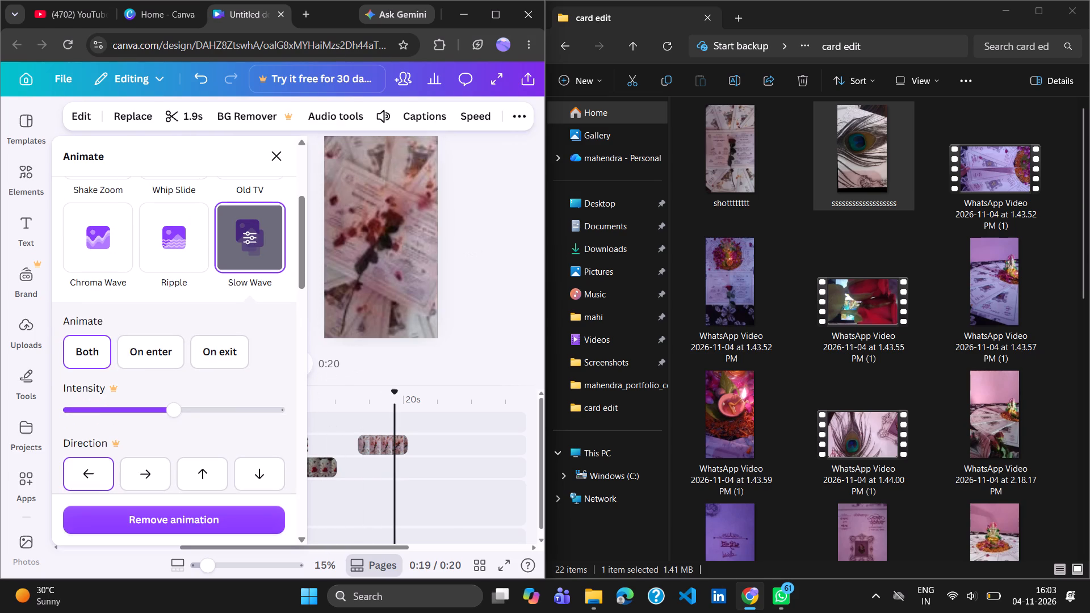
{"action": "left_click", "coordinate": [366, 355]}
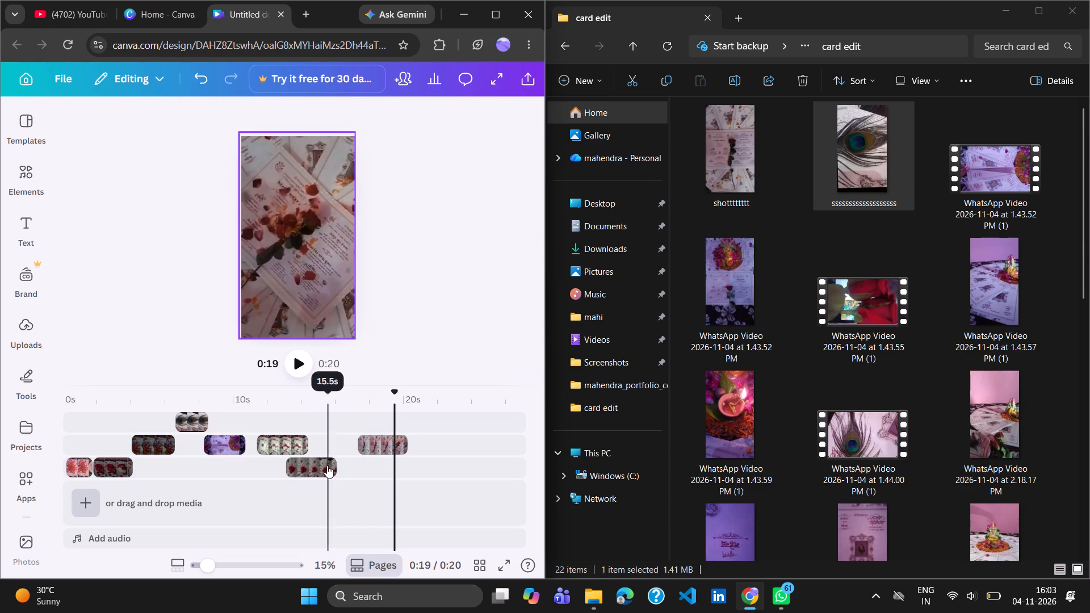
Close the gaps between the last three clips, staggering them down the tracks to start at about 10.8 s, 13.3 s and 16.3 s.
{"action": "left_click_drag", "start_coordinate": [323, 466], "coordinate": [334, 466]}
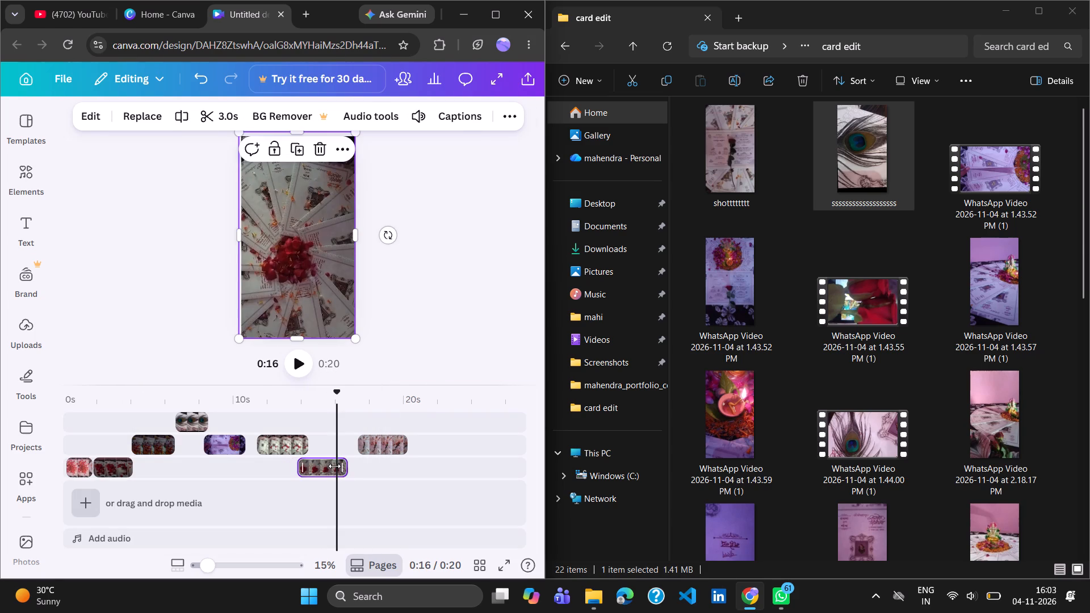
{"action": "left_click_drag", "start_coordinate": [287, 438], "coordinate": [277, 419]}
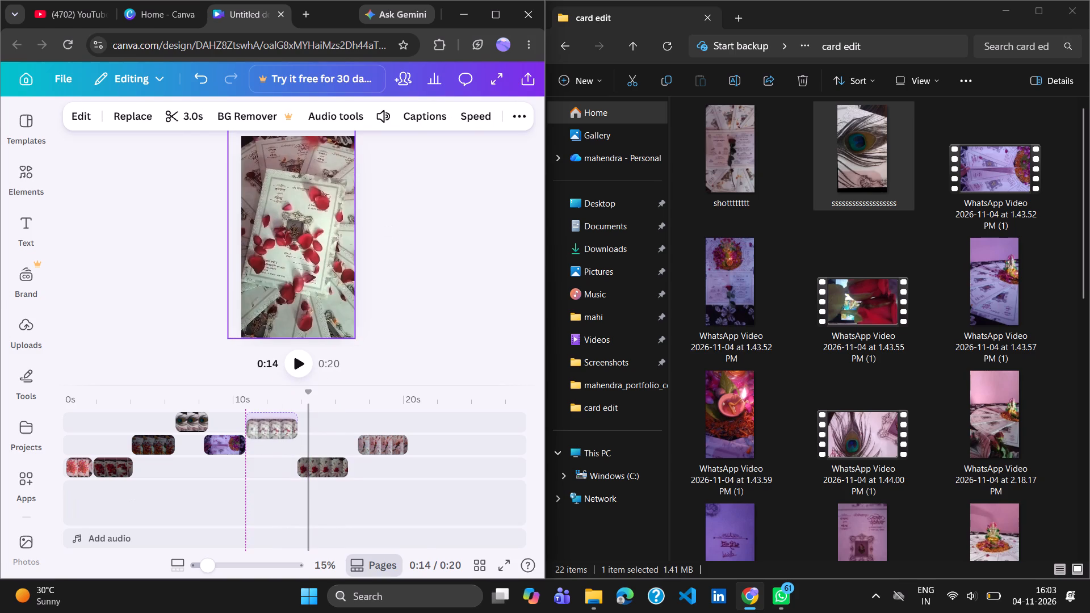
{"action": "left_click_drag", "start_coordinate": [277, 419], "coordinate": [276, 417]}
{"action": "left_click_drag", "start_coordinate": [319, 465], "coordinate": [311, 450]}
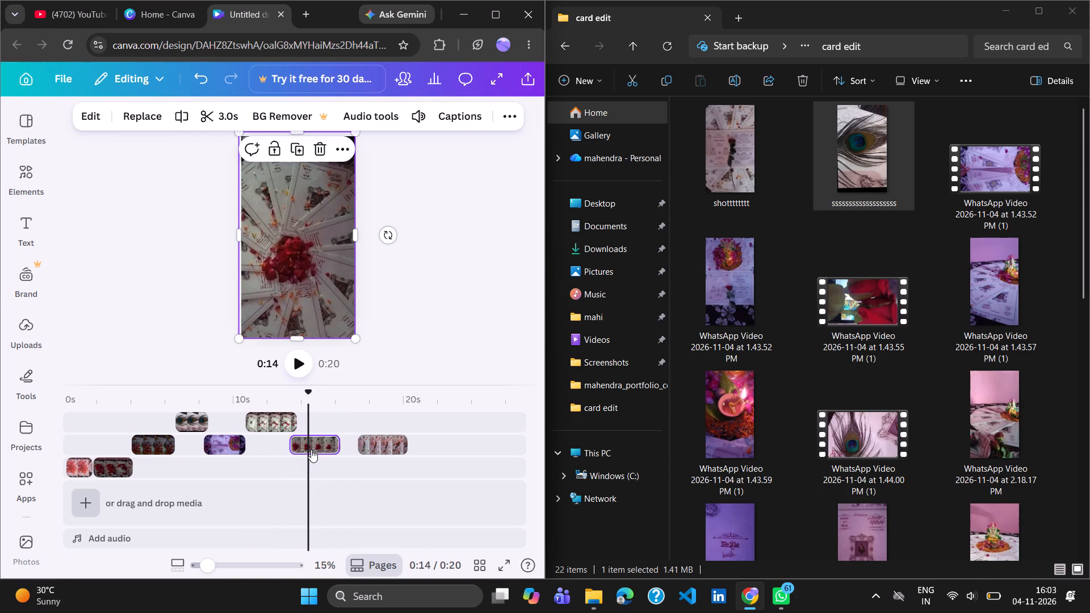
{"action": "left_click_drag", "start_coordinate": [372, 445], "coordinate": [367, 455]}
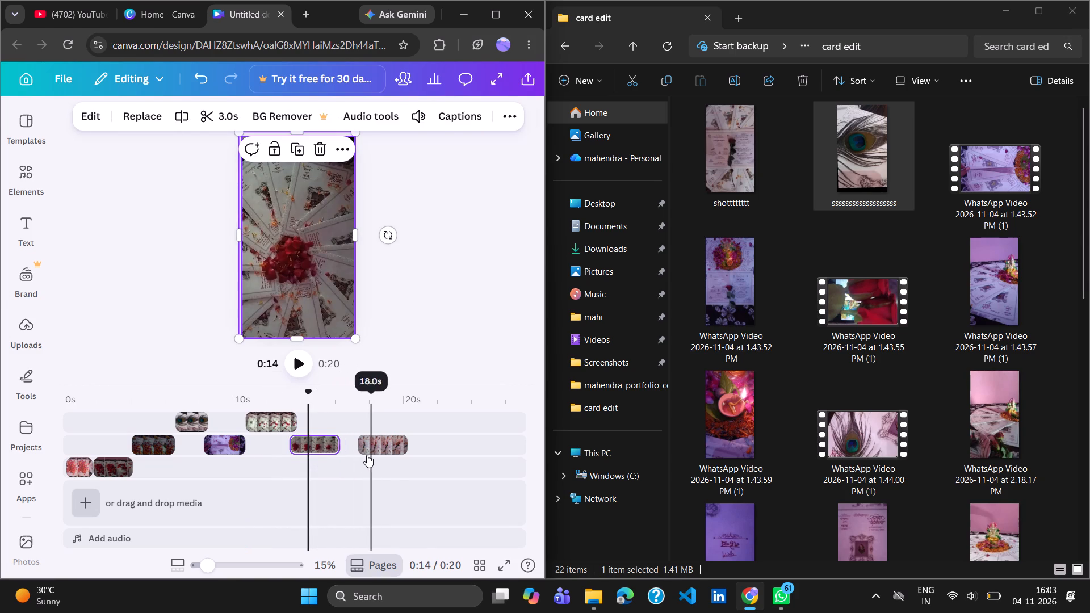
{"action": "left_click_drag", "start_coordinate": [367, 455], "coordinate": [356, 469]}
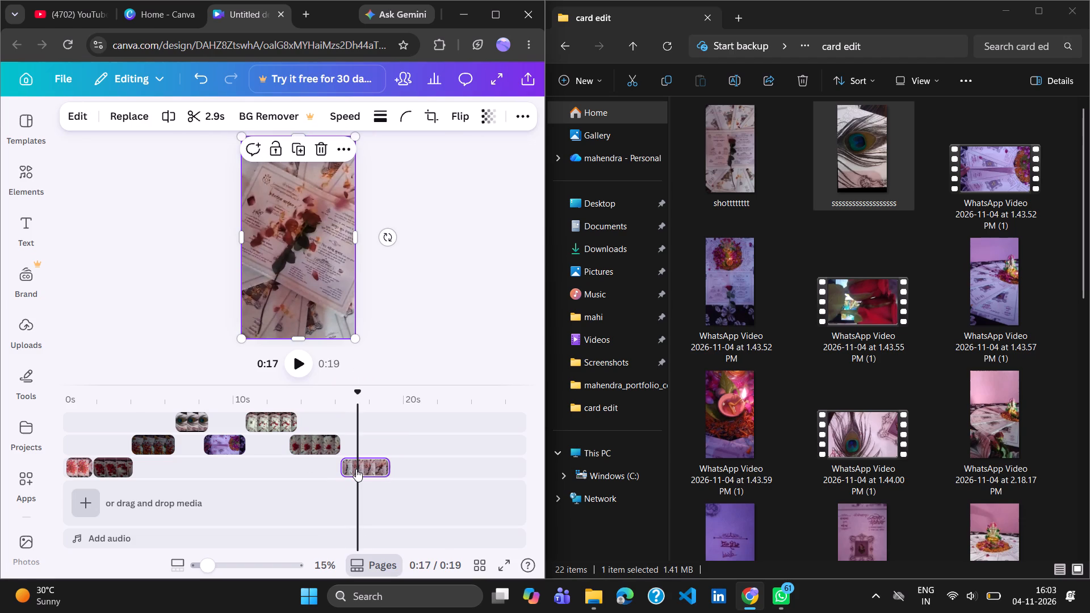
Preview the rearranged video from the beginning through to its end.
{"action": "left_click", "coordinate": [72, 450]}
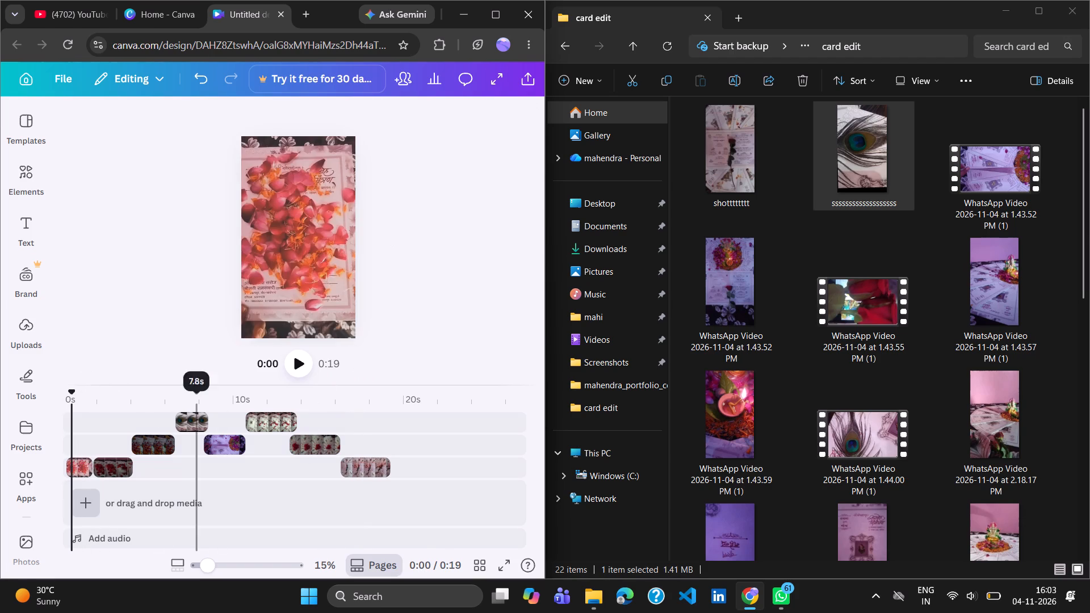
{"action": "left_click", "coordinate": [295, 363]}
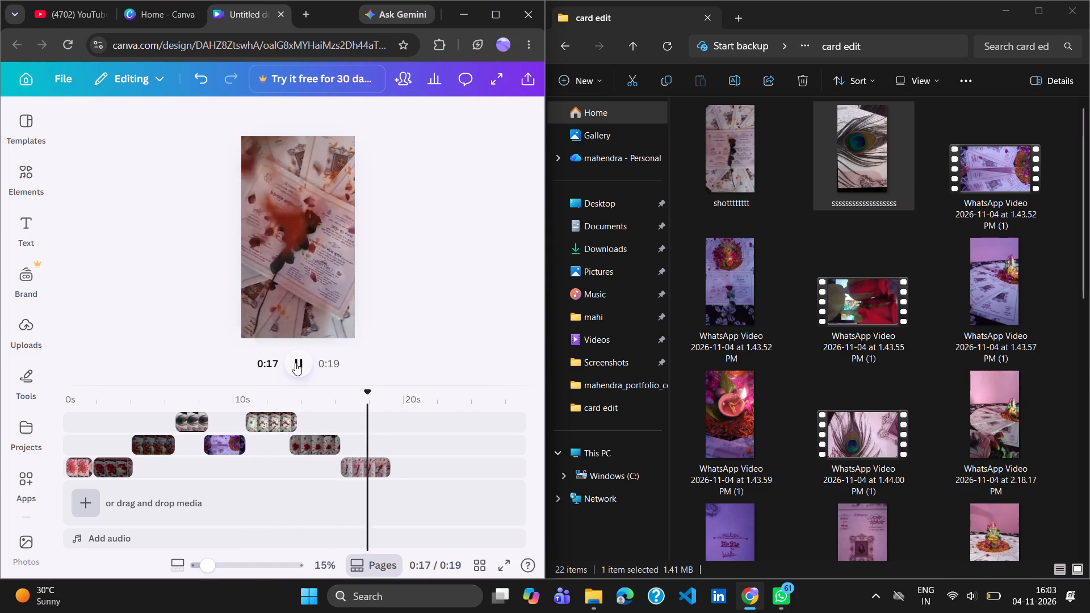
Inspect the last few clips individually and preview the video from about 8 s through to its end.
{"action": "left_click", "coordinate": [313, 451]}
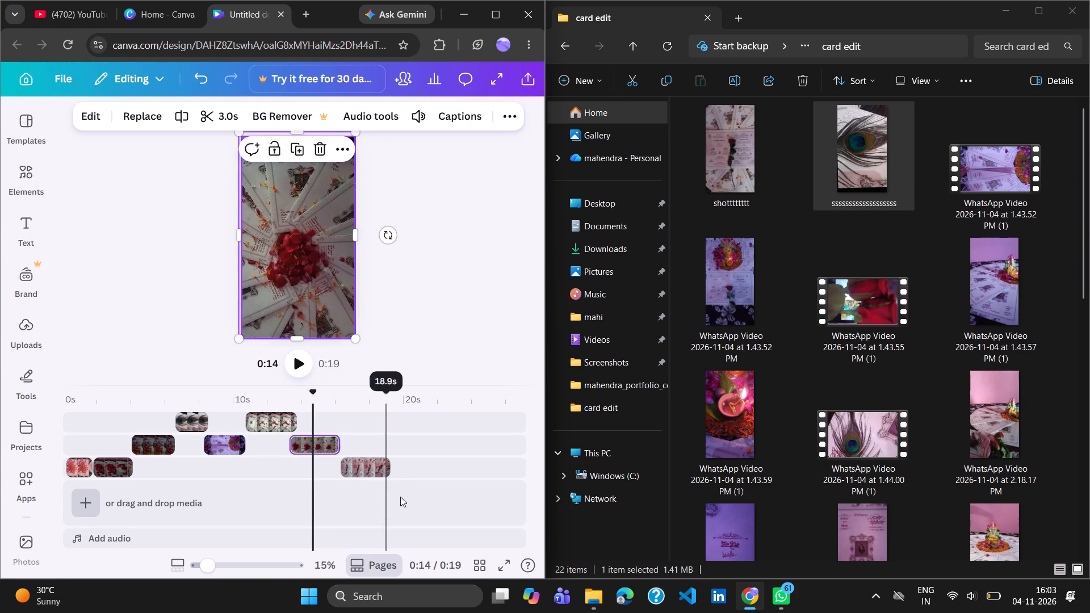
{"action": "left_click", "coordinate": [364, 472]}
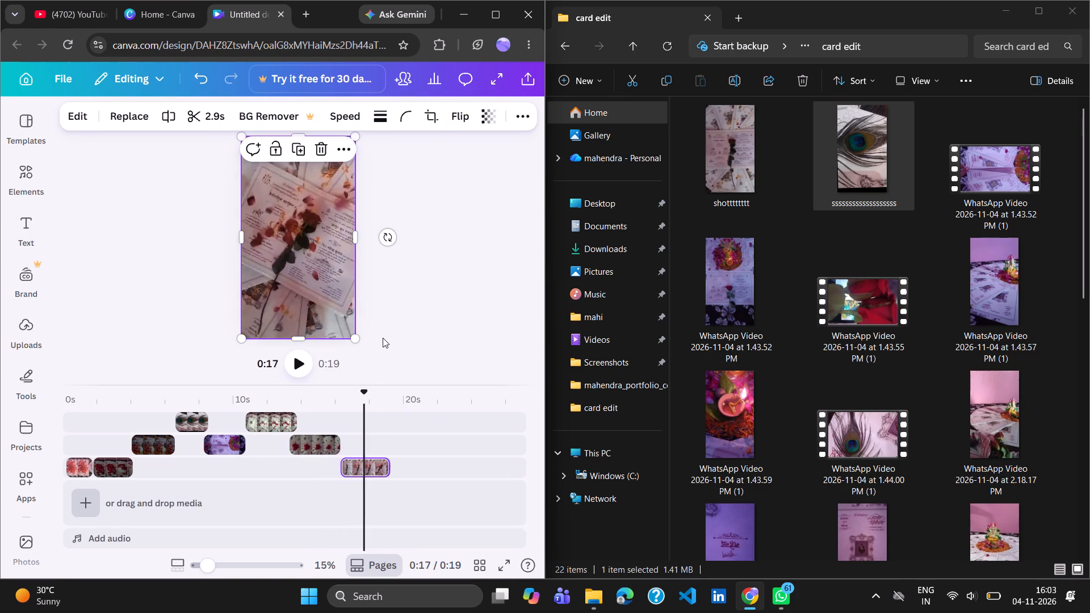
{"action": "left_click", "coordinate": [383, 337]}
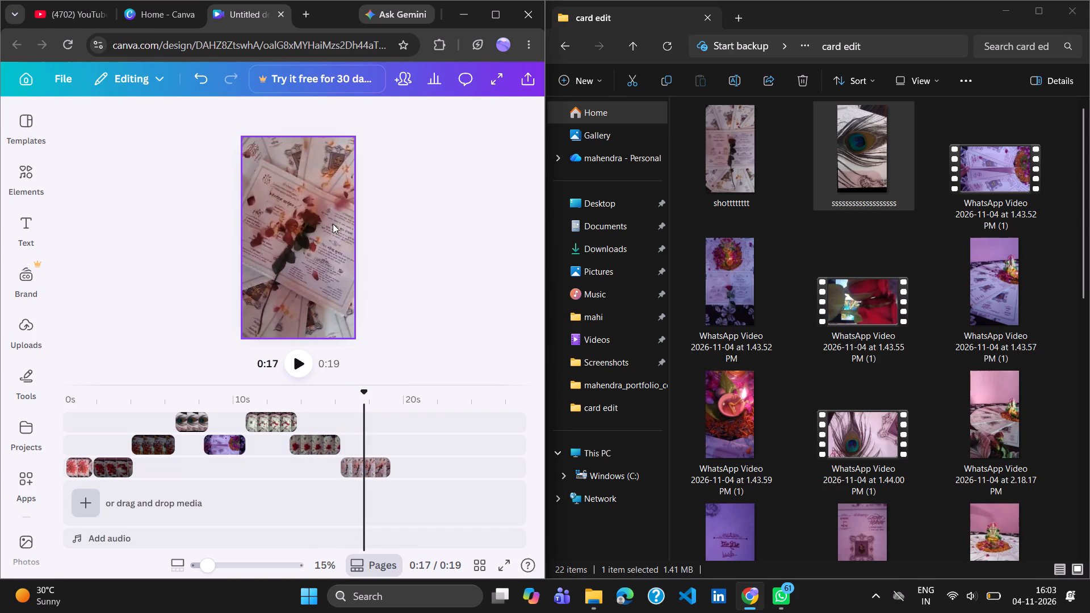
{"action": "left_click", "coordinate": [326, 439]}
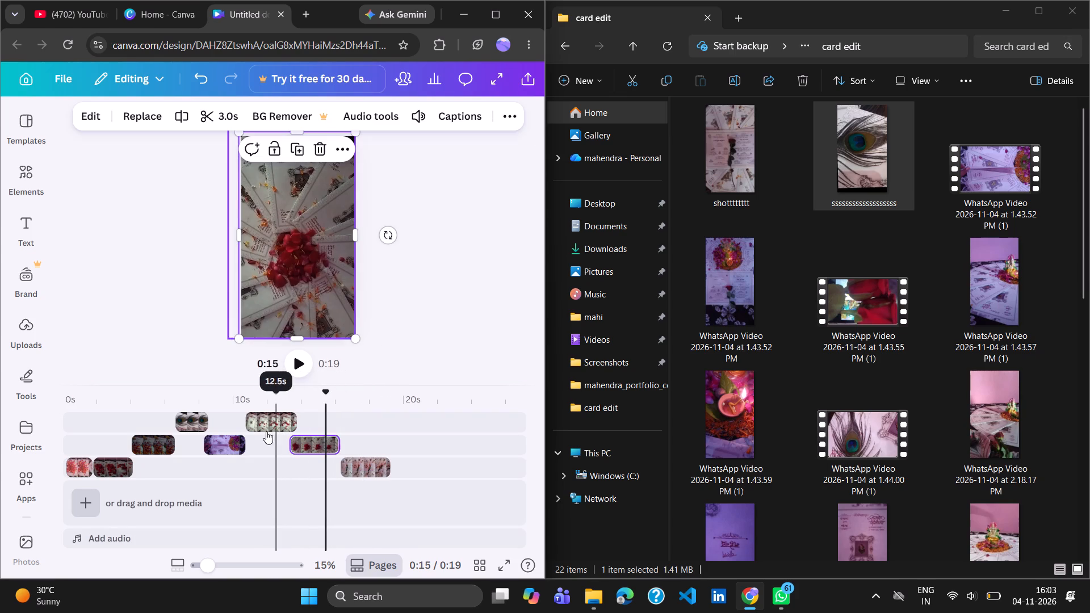
{"action": "left_click", "coordinate": [214, 430]}
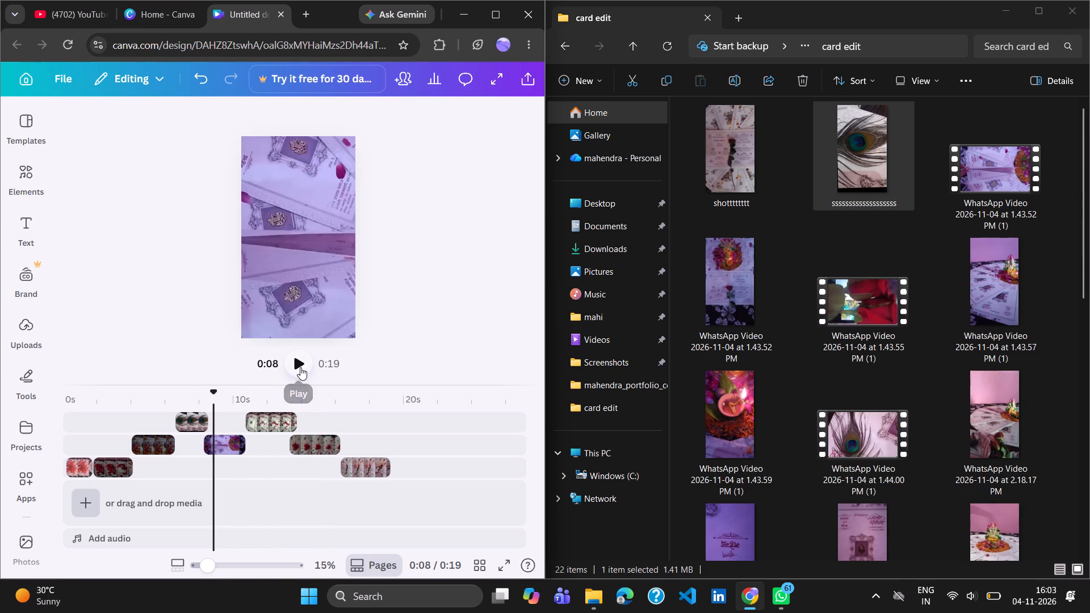
{"action": "left_click", "coordinate": [305, 364]}
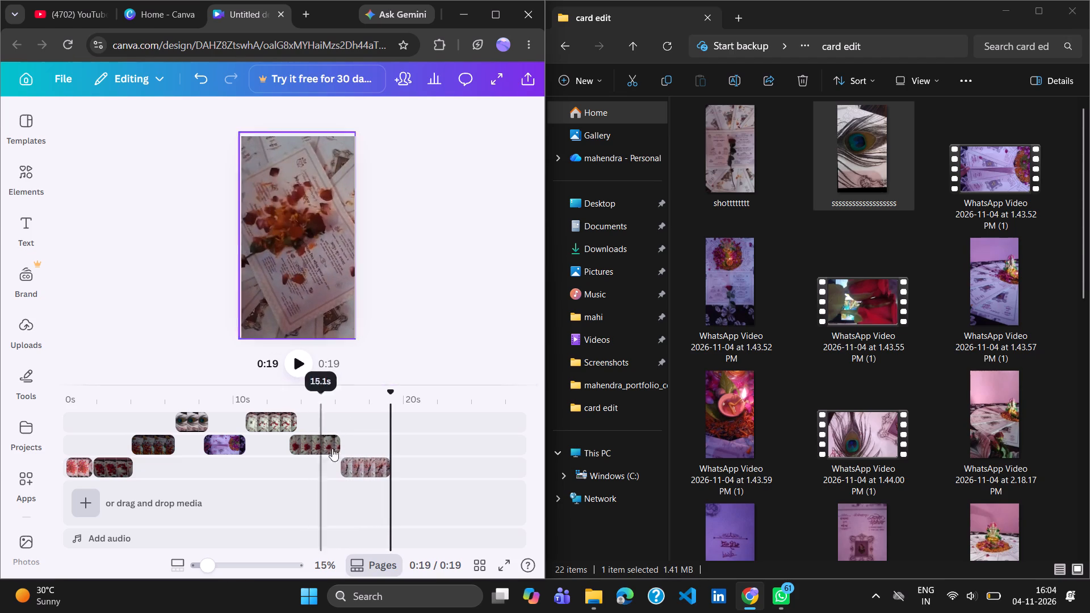
{"action": "left_click", "coordinate": [363, 473]}
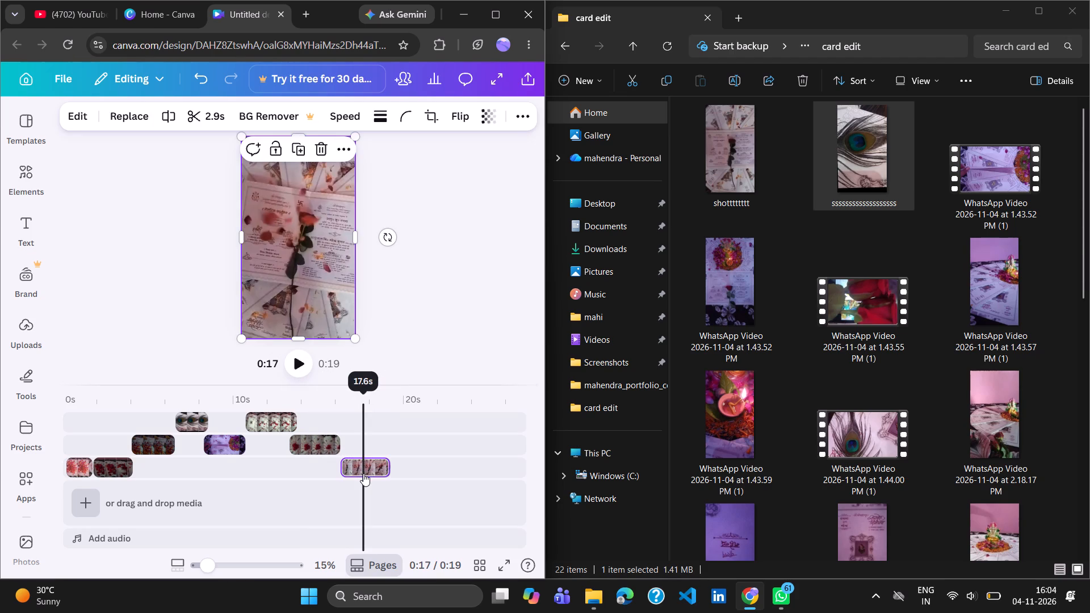
{"action": "left_click", "coordinate": [433, 439]}
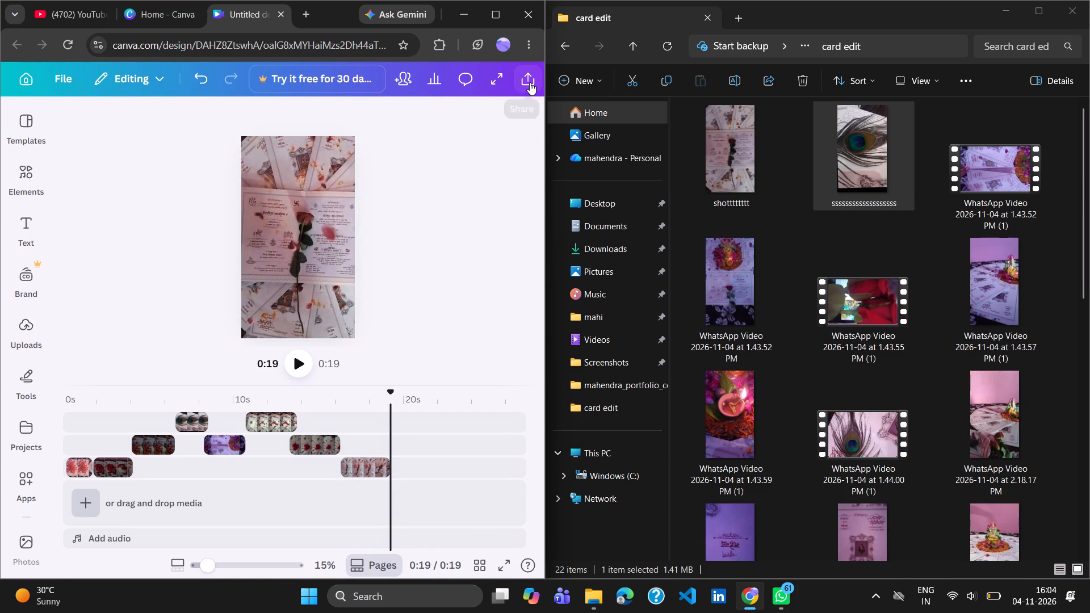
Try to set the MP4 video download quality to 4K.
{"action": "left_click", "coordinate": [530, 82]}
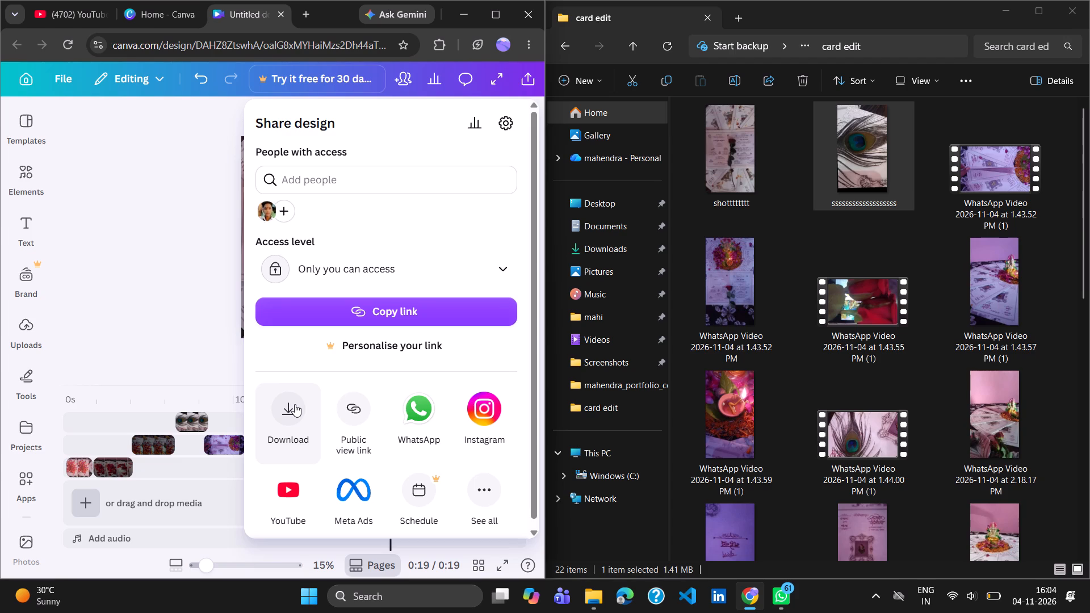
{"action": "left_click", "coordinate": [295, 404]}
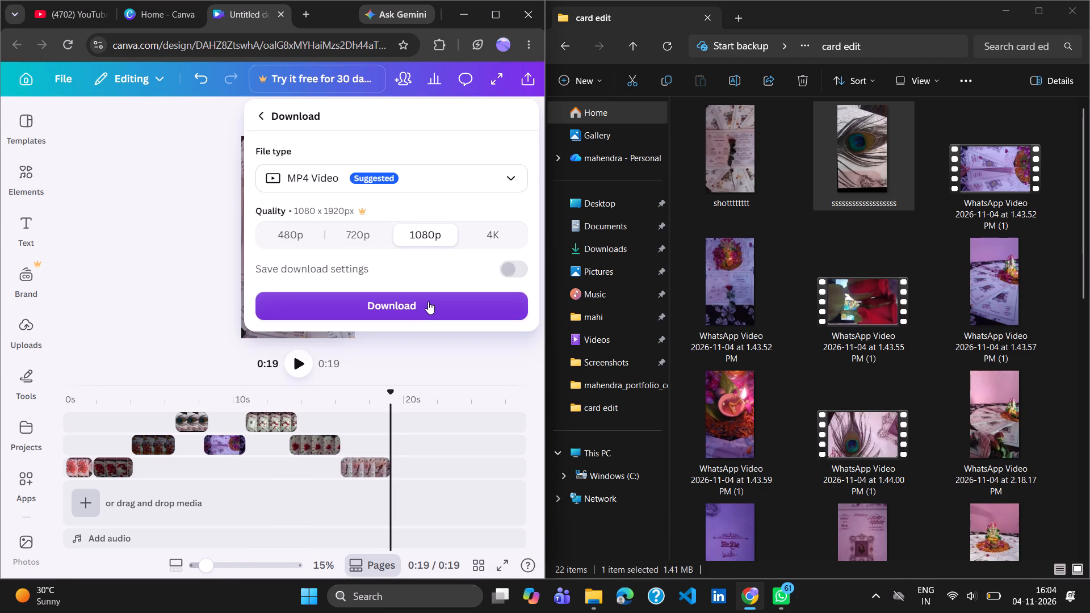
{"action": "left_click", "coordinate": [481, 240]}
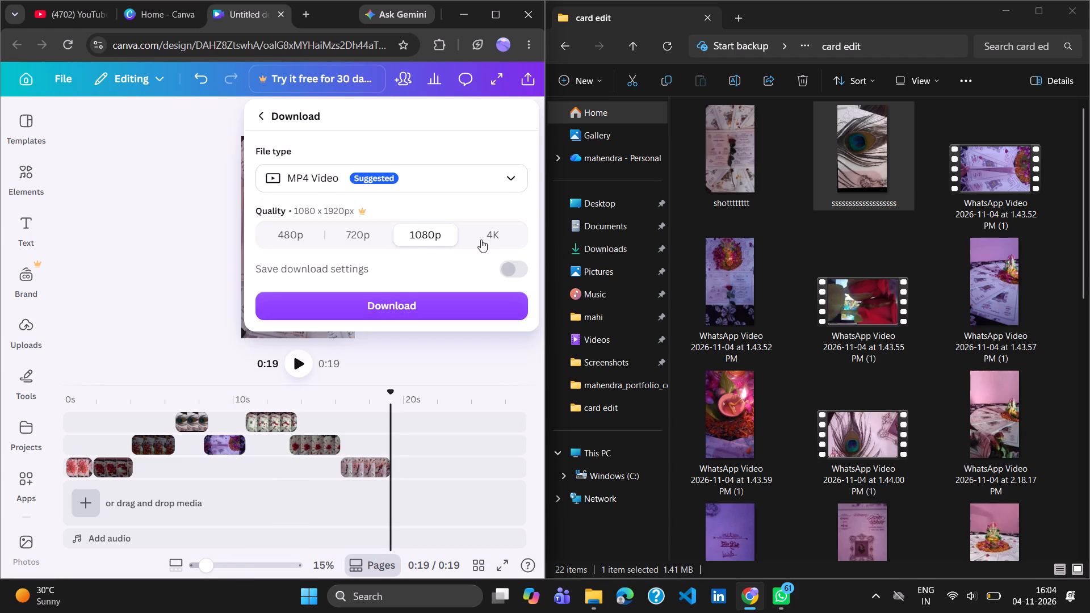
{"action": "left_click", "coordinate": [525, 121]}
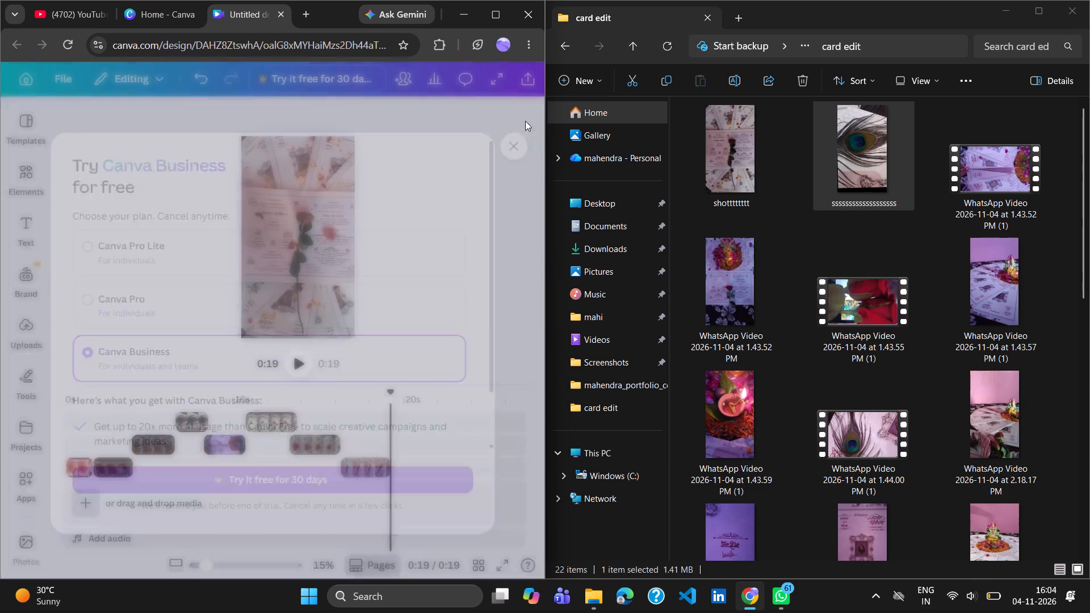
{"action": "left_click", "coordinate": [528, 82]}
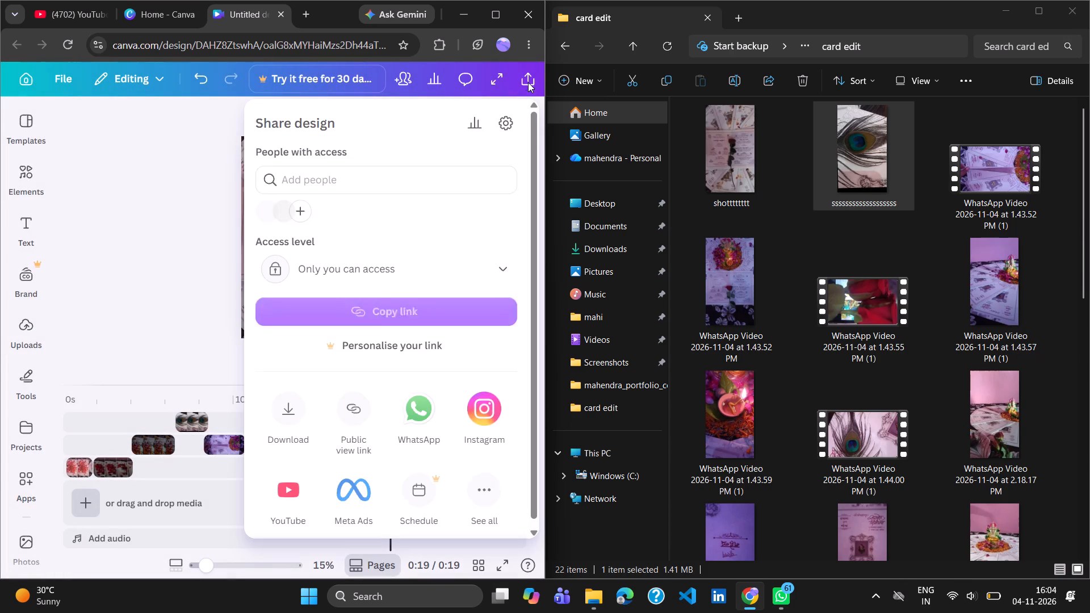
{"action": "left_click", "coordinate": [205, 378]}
Unmute all videos except the red-petal card clip starting at about 10.8 s, and balance all the audio.
{"action": "left_click", "coordinate": [271, 420]}
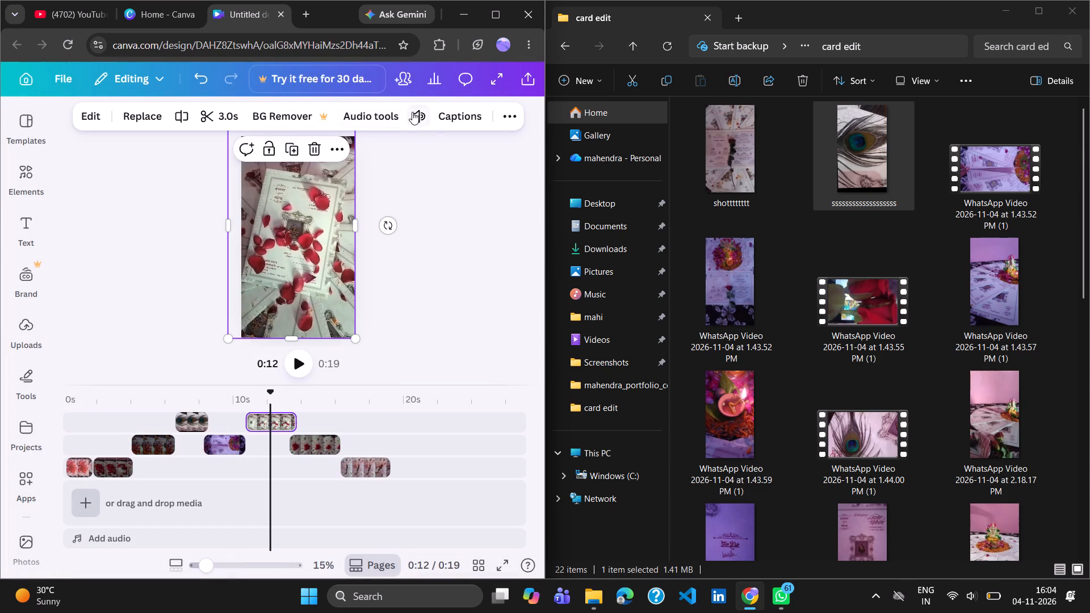
{"action": "left_click", "coordinate": [412, 112]}
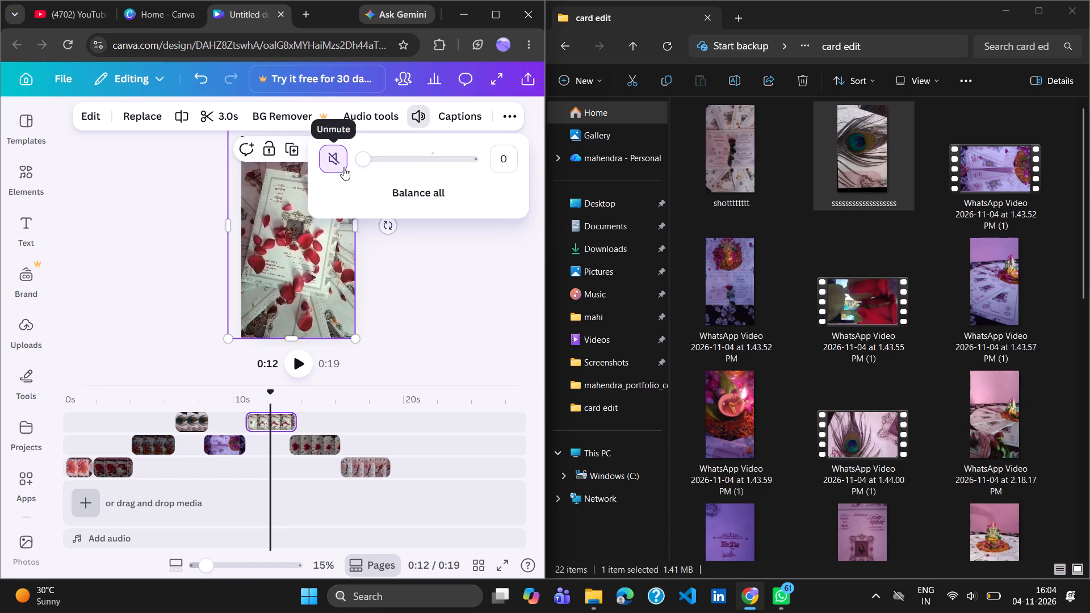
{"action": "left_click", "coordinate": [343, 167]}
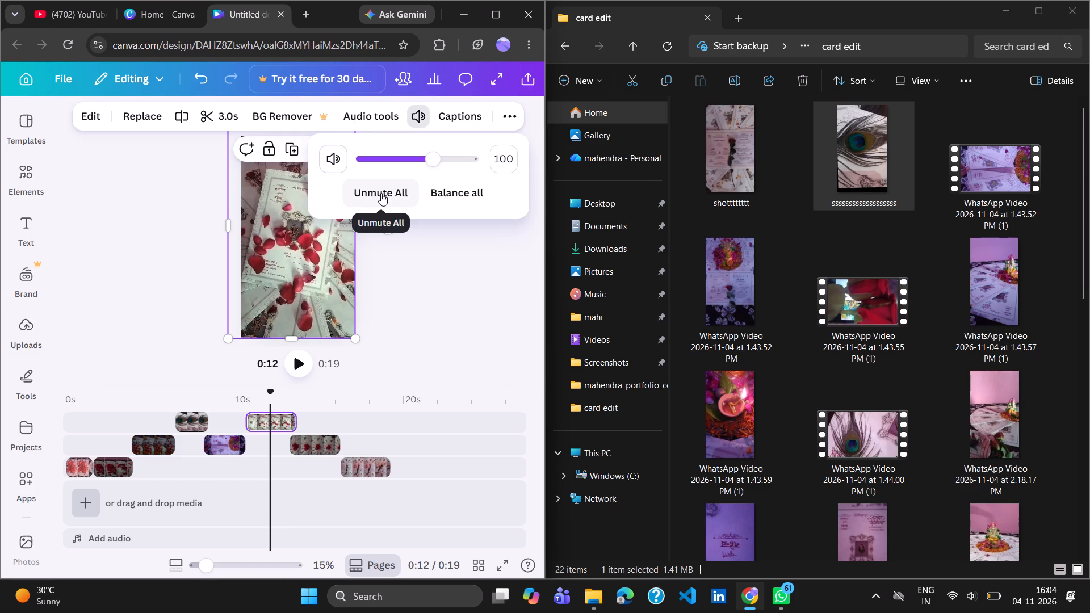
{"action": "left_click", "coordinate": [381, 193]}
{"action": "left_click", "coordinate": [334, 152]}
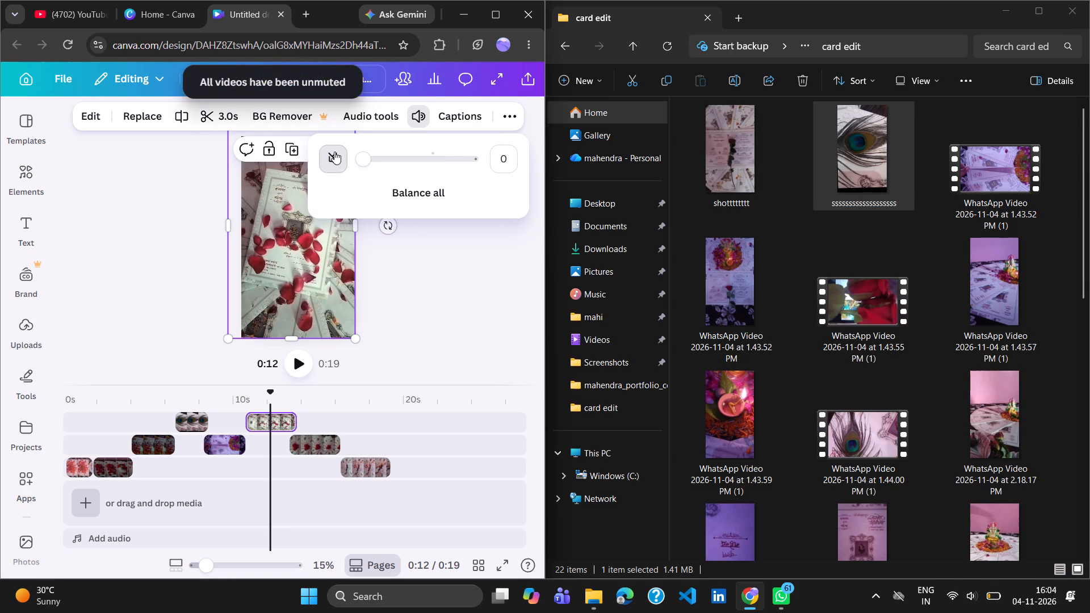
{"action": "left_click", "coordinate": [399, 191]}
Preview the video from the beginning up to its last clip.
{"action": "left_click", "coordinate": [71, 468]}
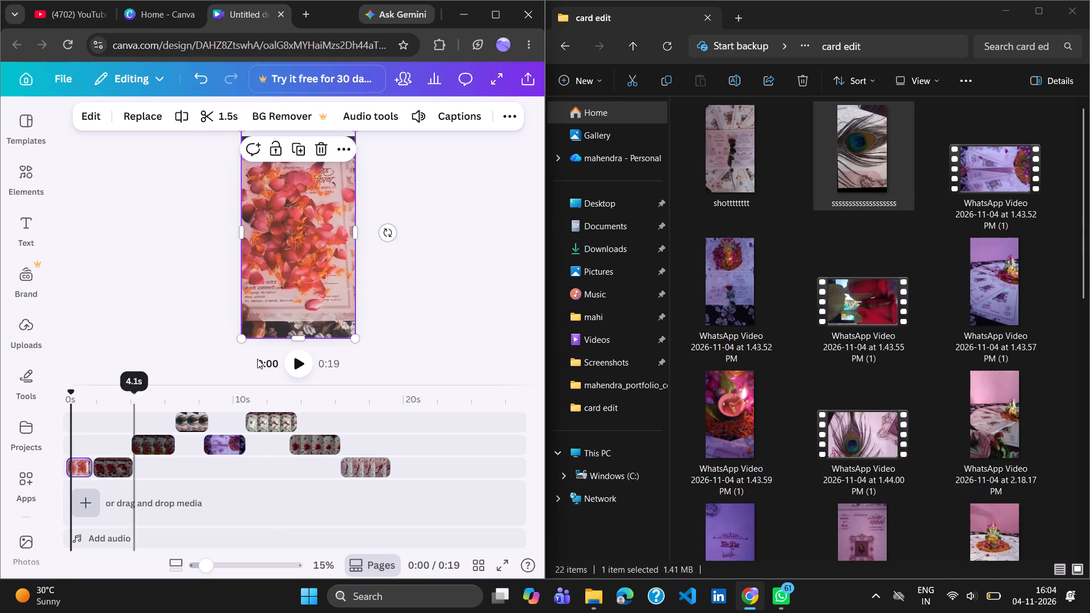
{"action": "left_click", "coordinate": [291, 361]}
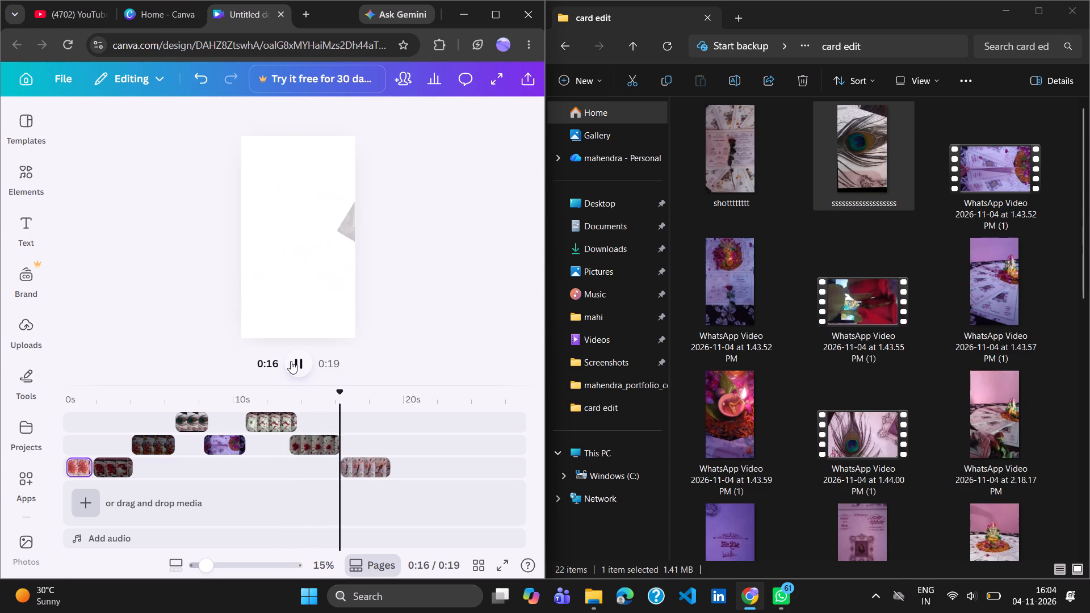
Move the last clip slightly earlier on its track so it starts at about 16 s, overlapping the preceding clip more.
{"action": "left_click", "coordinate": [355, 463]}
{"action": "left_click_drag", "start_coordinate": [355, 463], "coordinate": [351, 463]}
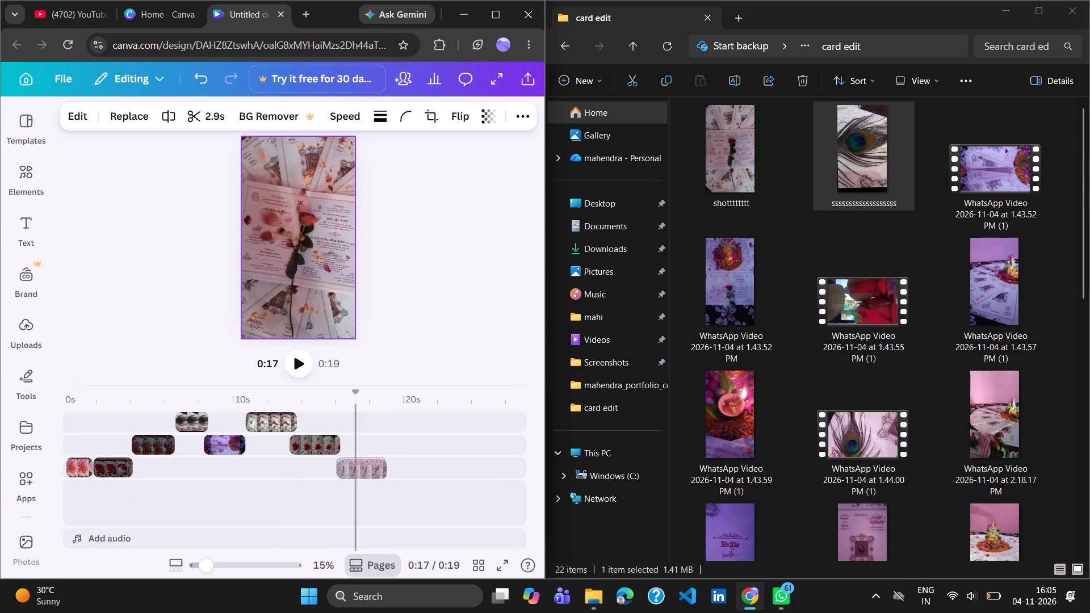
{"action": "left_click_drag", "start_coordinate": [351, 463], "coordinate": [350, 464]}
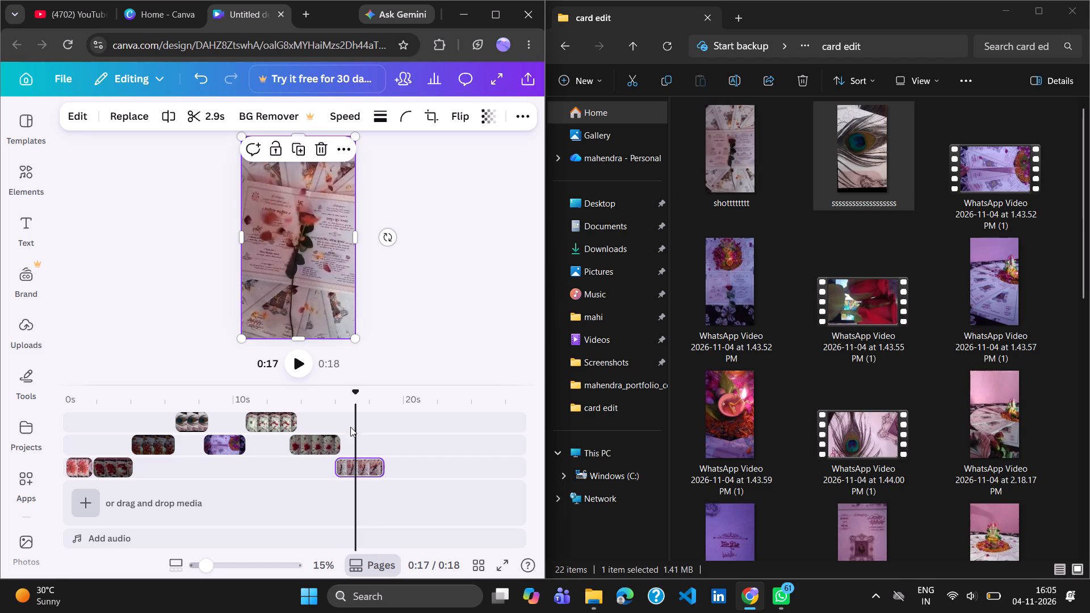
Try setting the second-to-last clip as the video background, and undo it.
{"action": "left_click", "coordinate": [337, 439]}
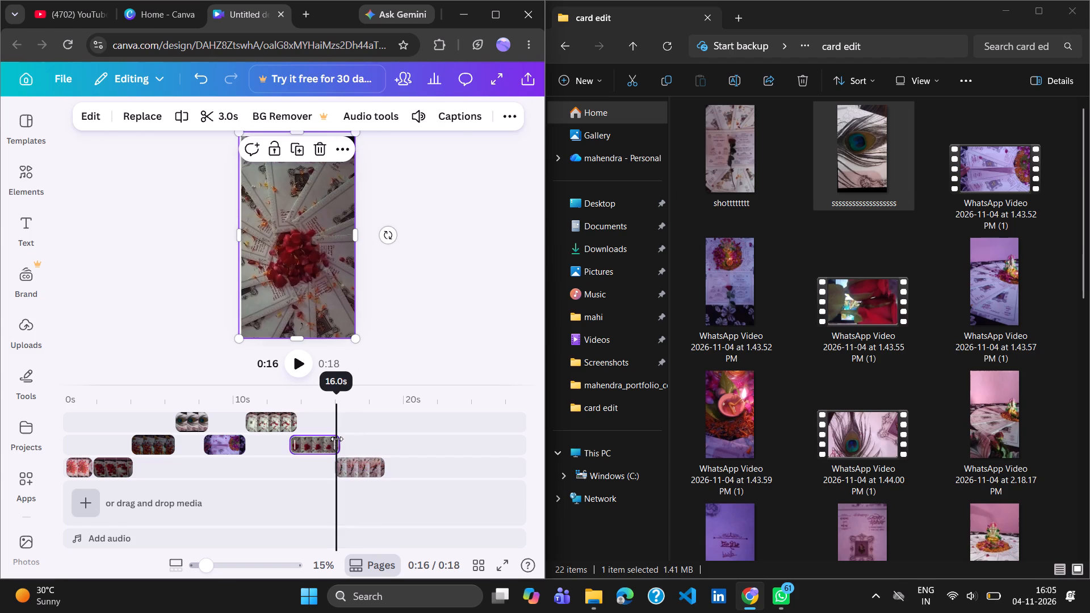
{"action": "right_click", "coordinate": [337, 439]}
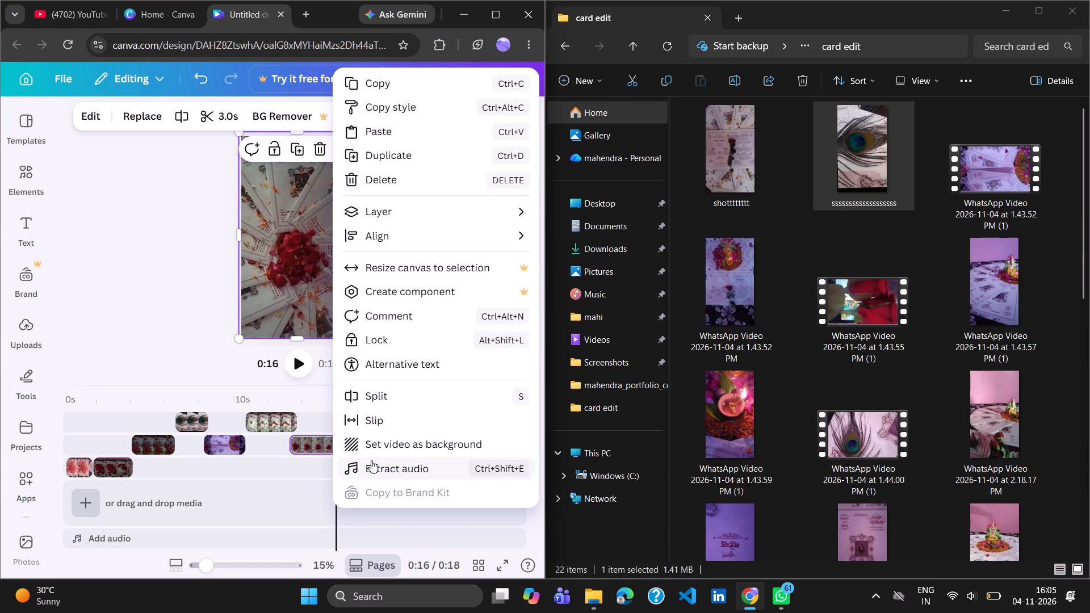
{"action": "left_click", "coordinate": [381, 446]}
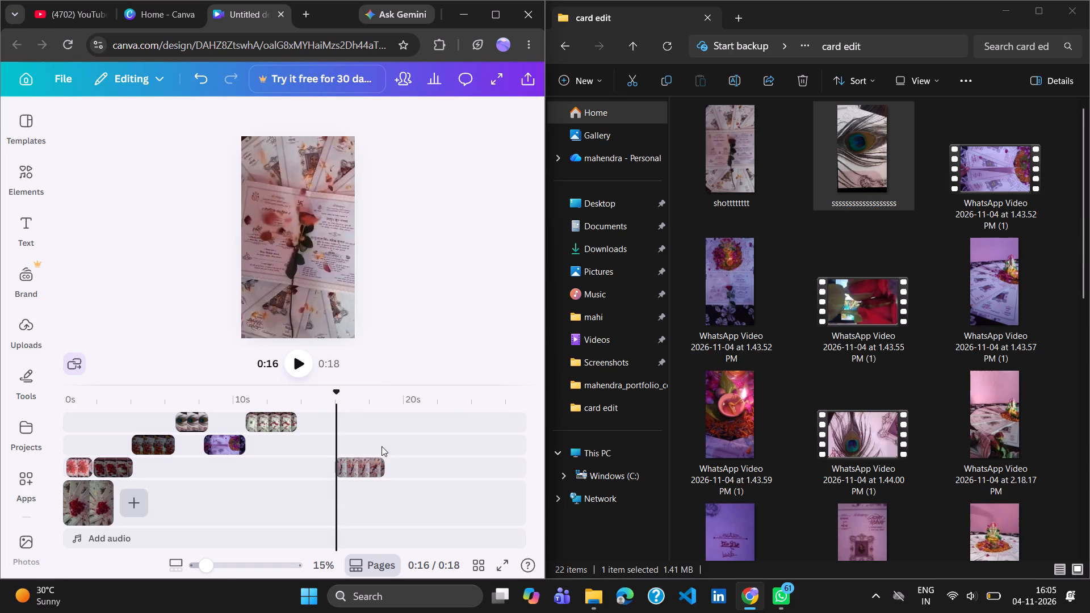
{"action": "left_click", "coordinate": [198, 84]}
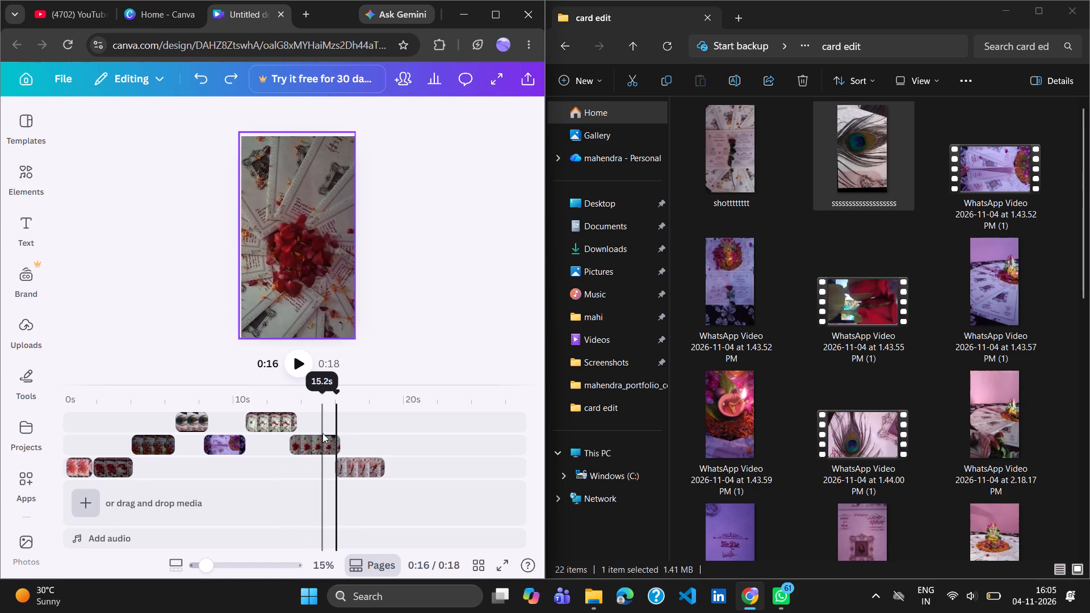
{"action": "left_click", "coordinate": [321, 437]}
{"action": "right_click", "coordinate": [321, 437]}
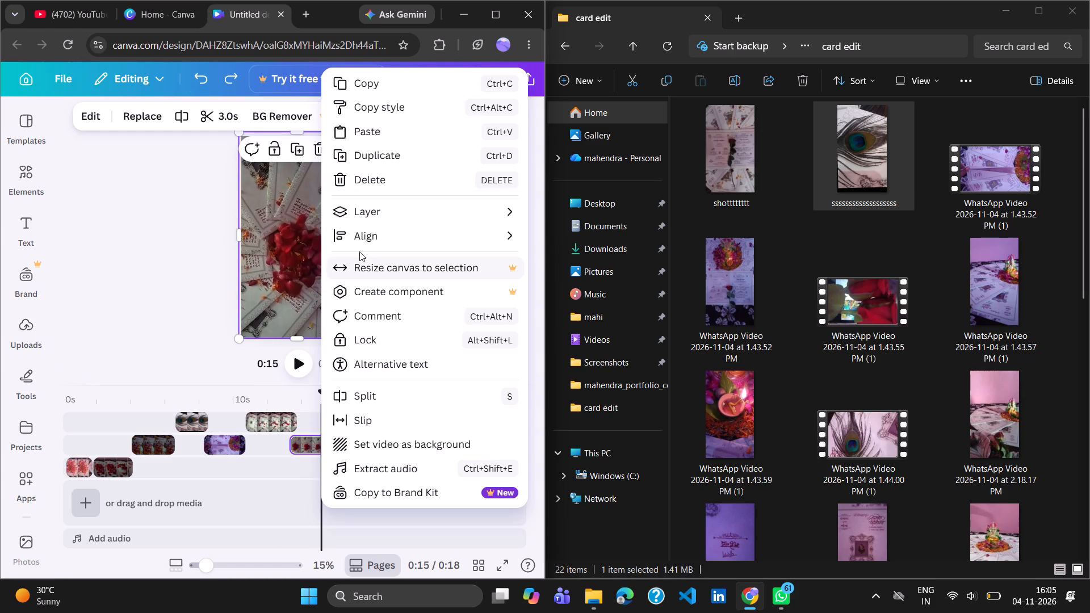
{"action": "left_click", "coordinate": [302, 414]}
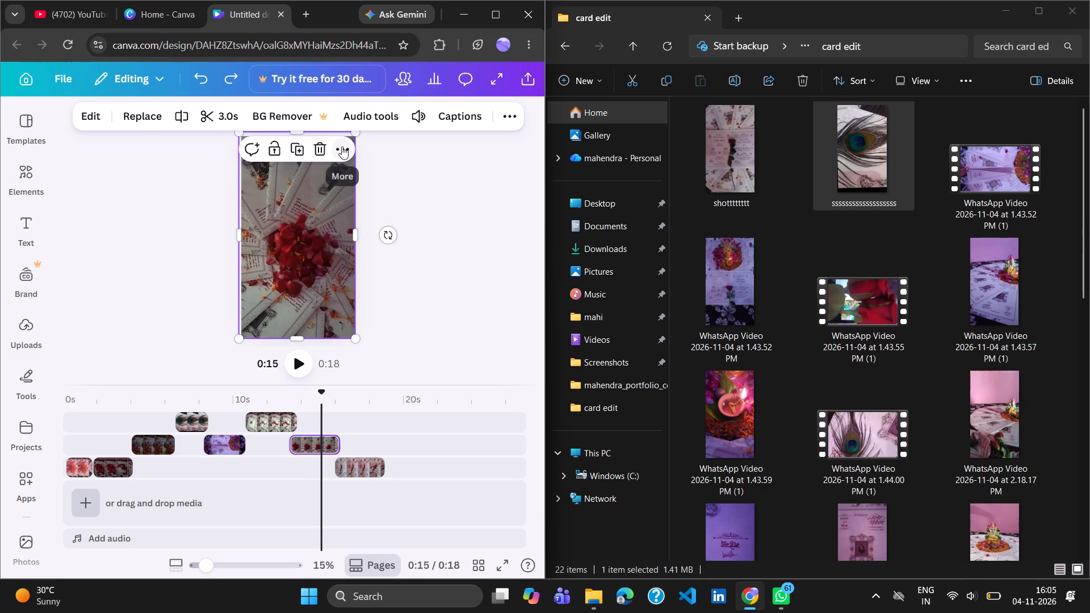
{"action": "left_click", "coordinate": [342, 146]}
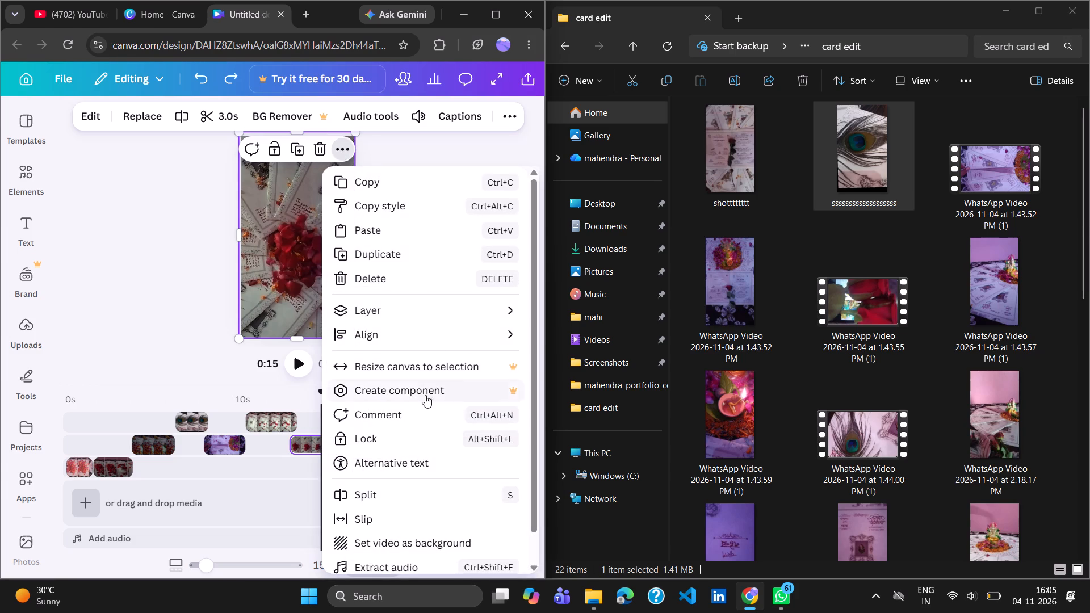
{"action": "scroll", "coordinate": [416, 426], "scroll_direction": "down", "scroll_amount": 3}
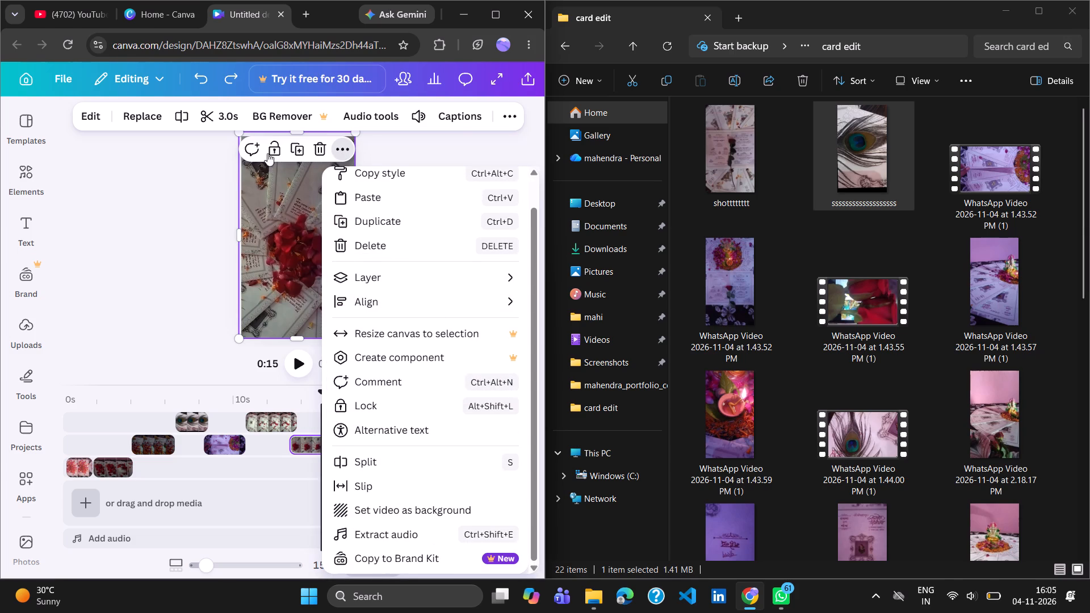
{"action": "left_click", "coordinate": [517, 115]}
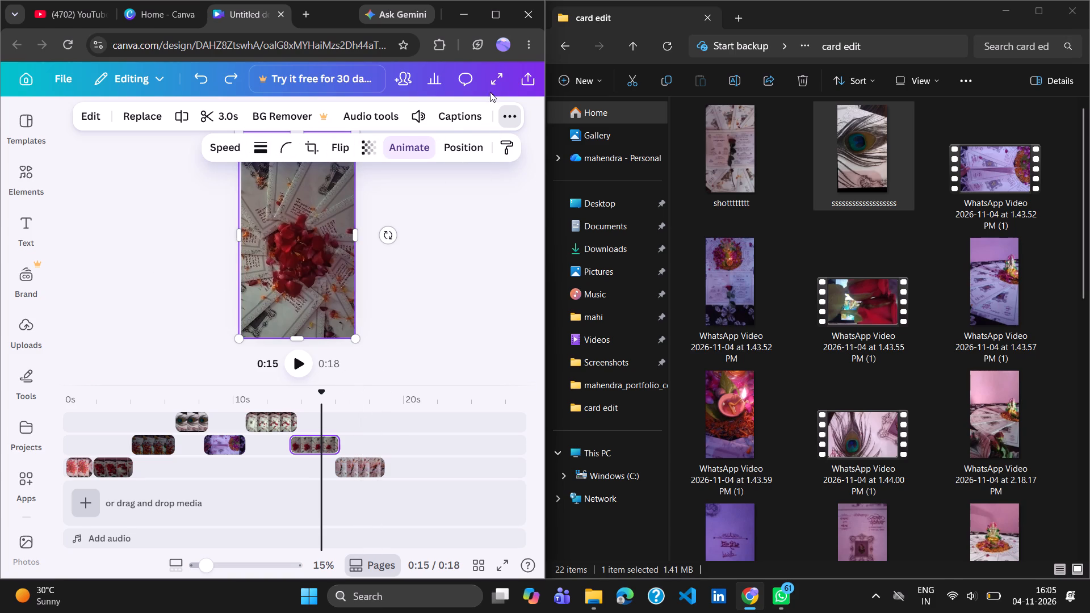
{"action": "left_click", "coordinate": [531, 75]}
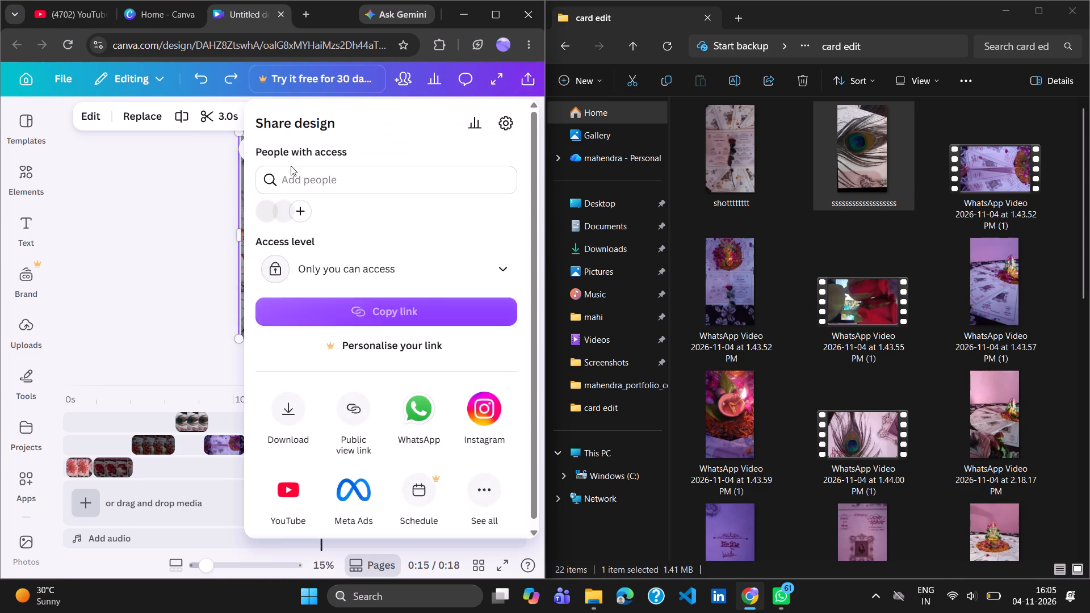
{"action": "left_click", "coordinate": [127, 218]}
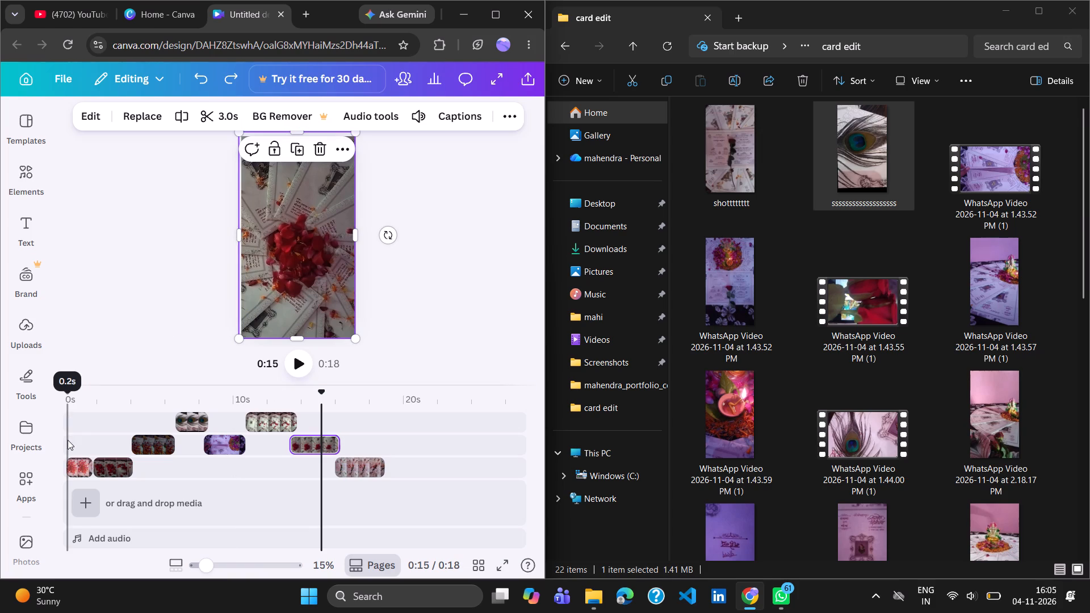
Preview the adjusted video from the beginning.
{"action": "left_click", "coordinate": [68, 440]}
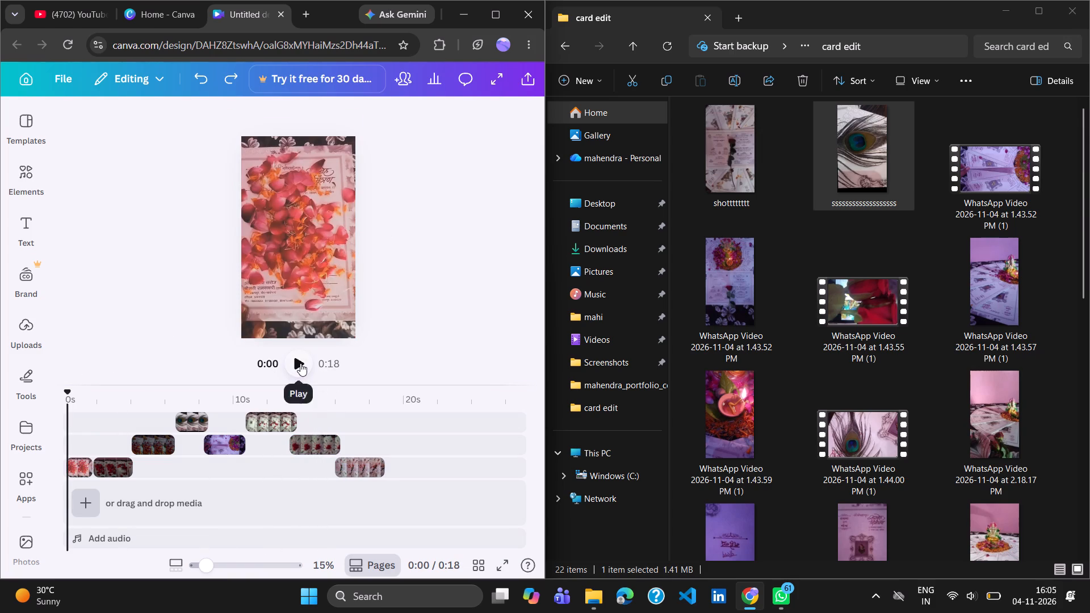
{"action": "left_click", "coordinate": [300, 363]}
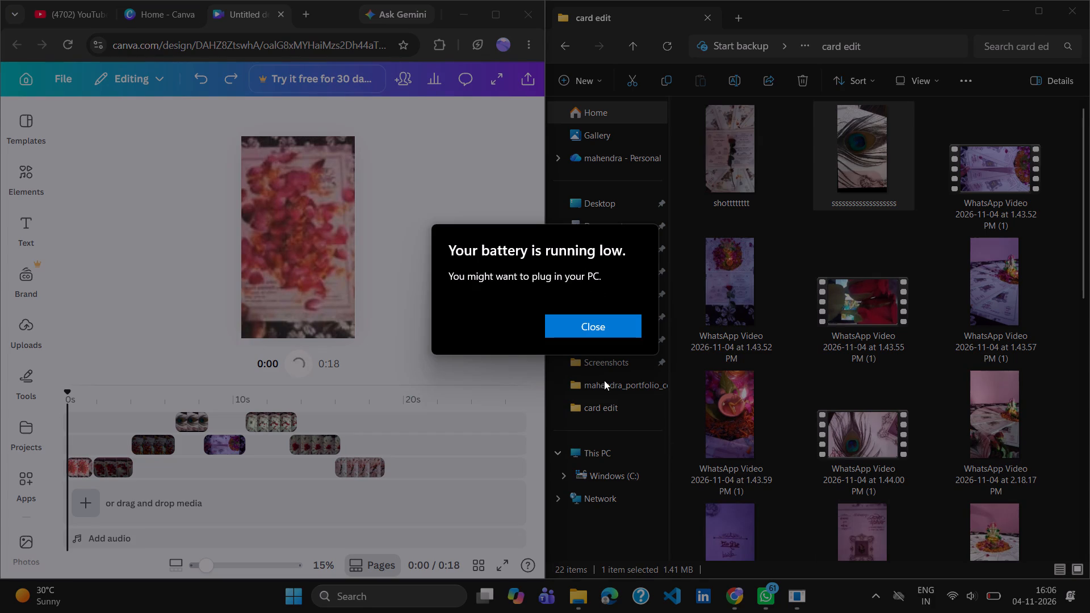
Dismiss the low-battery notice covering the design.
{"action": "left_click", "coordinate": [590, 333]}
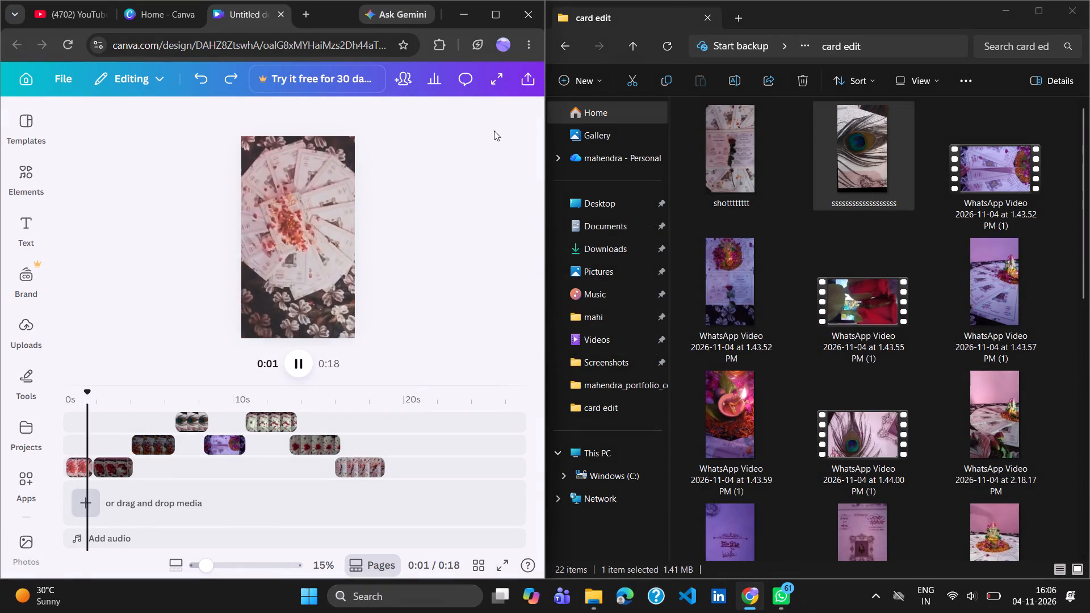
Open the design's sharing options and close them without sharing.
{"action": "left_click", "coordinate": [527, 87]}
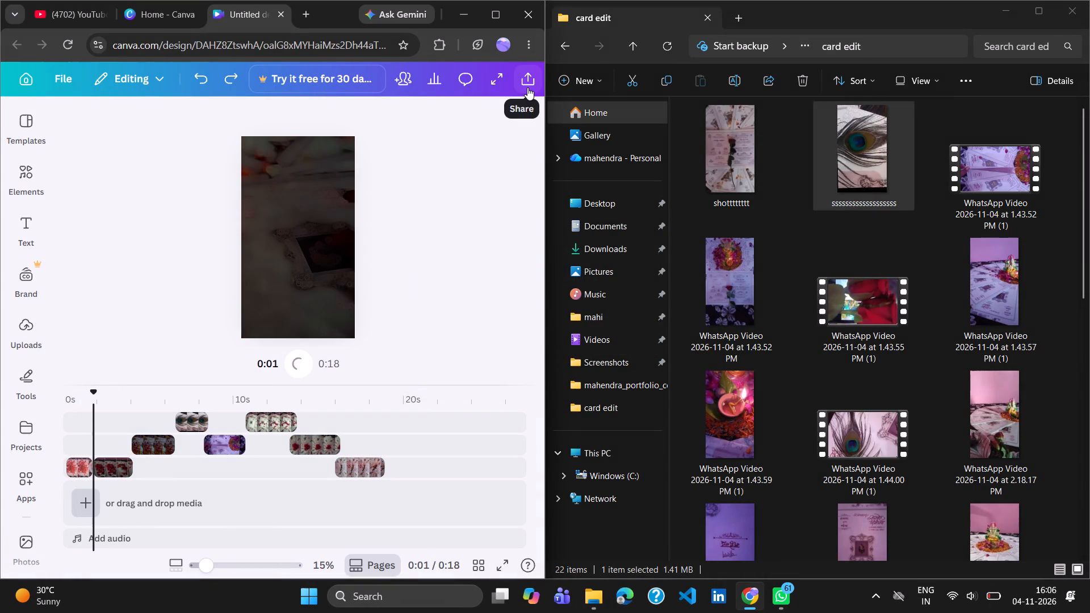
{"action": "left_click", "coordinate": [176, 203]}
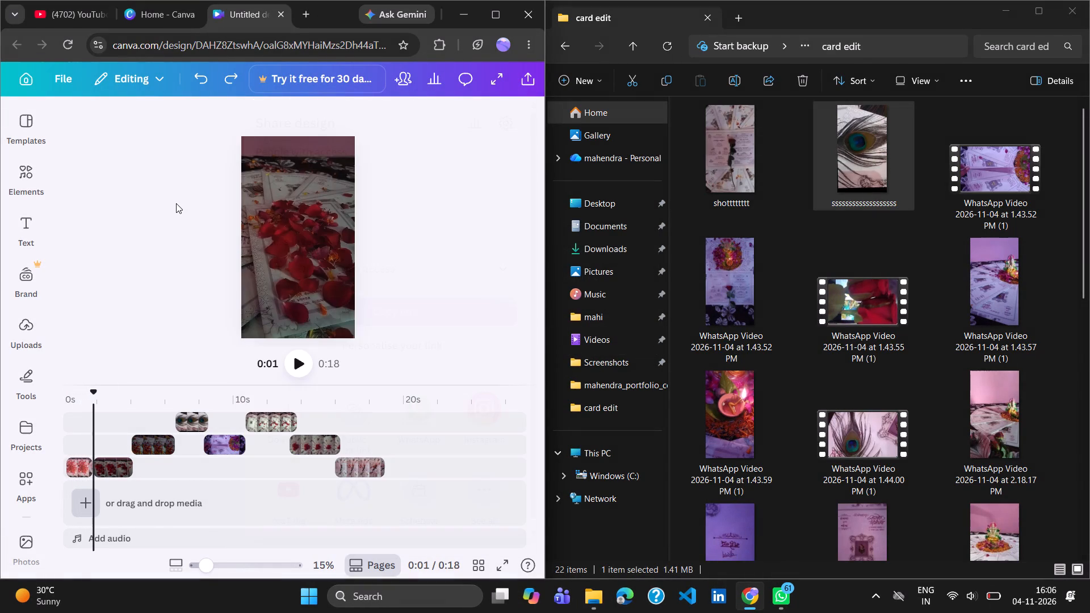
Resume the video preview, and return to the start of the timeline by selecting the first clip.
{"action": "left_click", "coordinate": [74, 451]}
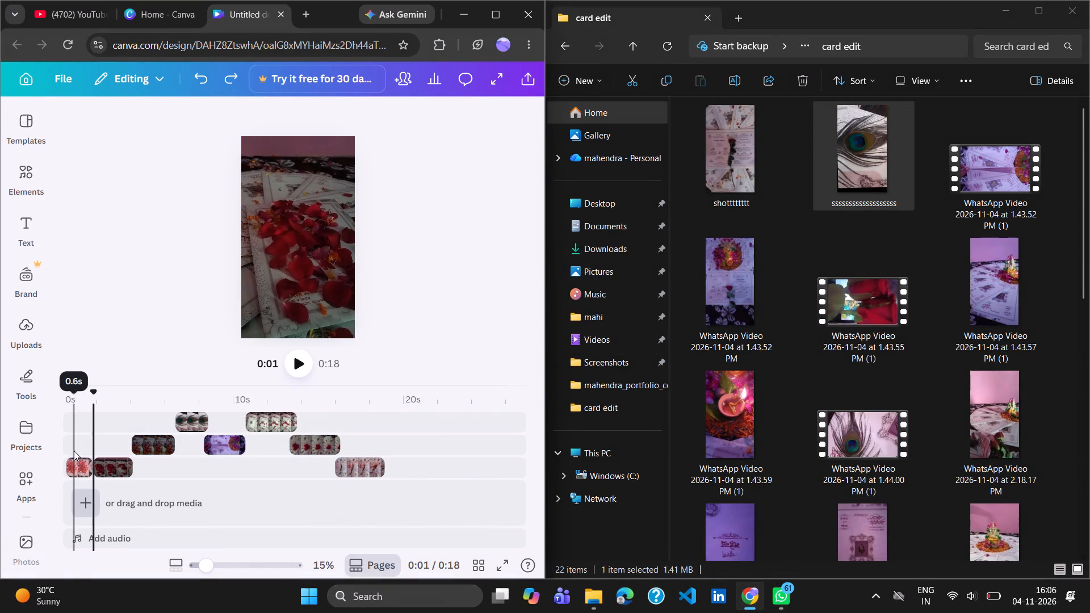
{"action": "left_click", "coordinate": [308, 368]}
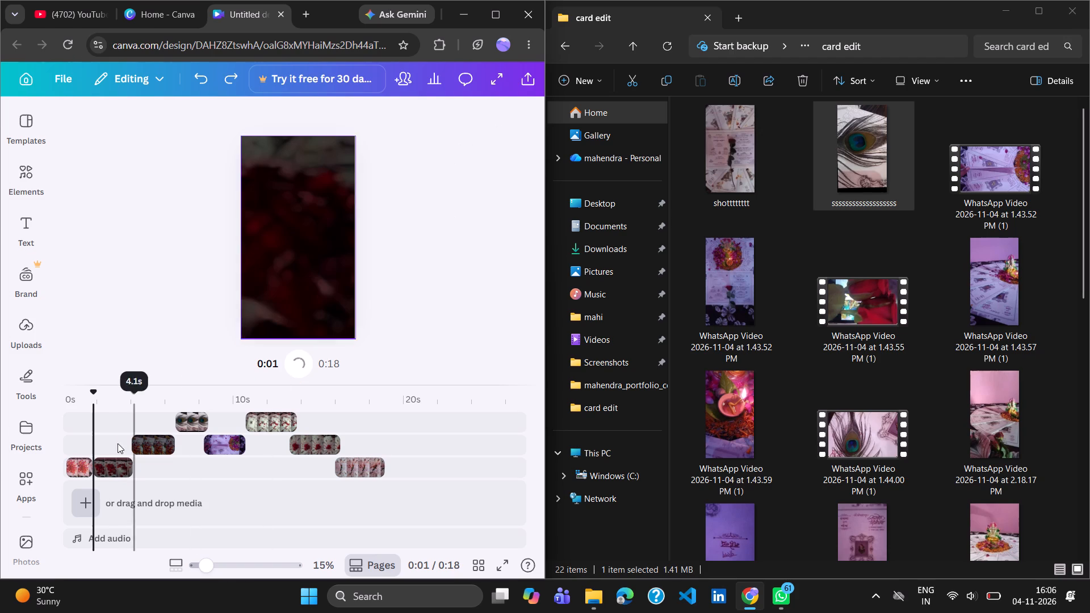
{"action": "left_click", "coordinate": [68, 462]}
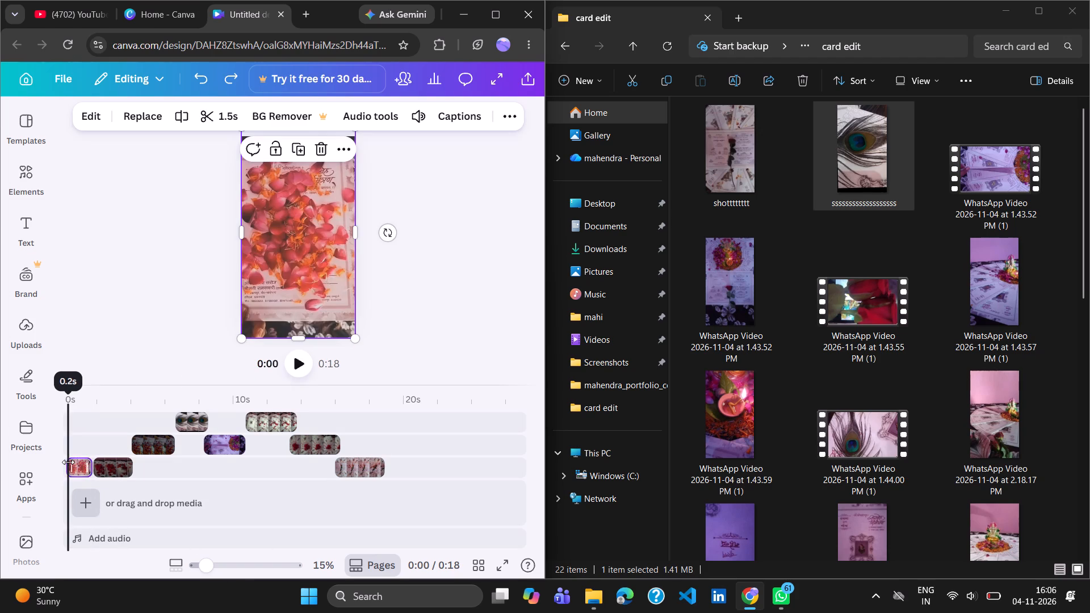
Preview the video from the beginning through the first several clips.
{"action": "left_click", "coordinate": [304, 366]}
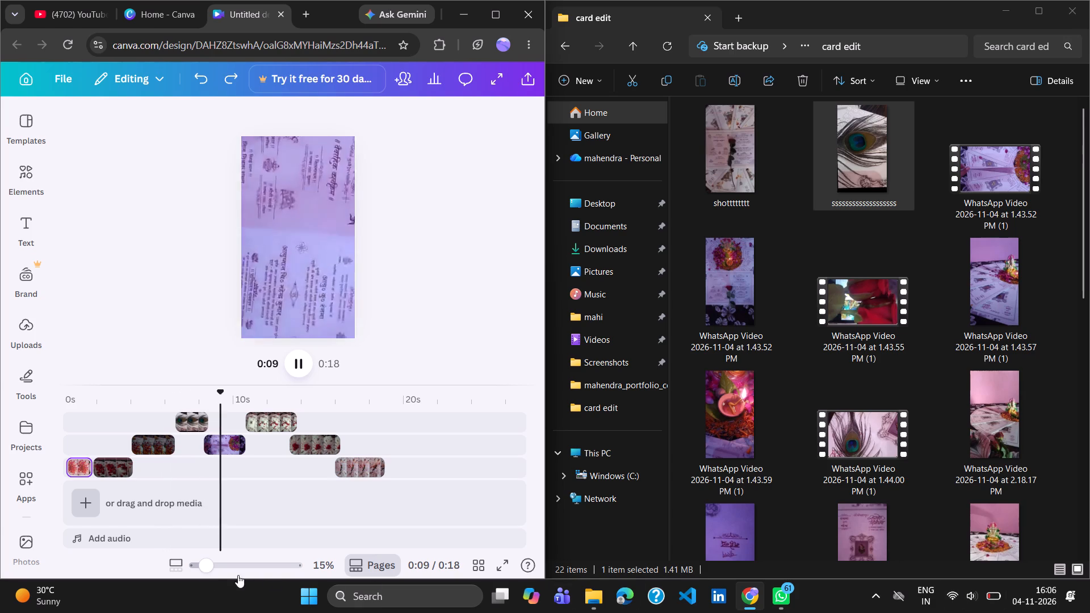
Remove the Slow Wave animation from the peacock-feather clip at about 7 s and deselect the clip.
{"action": "left_click", "coordinate": [187, 420]}
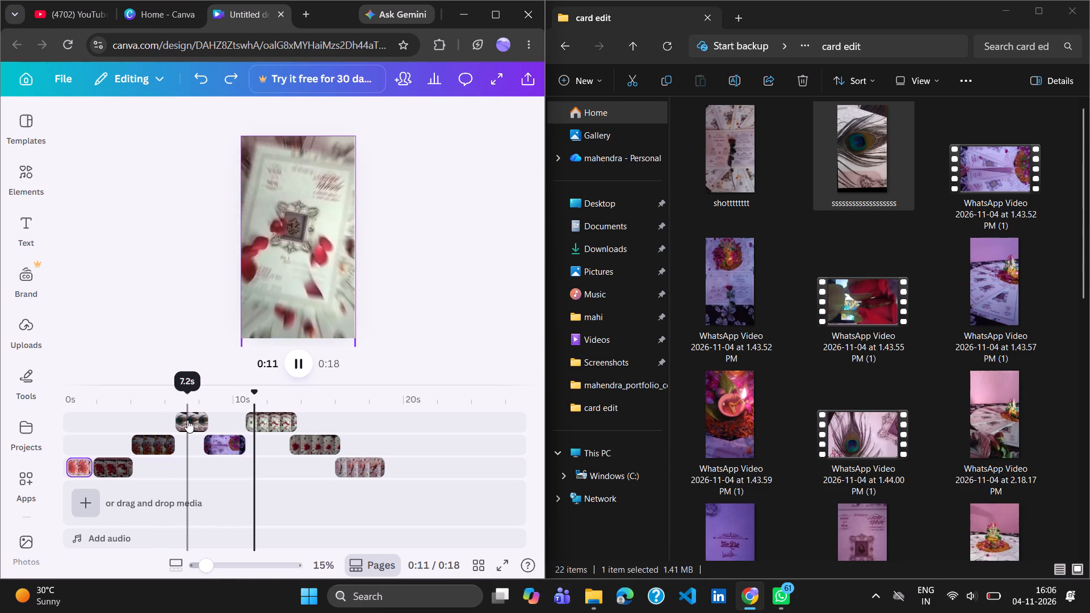
{"action": "left_click", "coordinate": [187, 420]}
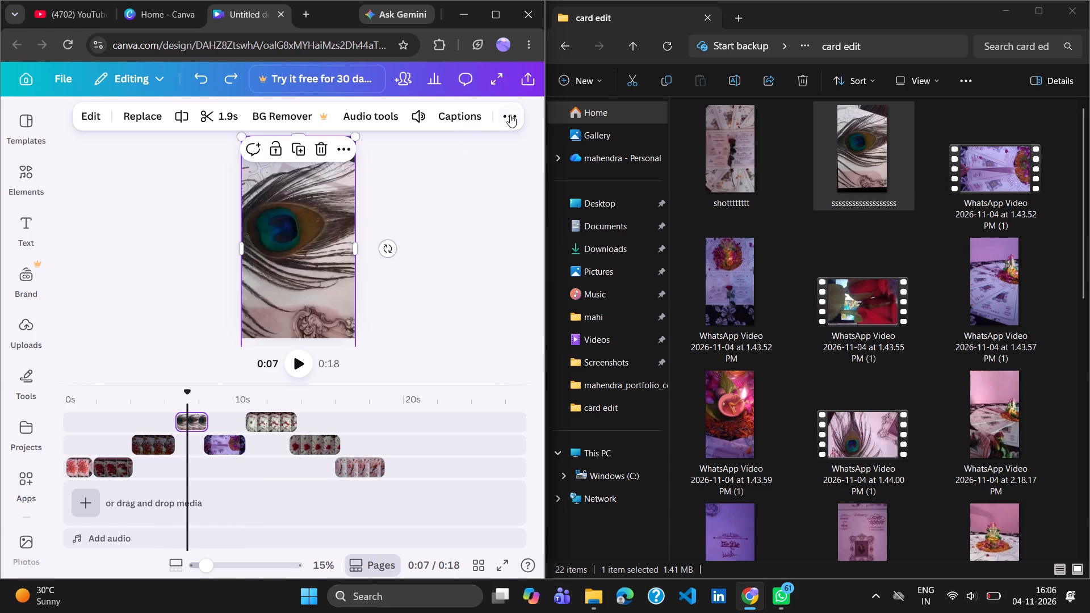
{"action": "left_click", "coordinate": [514, 115]}
{"action": "left_click", "coordinate": [422, 144]}
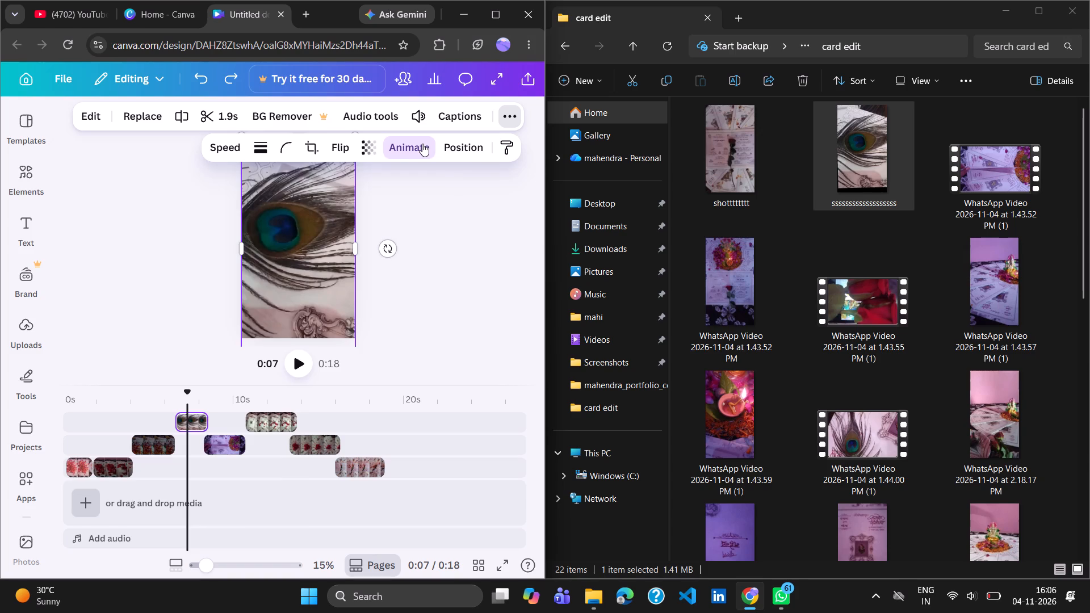
{"action": "left_click", "coordinate": [236, 328]}
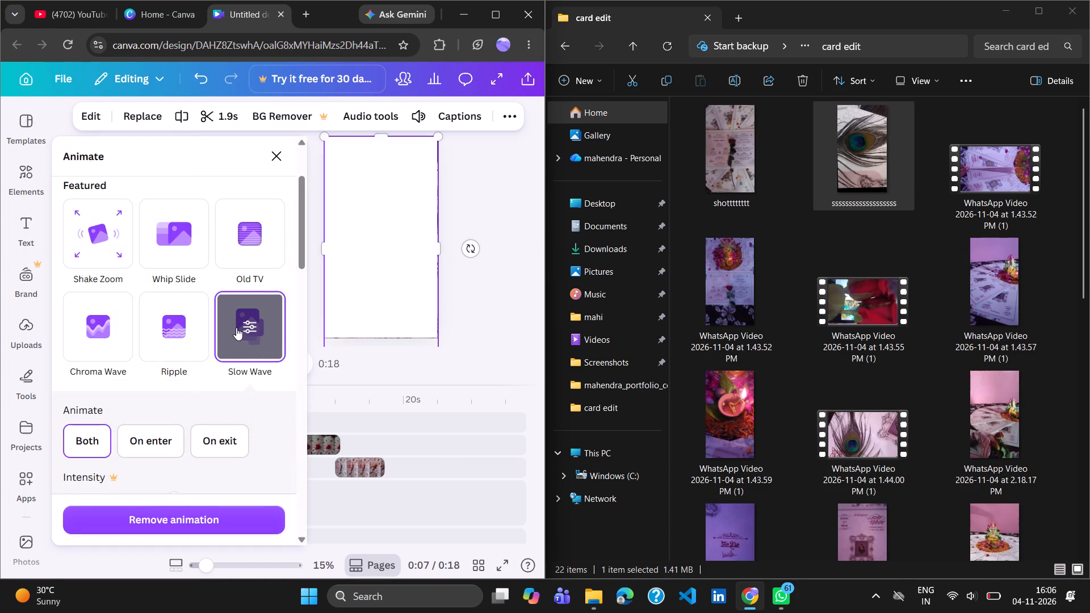
{"action": "scroll", "coordinate": [152, 250], "scroll_direction": "up", "scroll_amount": 5}
{"action": "scroll", "coordinate": [185, 350], "scroll_direction": "down", "scroll_amount": 1}
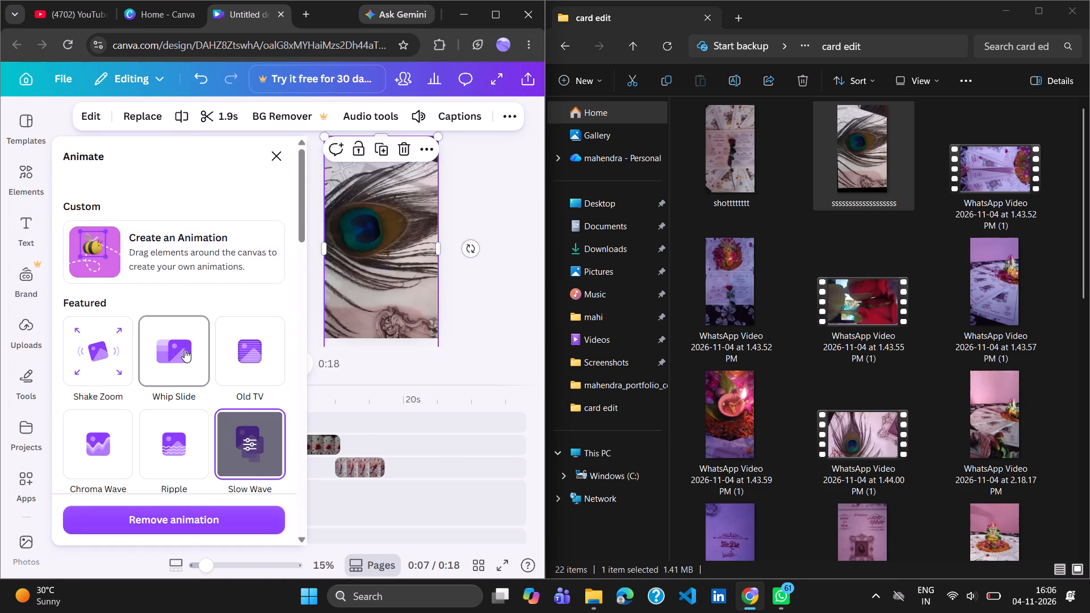
{"action": "scroll", "coordinate": [185, 350], "scroll_direction": "down", "scroll_amount": 1}
{"action": "left_click", "coordinate": [274, 317]}
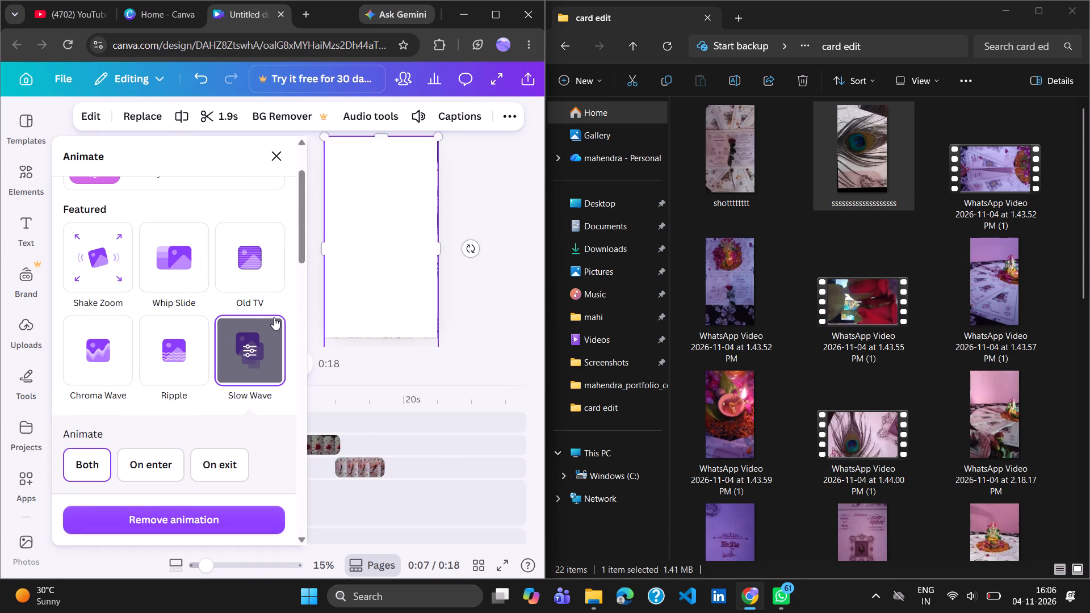
{"action": "left_click", "coordinate": [259, 347]}
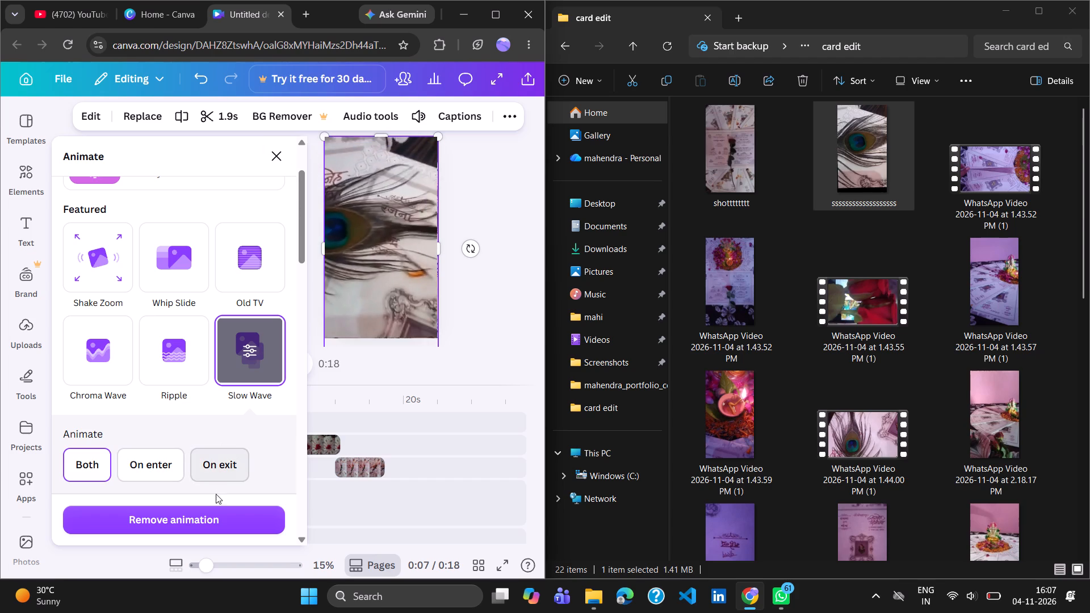
{"action": "left_click", "coordinate": [216, 514]}
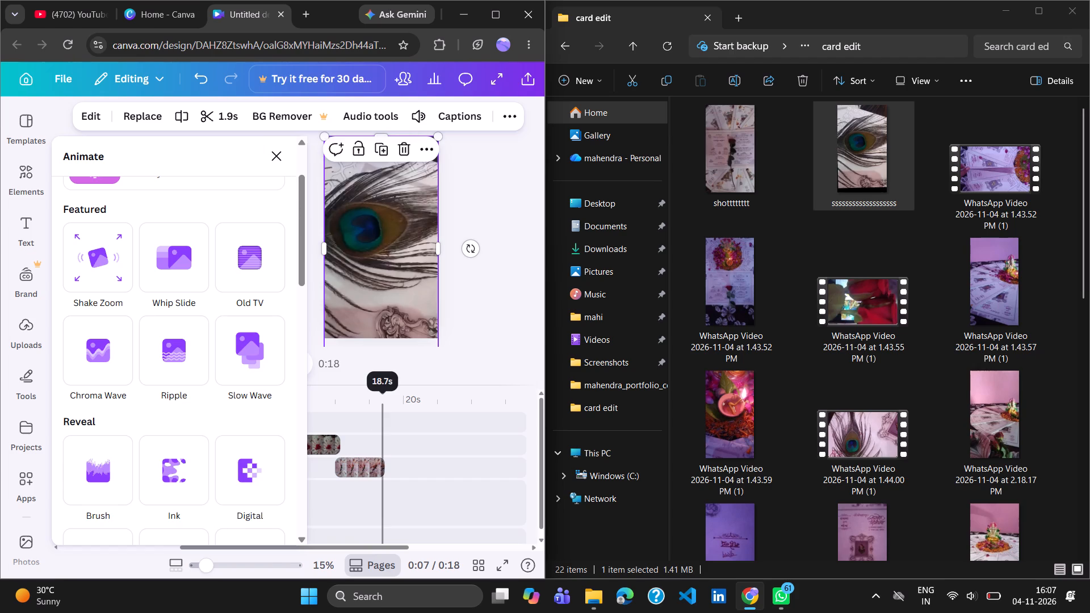
{"action": "left_click", "coordinate": [412, 389]}
{"action": "left_click", "coordinate": [427, 372]}
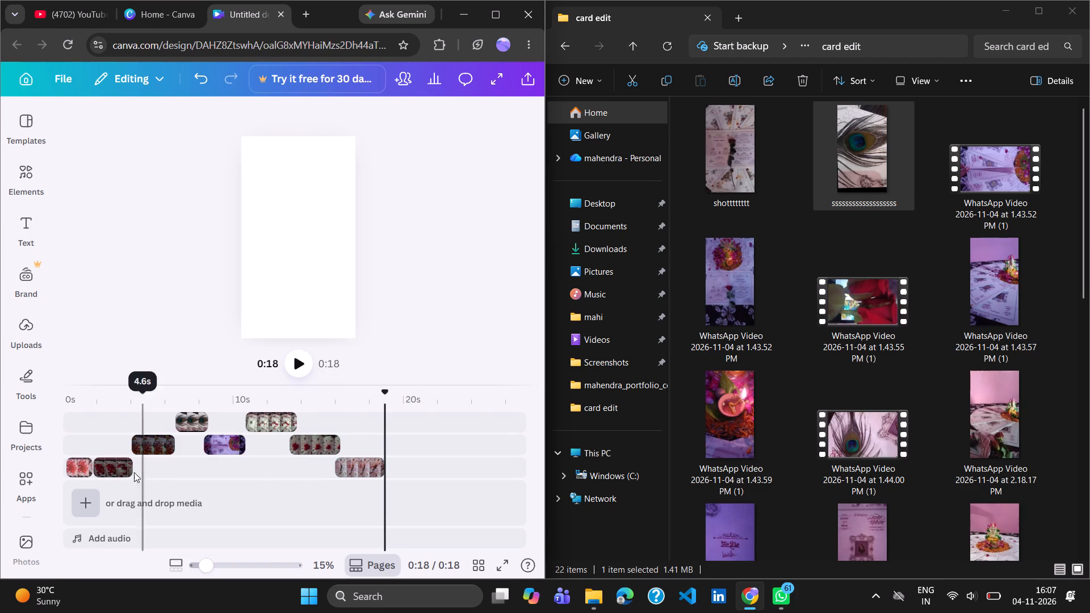
Preview the video from the second clip on the lowest track through to the last clip.
{"action": "left_click", "coordinate": [108, 461]}
{"action": "left_click", "coordinate": [297, 364]}
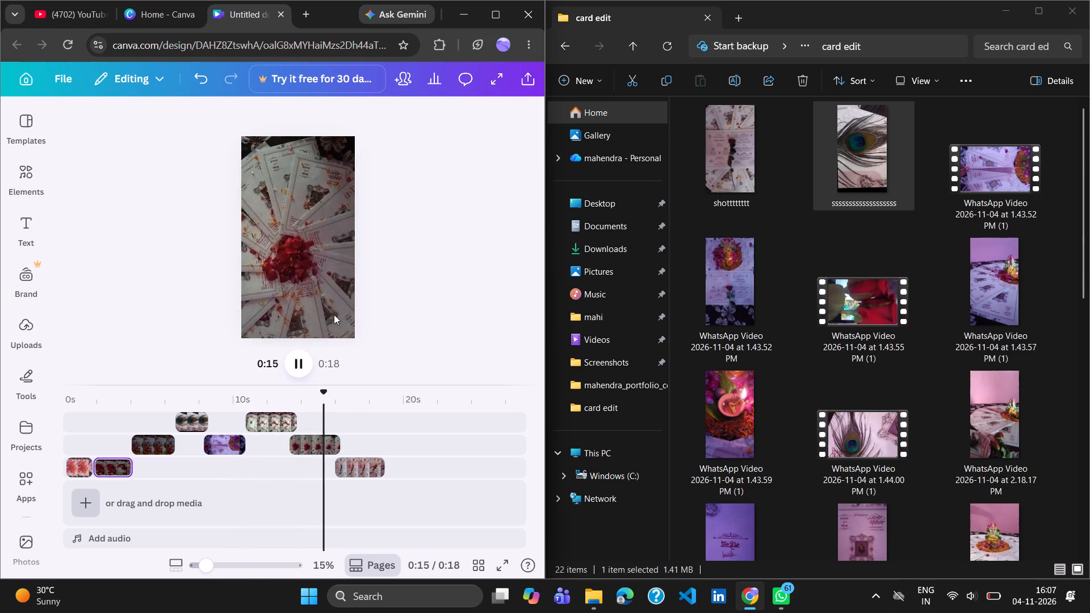
Move the second-to-last clip slightly later on its track so it starts at about 13.5 s, overlapping the last clip more.
{"action": "left_click", "coordinate": [313, 450]}
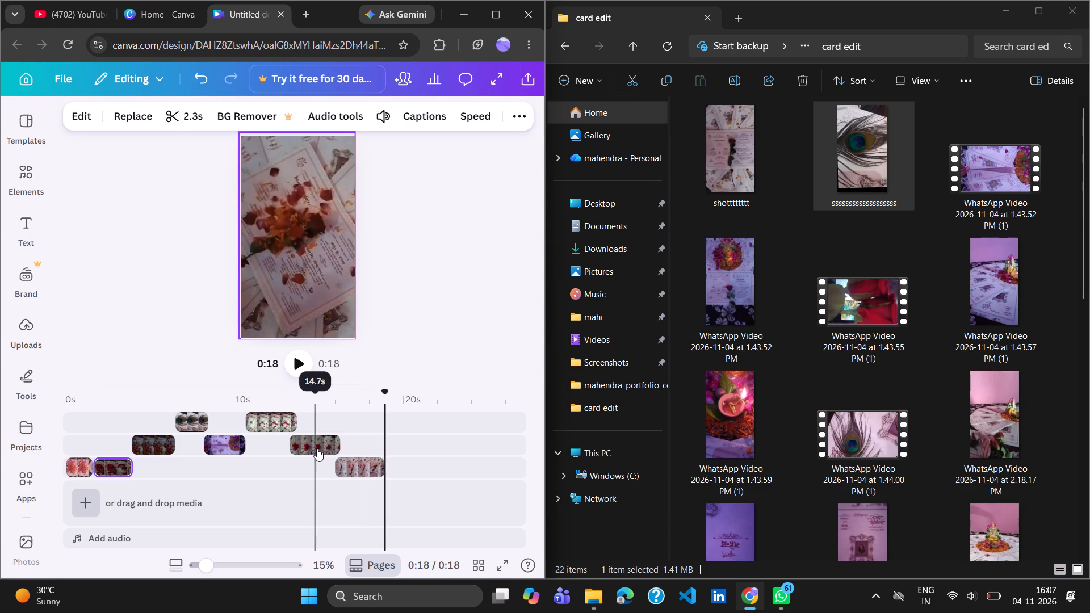
Preview the video from the last clip on the top track, at about 11 s, to the end.
{"action": "left_click", "coordinate": [253, 429]}
{"action": "left_click", "coordinate": [303, 368]}
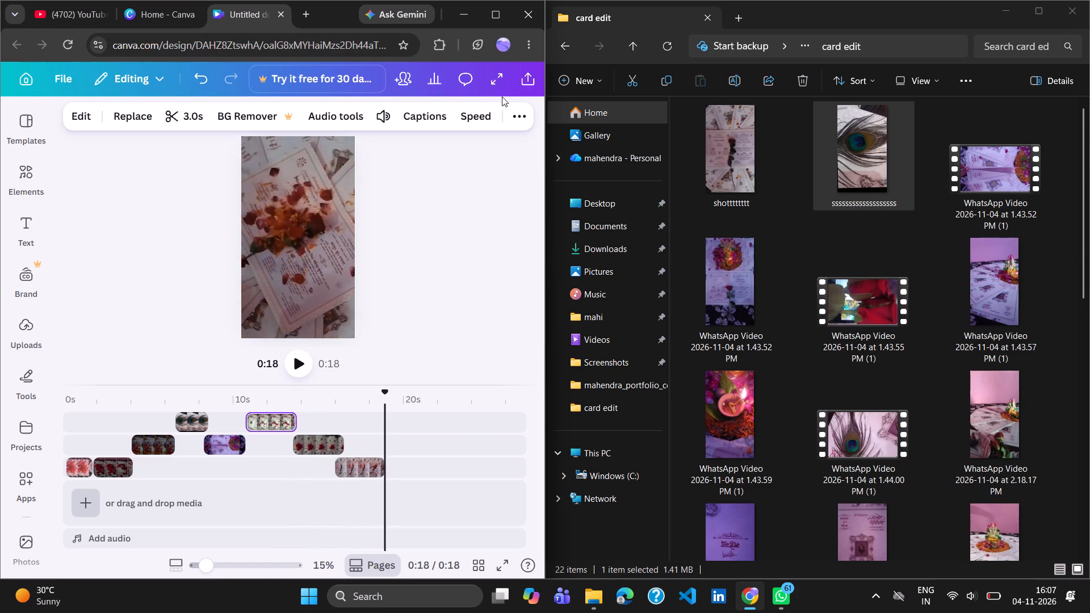
Download the finished reel as an MP4 video at 1080p quality.
{"action": "left_click", "coordinate": [527, 83]}
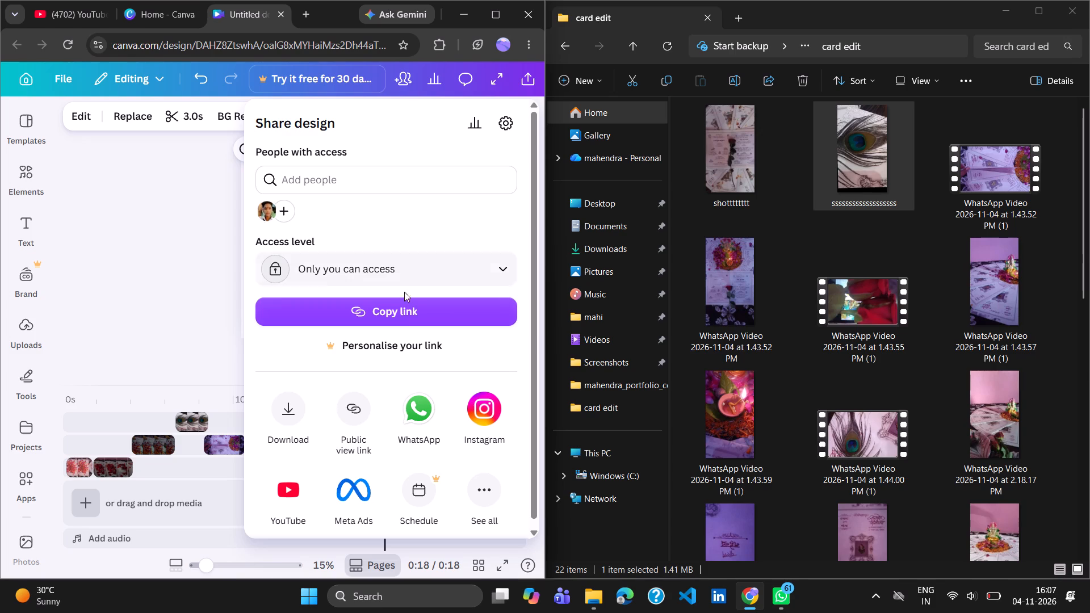
{"action": "left_click", "coordinate": [280, 419]}
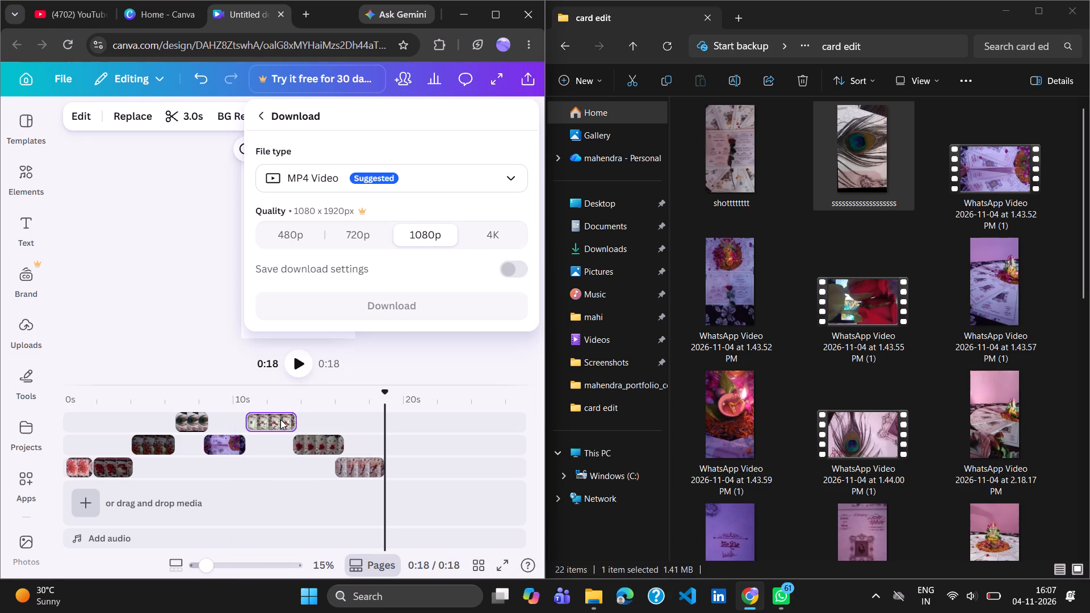
{"action": "left_click", "coordinate": [452, 312]}
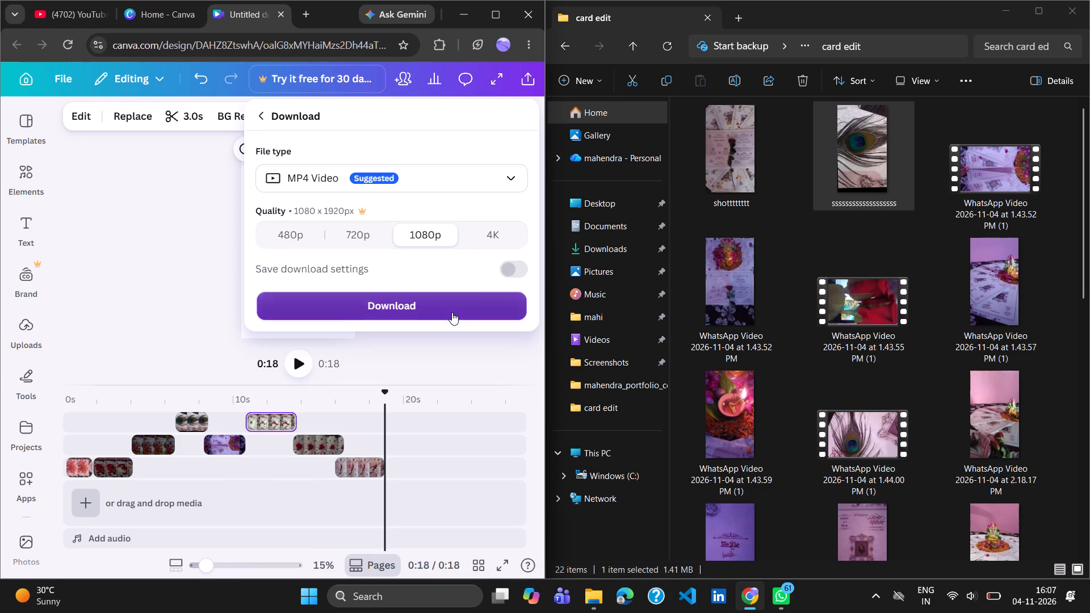
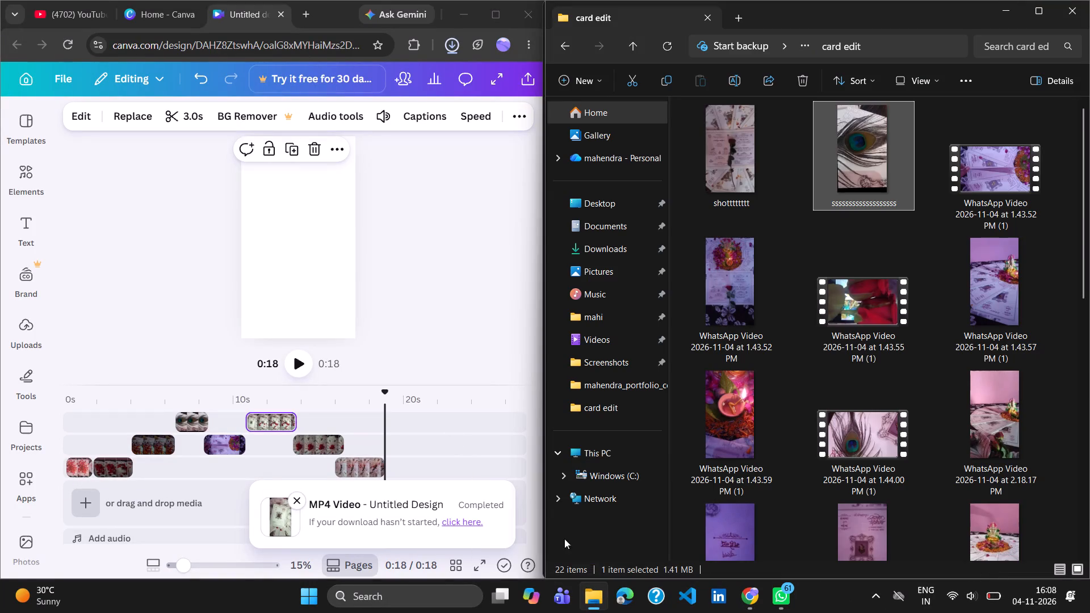
{"action": "left_click_drag", "start_coordinate": [907, 7], "coordinate": [304, 72]}
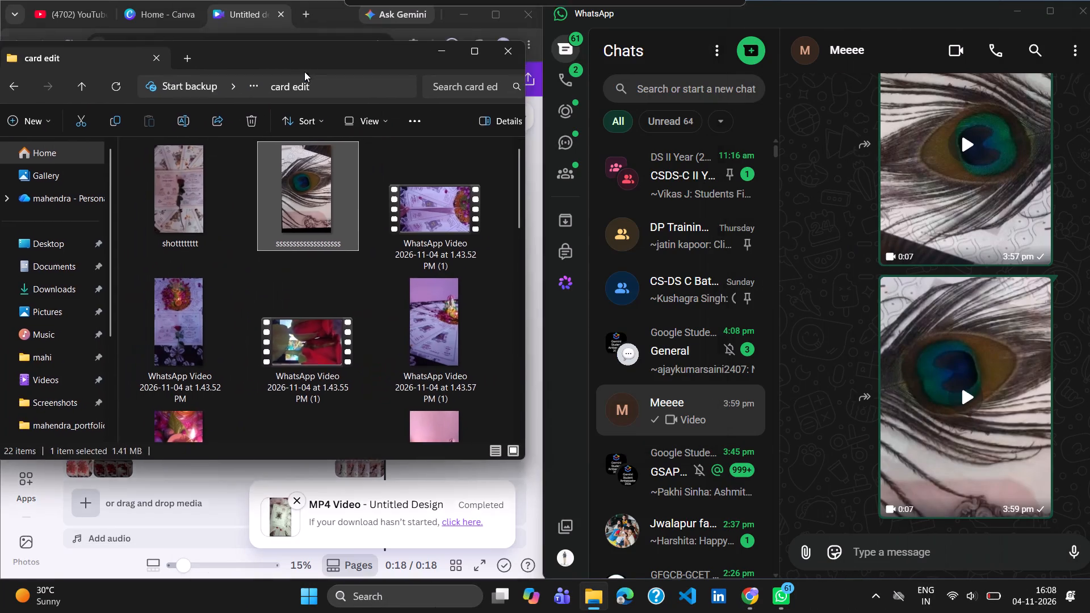
{"action": "left_click_drag", "start_coordinate": [304, 72], "coordinate": [773, 10]}
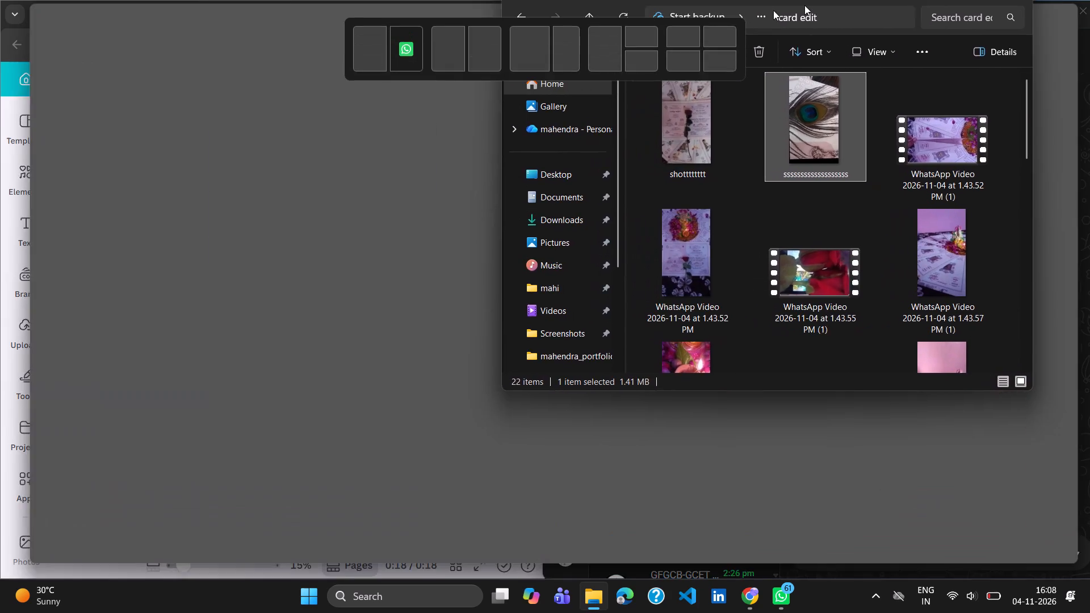
{"action": "left_click_drag", "start_coordinate": [773, 10], "coordinate": [345, 167]}
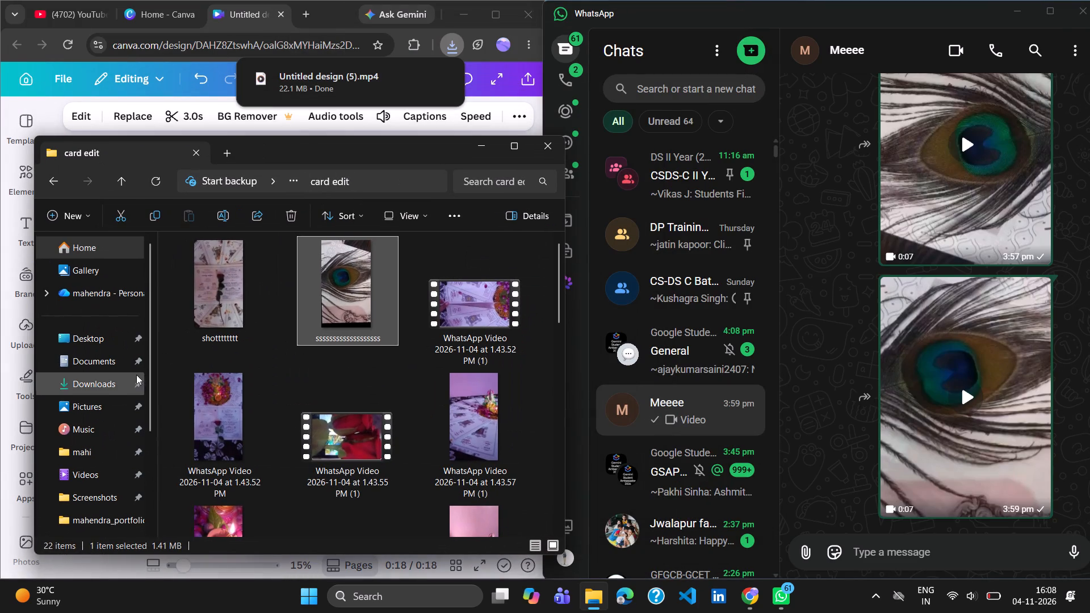
{"action": "left_click", "coordinate": [101, 392]}
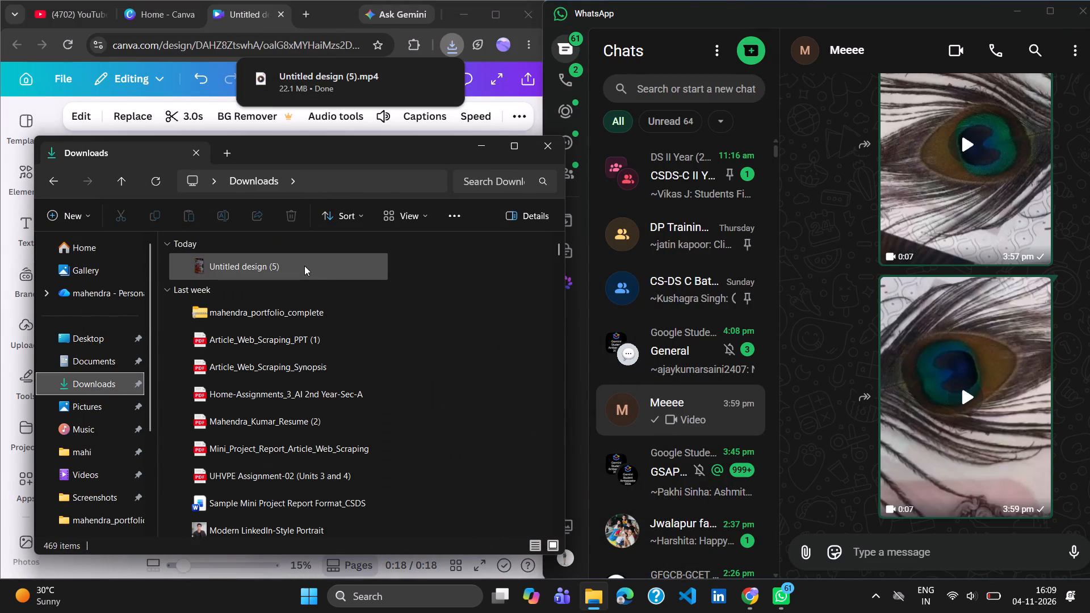
Attach the downloaded video "Untitled design (5)" from the Downloads folder to the Meeee chat in WhatsApp.
{"action": "left_click_drag", "start_coordinate": [304, 266], "coordinate": [466, 245]}
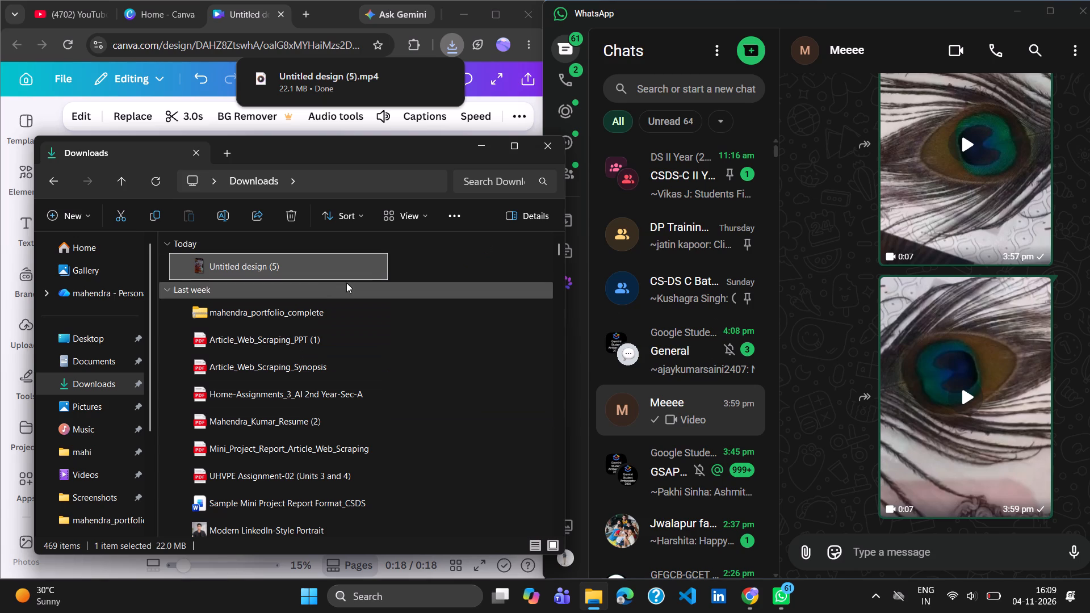
{"action": "left_click_drag", "start_coordinate": [303, 270], "coordinate": [735, 360]}
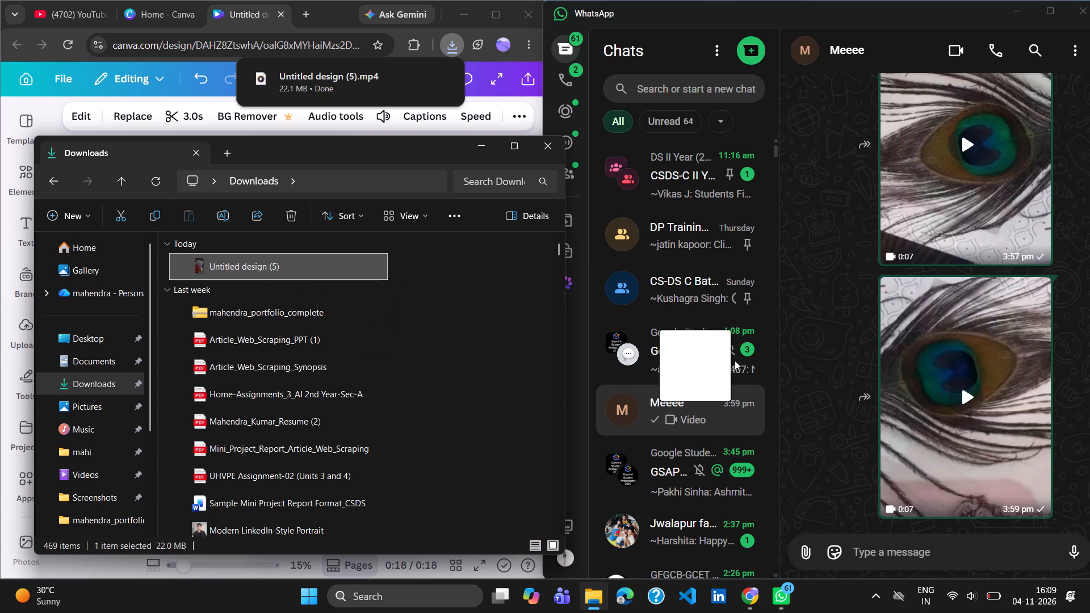
{"action": "left_click_drag", "start_coordinate": [735, 360], "coordinate": [842, 525]}
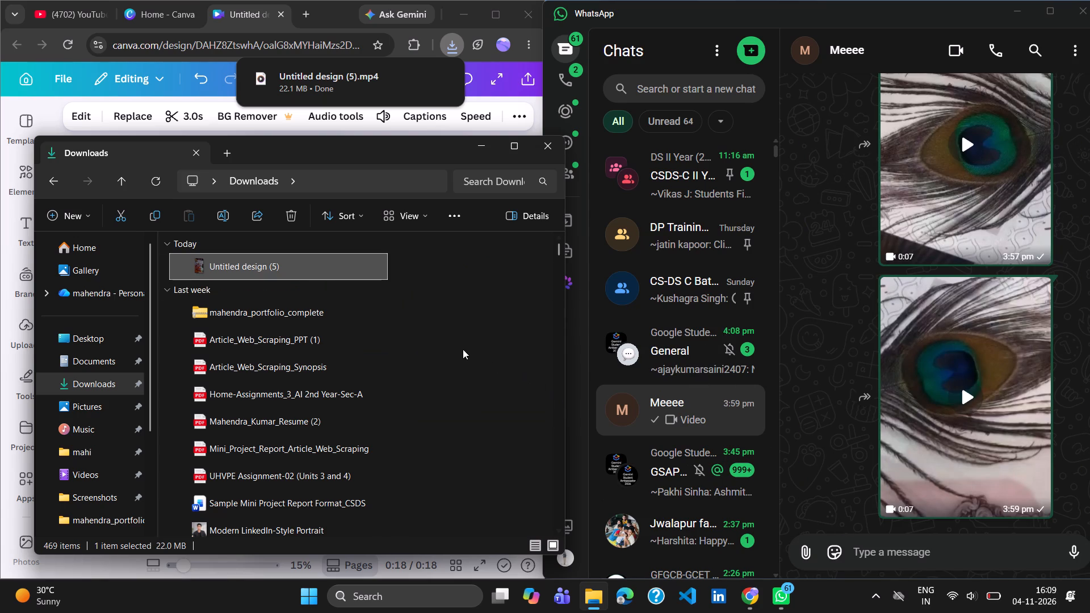
{"action": "left_click_drag", "start_coordinate": [339, 266], "coordinate": [672, 362]}
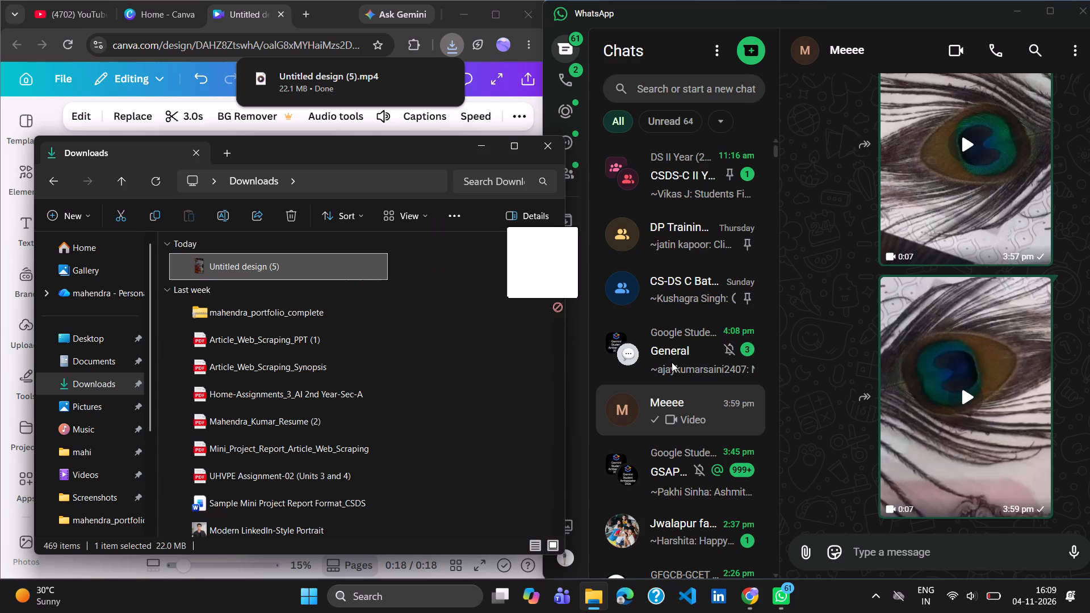
{"action": "left_click_drag", "start_coordinate": [672, 362], "coordinate": [994, 544]}
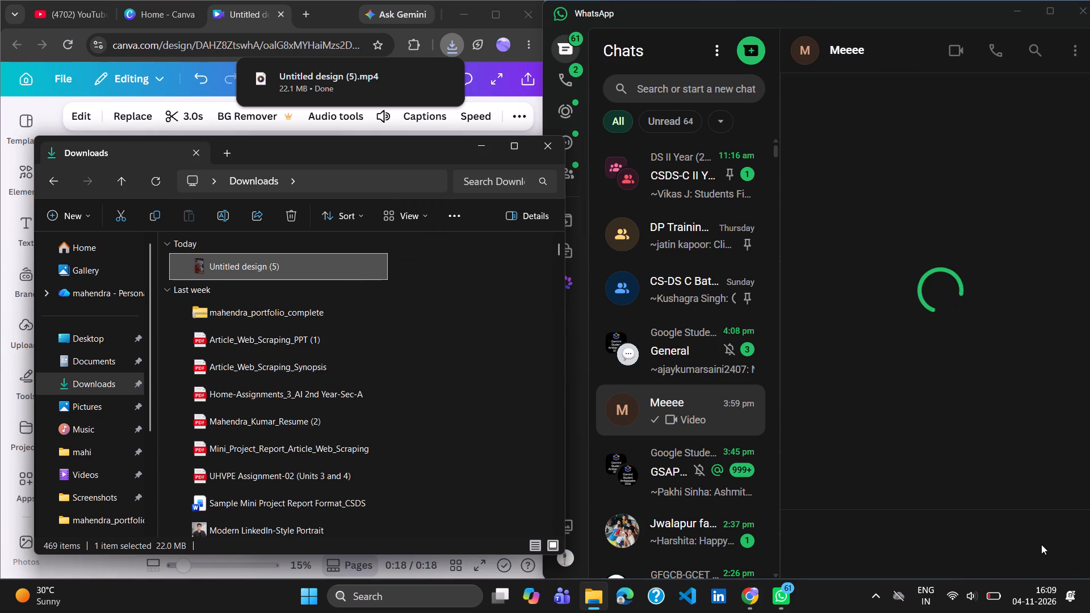